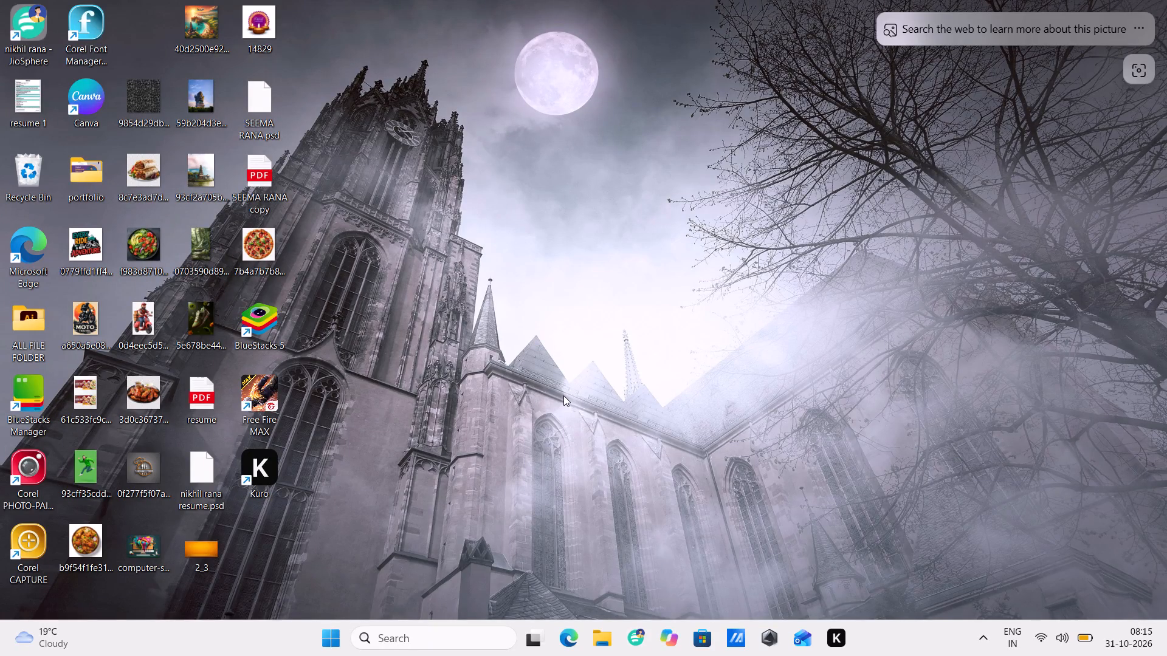
# Open Microsoft Edge and search the web for "oxxam".
pyautogui.click(569, 636)
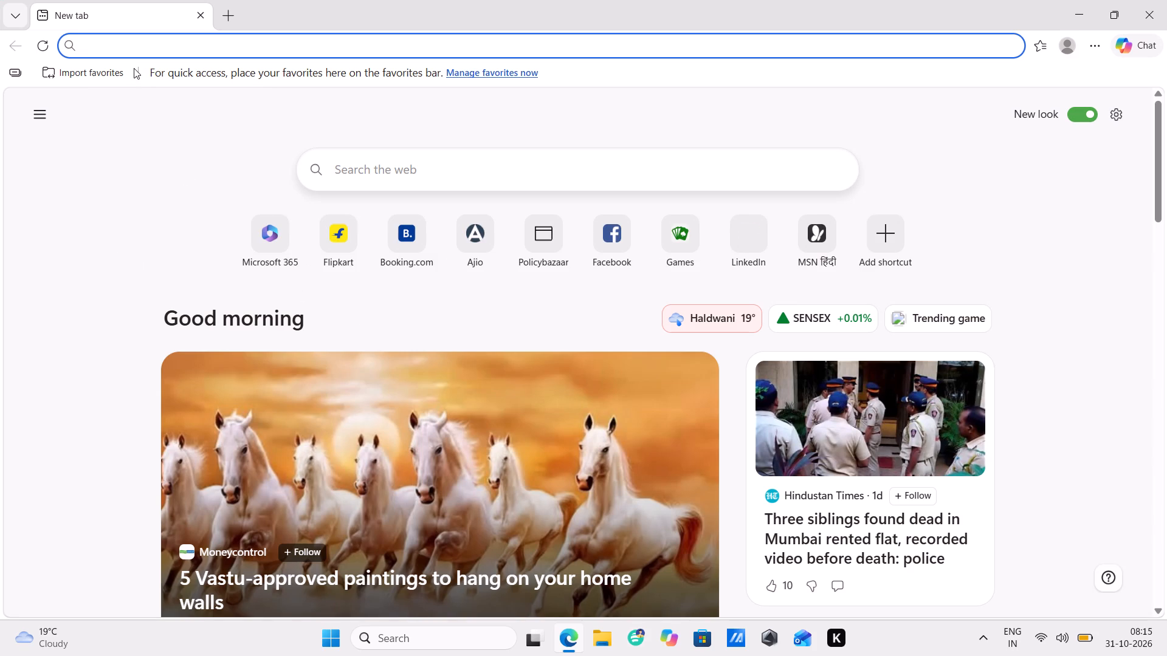
pyautogui.press('o')
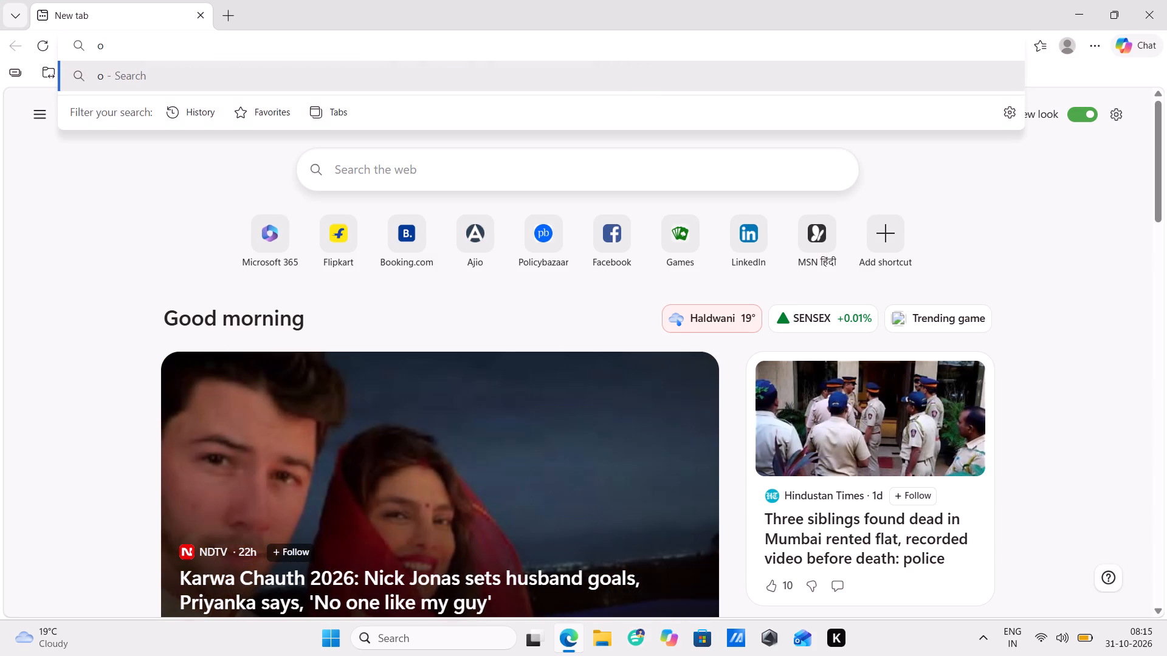
pyautogui.write('xxa')
pyautogui.press('m')
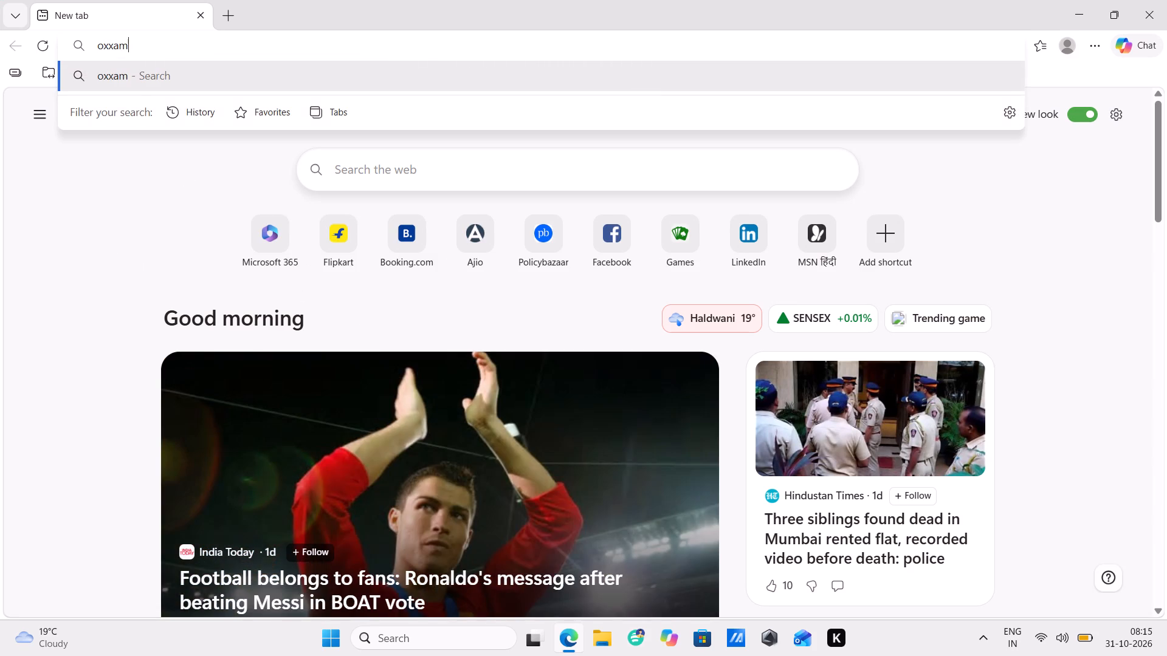
pyautogui.press('Return')
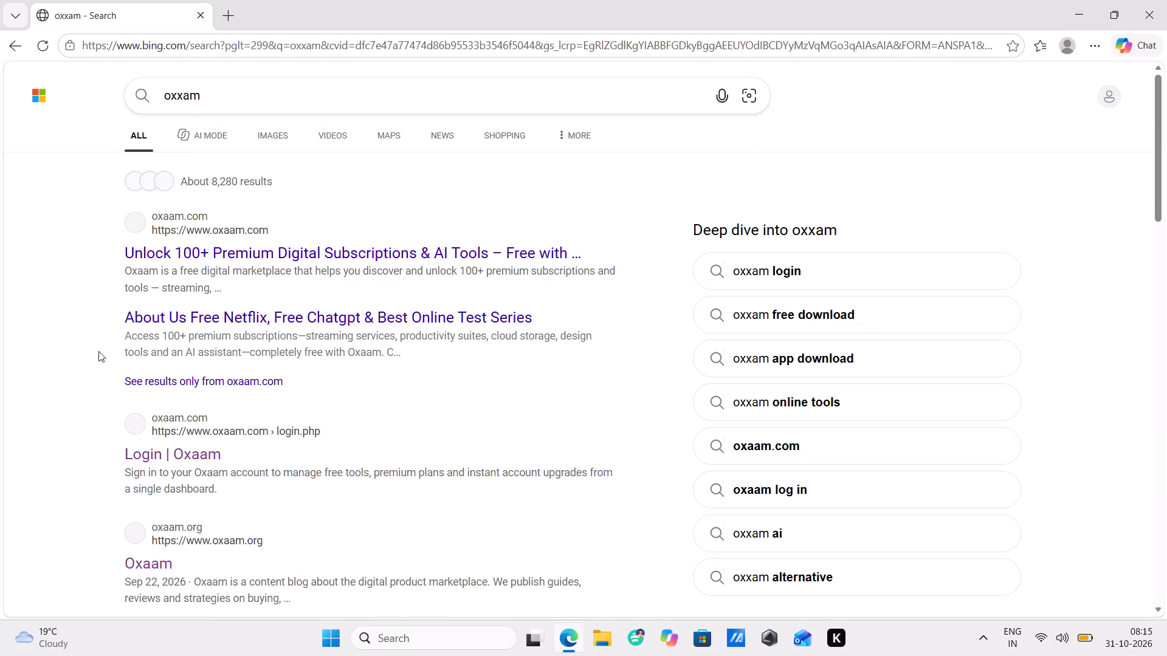
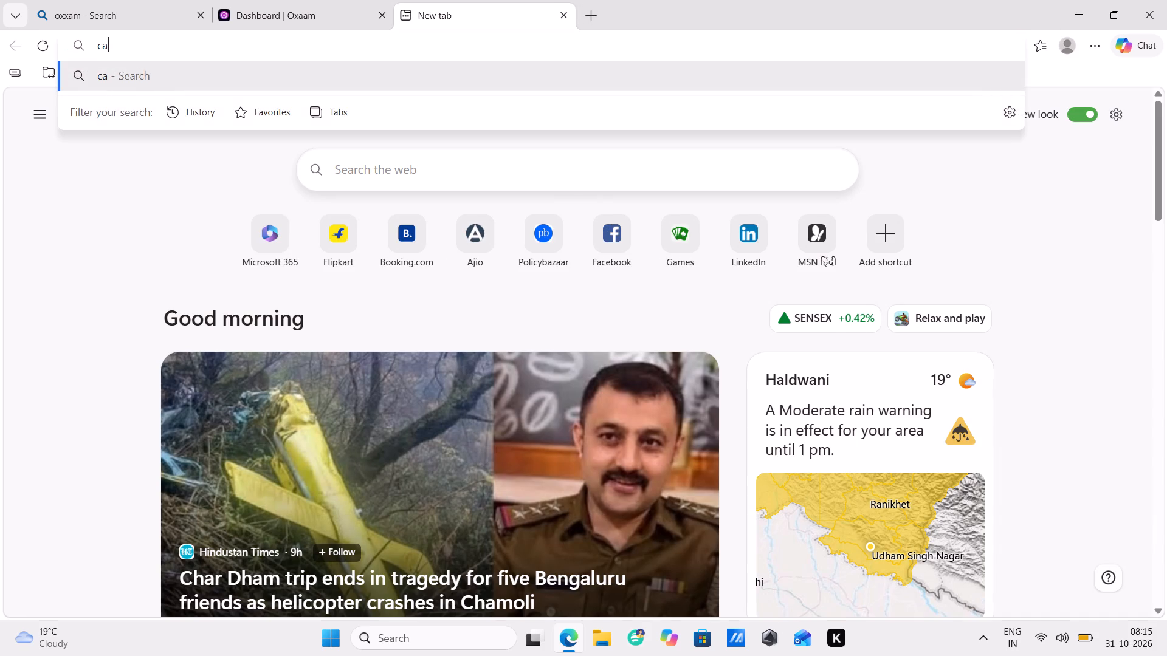
# Search the web for "canva" and open the official "Canva: Visual Suite for Everyone" result.
pyautogui.write('n')
pyautogui.write('va')
pyautogui.press('Return')
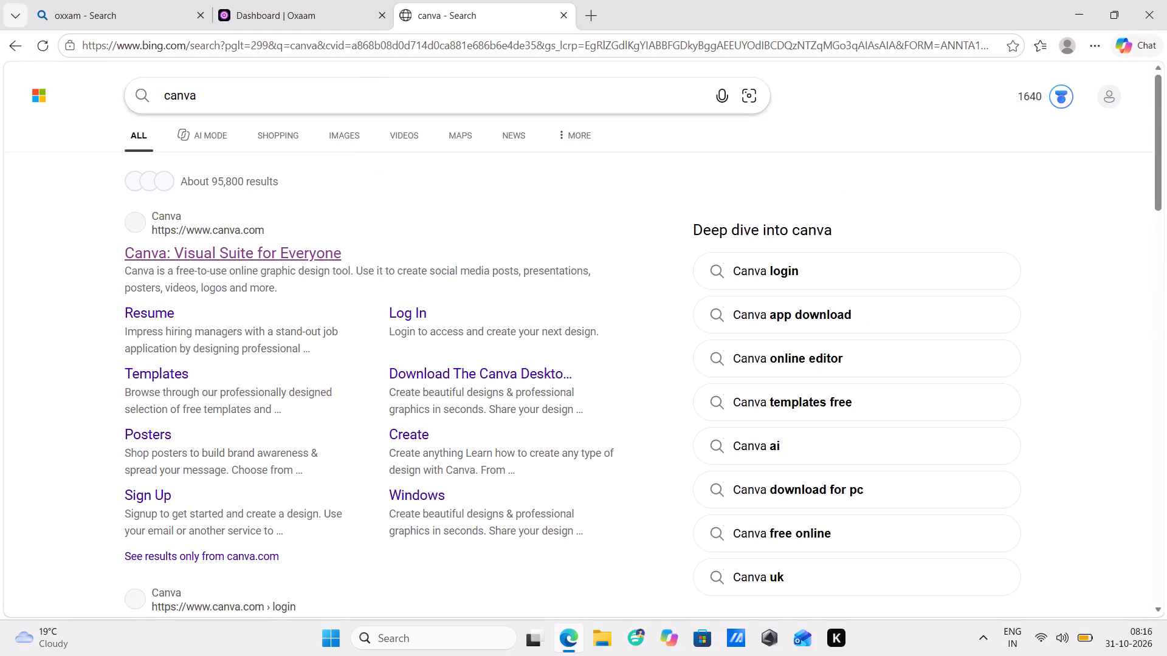
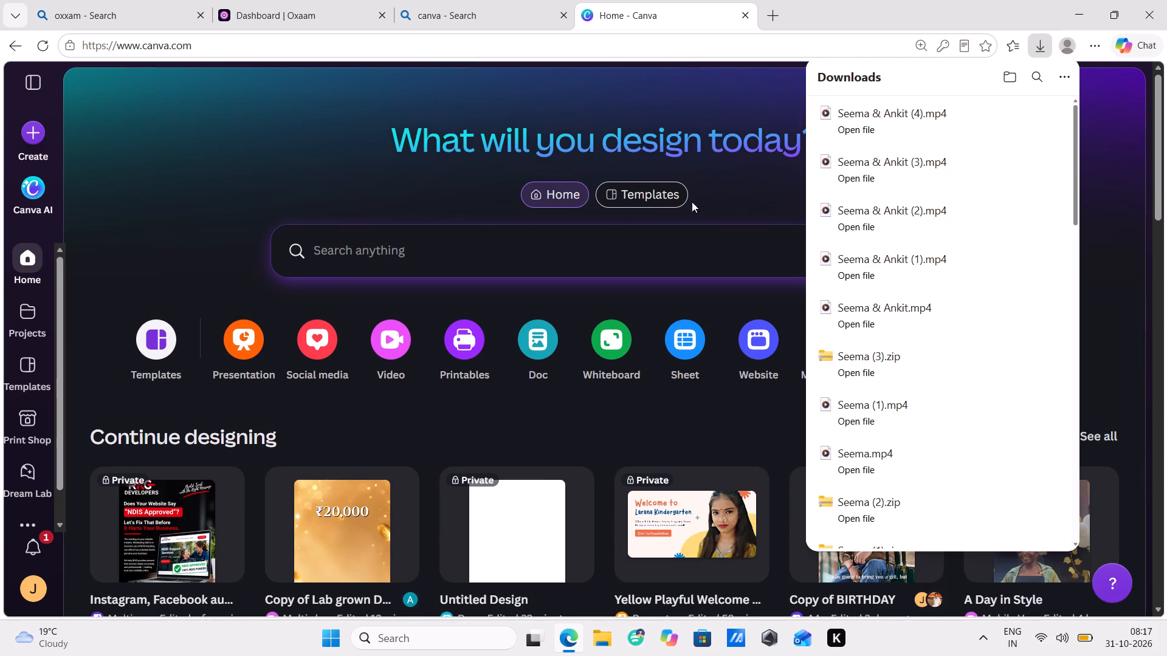
# Create a new blank Invitation design by searching the design types for "in", and dismiss the print-ordering options.
pyautogui.click(255, 171)
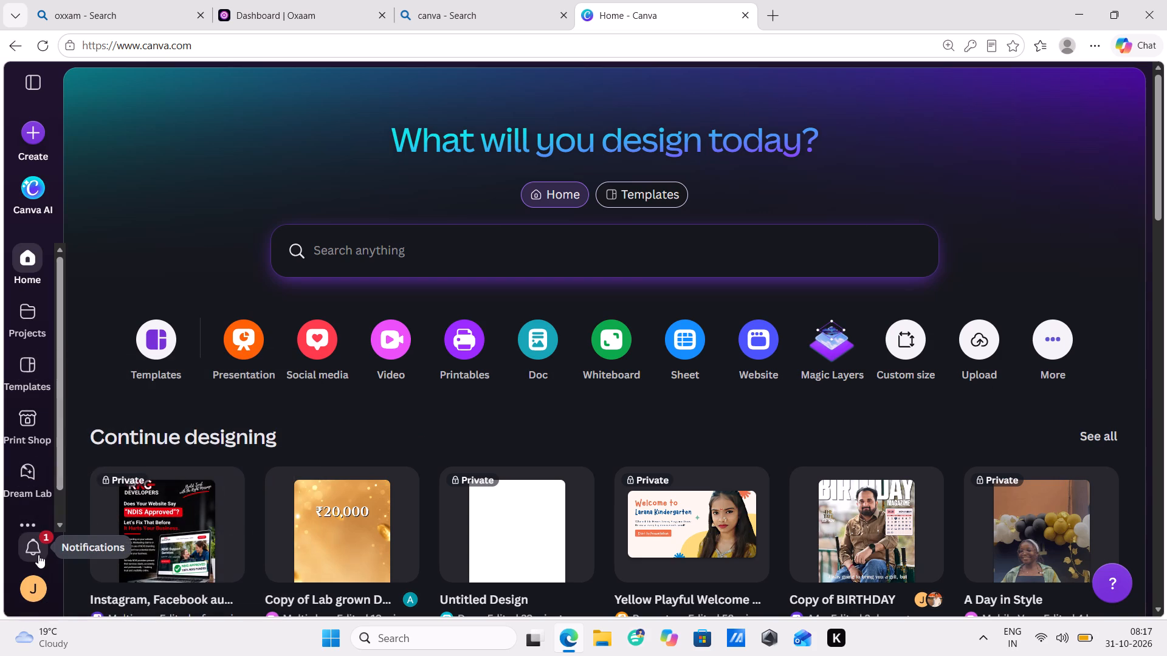
pyautogui.click(38, 138)
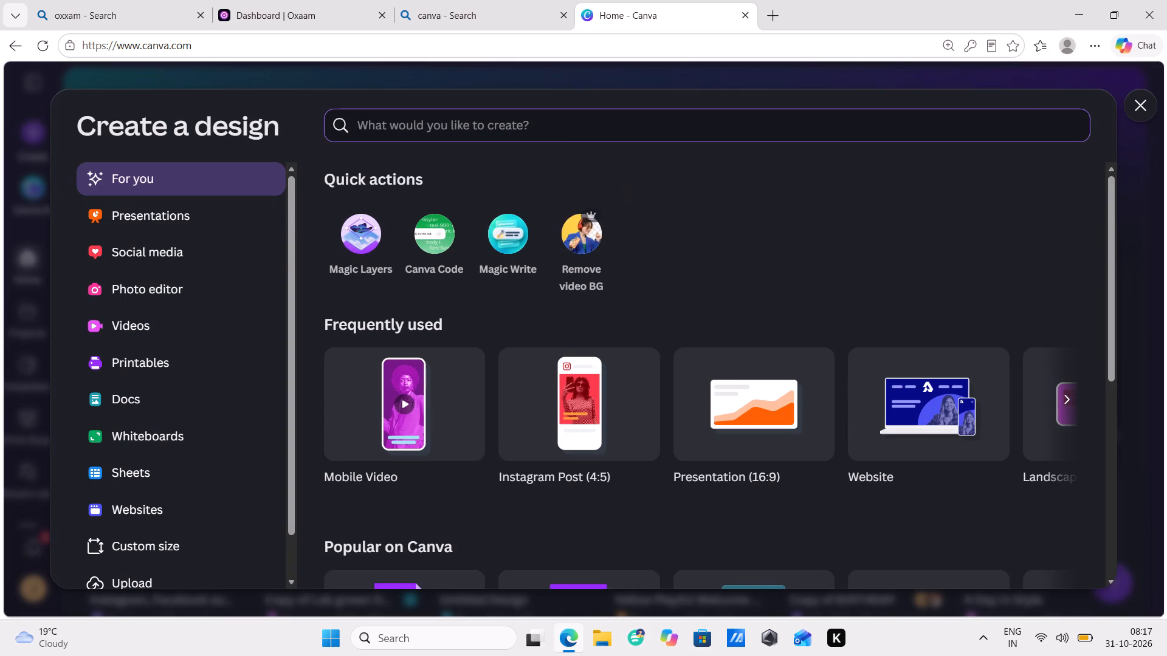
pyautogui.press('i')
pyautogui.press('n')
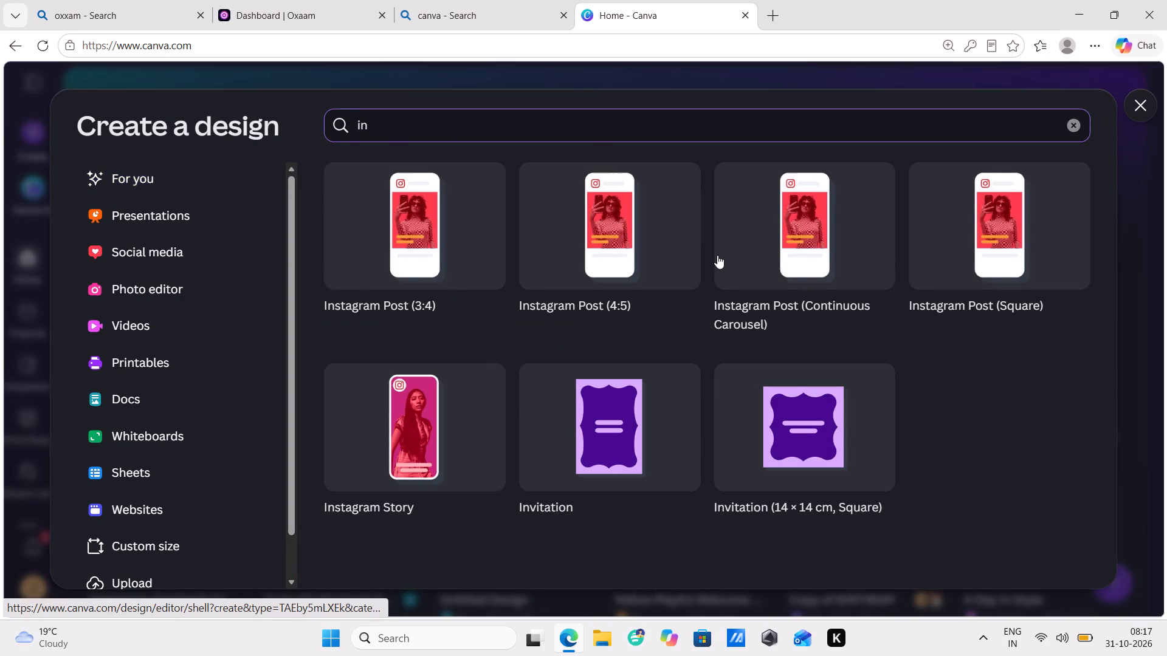
pyautogui.click(613, 449)
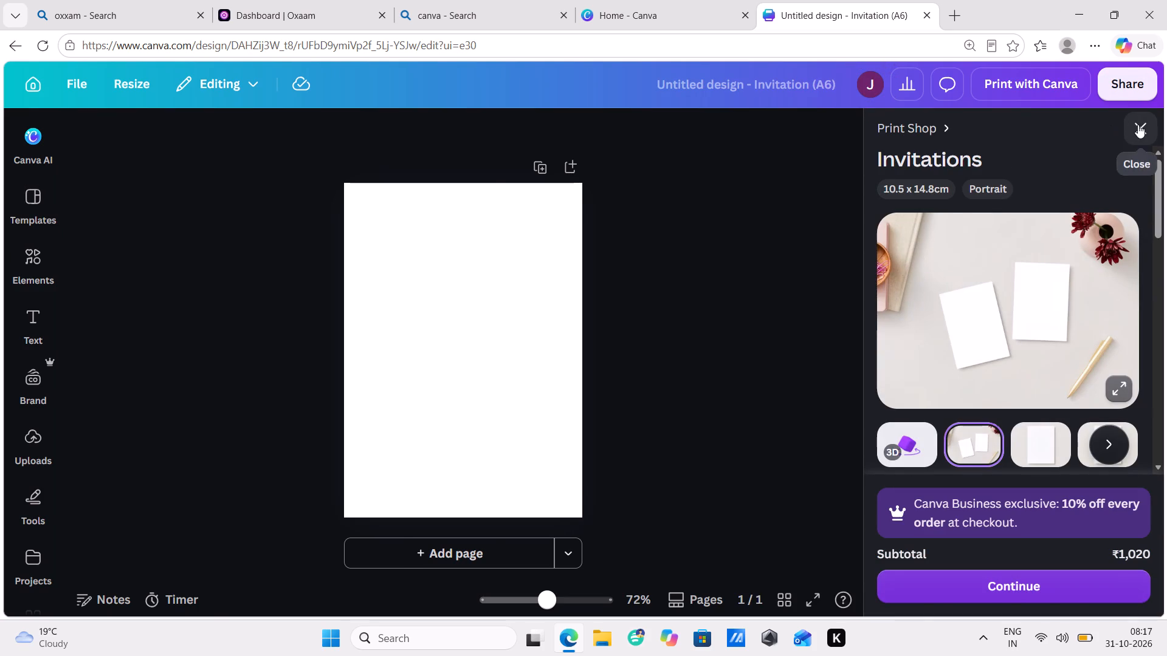
pyautogui.click(1138, 125)
# Open the template collection for the blank invitation.
pyautogui.click(22, 201)
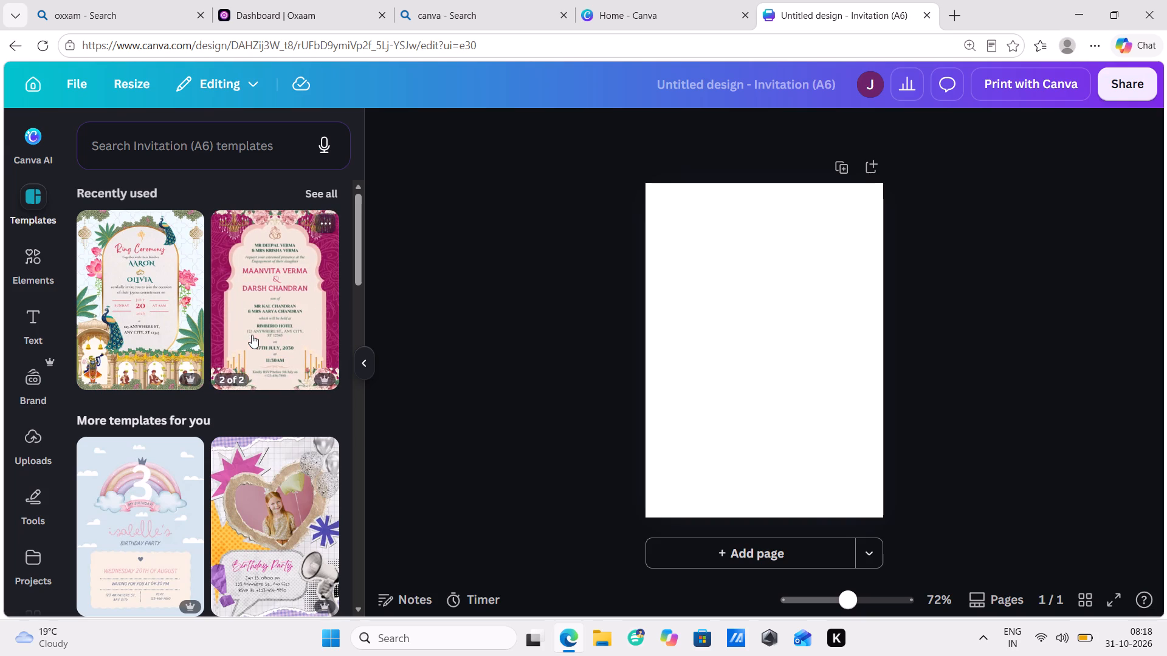
# Search the invitation templates for "save the date wedding", refine it to "save the date wedding invitation" and look over the results.
pyautogui.click(185, 154)
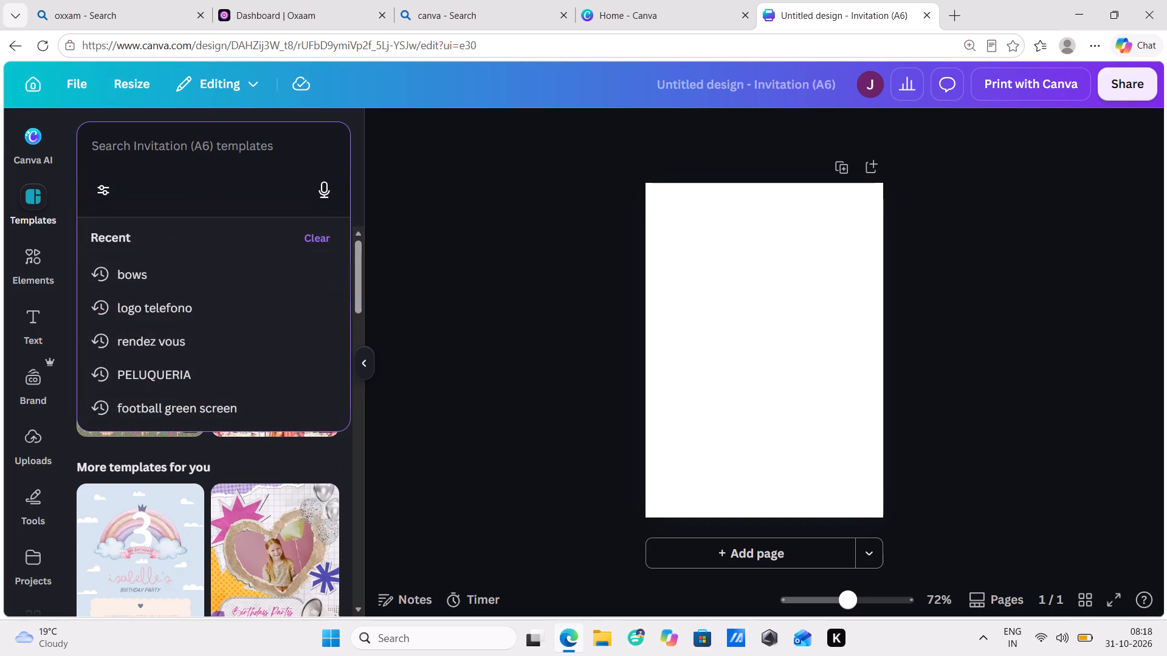
pyautogui.write('sa')
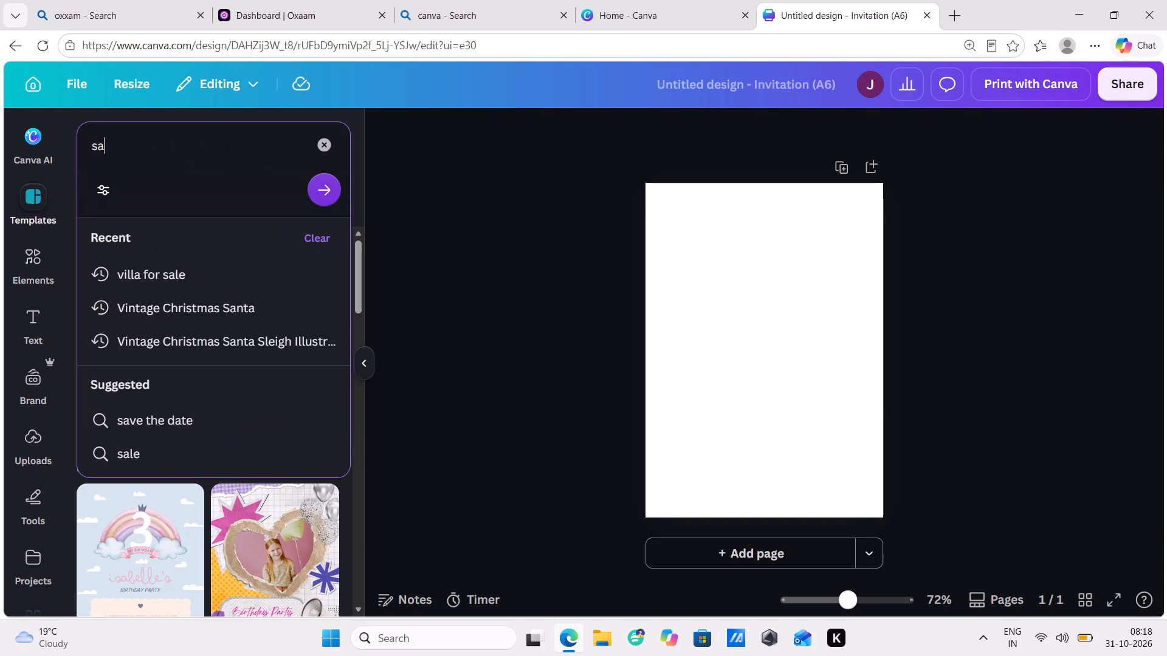
pyautogui.press('v')
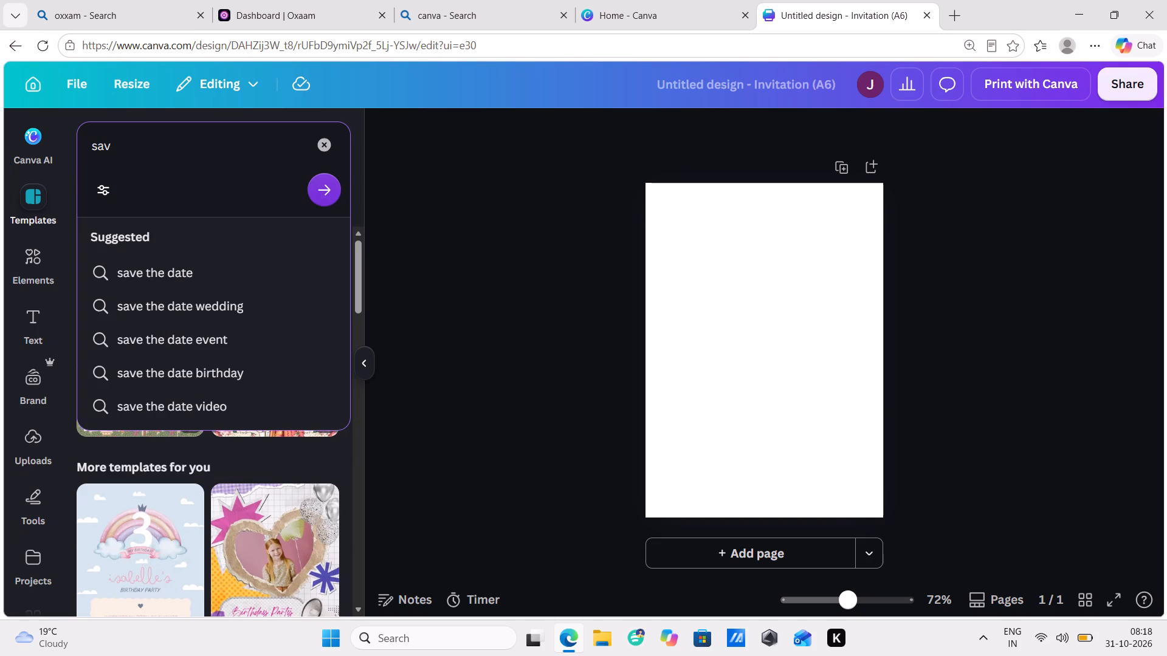
pyautogui.click(194, 304)
pyautogui.click(226, 146)
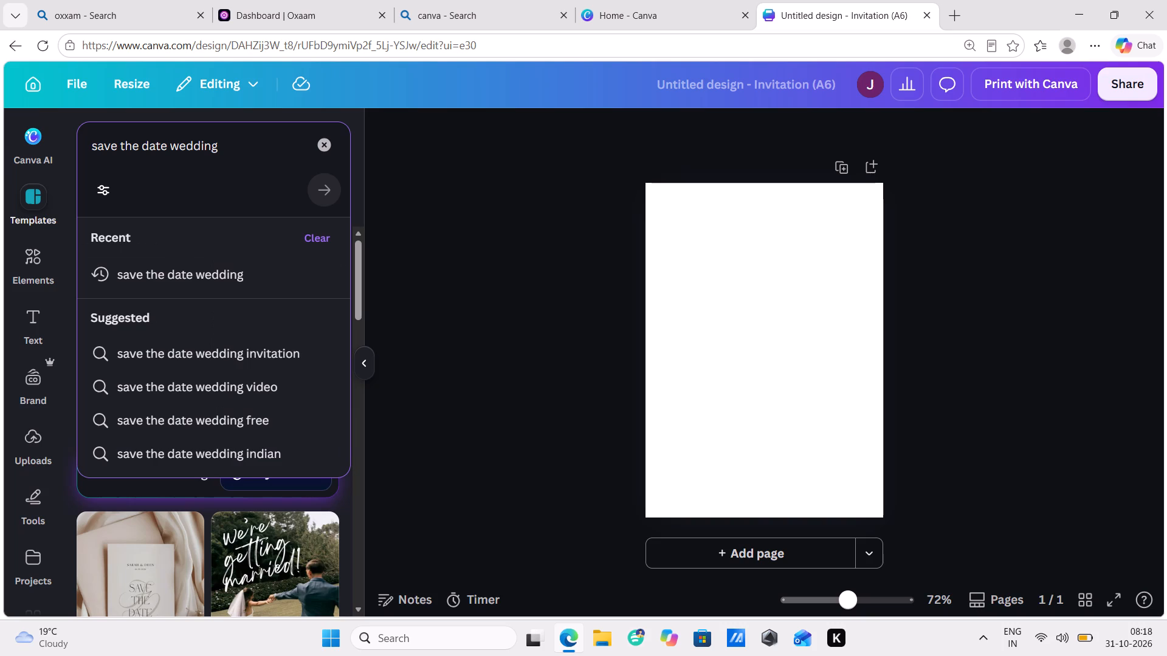
pyautogui.click(234, 347)
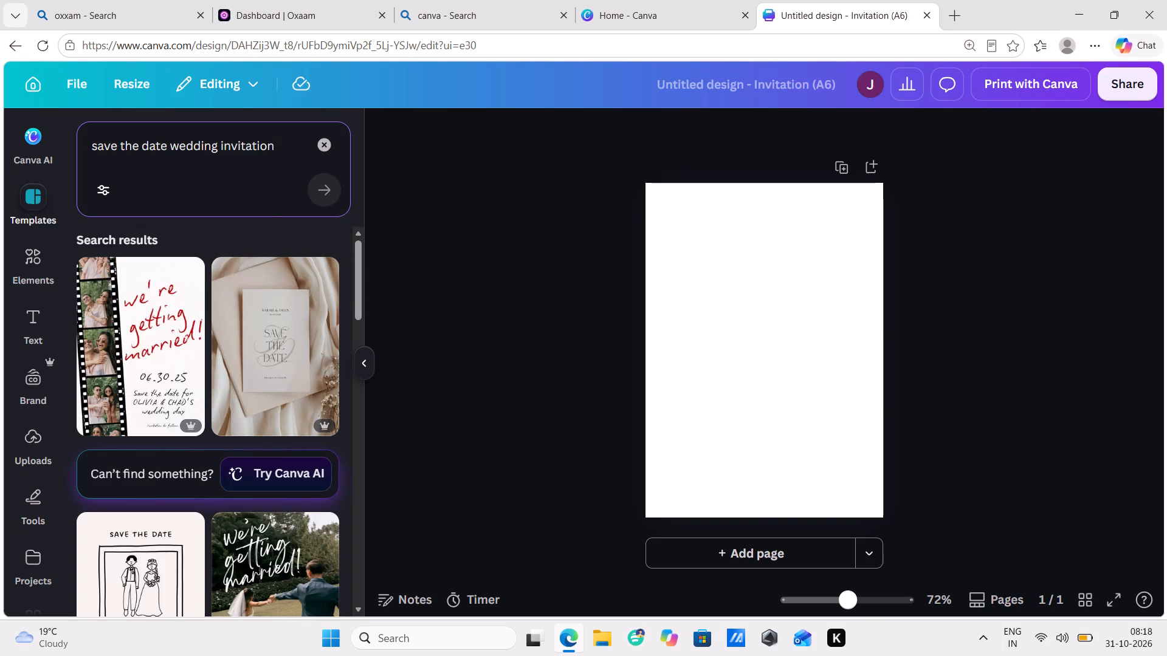
pyautogui.scroll(-5, 171, 519)
pyautogui.scroll(4, 171, 519)
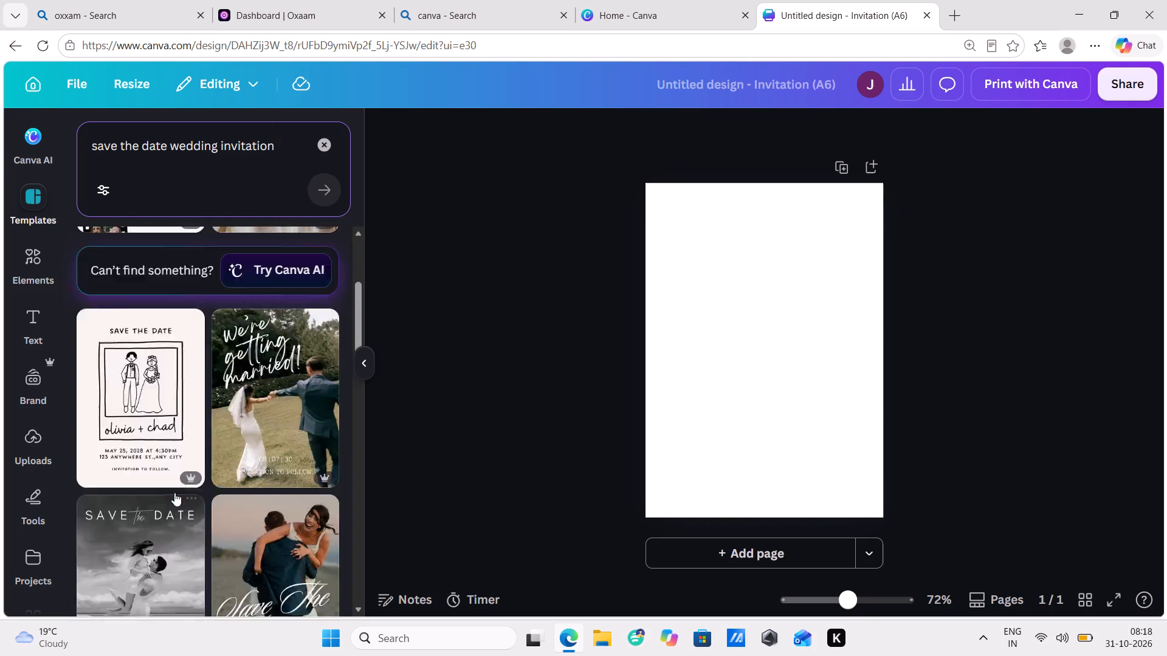
# Change the template search to "save the date wedding indian".
pyautogui.click(288, 155)
pyautogui.press('space')
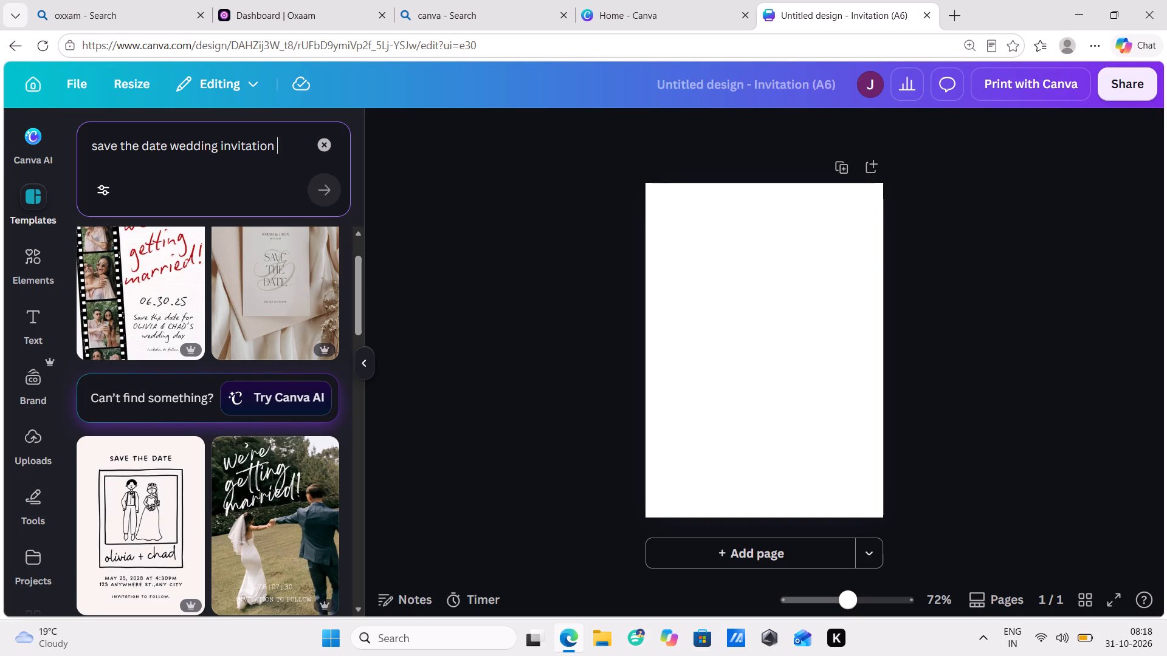
pyautogui.press('i')
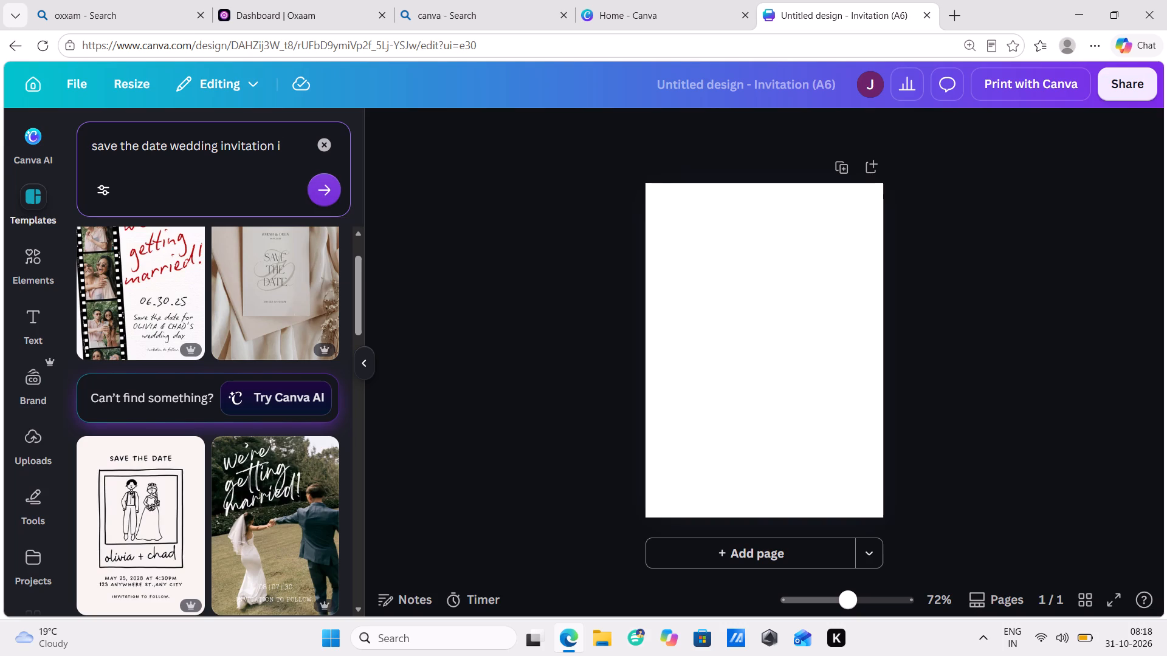
pyautogui.press('BackSpace')
pyautogui.press('BackSpace')
pyautogui.press('BackSpace')
pyautogui.press('BackSpace')
pyautogui.press('BackSpace')
pyautogui.press('BackSpace')
pyautogui.press('BackSpace')
pyautogui.press('BackSpace')
pyautogui.press('BackSpace')
pyautogui.press('BackSpace')
pyautogui.press('BackSpace')
pyautogui.press('BackSpace')
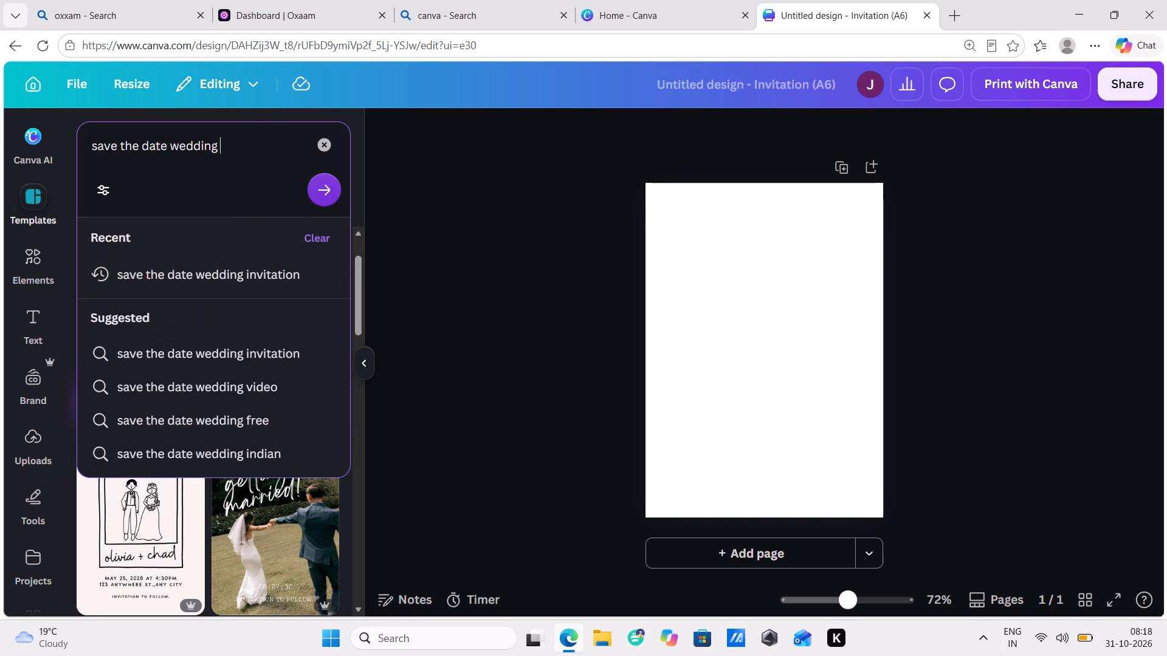
pyautogui.click(266, 442)
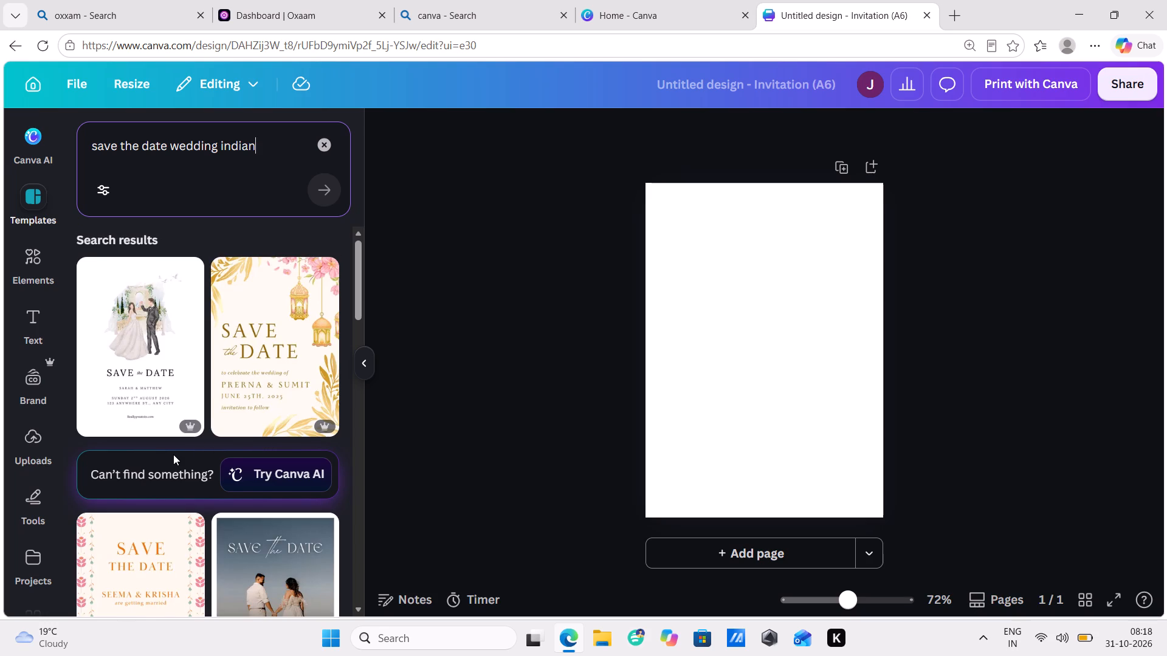
# Find the "1 Month to go!" template with purple curtains and an illustrated Indian couple, and apply it to the blank page.
pyautogui.scroll(-4, 173, 453)
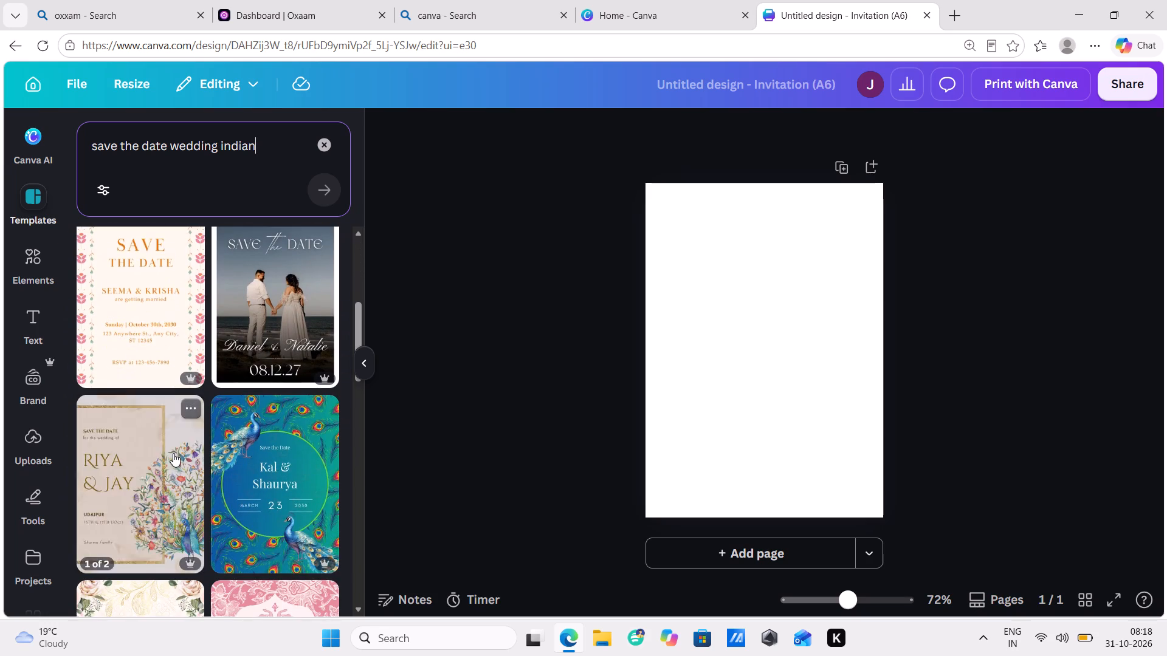
pyautogui.scroll(-7, 173, 453)
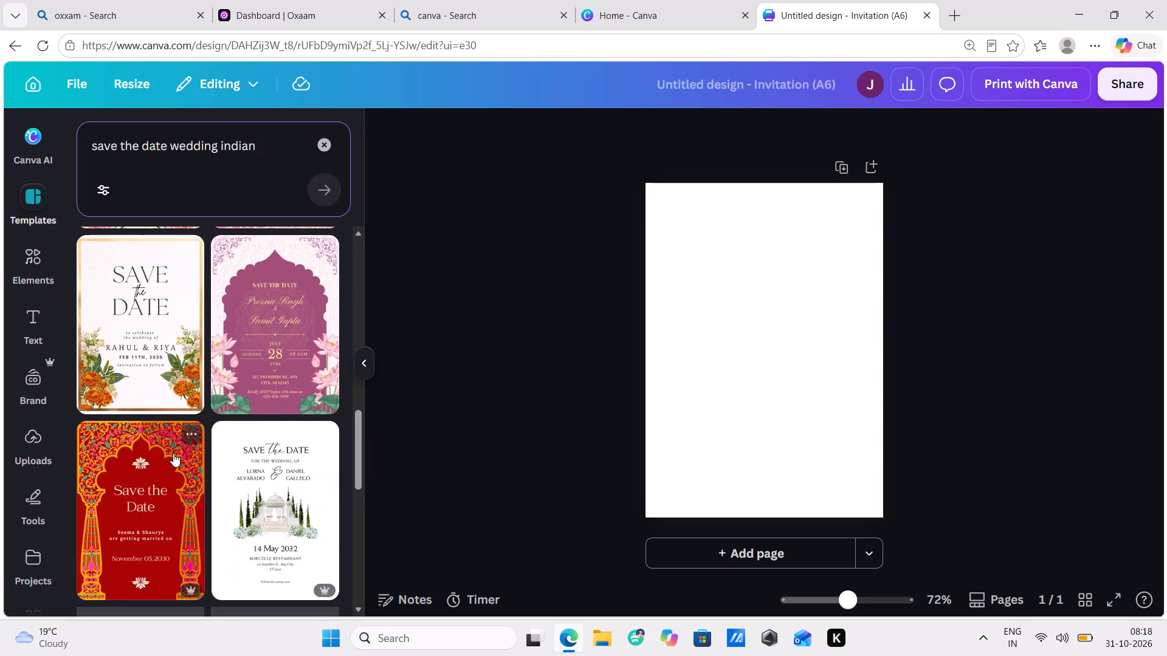
pyautogui.scroll(-9, 173, 453)
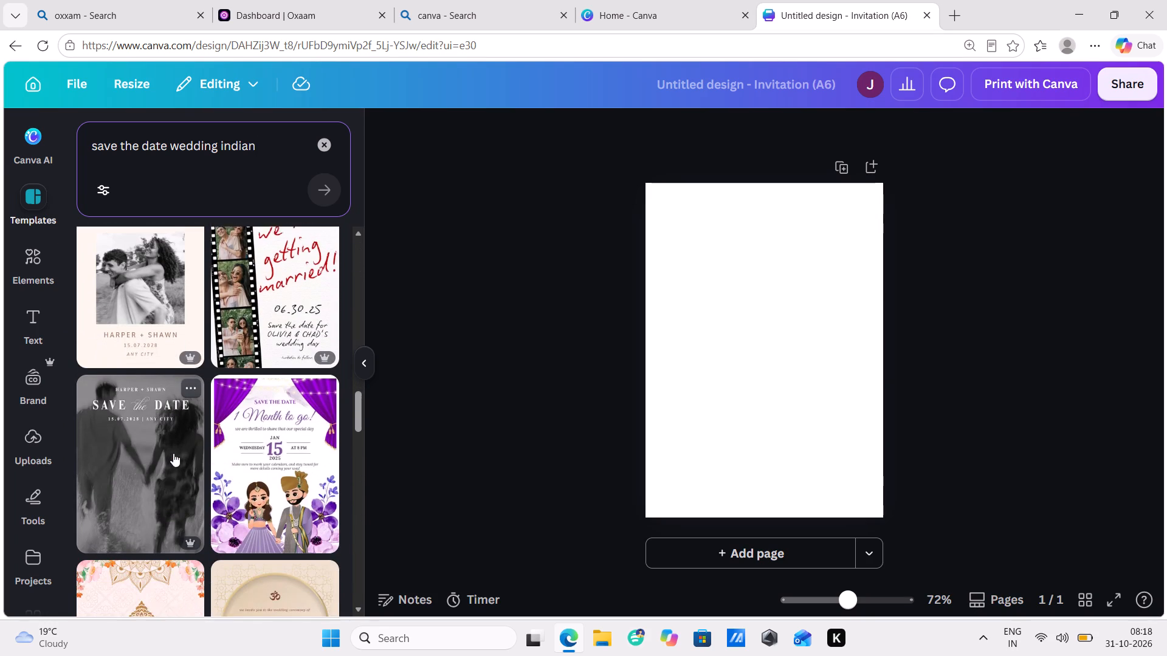
pyautogui.scroll(-1, 173, 453)
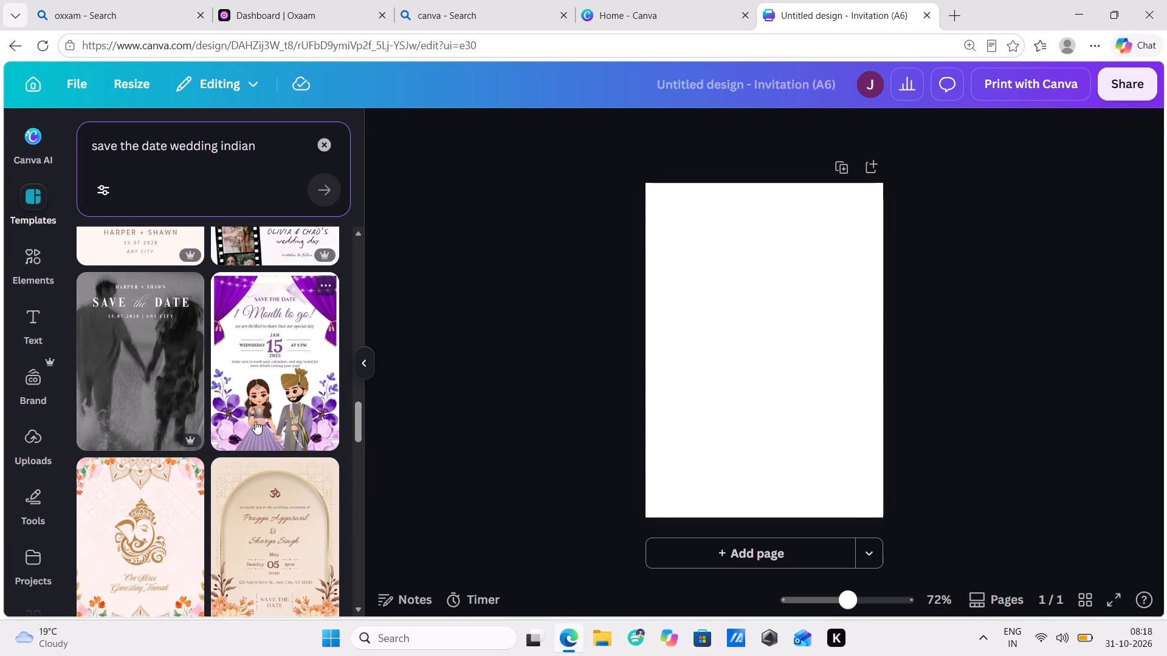
pyautogui.moveTo(312, 368); pyautogui.dragTo(315, 367)
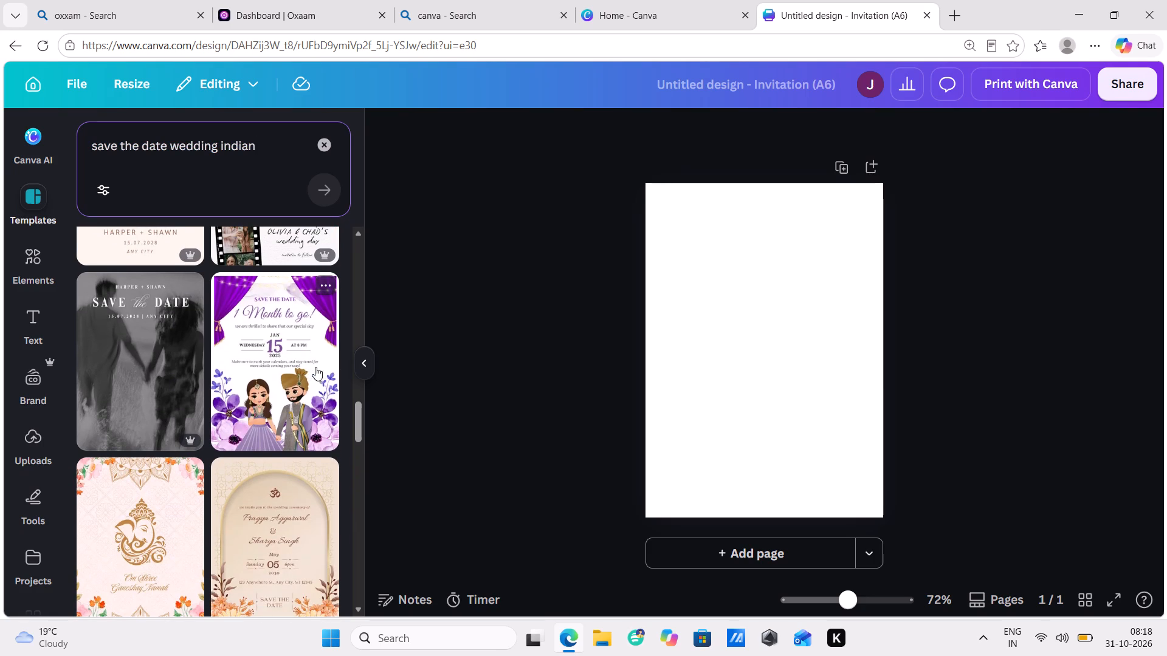
pyautogui.moveTo(315, 367); pyautogui.dragTo(742, 296)
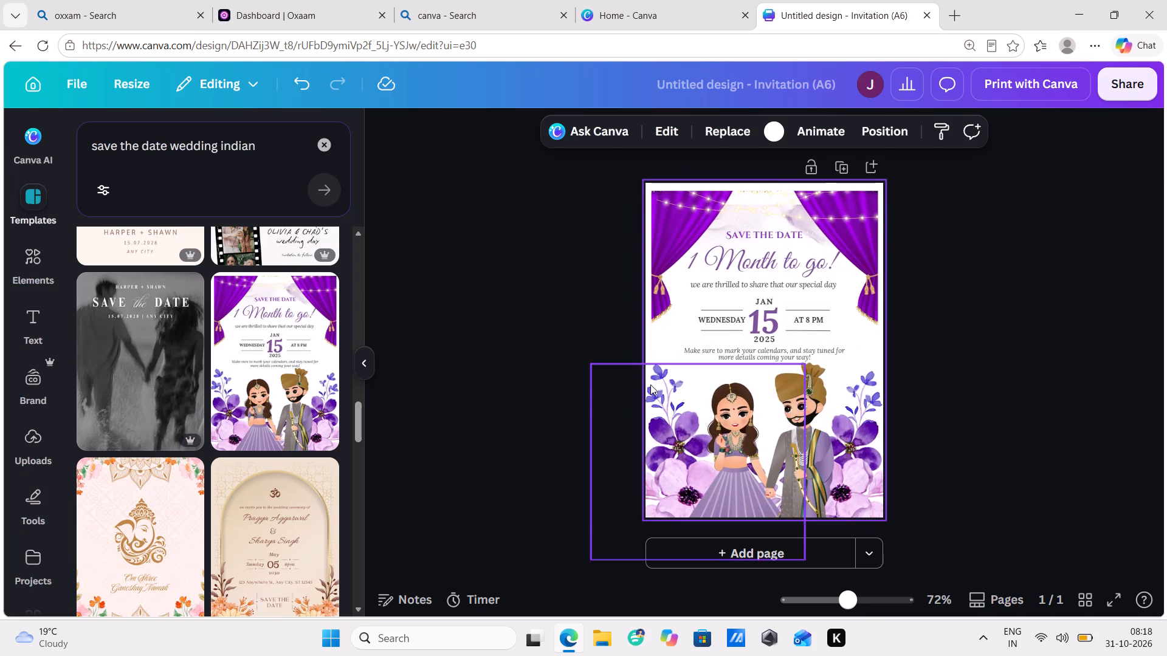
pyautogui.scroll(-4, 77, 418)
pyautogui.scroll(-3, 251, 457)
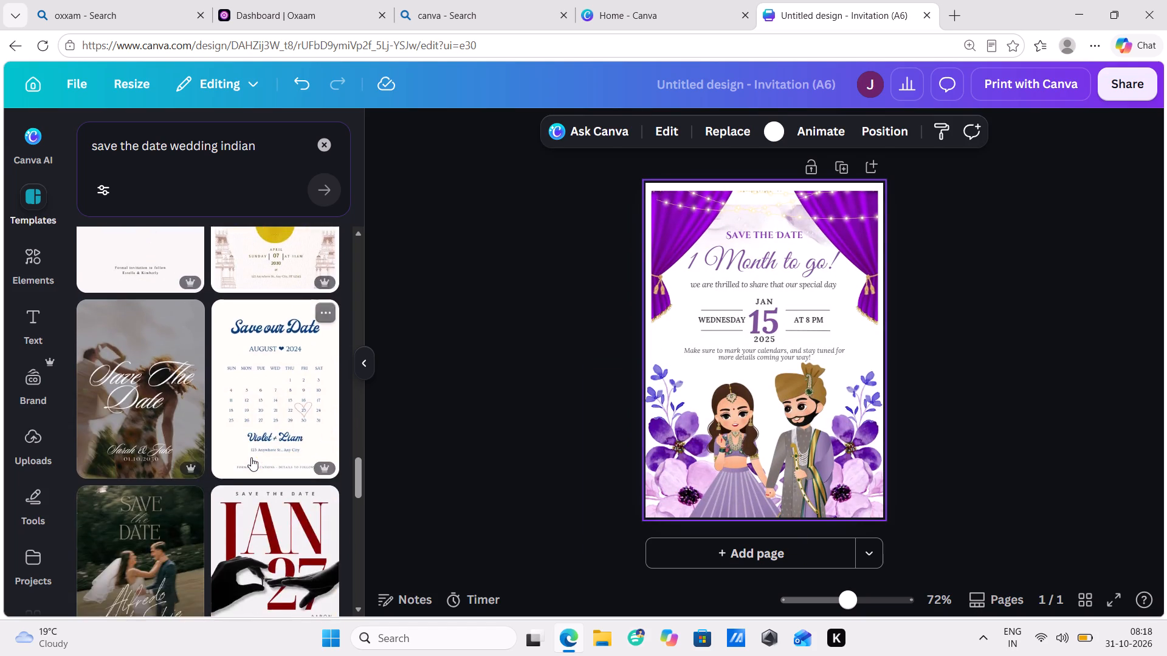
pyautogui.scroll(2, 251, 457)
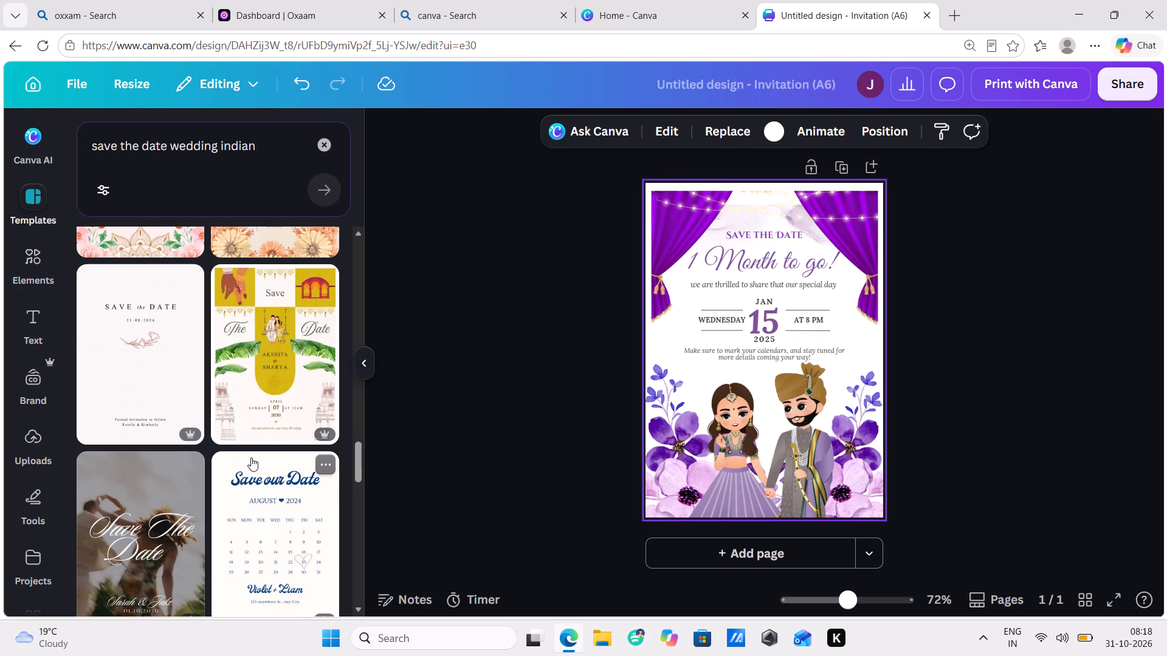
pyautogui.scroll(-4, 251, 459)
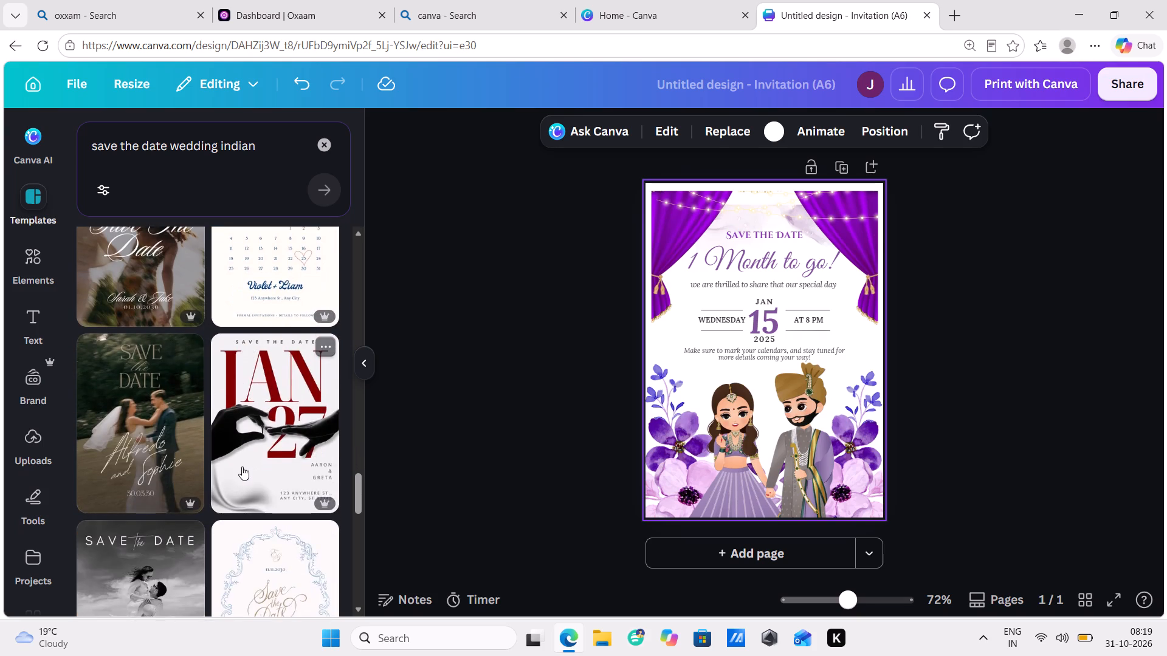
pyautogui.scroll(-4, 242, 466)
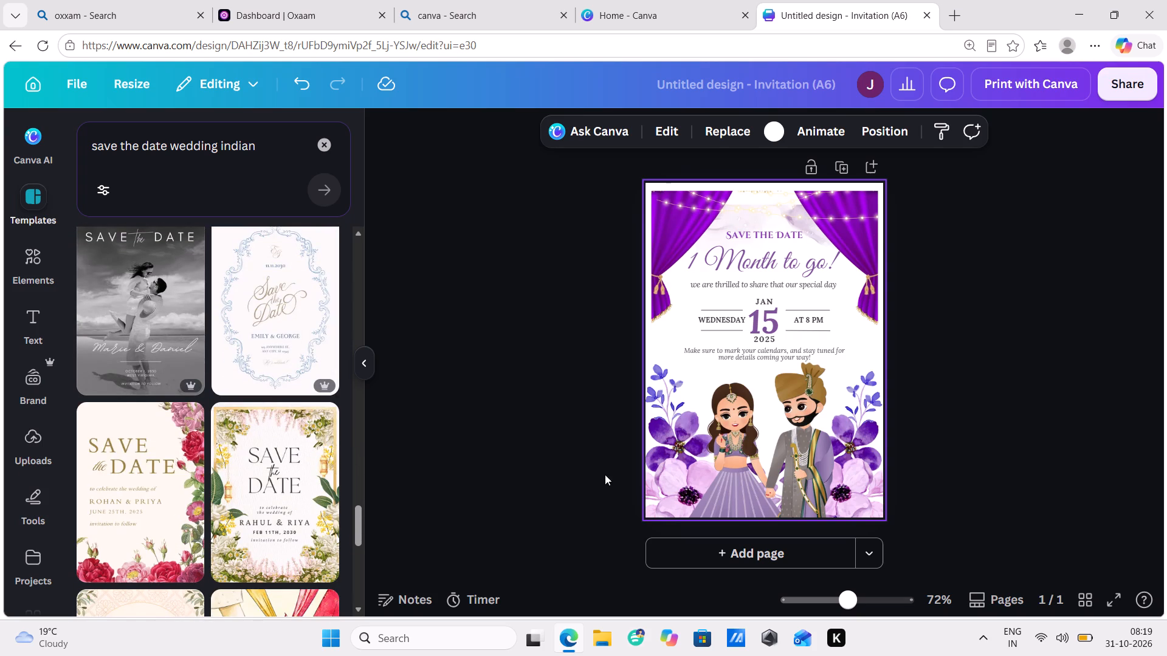
# Replace the weekday text beside the date on the invitation with "thursday".
pyautogui.hotkey('ctrl', '=')
pyautogui.hotkey('ctrl', '=')
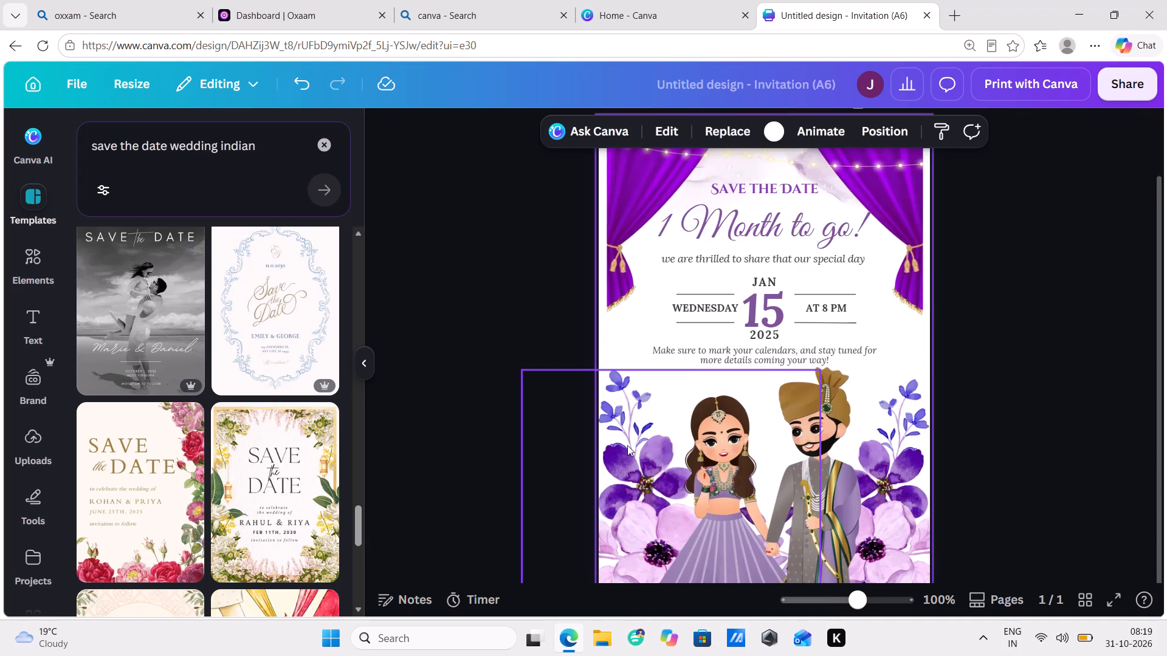
pyautogui.hotkey('ctrl', '=')
pyautogui.hotkey('ctrl', '=')
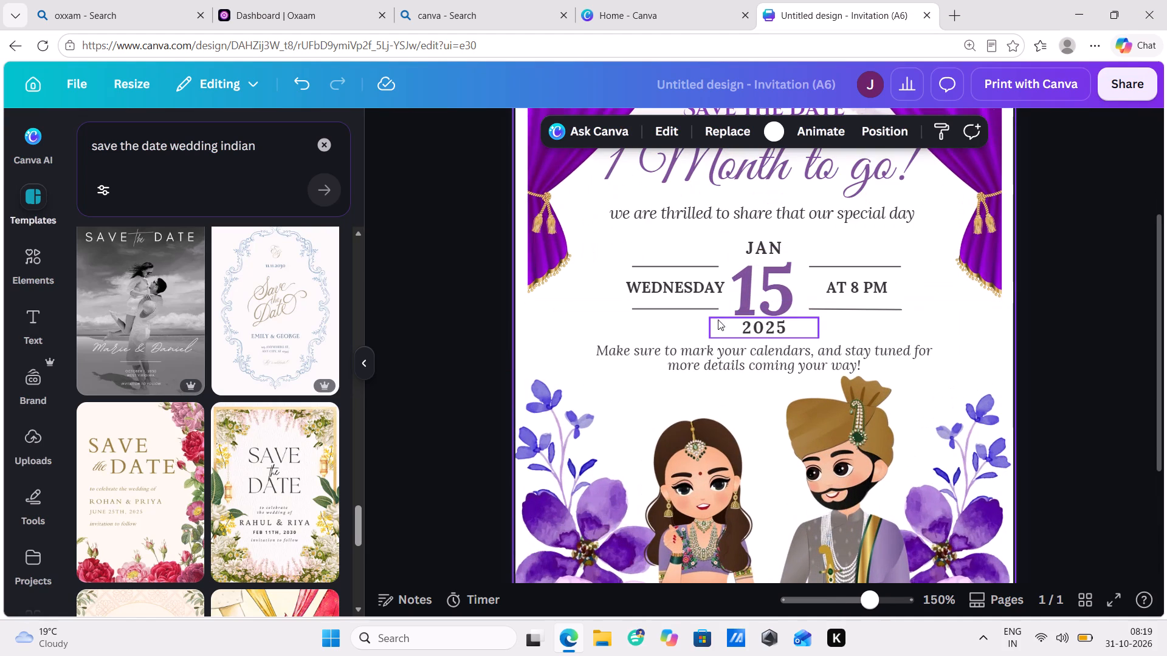
pyautogui.doubleClick(689, 292)
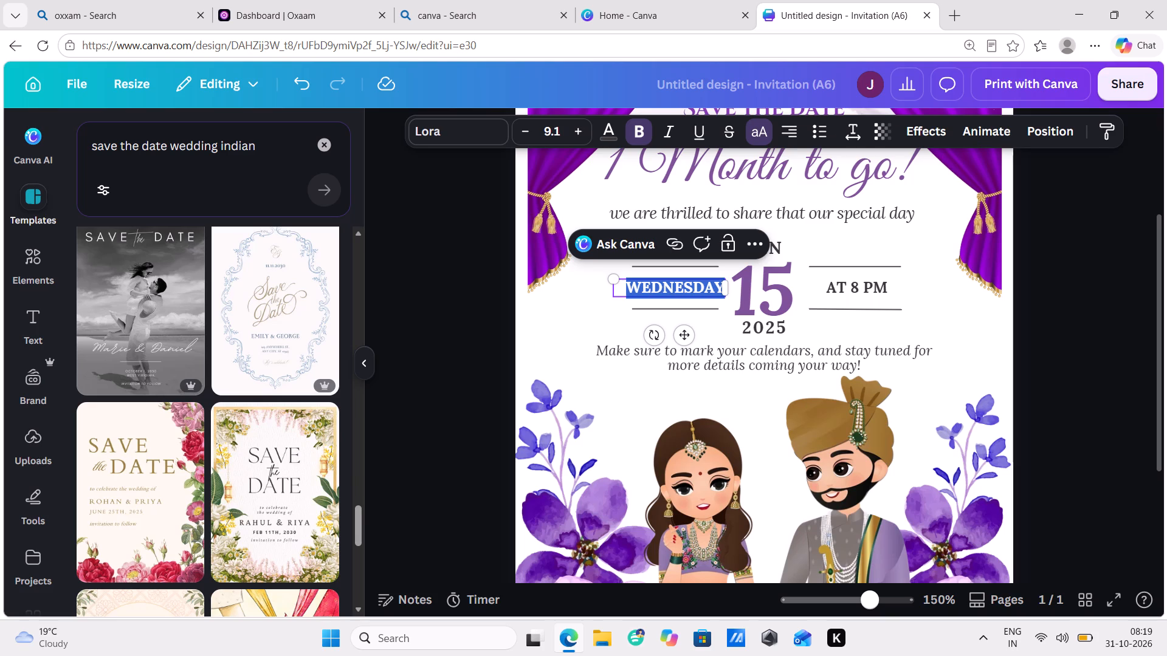
pyautogui.write('th')
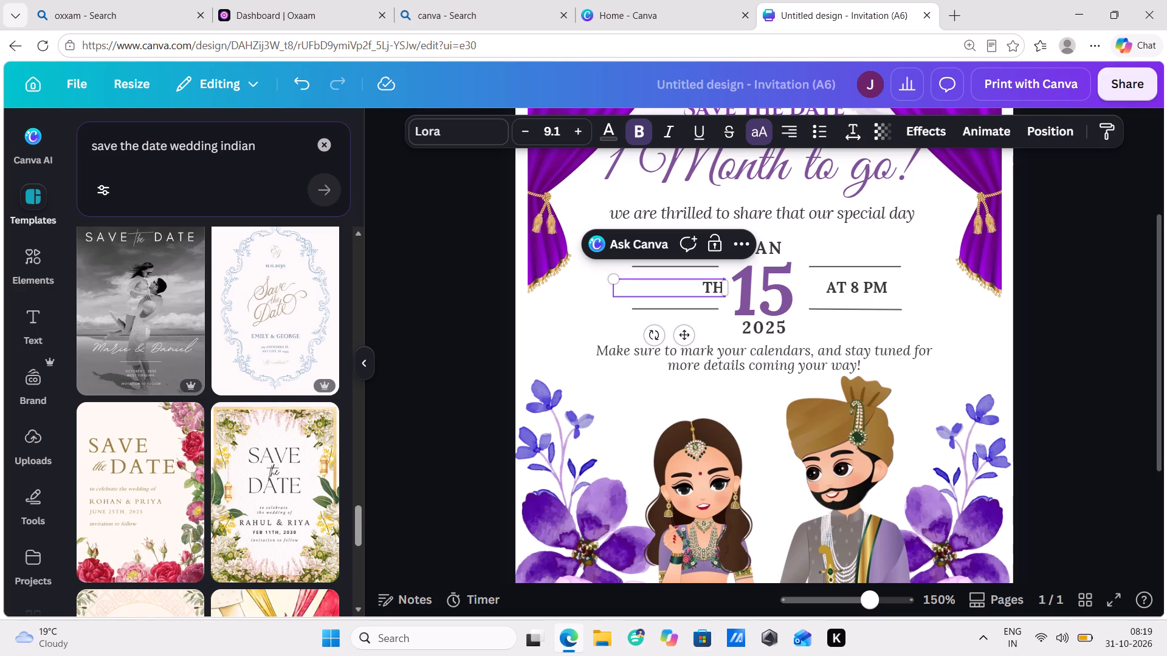
pyautogui.press('u')
pyautogui.press('r')
pyautogui.write('sday')
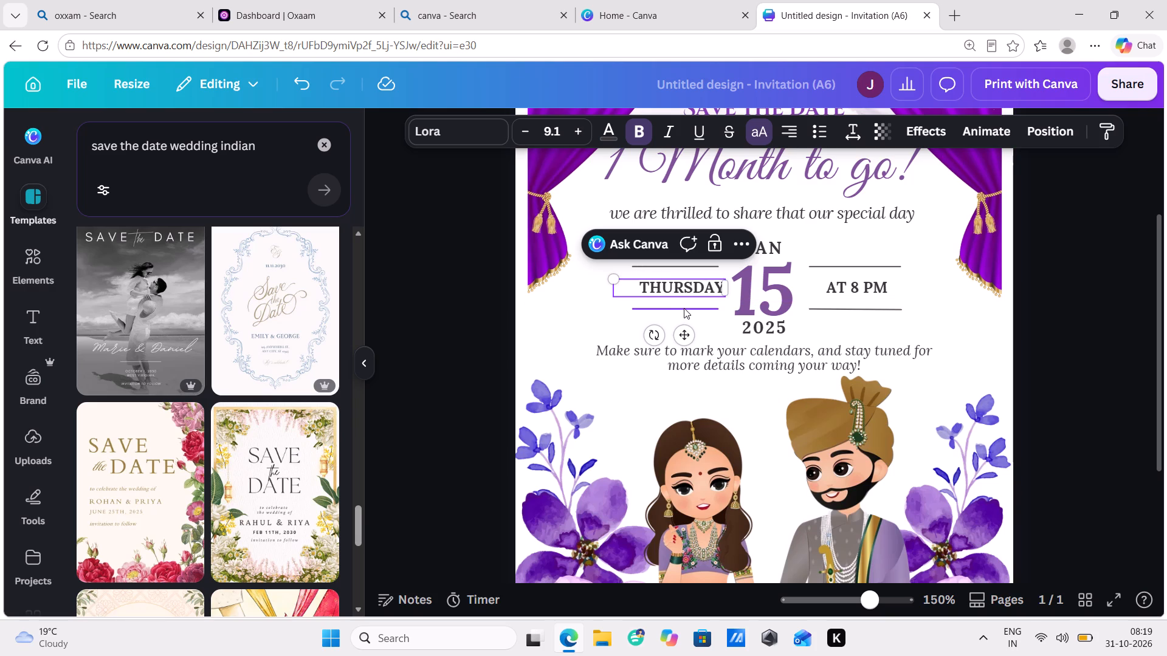
# Update the invitation's date text to day 26, month "nov" and year 2026.
pyautogui.doubleClick(752, 291)
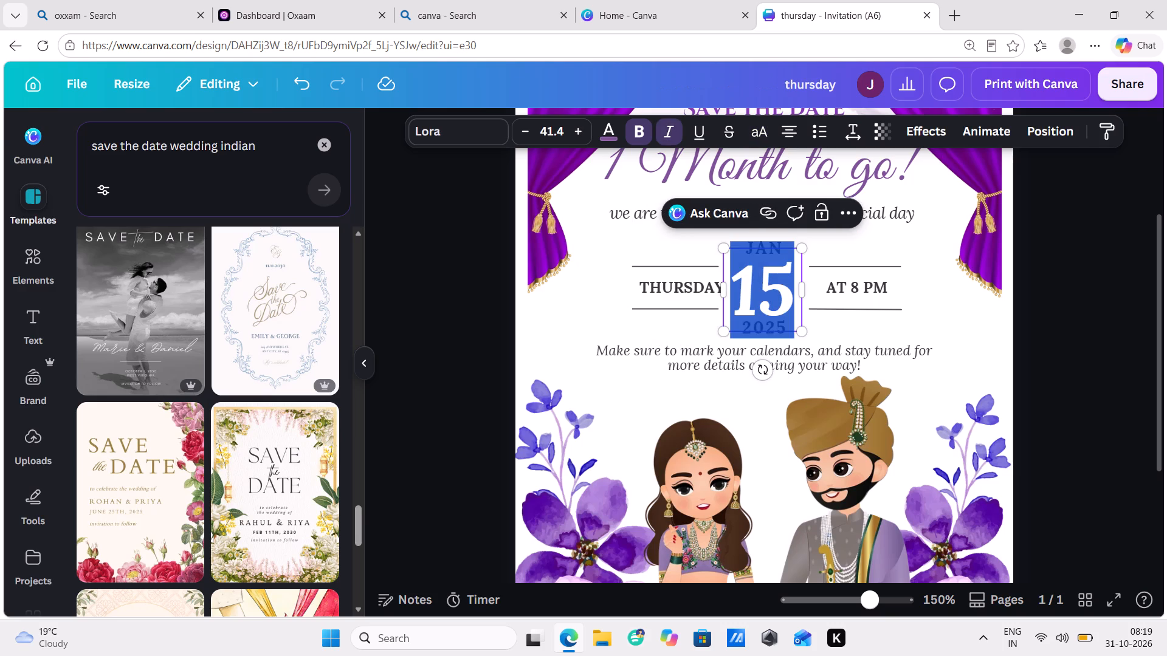
pyautogui.write('26')
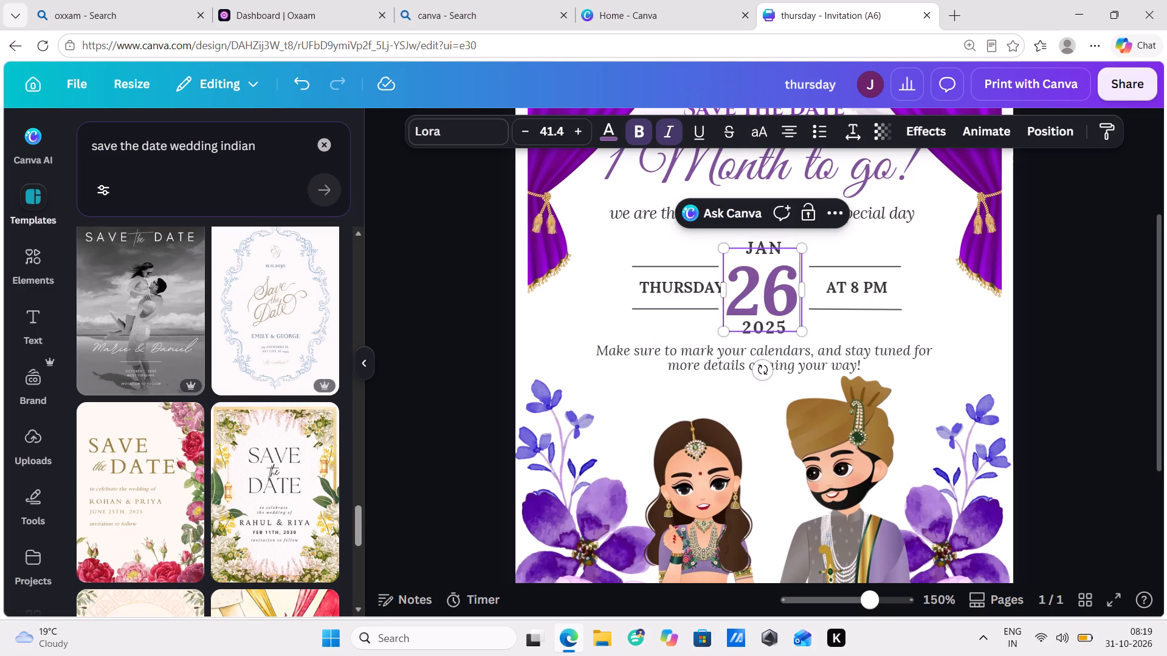
pyautogui.doubleClick(775, 239)
pyautogui.press('n')
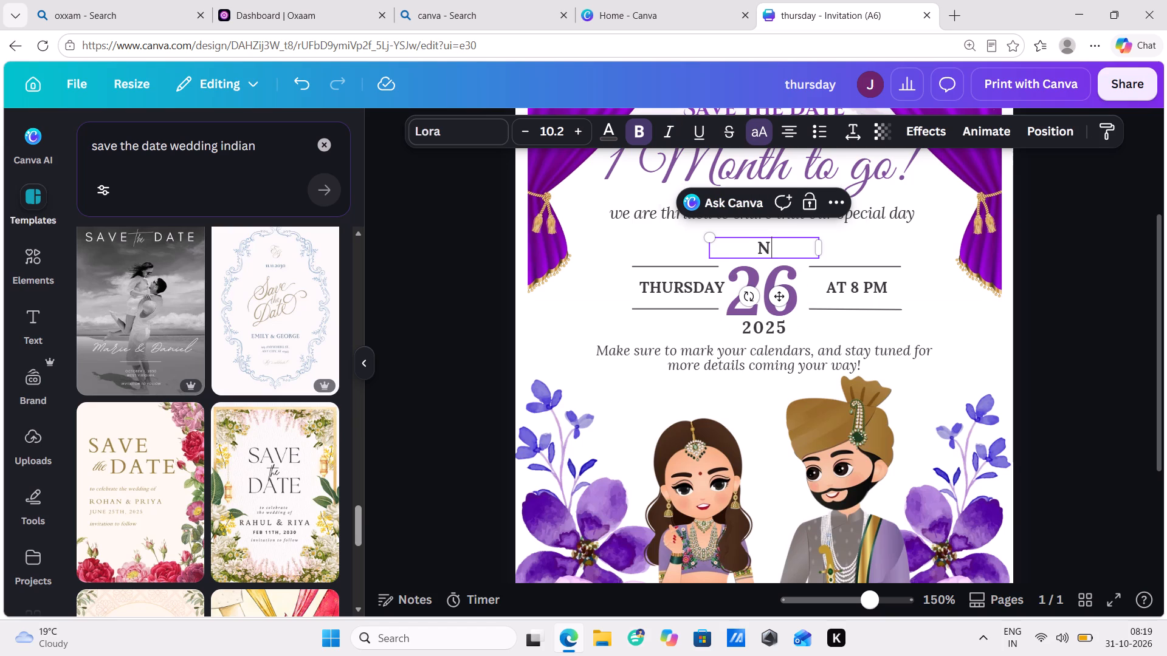
pyautogui.press('o')
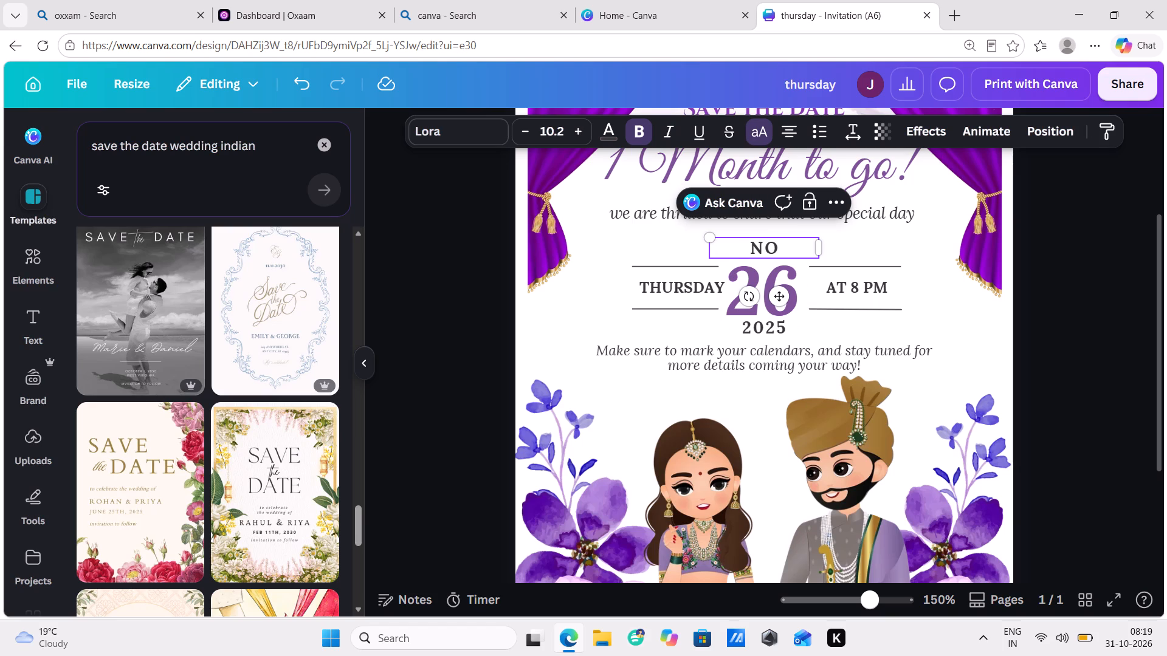
pyautogui.press('v')
pyautogui.doubleClick(766, 333)
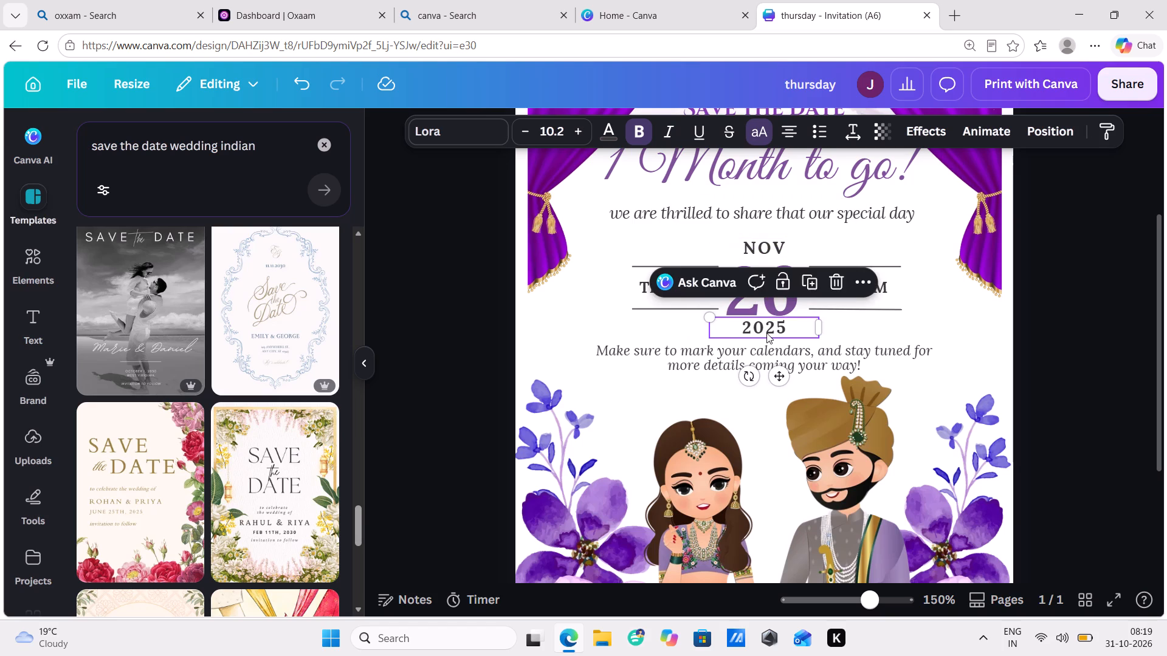
pyautogui.write('20')
pyautogui.press('2')
pyautogui.press('6')
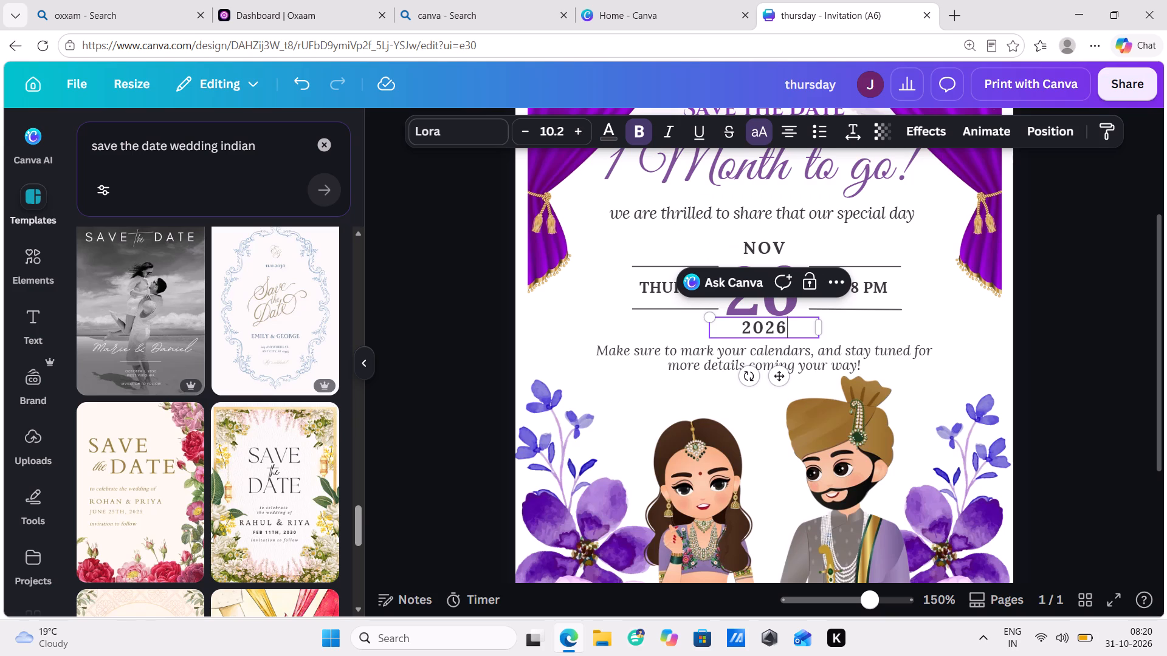
# Change the hour in the time text beside the date so that it reads "AT 12 PM".
pyautogui.click(882, 284)
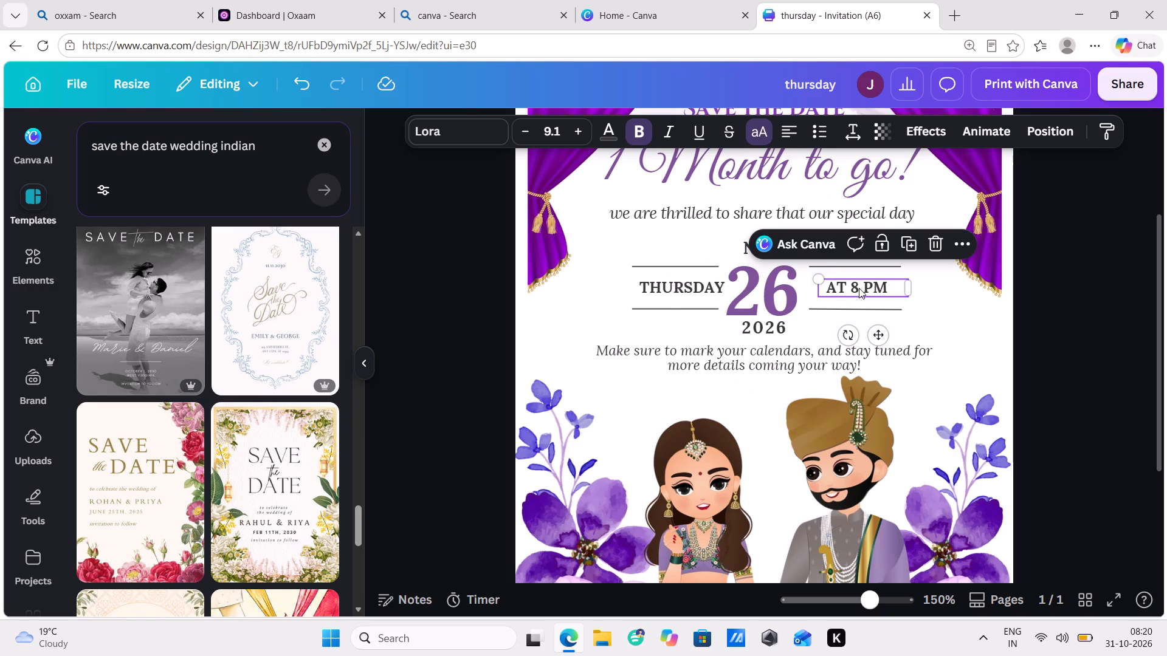
pyautogui.click(856, 288)
pyautogui.click(856, 288)
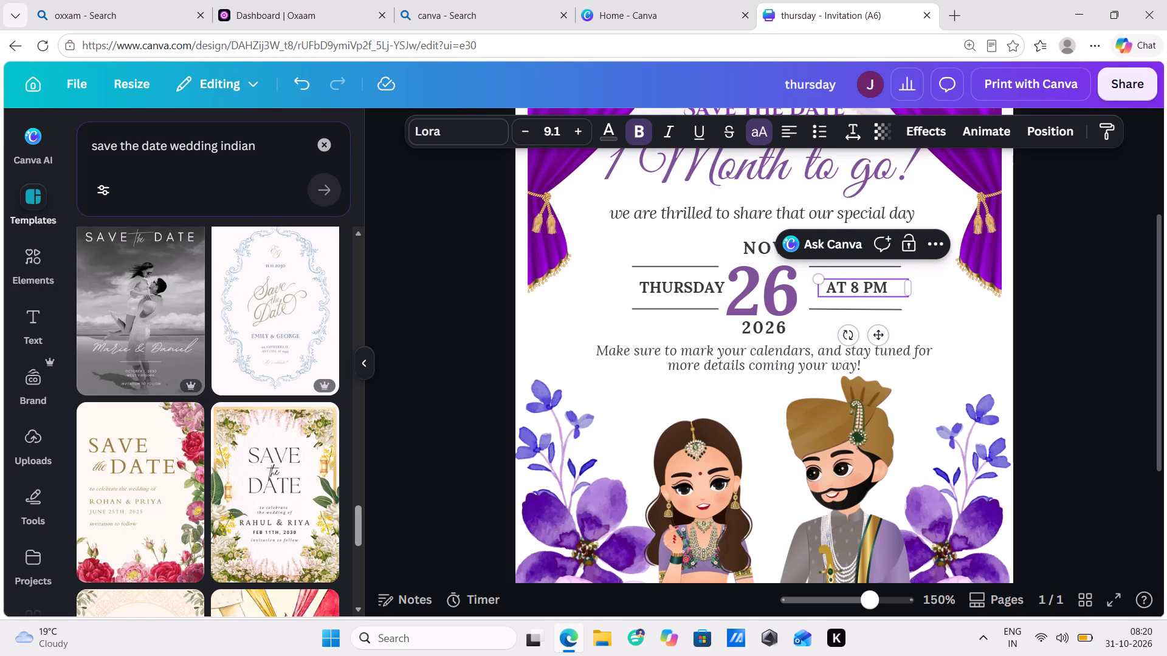
pyautogui.press('BackSpace')
pyautogui.press('1')
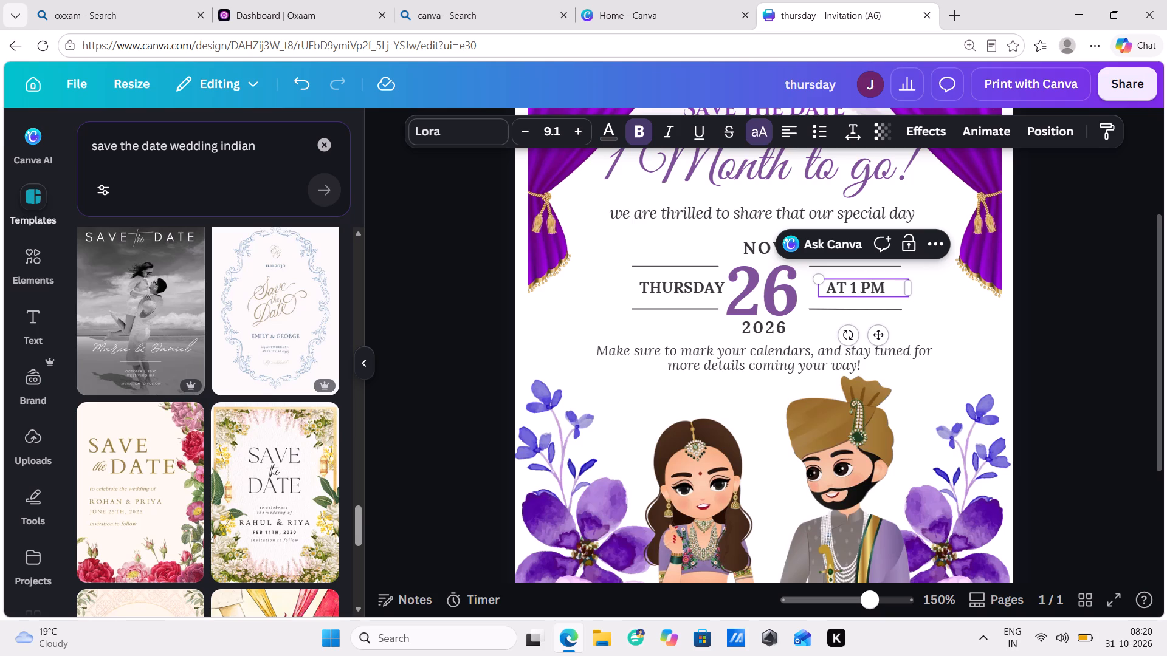
pyautogui.press('2')
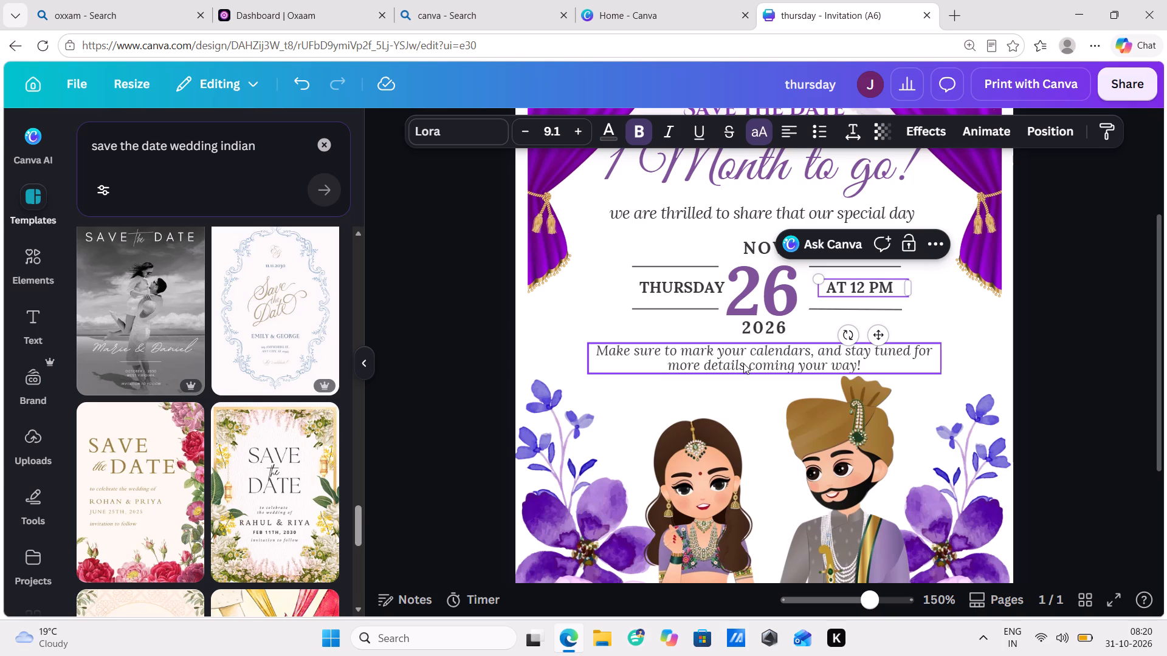
# Browse the "save the date wedding indian" template results for other save-the-date designs.
pyautogui.scroll(1, 703, 287)
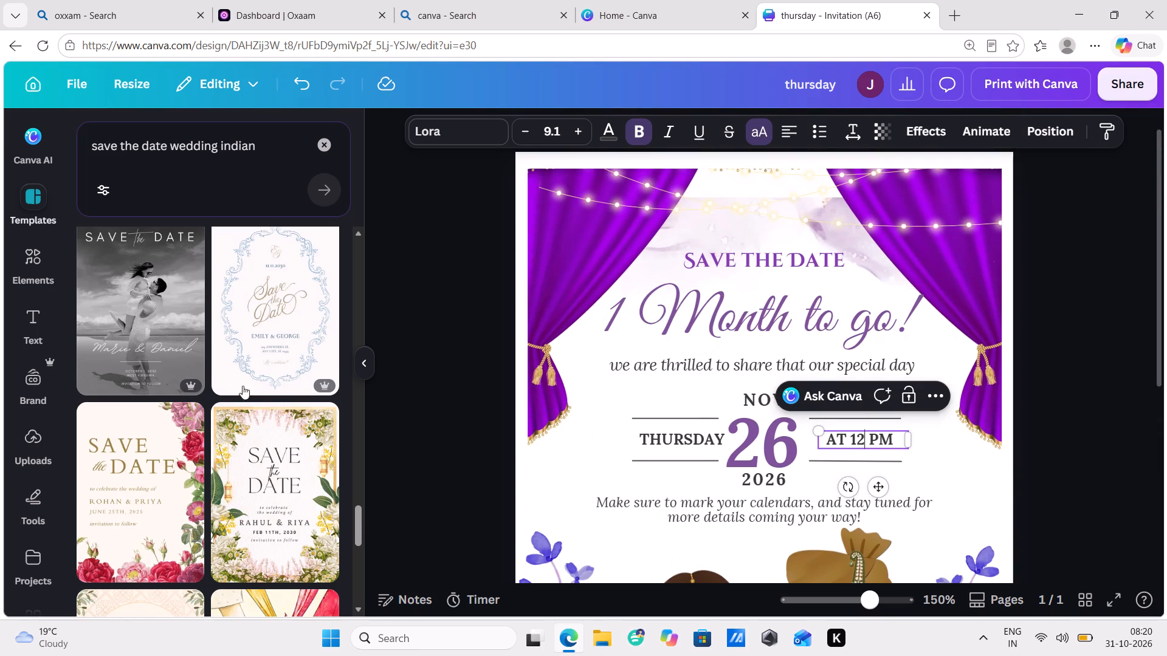
pyautogui.scroll(-2, 201, 409)
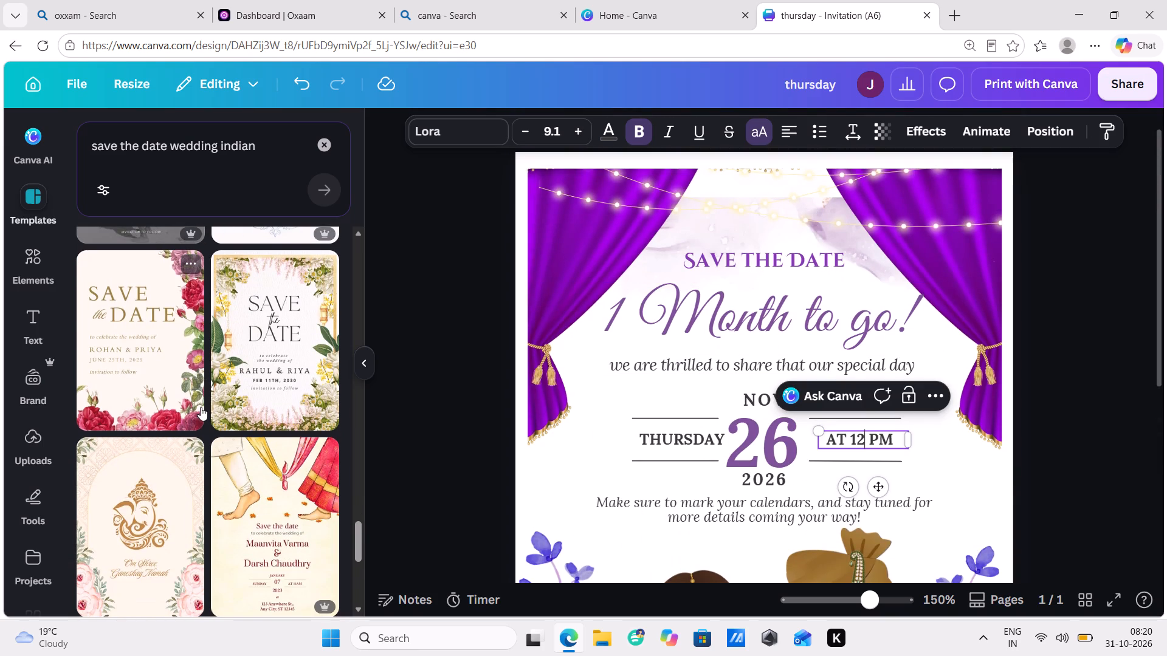
pyautogui.scroll(-1, 201, 407)
pyautogui.scroll(1, 256, 384)
pyautogui.scroll(-6, 256, 384)
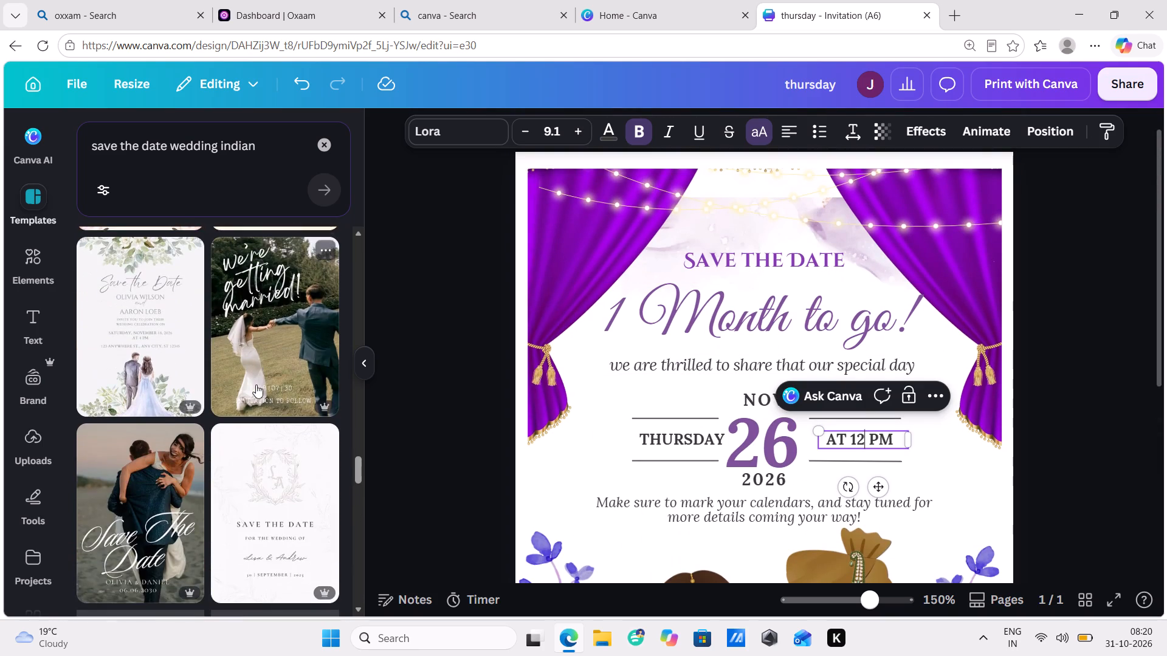
pyautogui.scroll(-5, 256, 384)
pyautogui.scroll(1, 256, 384)
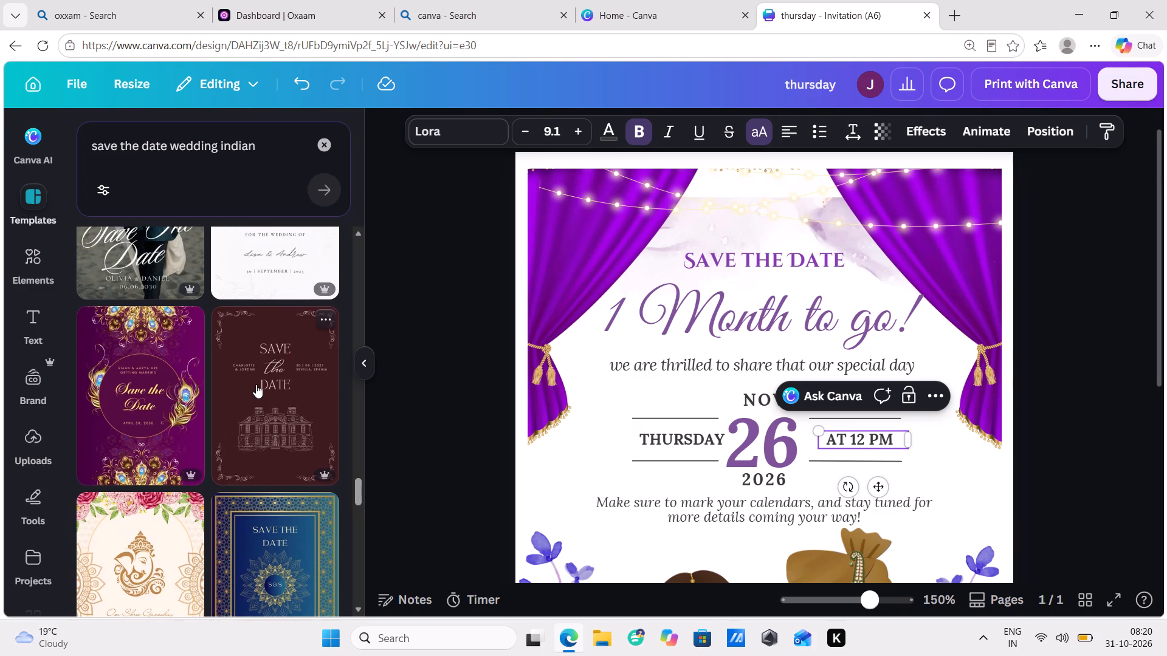
pyautogui.scroll(3, 256, 384)
pyautogui.scroll(-2, 256, 384)
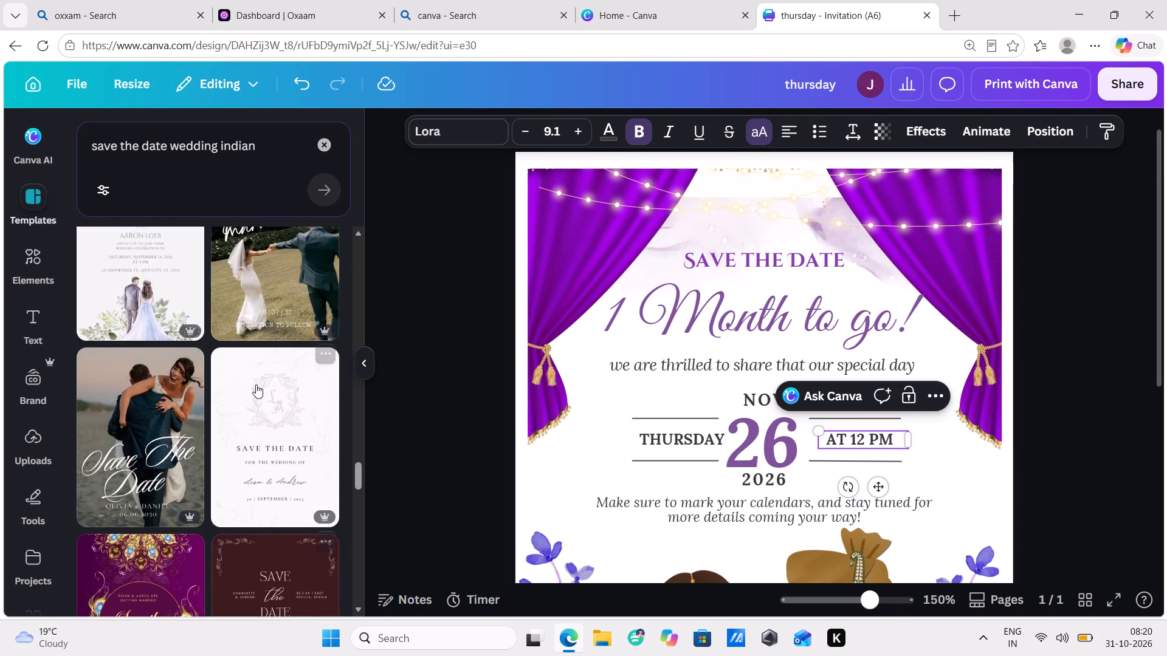
pyautogui.scroll(-9, 256, 384)
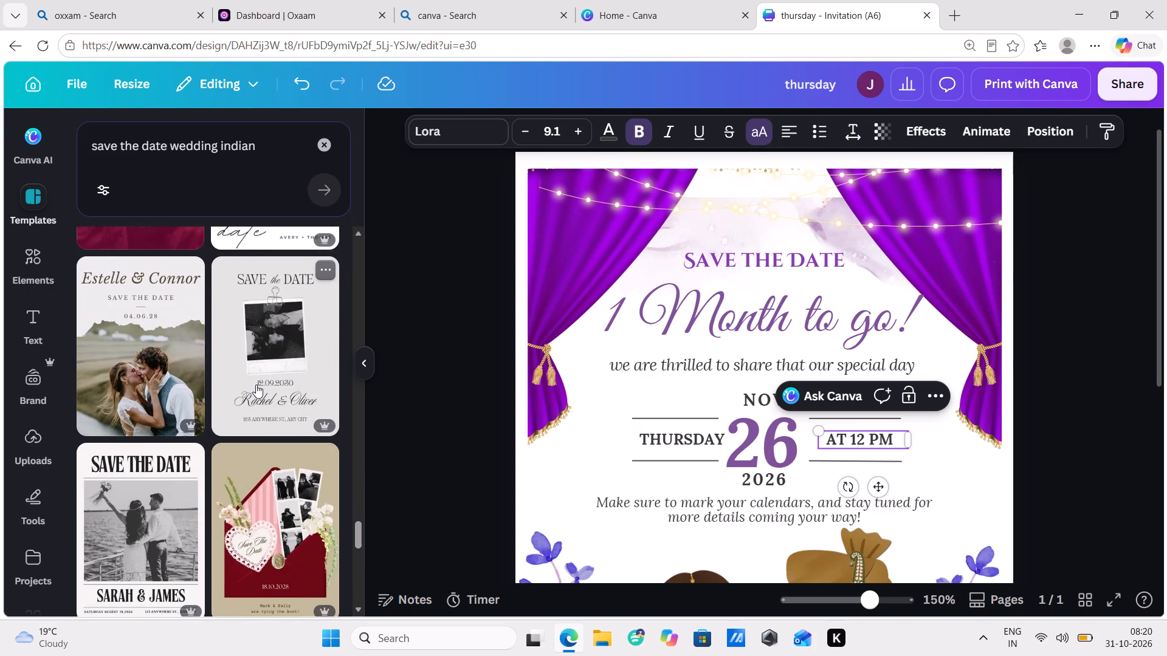
pyautogui.scroll(-9, 256, 384)
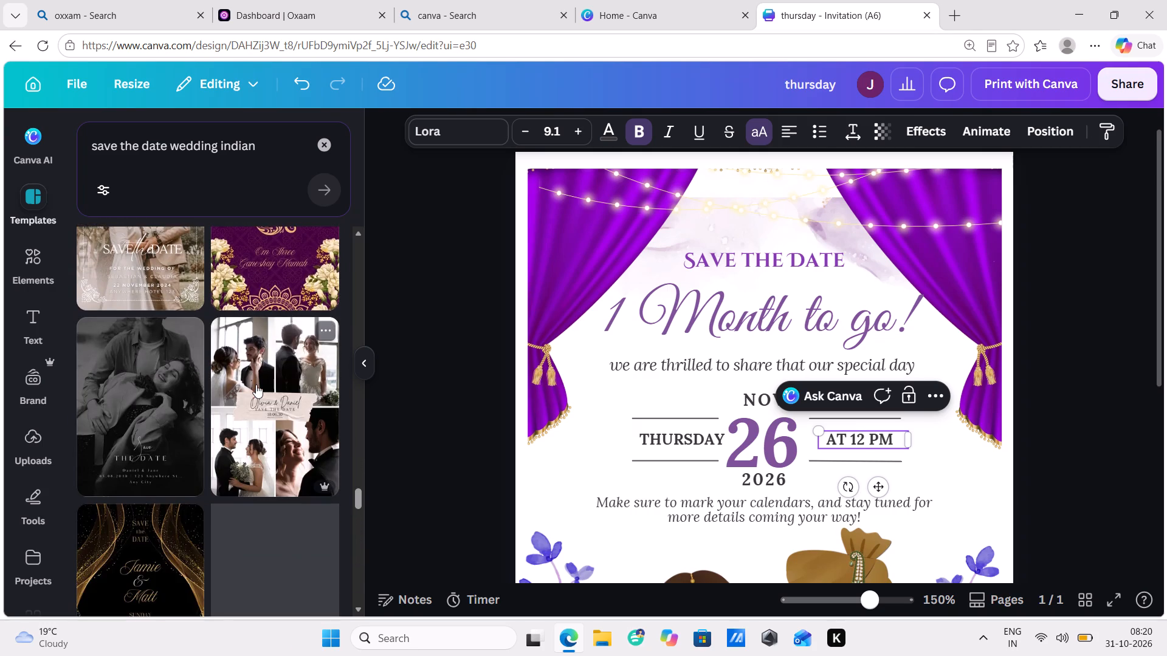
pyautogui.scroll(-8, 256, 384)
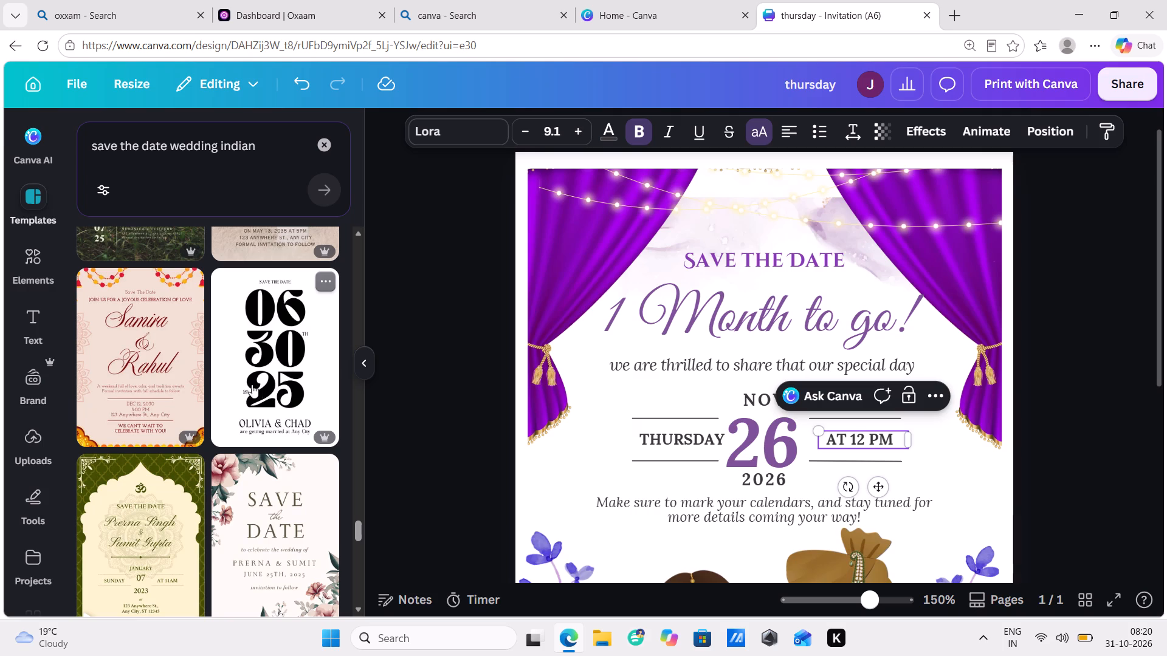
pyautogui.scroll(-3, 236, 389)
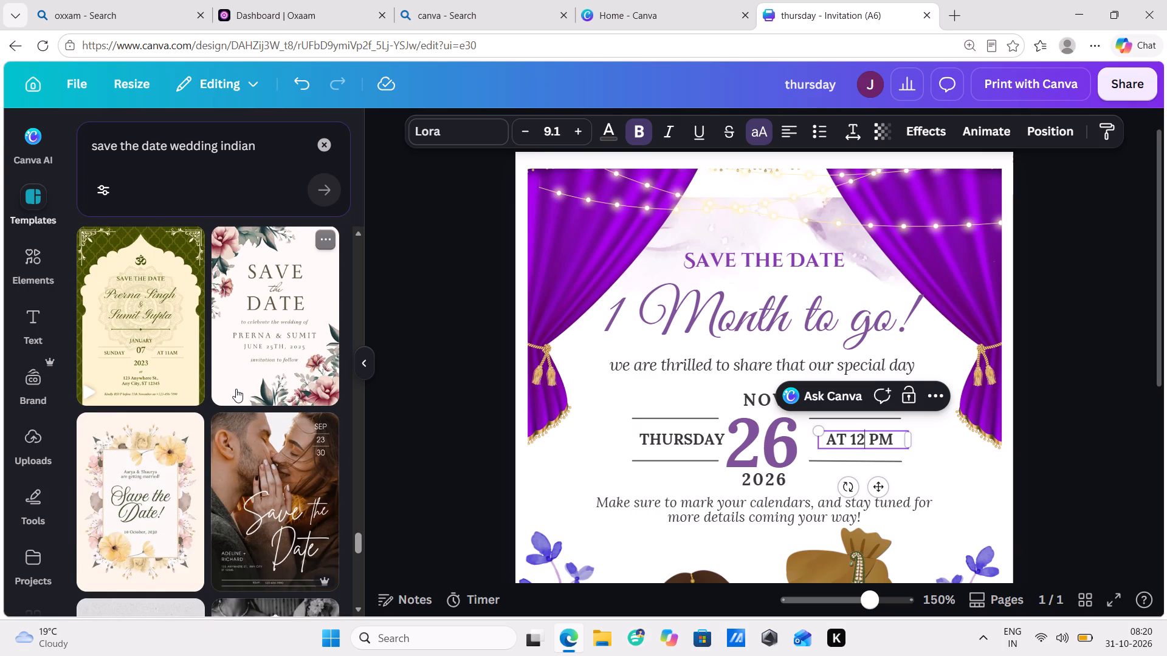
pyautogui.scroll(-8, 236, 389)
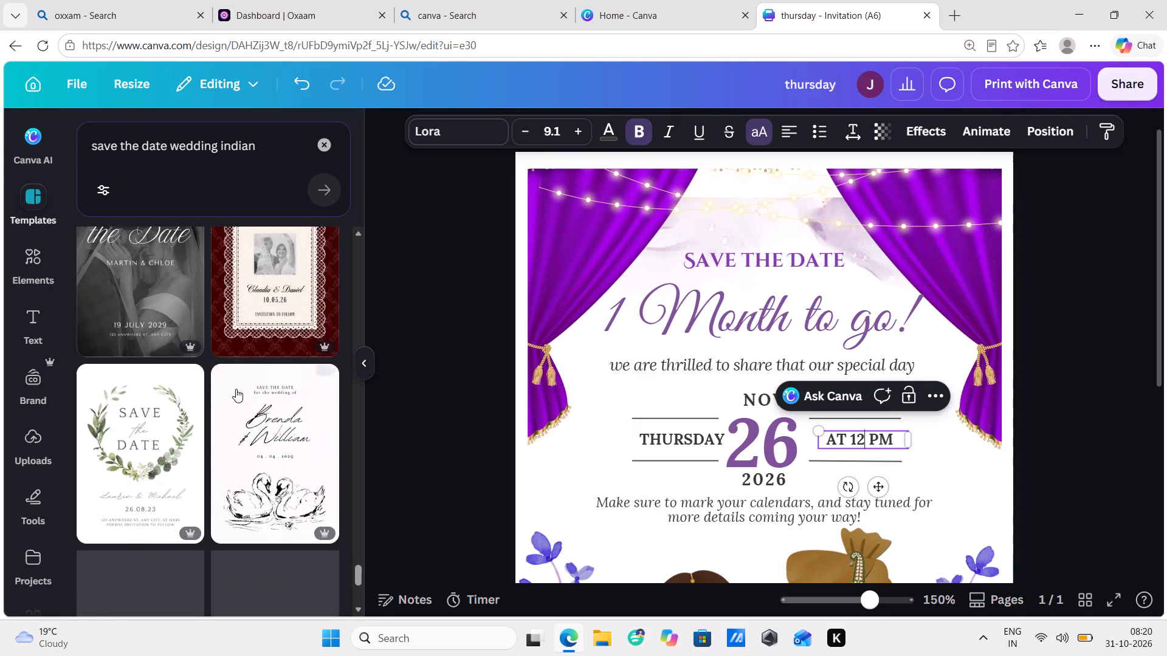
pyautogui.scroll(-9, 236, 389)
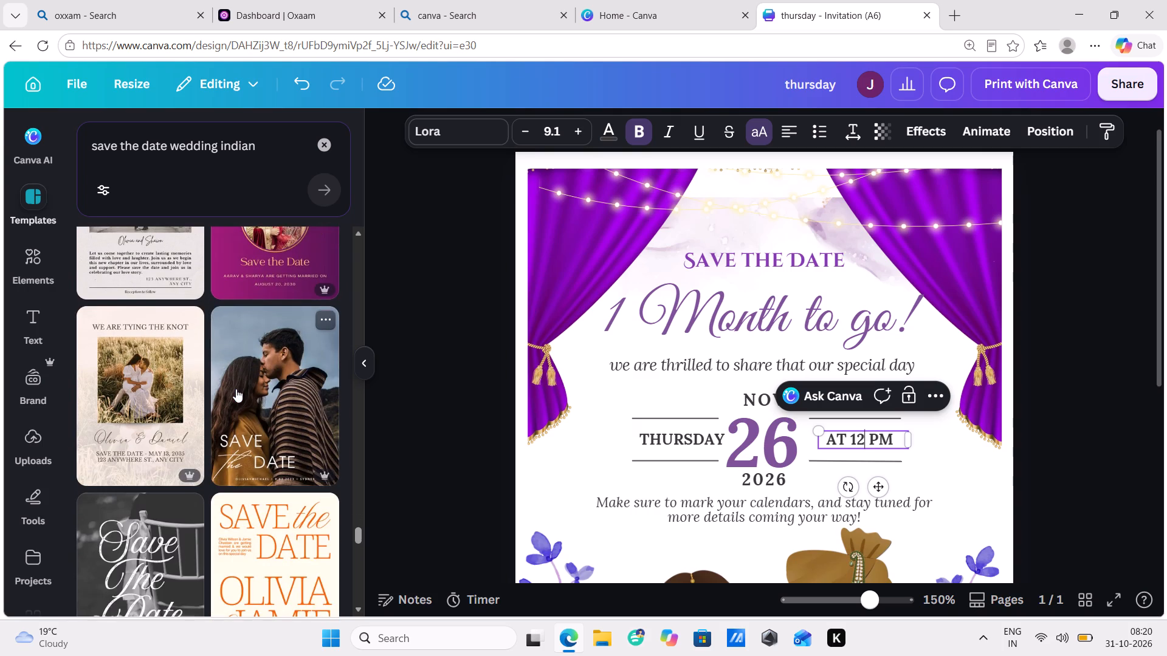
pyautogui.scroll(-9, 236, 389)
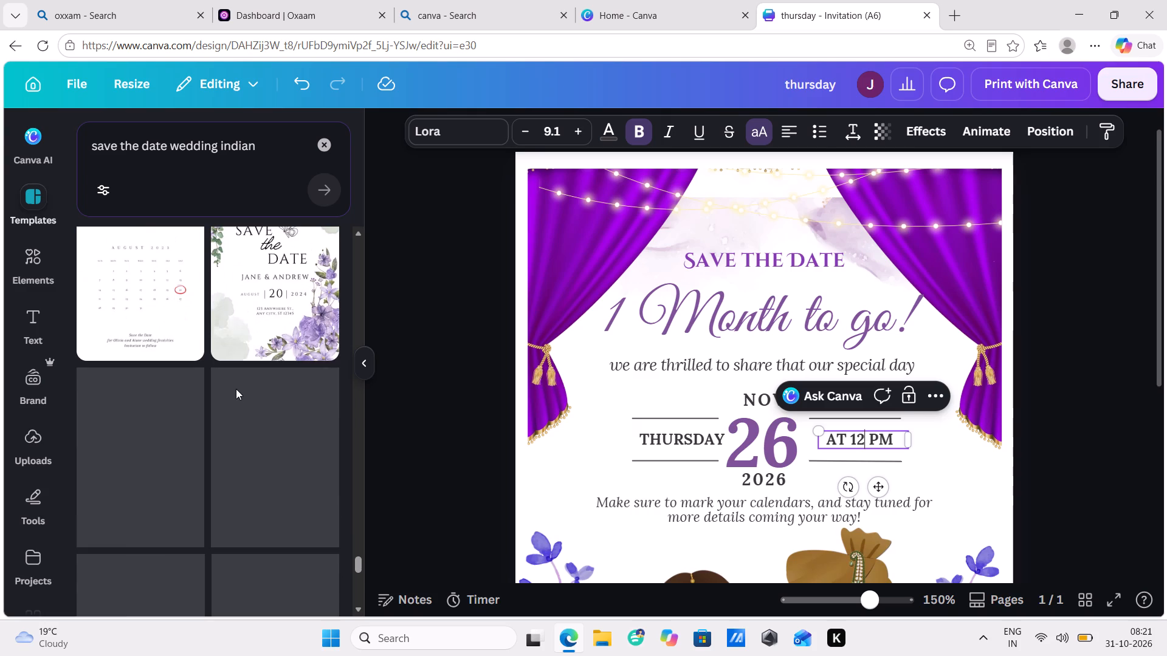
pyautogui.scroll(1, 236, 389)
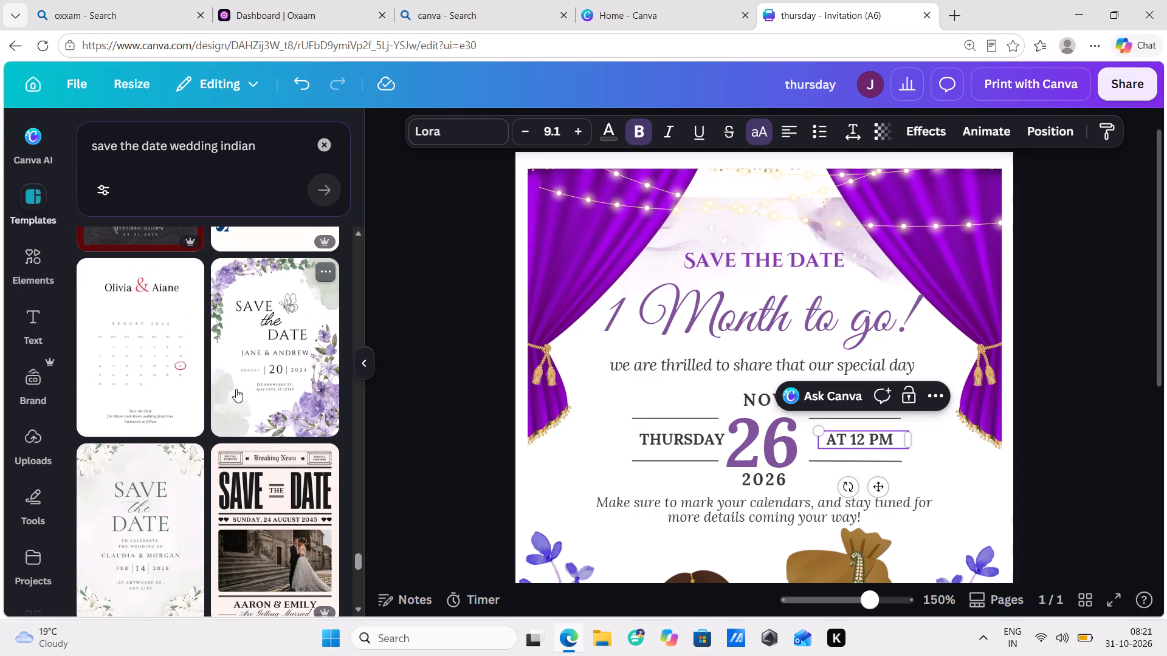
pyautogui.scroll(-8, 236, 389)
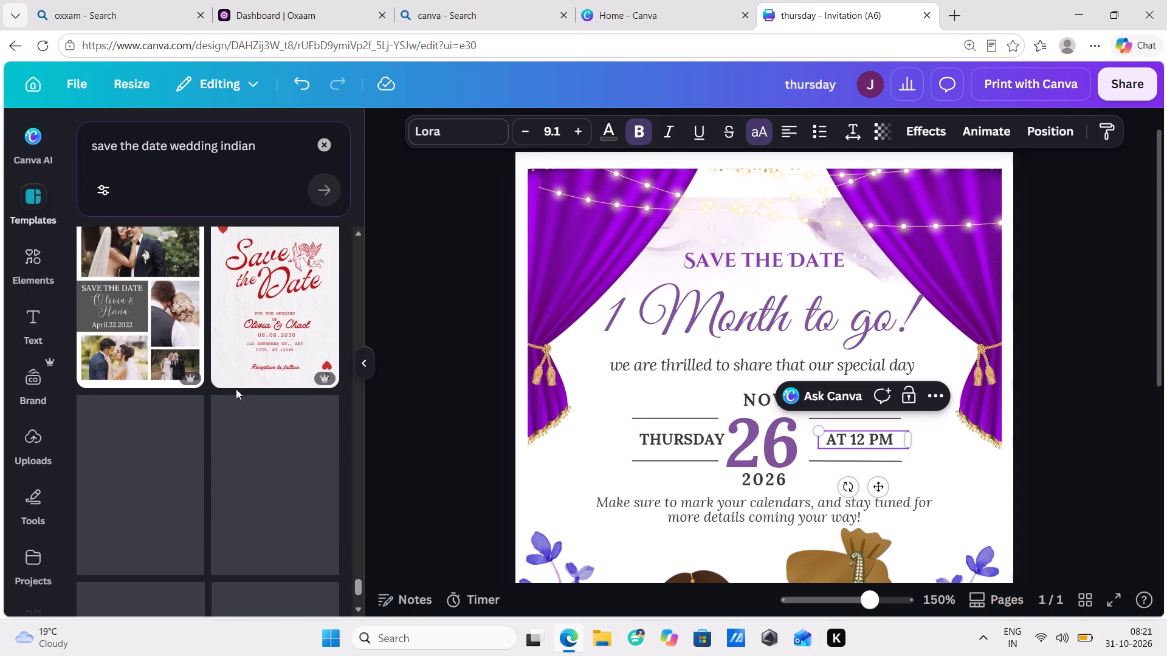
pyautogui.scroll(-3, 216, 408)
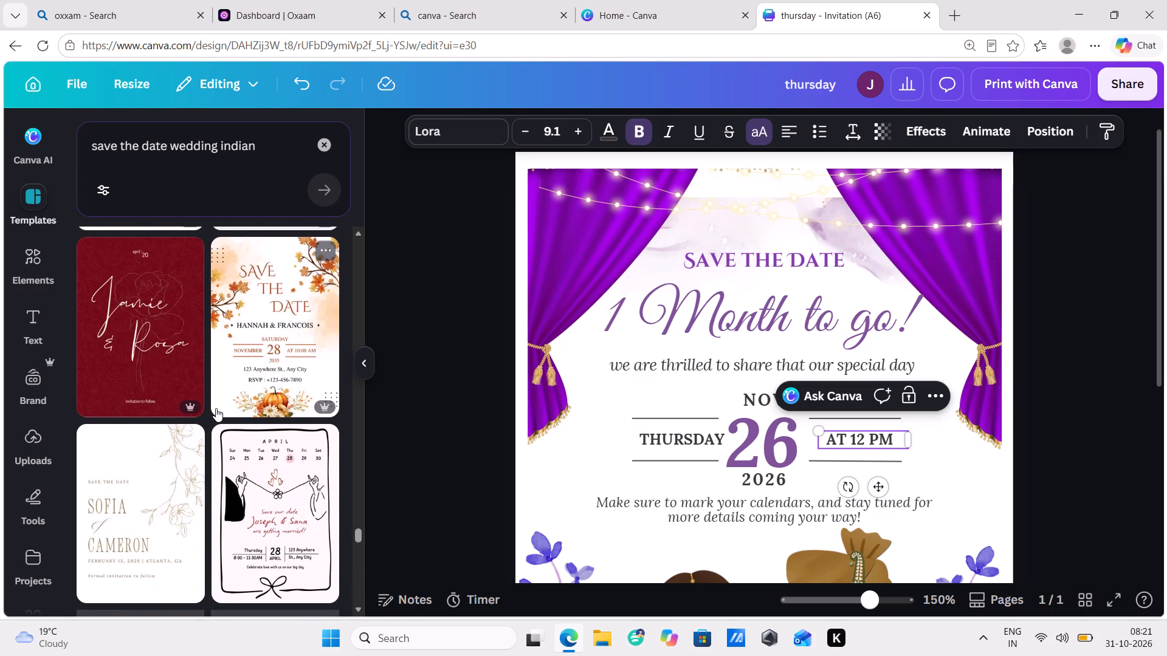
# Replace the "1 Month to go!" headline on the invitation with the couple's names, "Ankit & Seema".
pyautogui.doubleClick(718, 323)
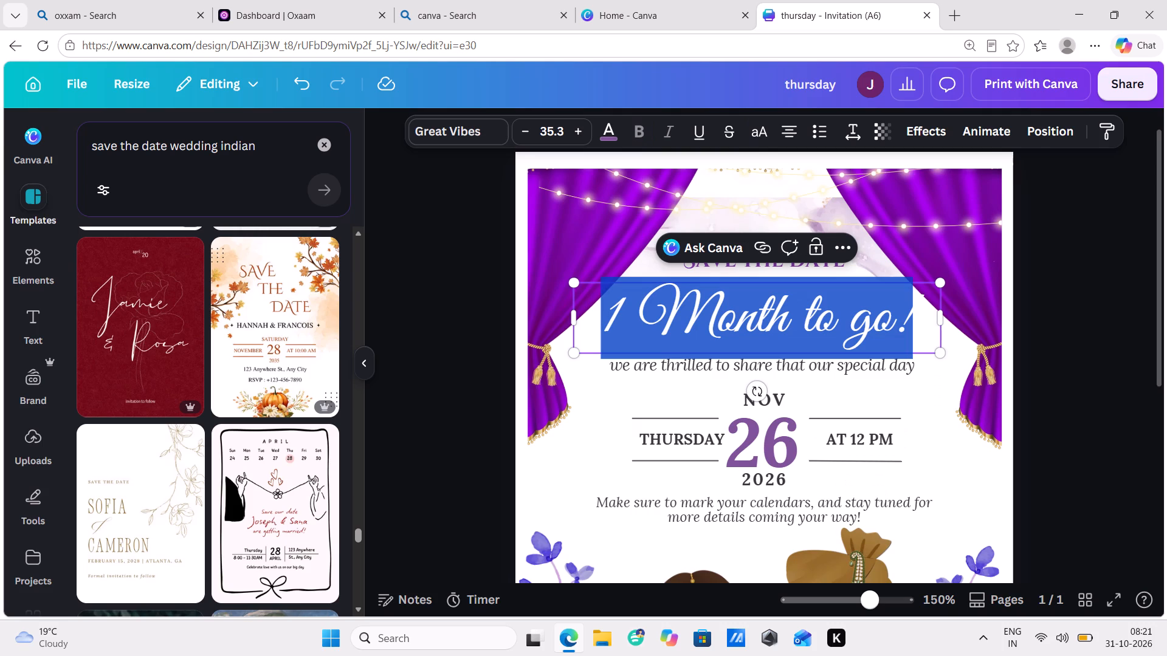
pyautogui.press('a')
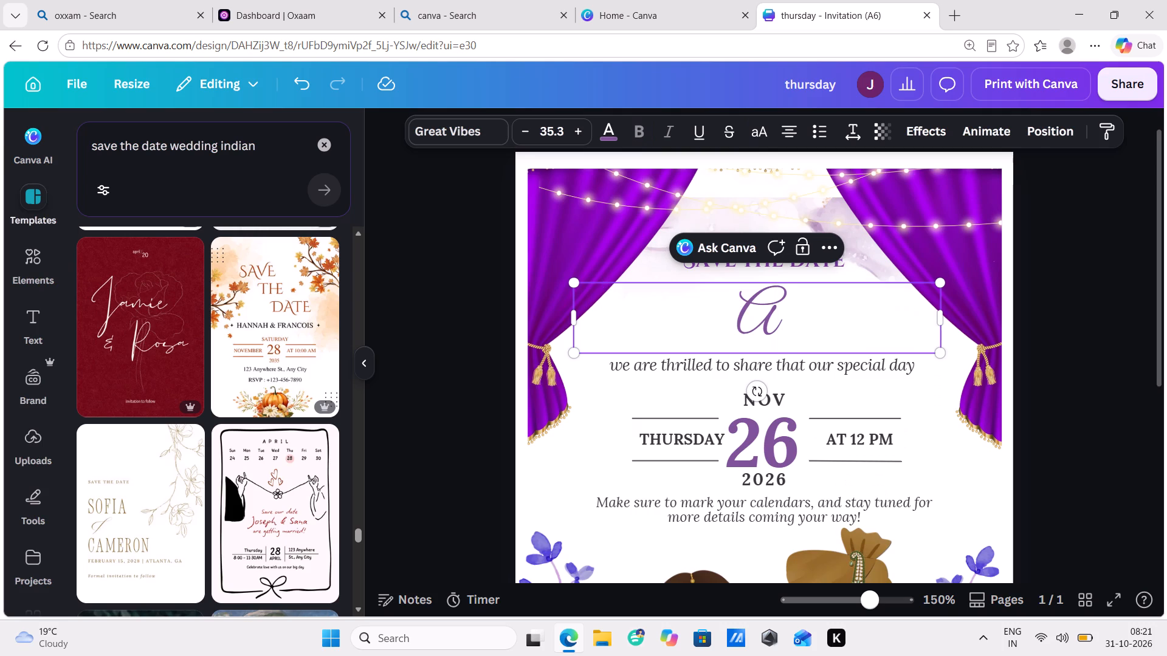
pyautogui.write('nkit')
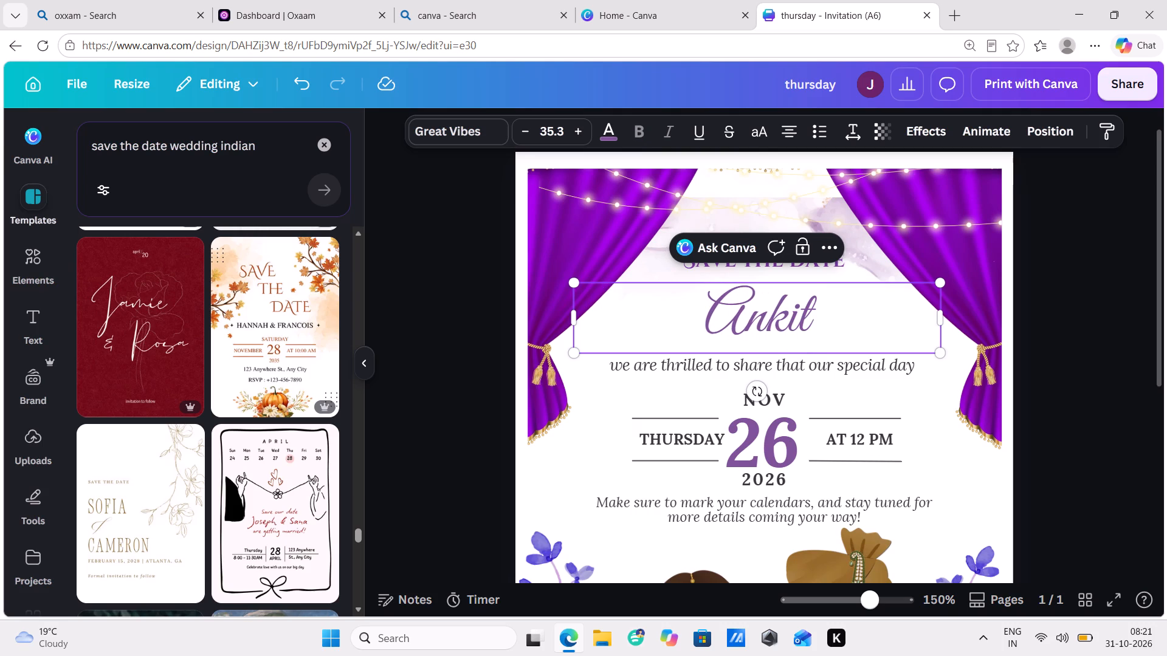
pyautogui.press('space')
pyautogui.hotkey('ctrl', '7')
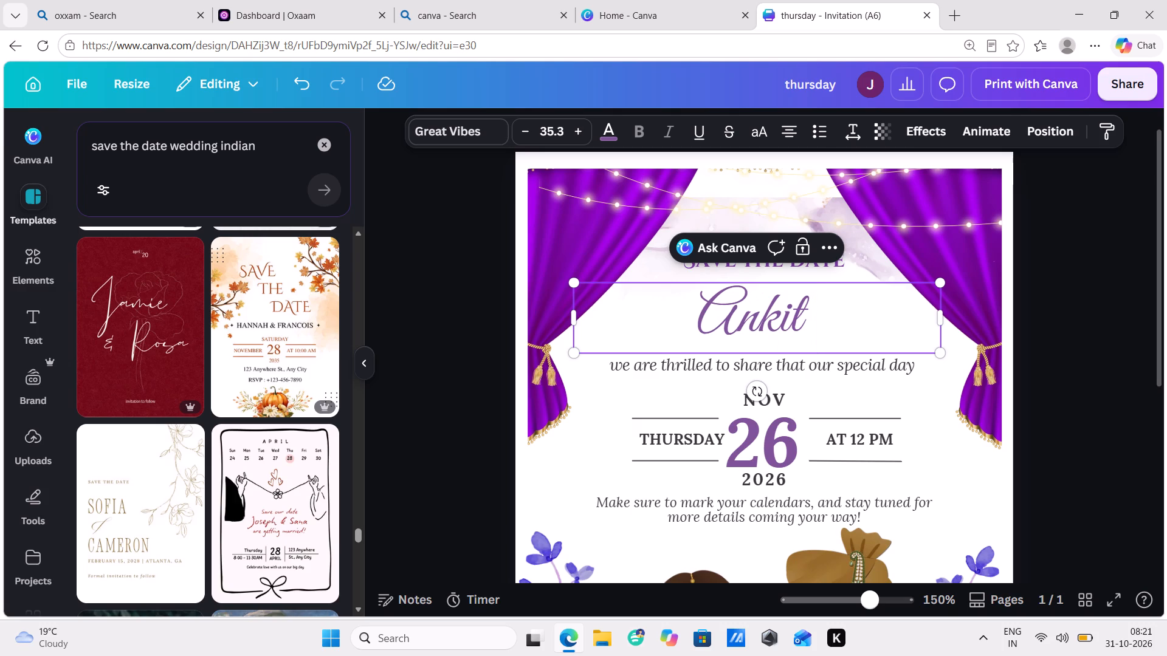
pyautogui.hotkey('shift', '&')
pyautogui.press('space')
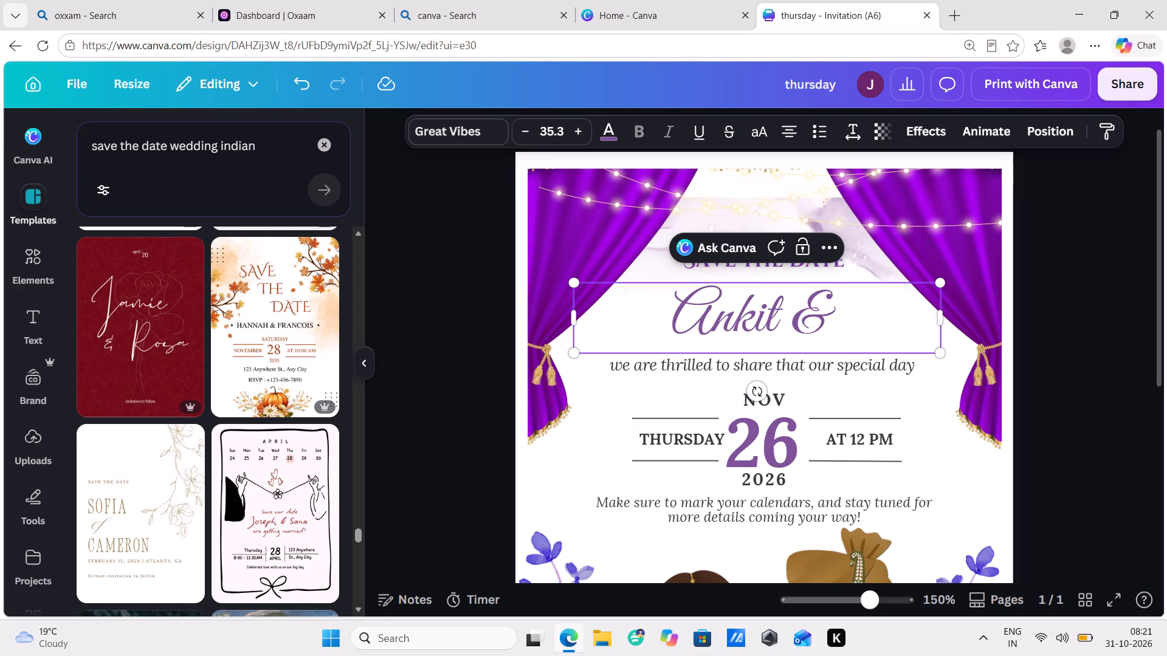
pyautogui.write('se')
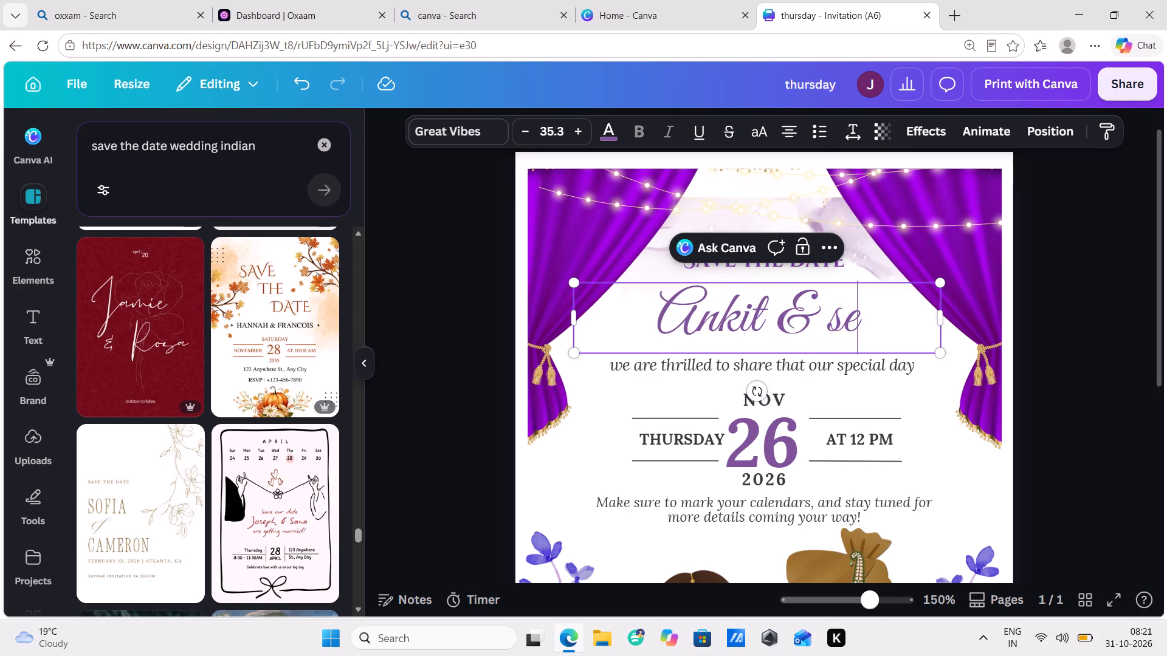
pyautogui.press('BackSpace')
pyautogui.press('BackSpace')
pyautogui.press('s')
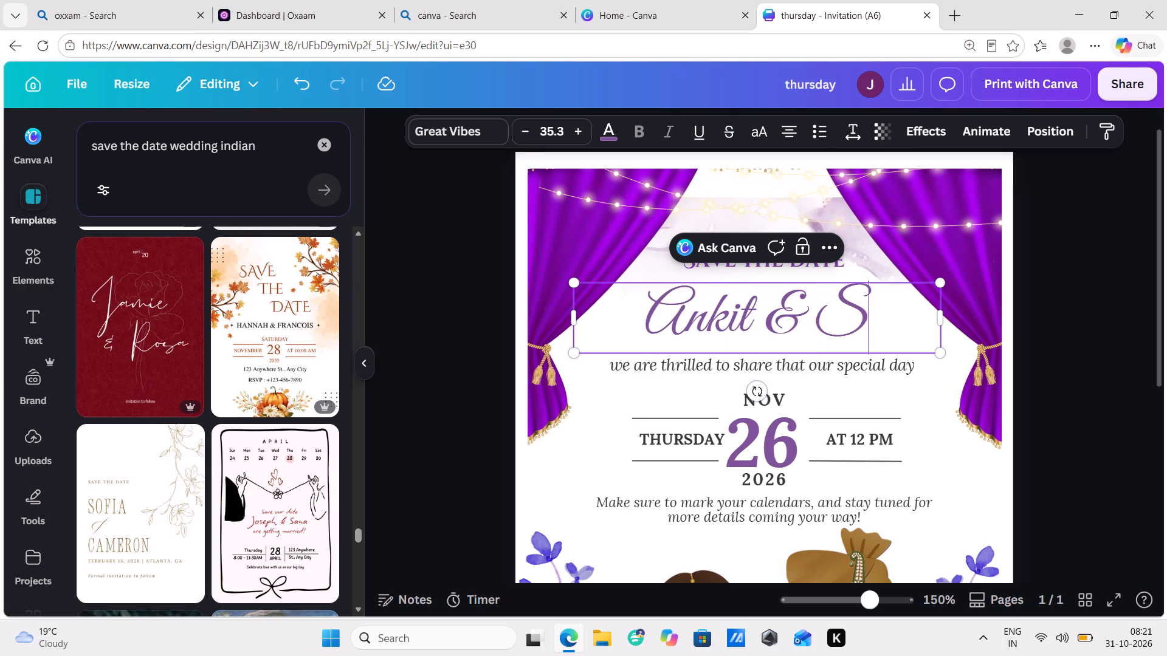
pyautogui.write('eema')
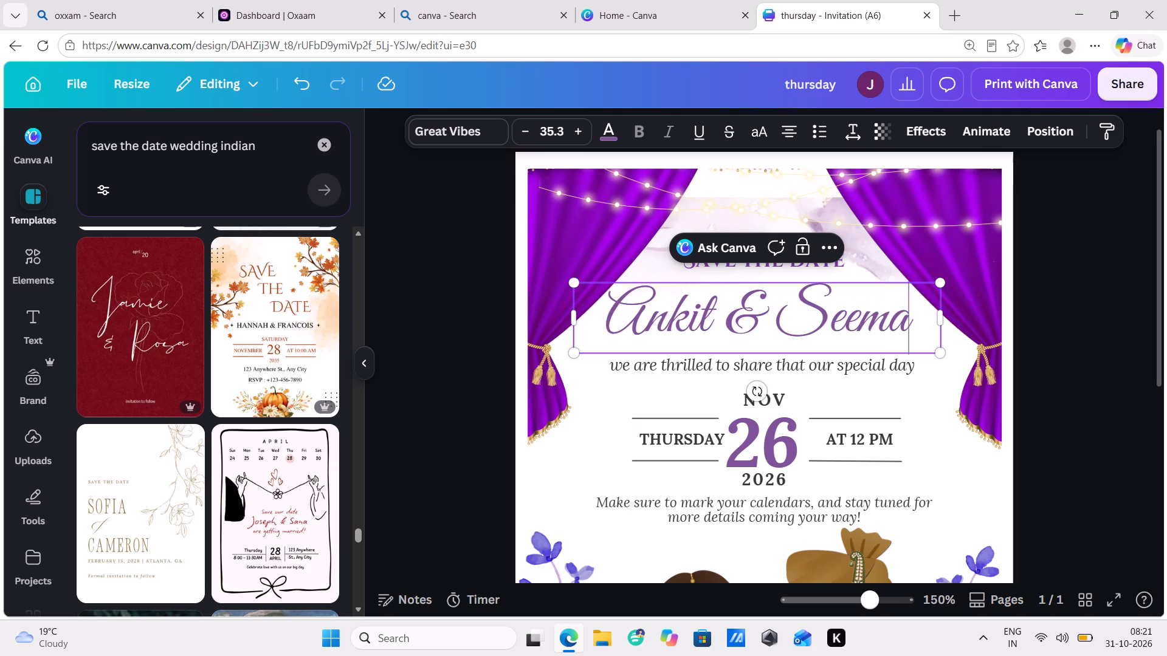
# Reduce the font size of the couple's names headline by two increments and deselect it.
pyautogui.click(529, 130)
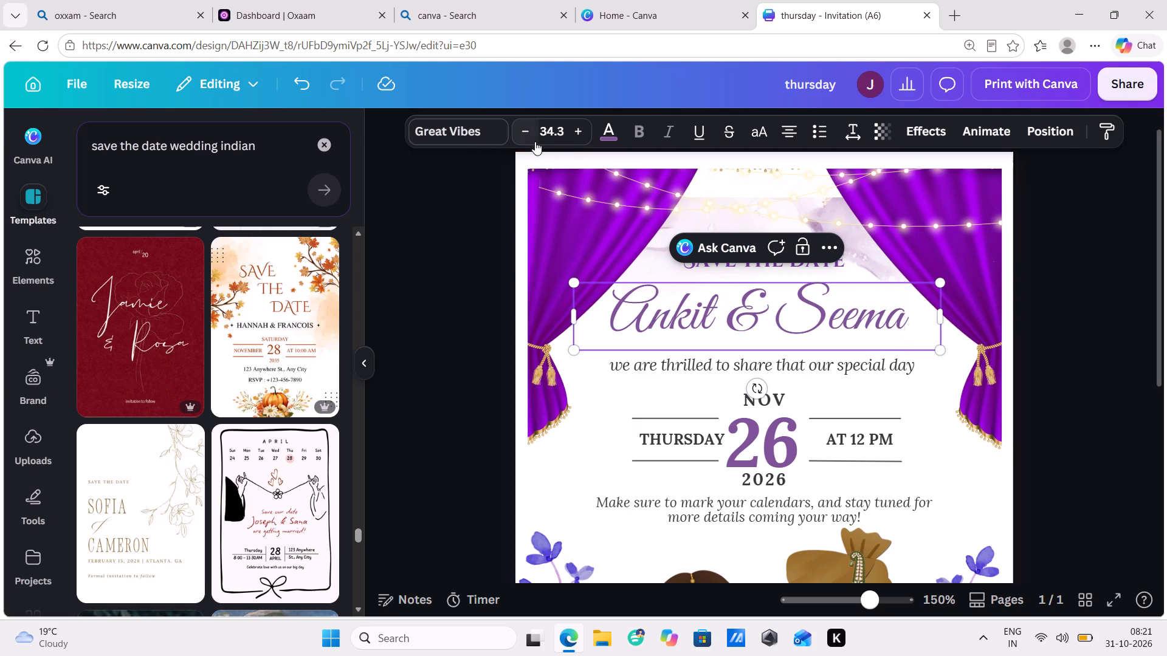
pyautogui.click(528, 133)
pyautogui.click(1073, 337)
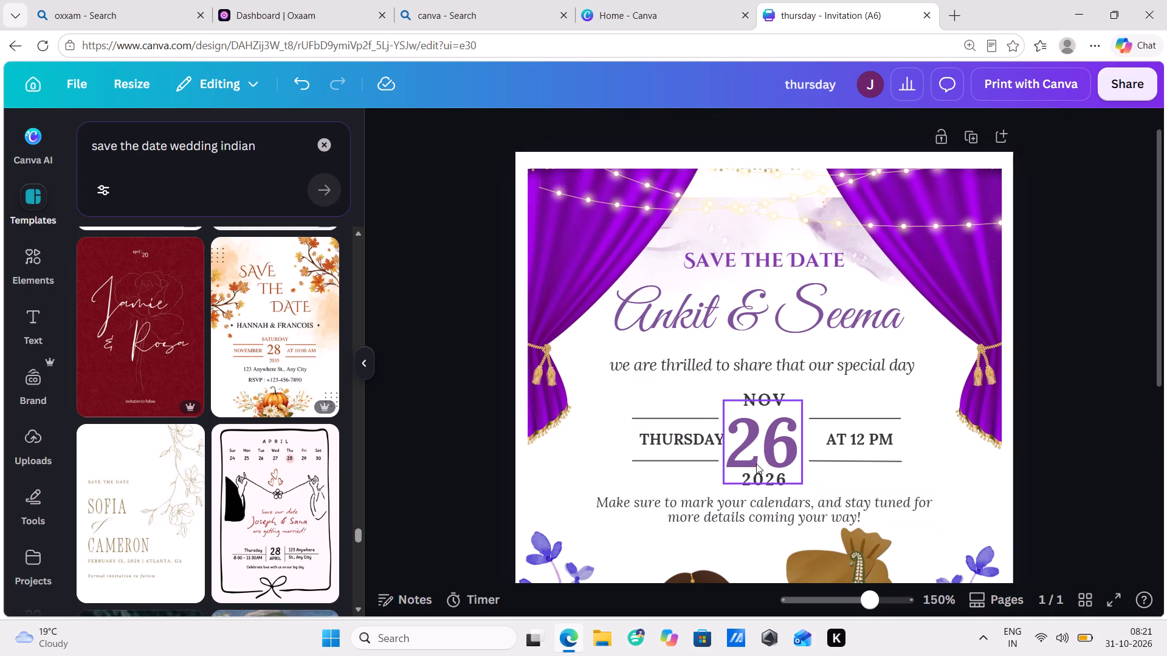
# Add a new blank page after the save-the-date invitation page.
pyautogui.scroll(-4, 756, 463)
pyautogui.scroll(3, 756, 461)
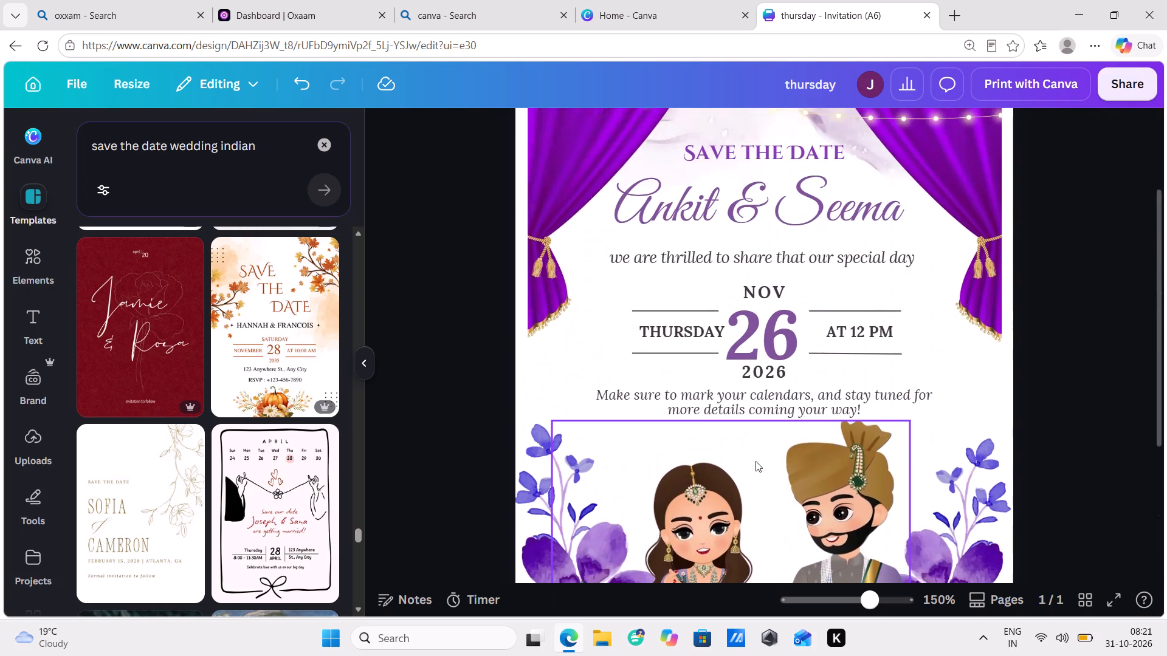
pyautogui.scroll(-2, 756, 461)
pyautogui.scroll(1, 787, 392)
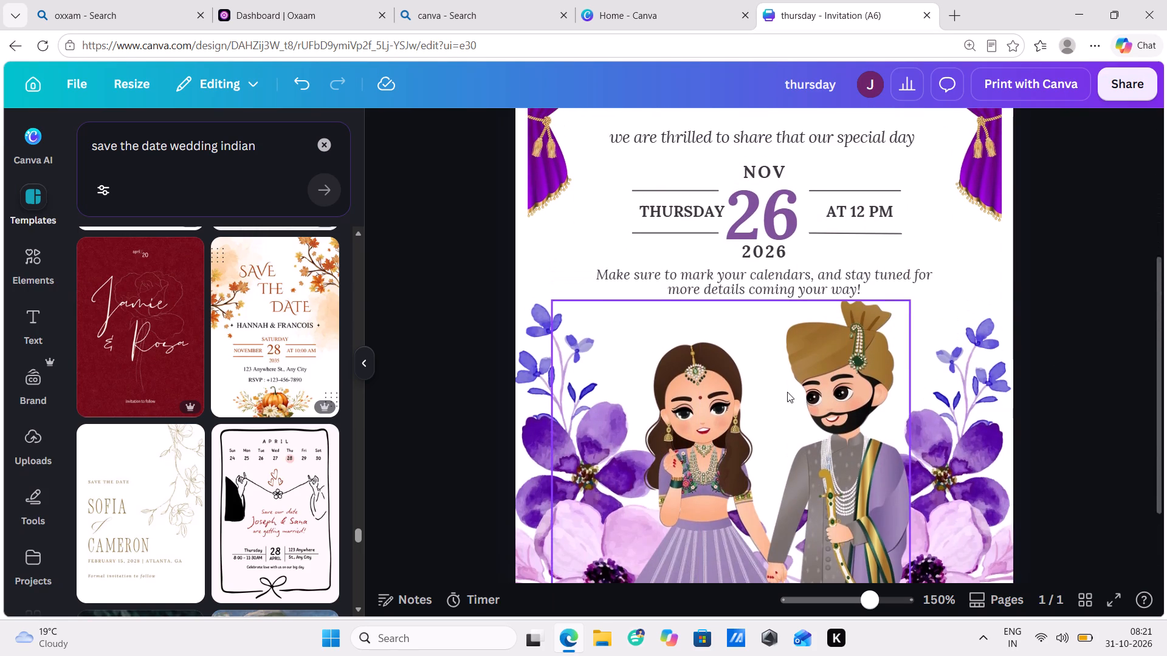
pyautogui.scroll(1, 787, 392)
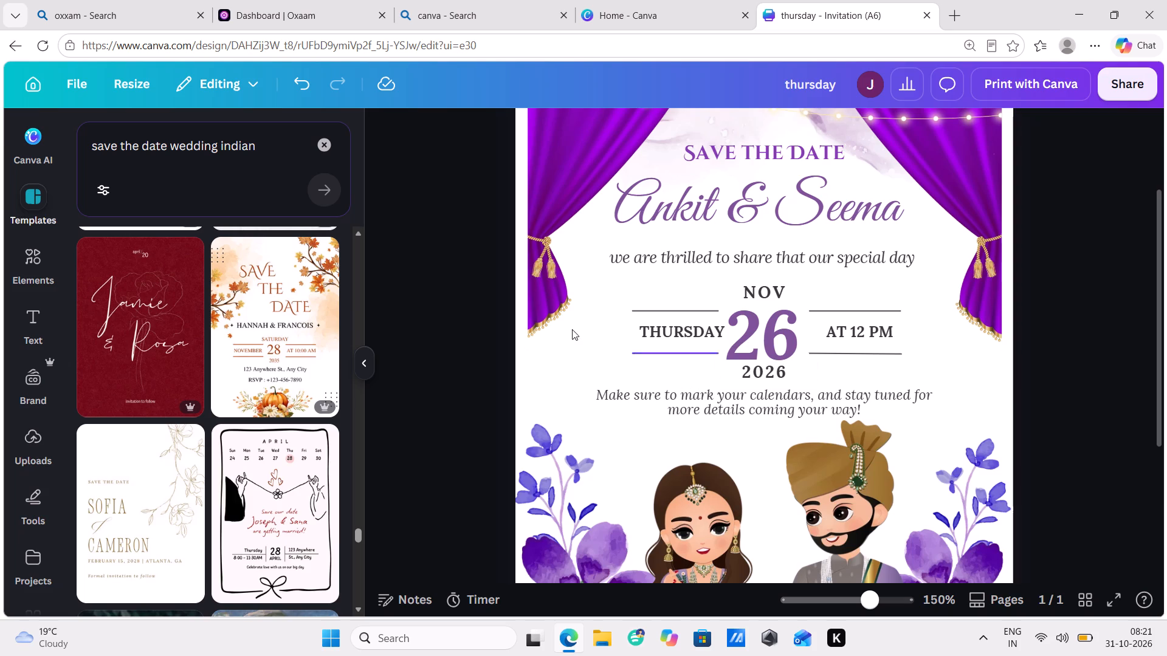
pyautogui.scroll(2, 838, 284)
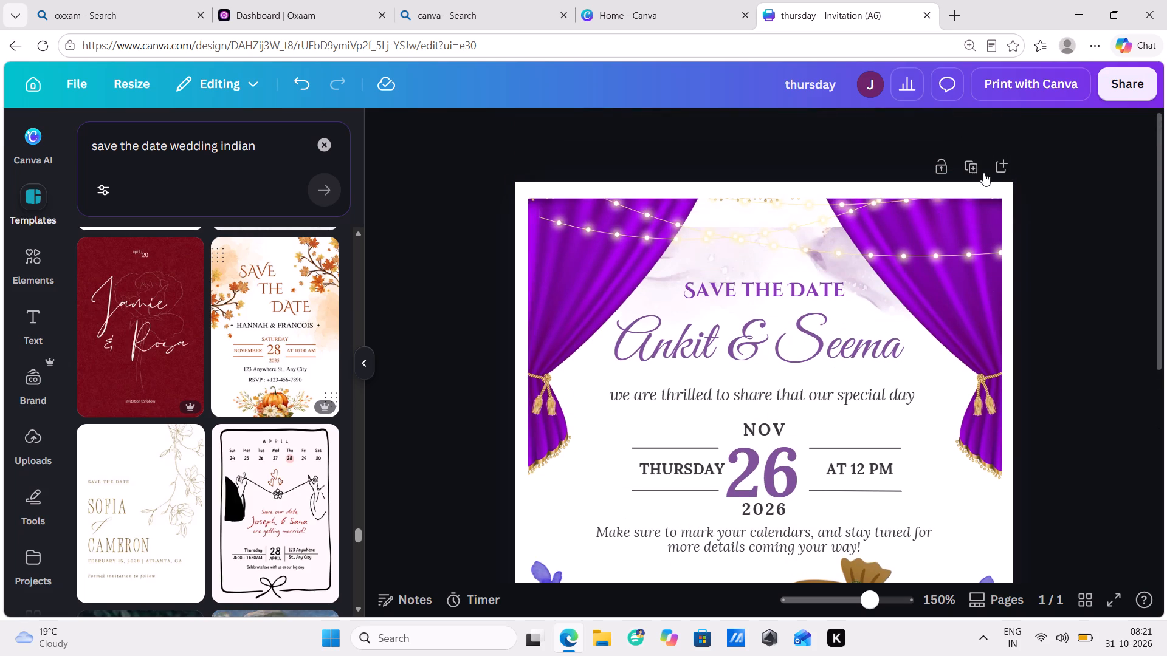
pyautogui.click(996, 169)
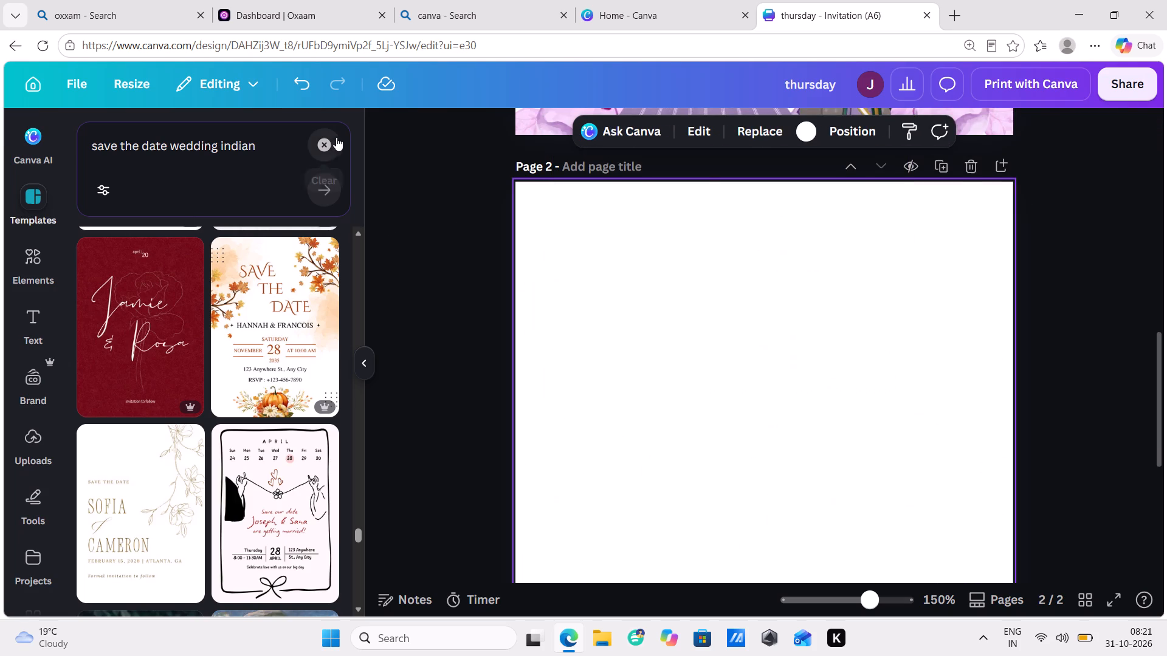
# Replace the template search with one for "haldi ceremony invitation" designs for the blank second page.
pyautogui.click(326, 143)
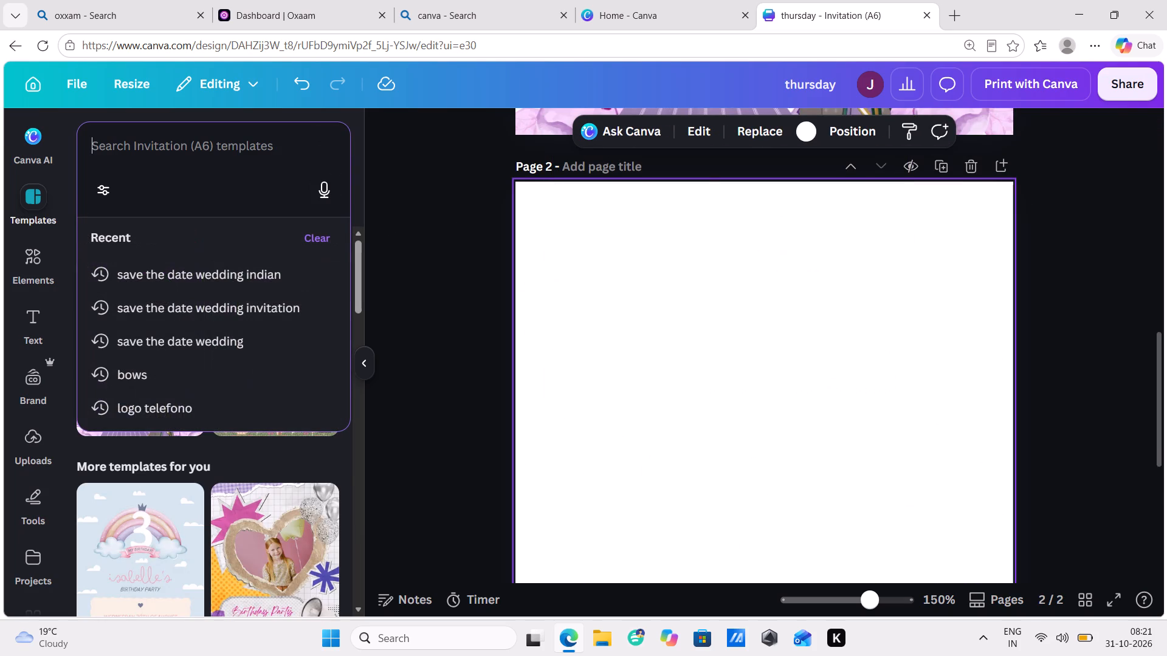
pyautogui.press('h')
pyautogui.write('ald')
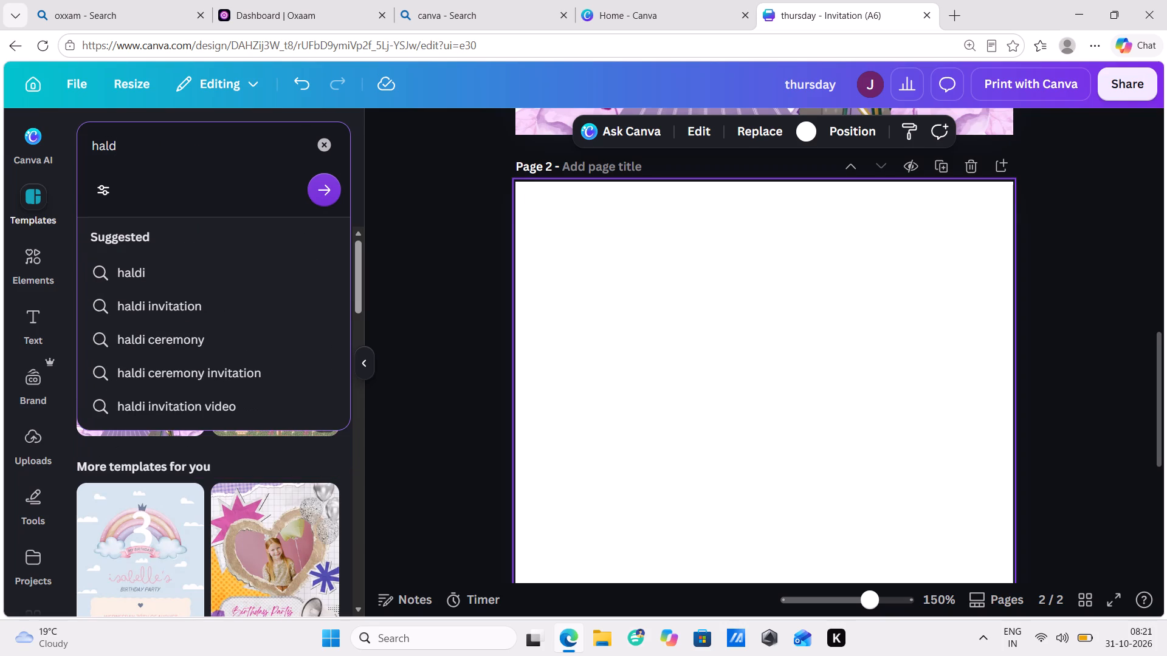
pyautogui.click(182, 386)
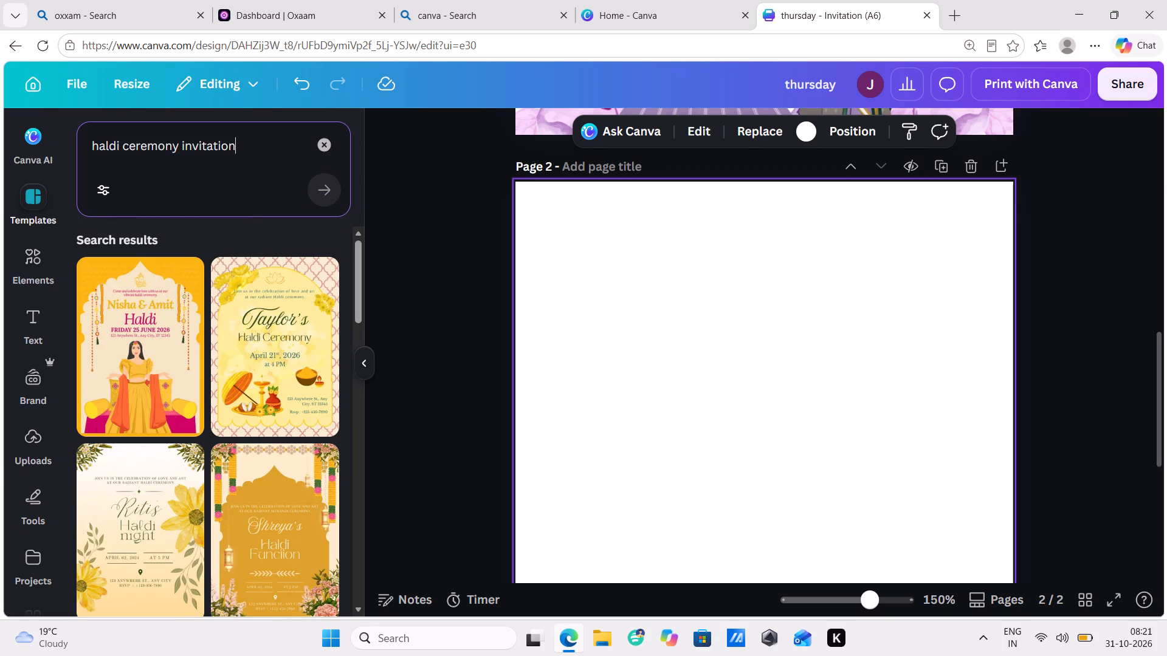
# Narrow the template search to "haldi ceremony invitation boys".
pyautogui.click(266, 163)
pyautogui.click(267, 144)
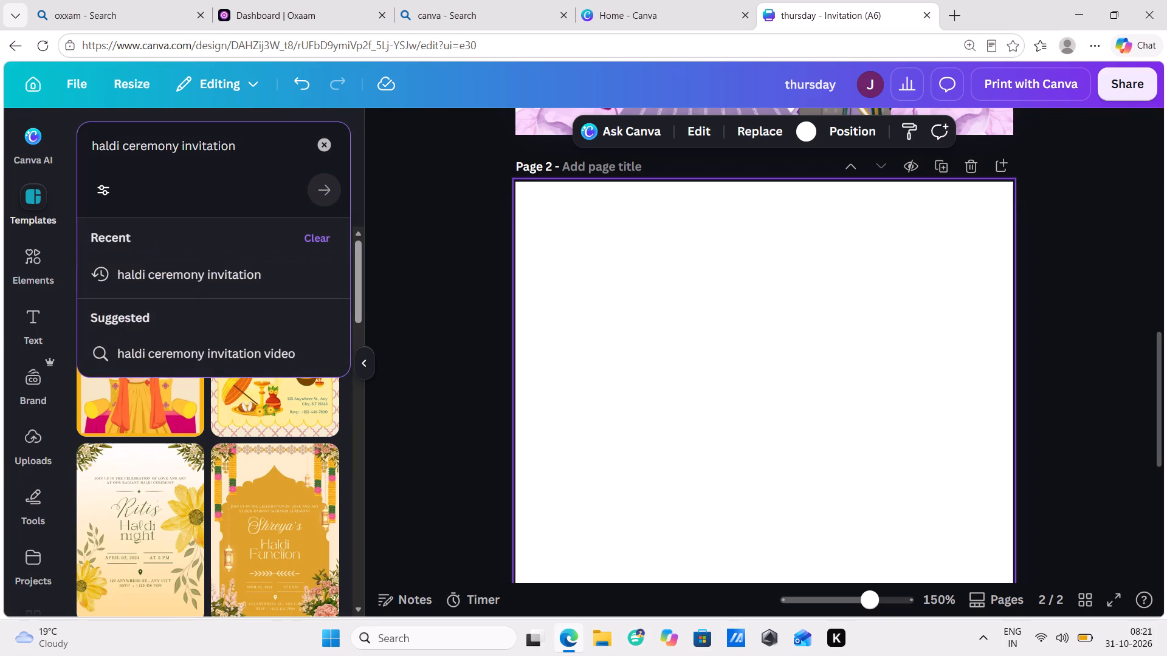
pyautogui.press('space')
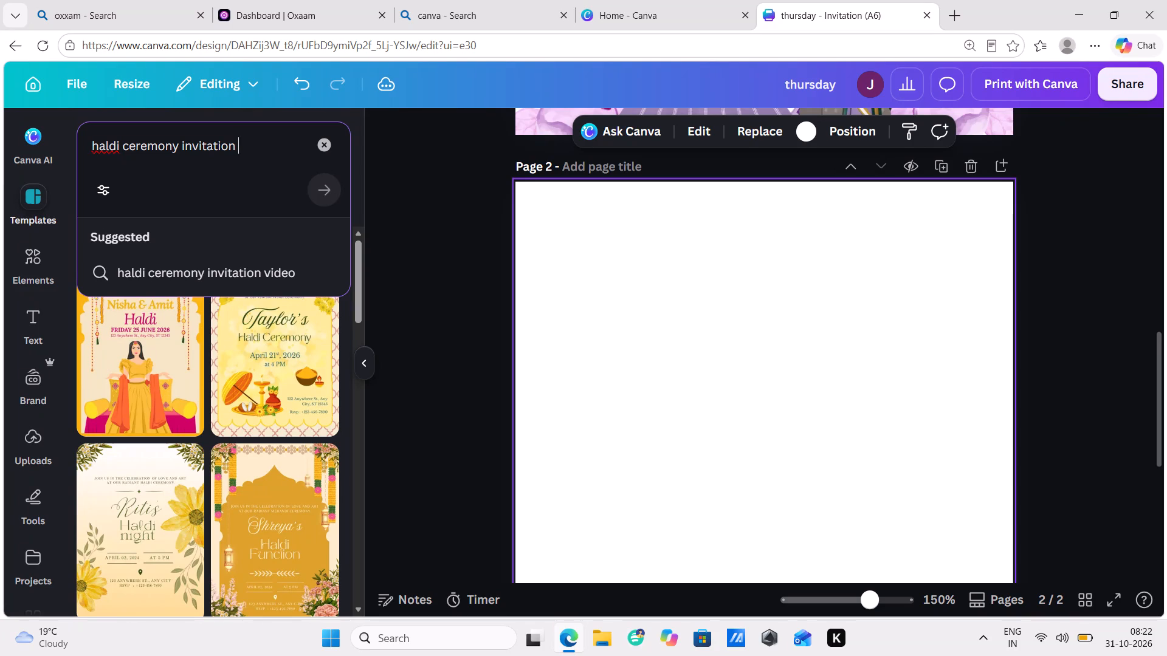
pyautogui.write('bo')
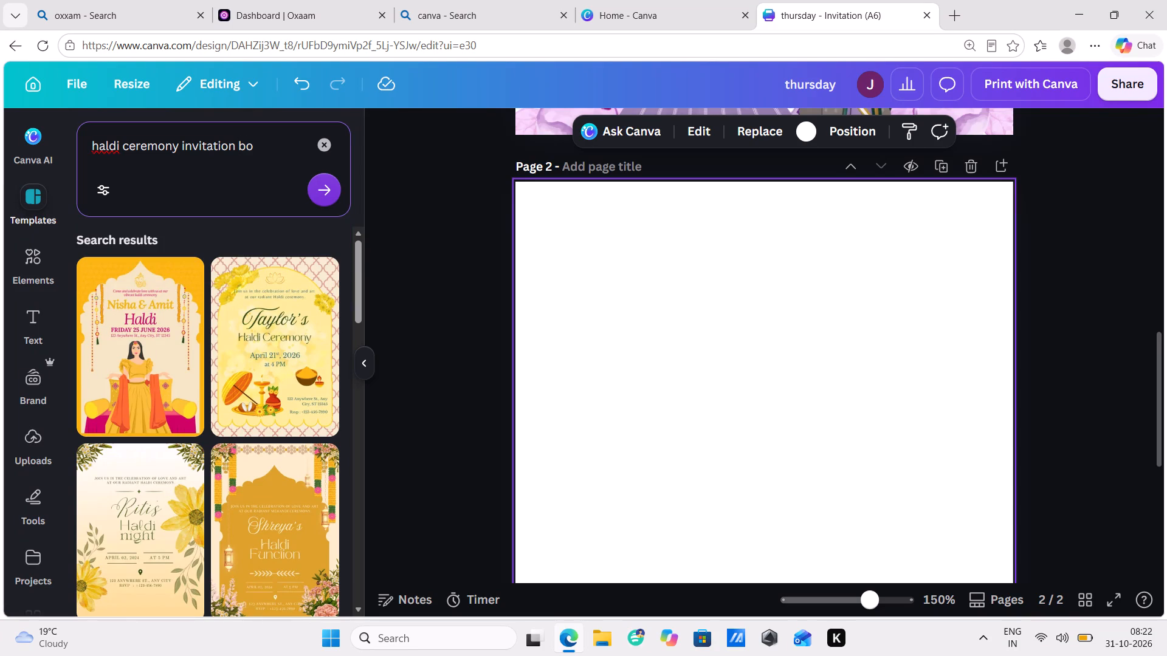
pyautogui.write('ys')
pyautogui.press('Return')
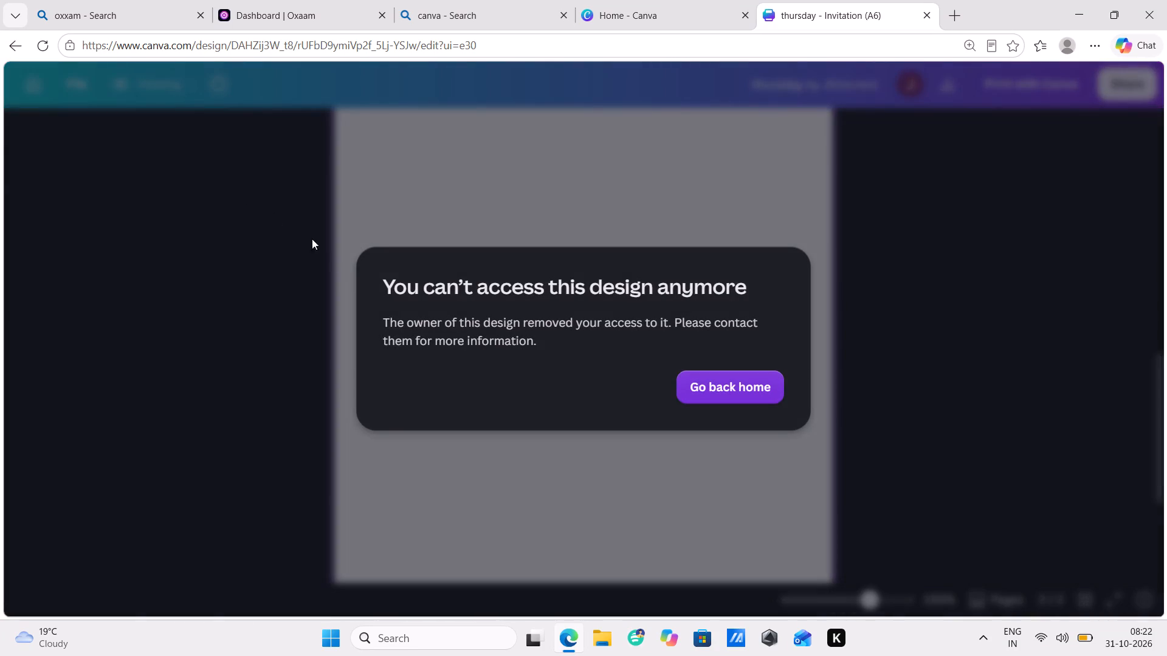
# Leave the inaccessible design for the Canva home page and dismiss the Google sign-in prompt.
pyautogui.click(746, 389)
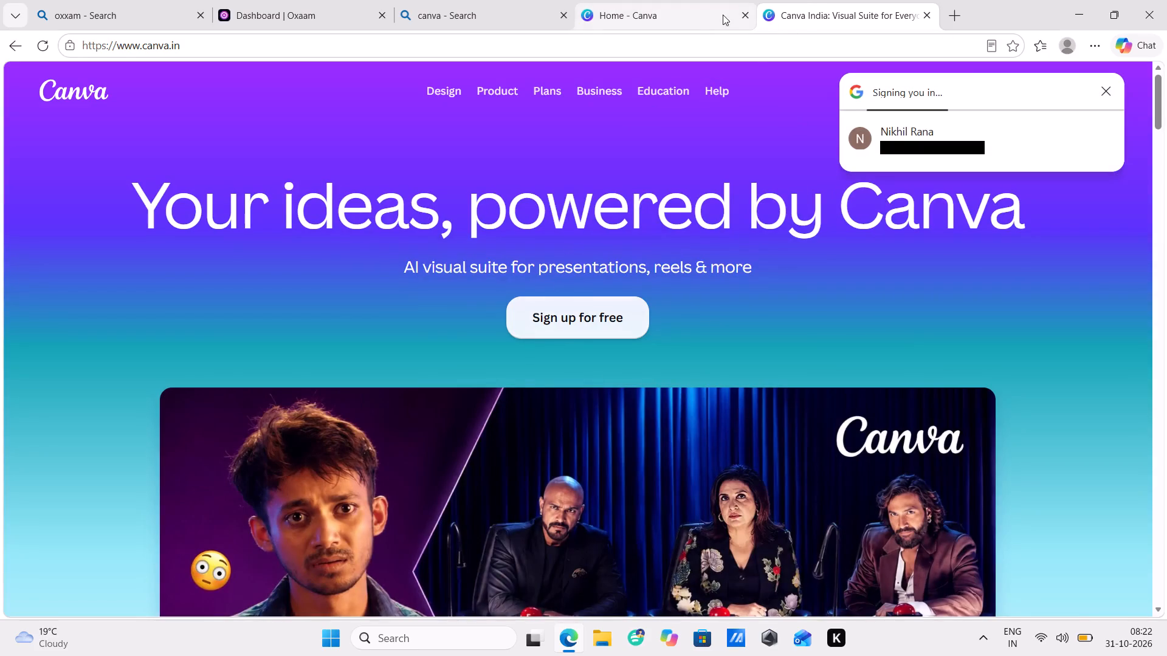
pyautogui.click(1104, 92)
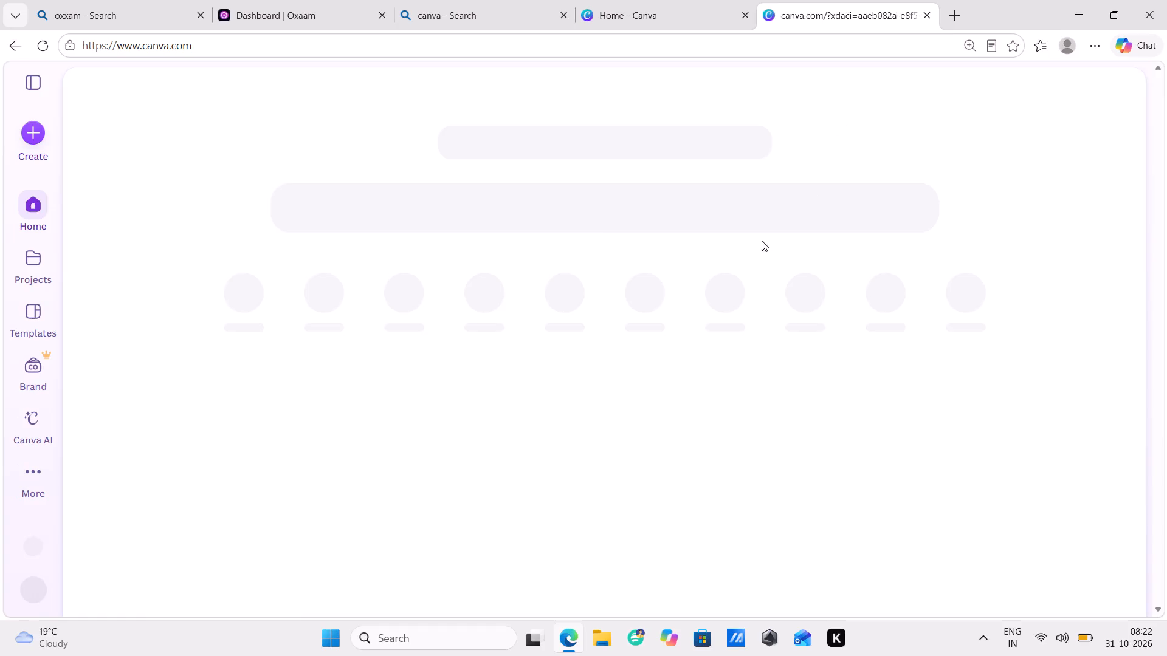
# Try to log out of the personal account that is signed in on the Canva home page.
pyautogui.click(29, 579)
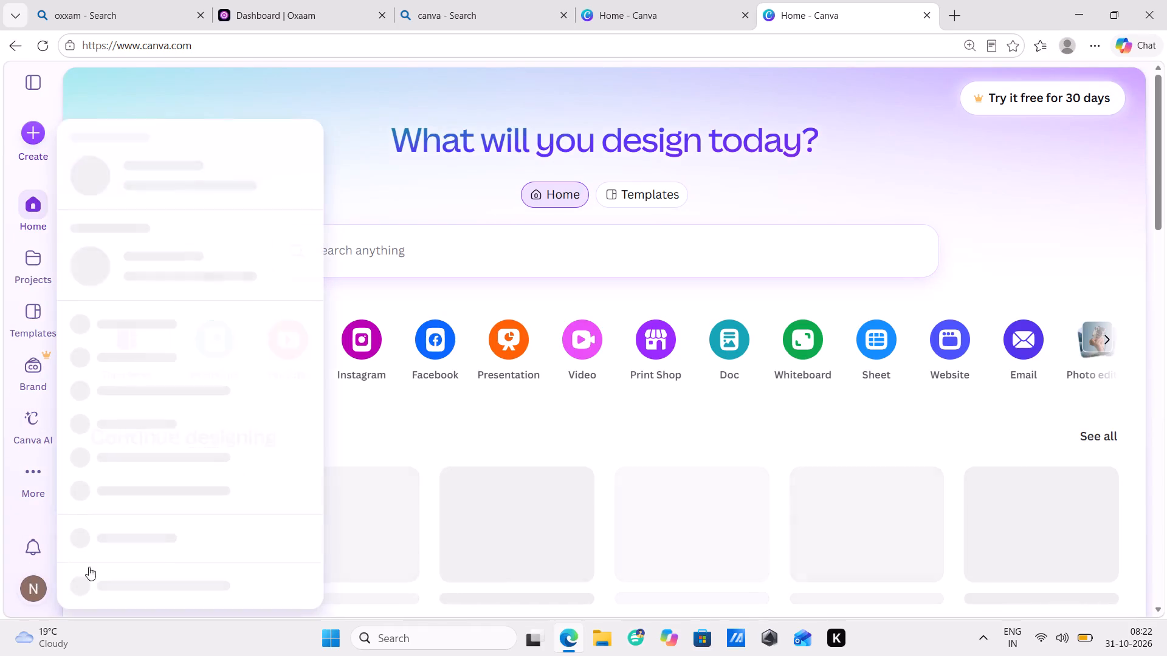
pyautogui.click(199, 592)
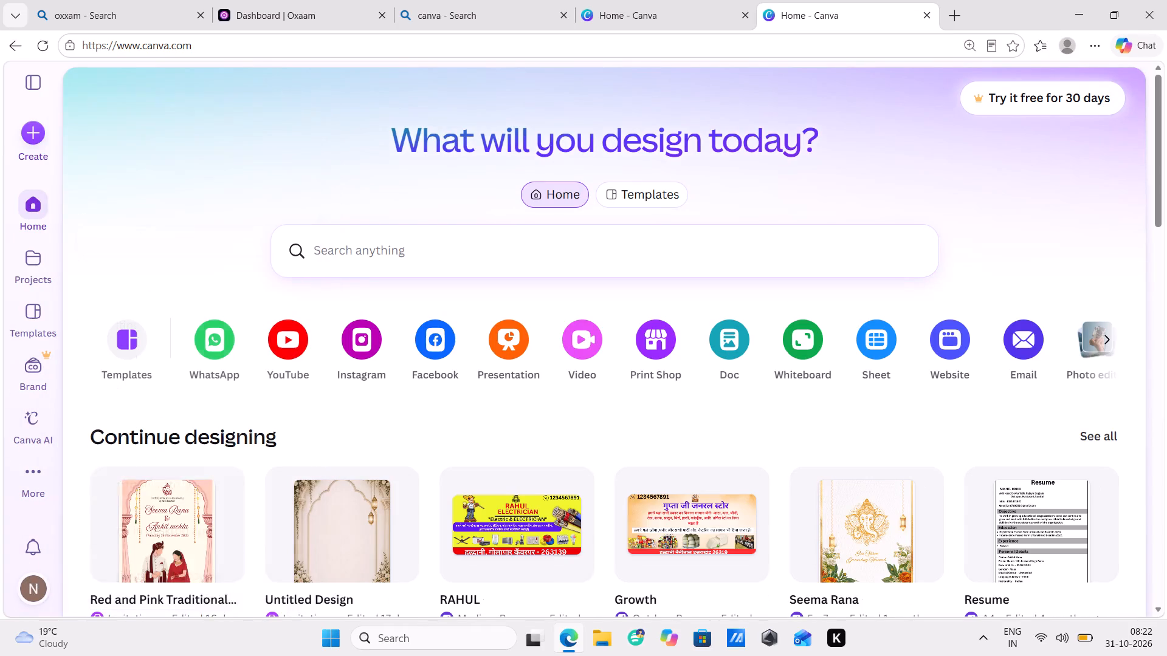
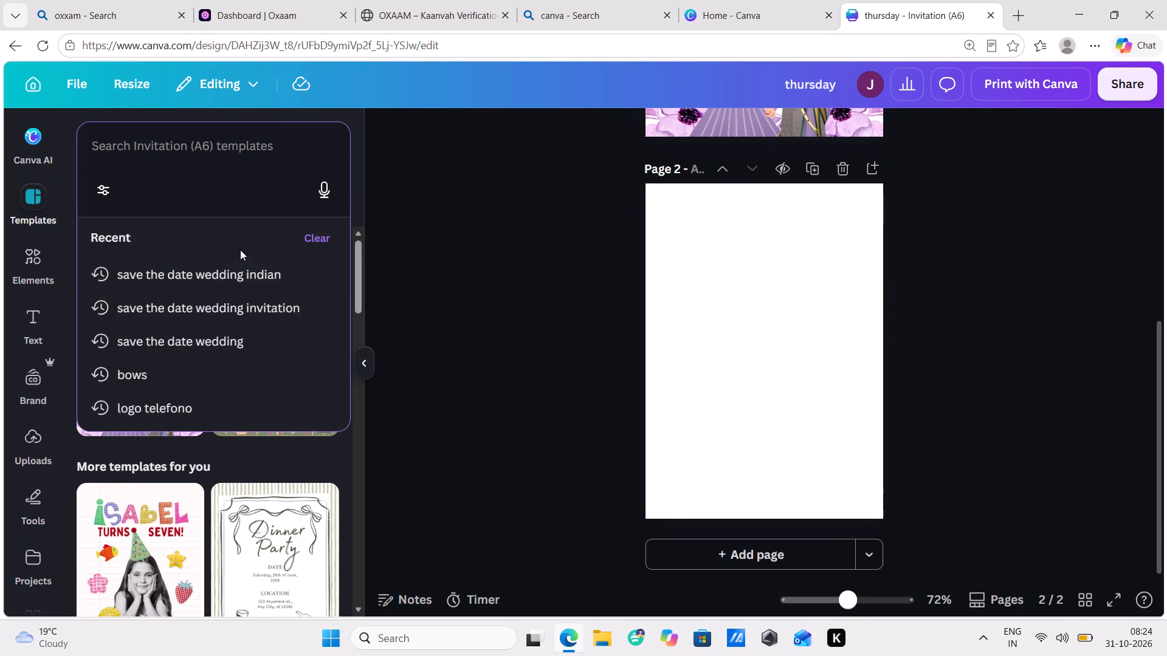
# Search the invitation templates for "haldi ceremony invitation" designs for the blank second page.
pyautogui.write('ha')
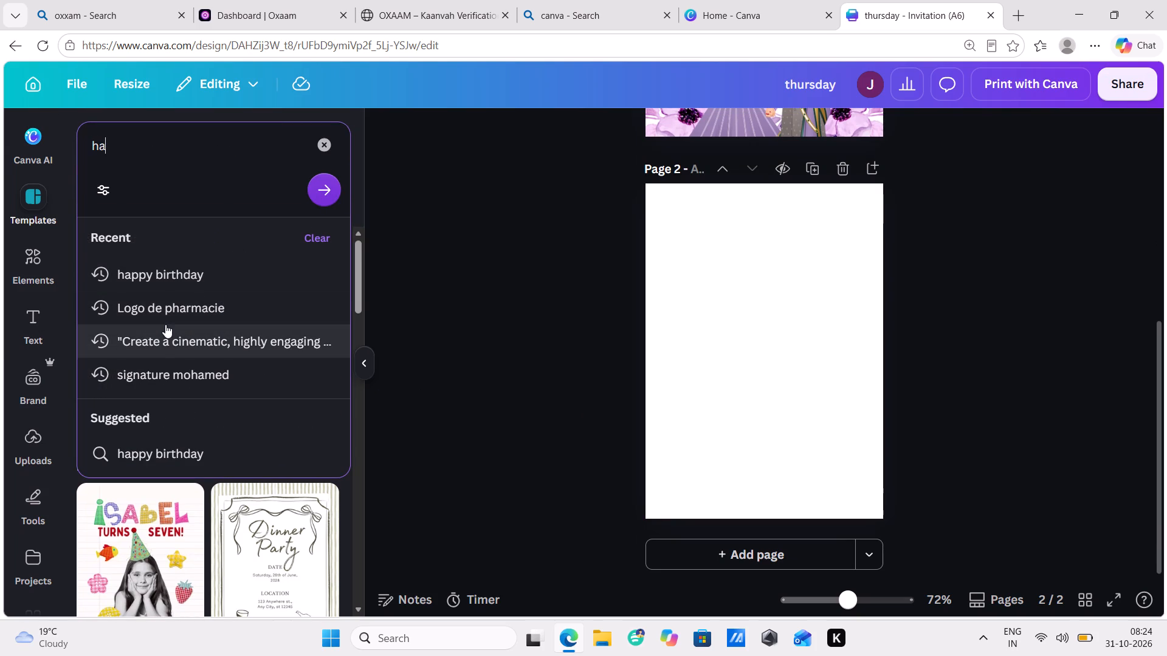
pyautogui.press('l')
pyautogui.press('d')
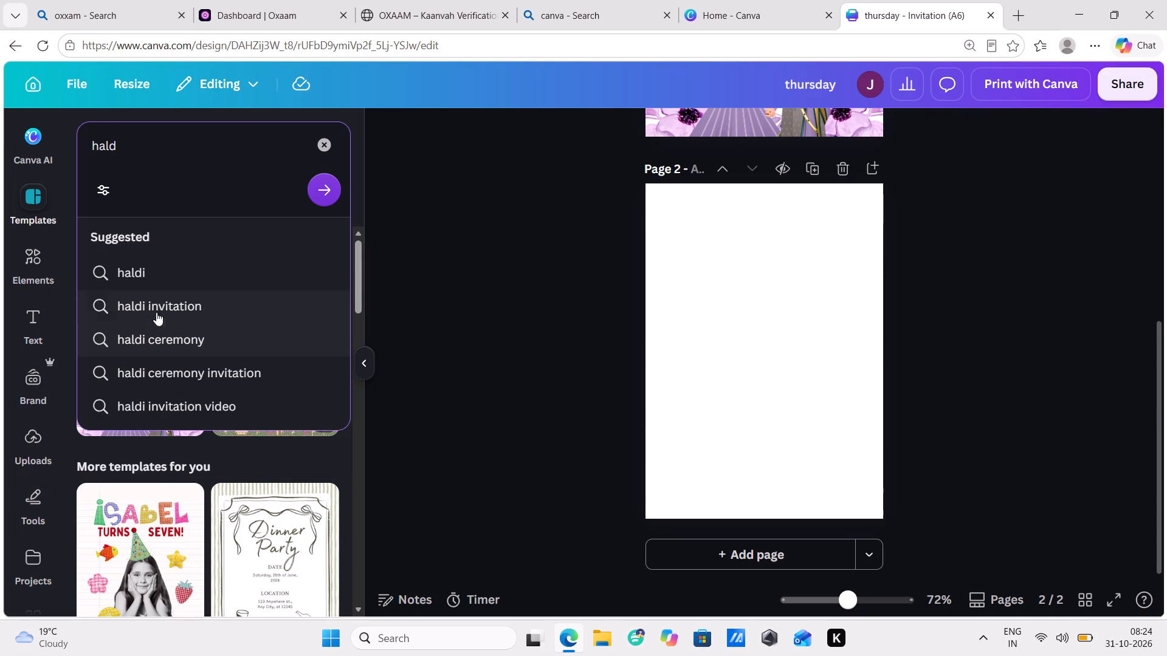
pyautogui.click(196, 375)
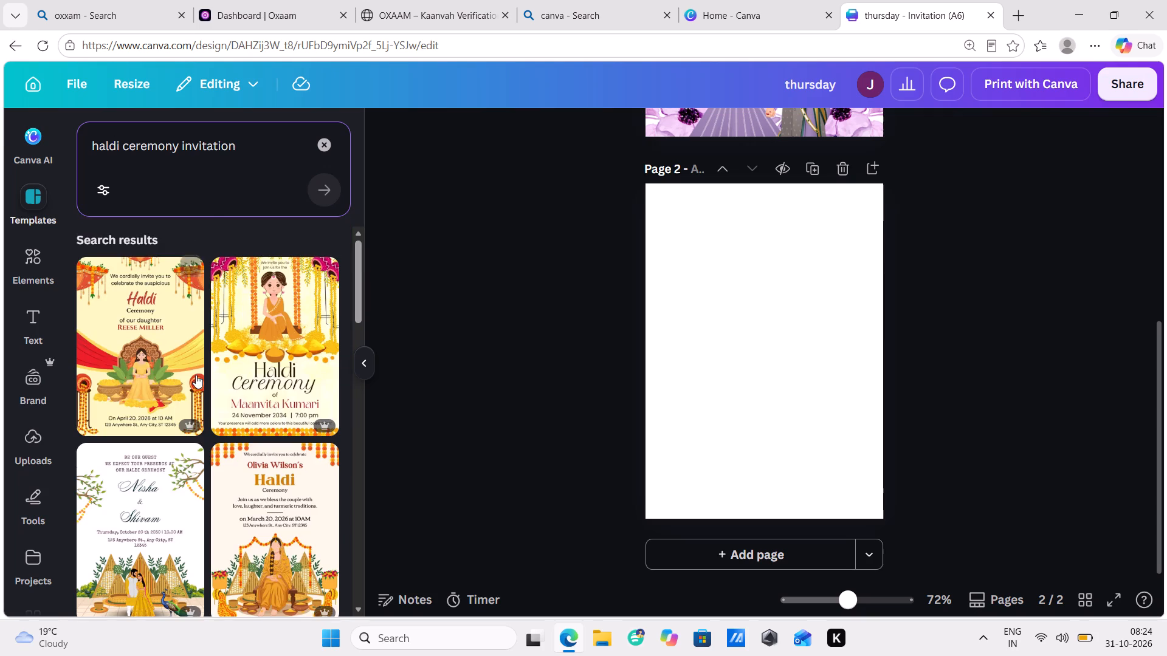
# Narrow the template search to "haldi ceremony invitation boys".
pyautogui.click(251, 160)
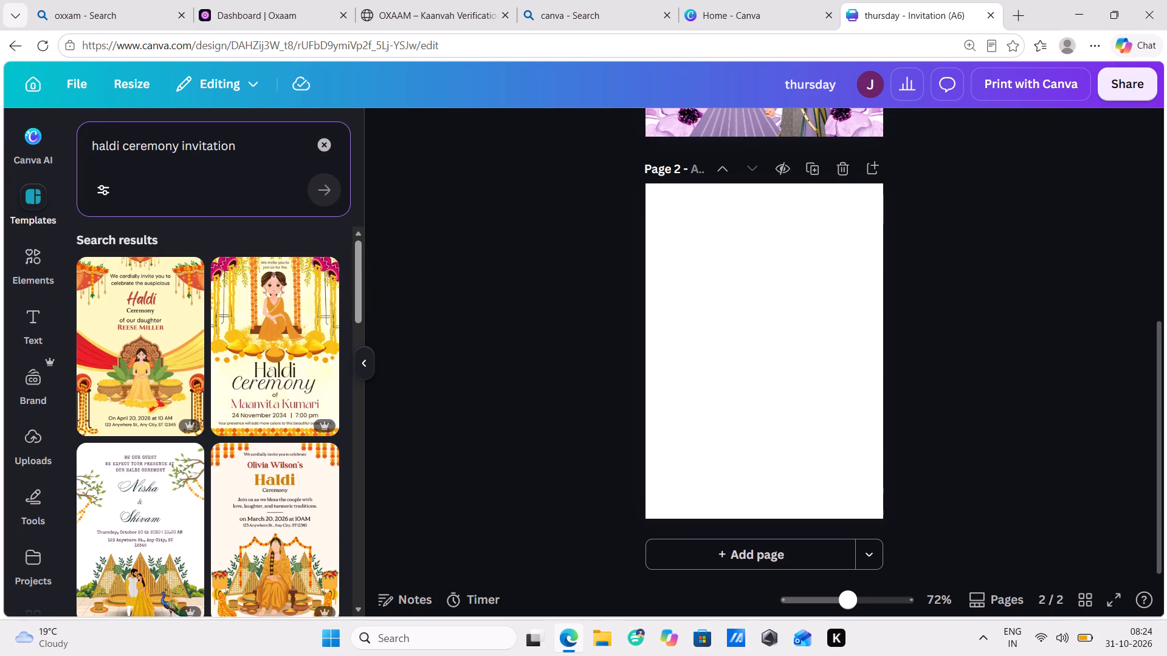
pyautogui.press('space')
pyautogui.click(252, 150)
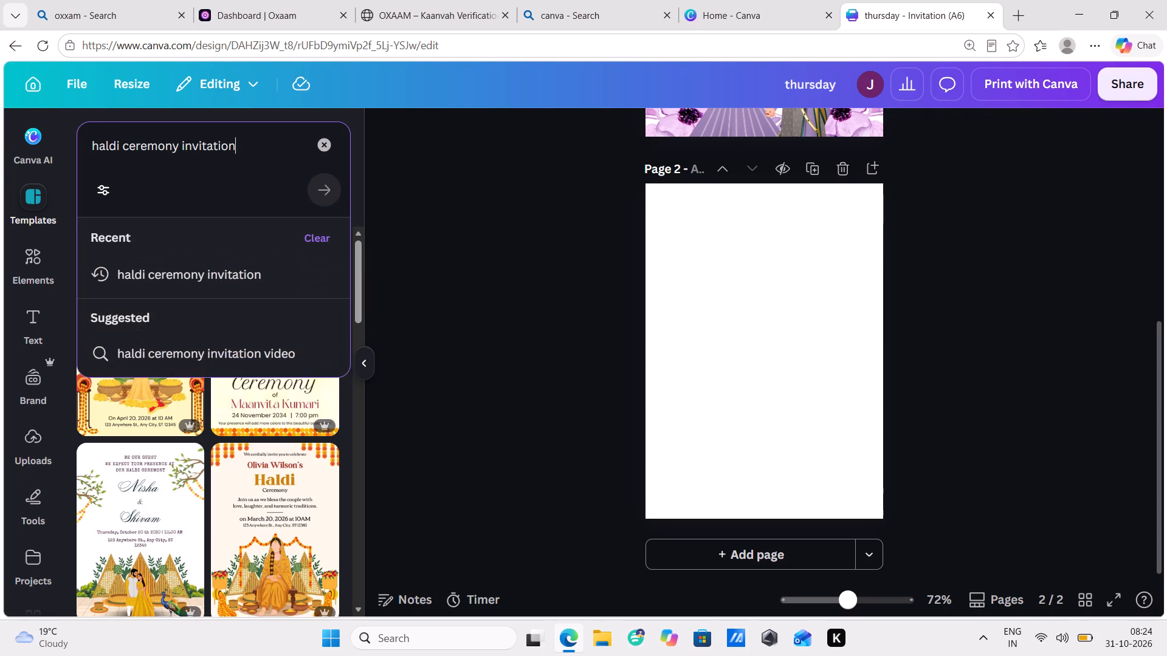
pyautogui.press('space')
pyautogui.write('boys')
pyautogui.press('Return')
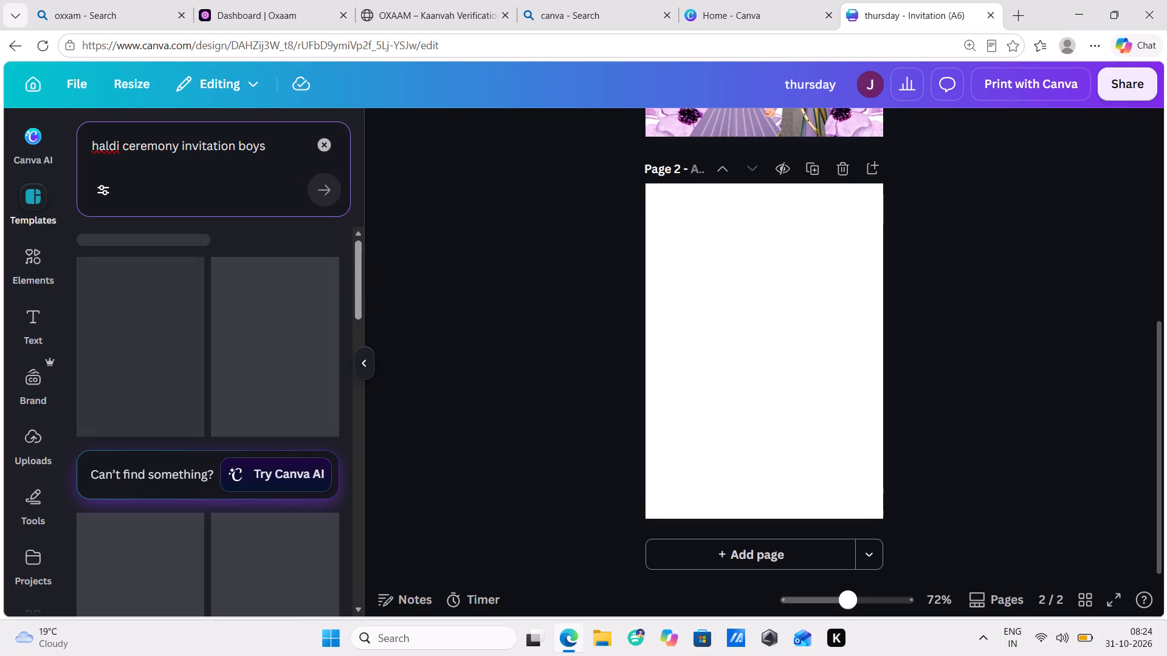
# Apply the yellow haldi ceremony template with a standing couple before a pink swing to blank page 2 and check it up close.
pyautogui.scroll(-3, 175, 369)
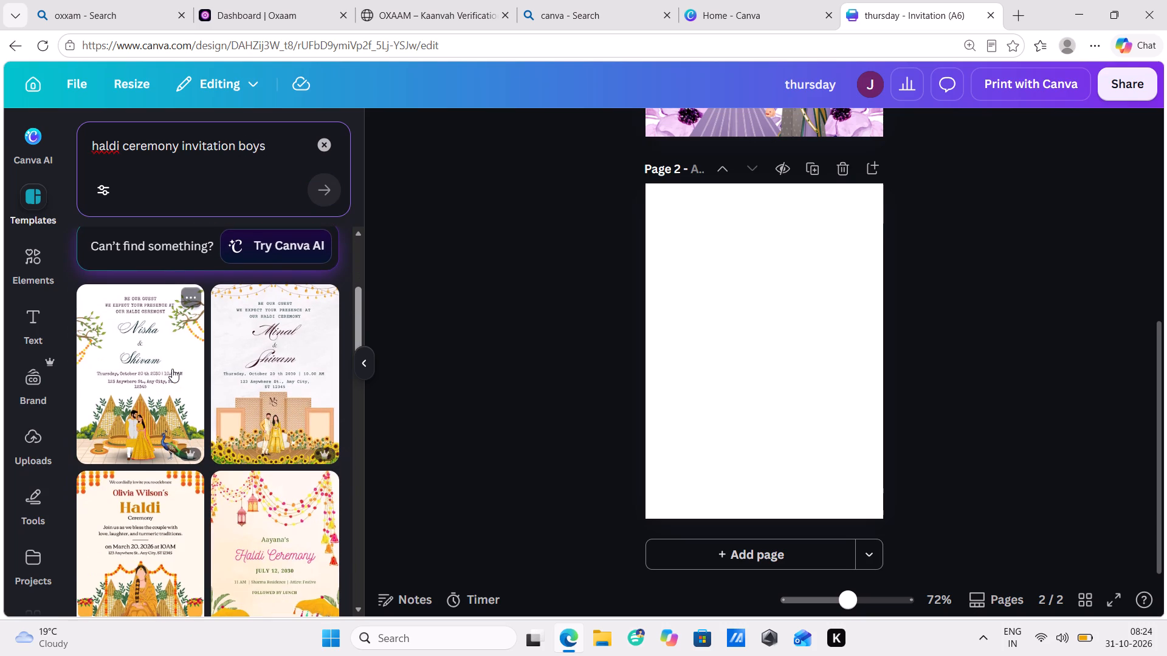
pyautogui.scroll(-3, 172, 369)
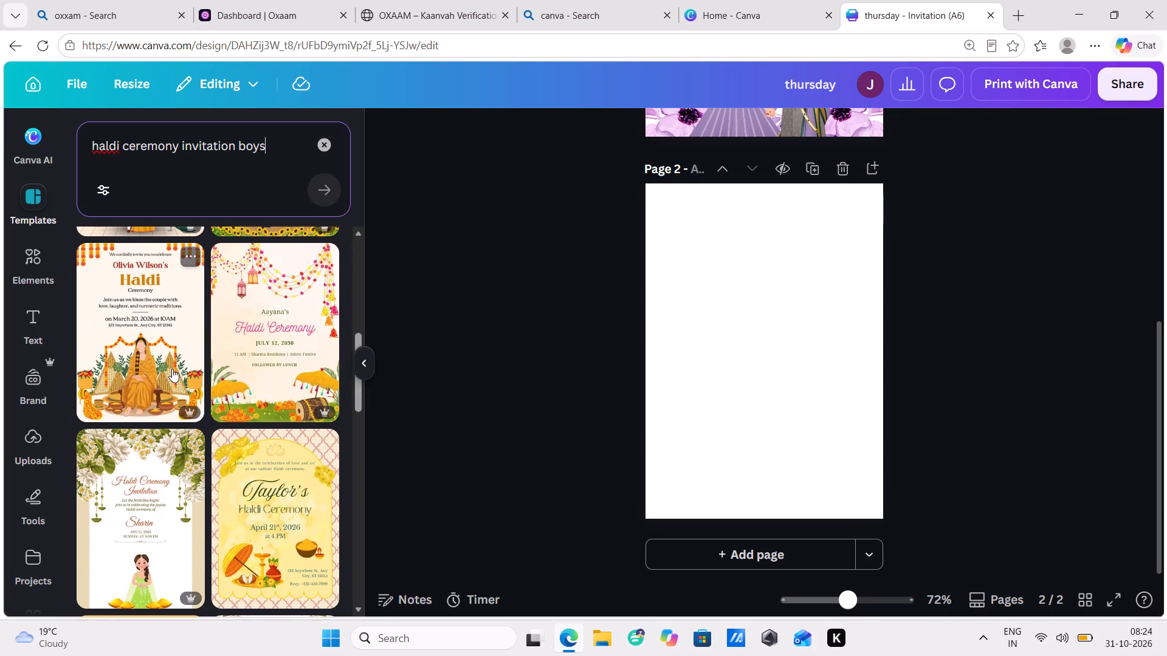
pyautogui.scroll(-7, 171, 369)
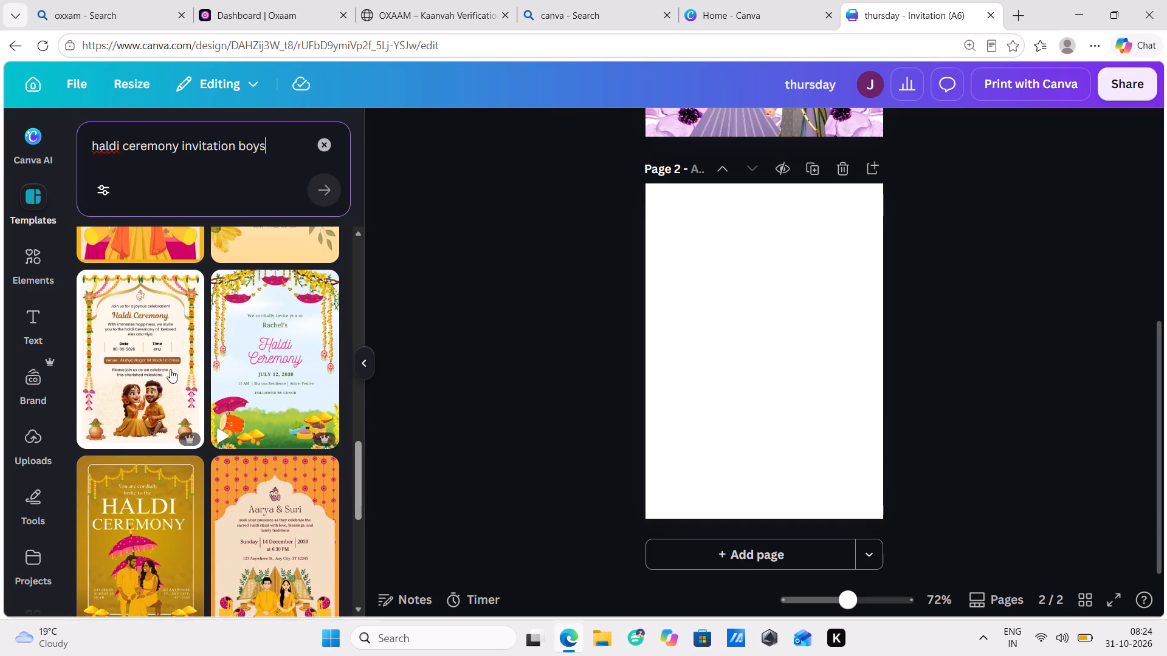
pyautogui.scroll(-1, 170, 369)
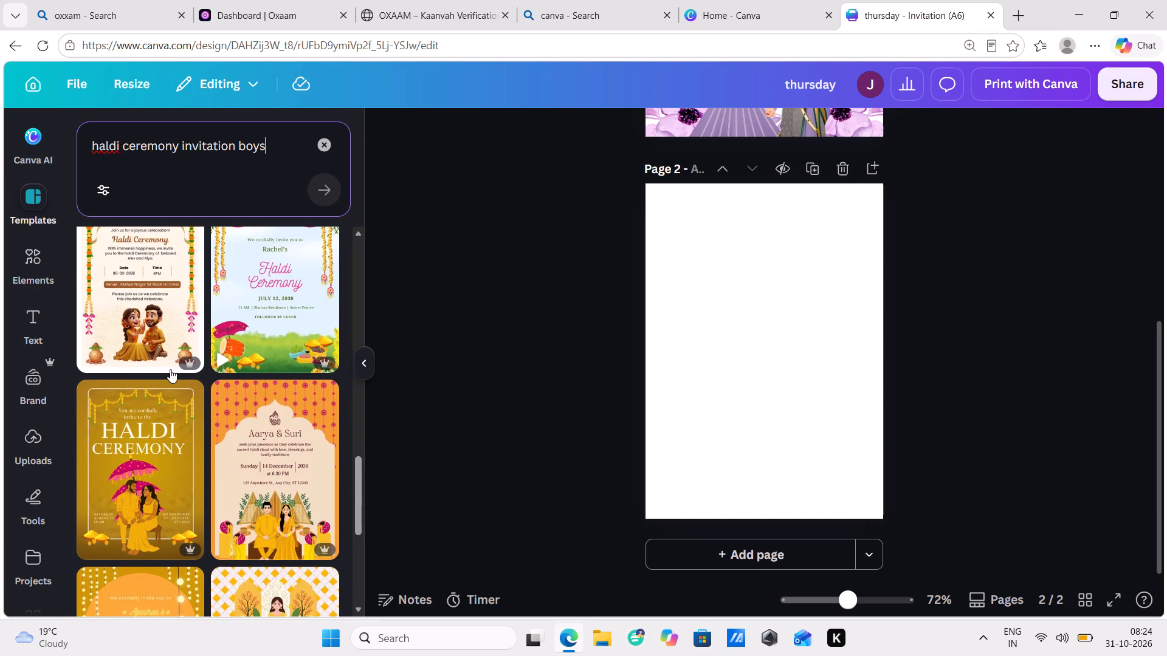
pyautogui.scroll(-1, 170, 369)
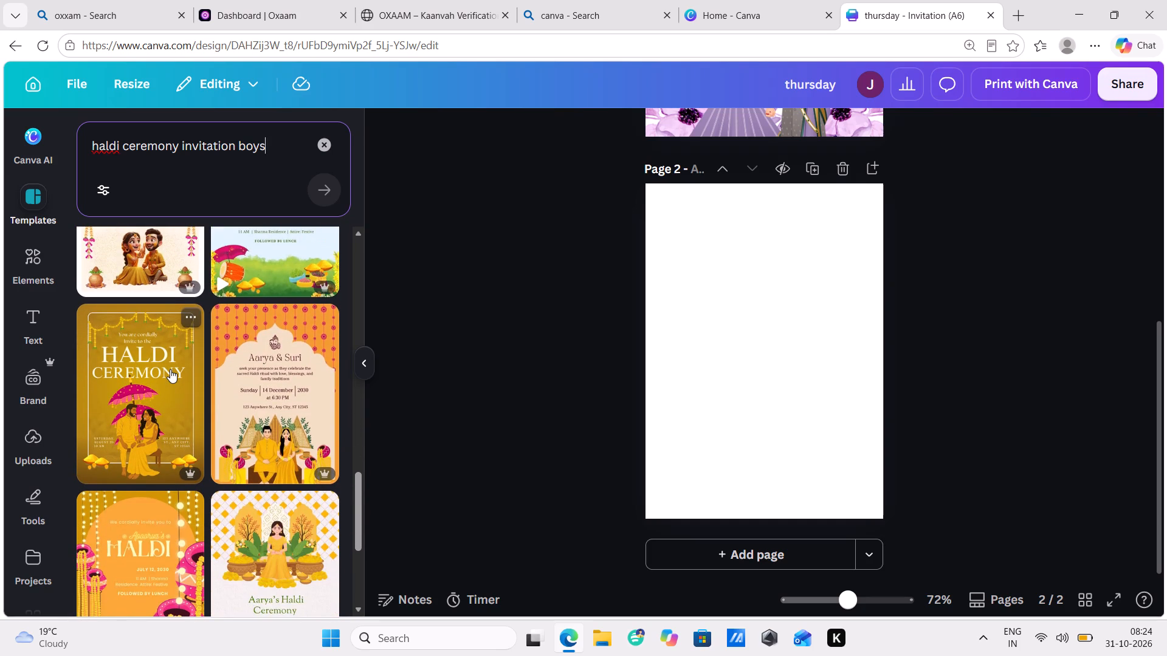
pyautogui.scroll(-2, 170, 369)
pyautogui.scroll(1, 170, 369)
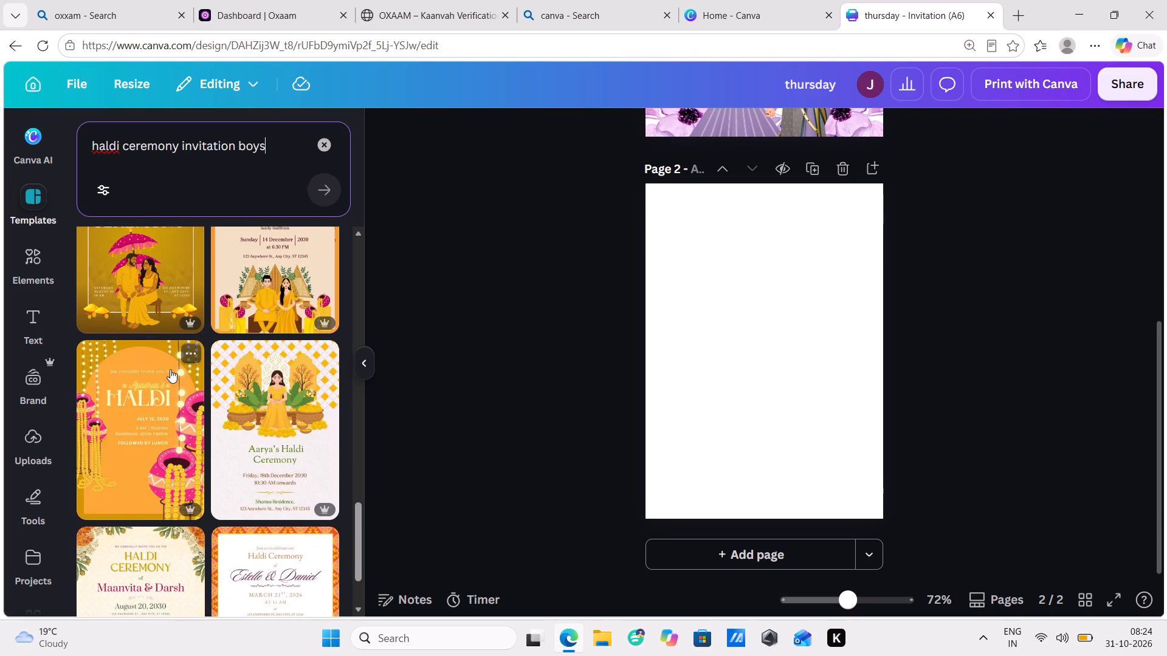
pyautogui.scroll(1, 170, 369)
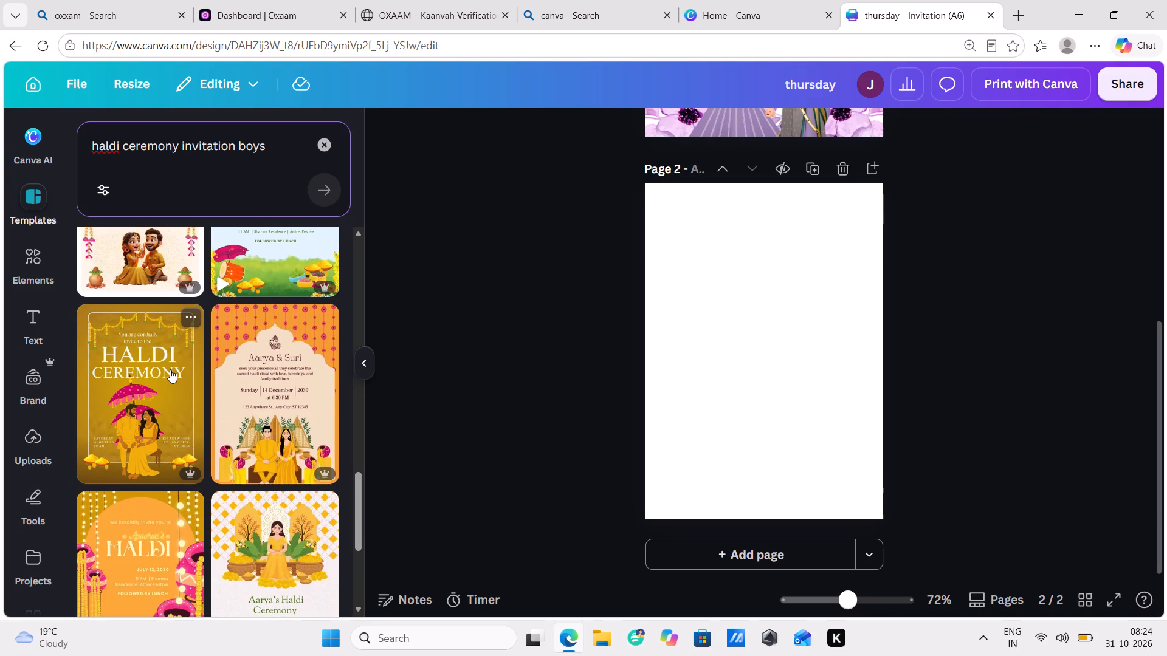
pyautogui.scroll(-7, 170, 369)
pyautogui.scroll(3, 170, 369)
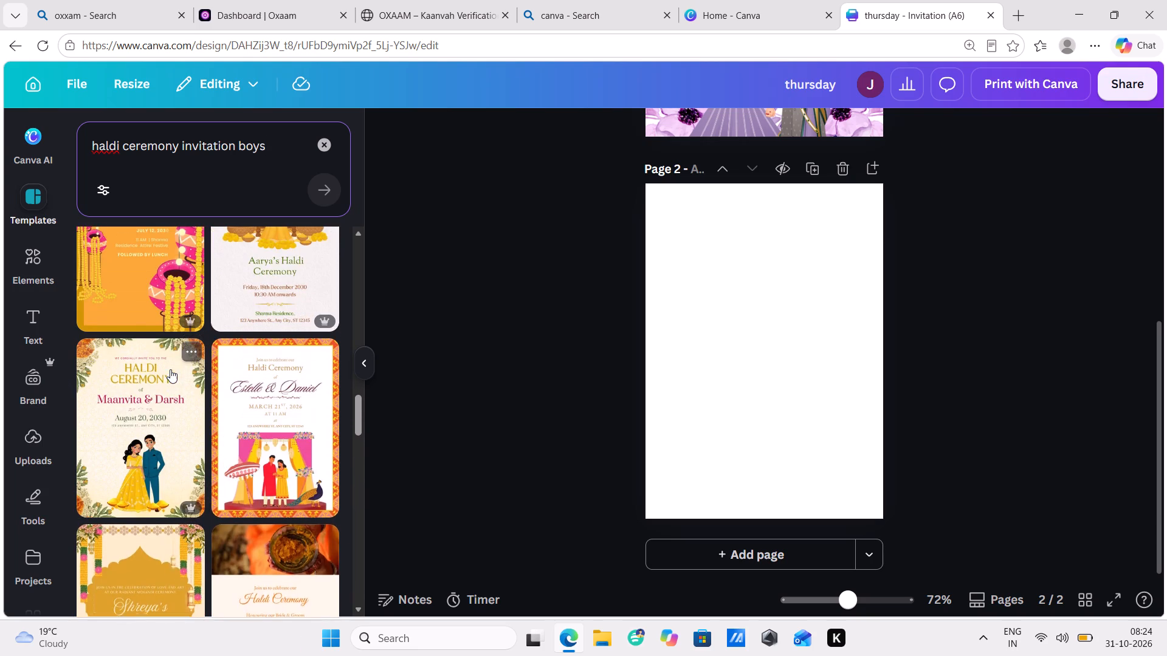
pyautogui.scroll(1, 170, 369)
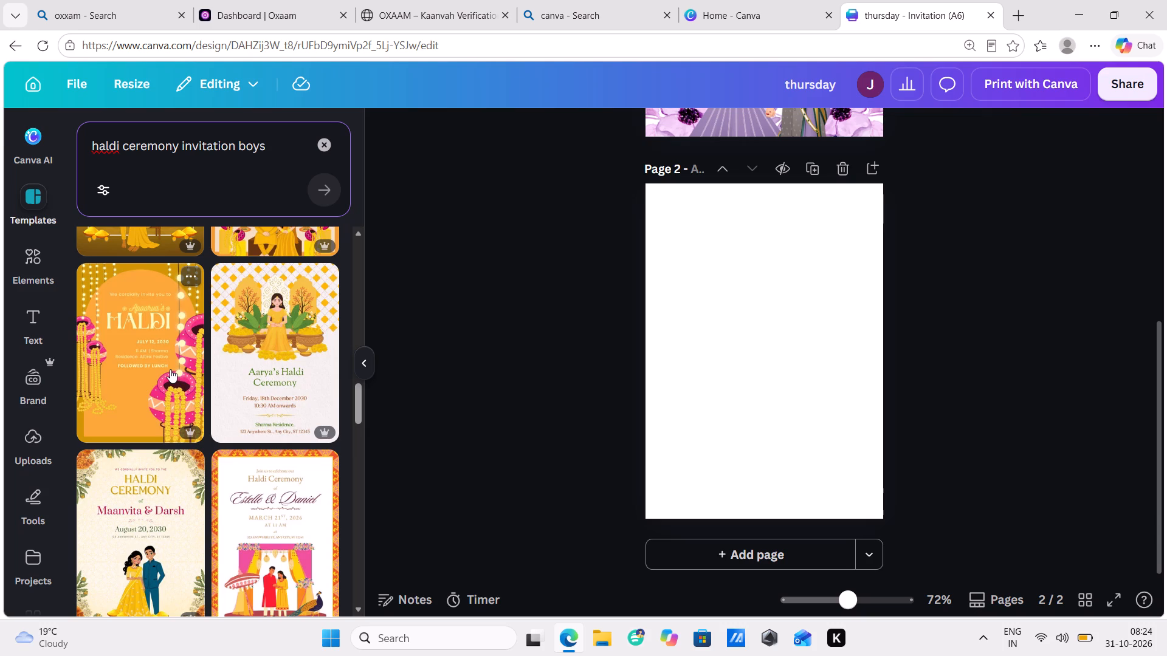
pyautogui.scroll(-5, 170, 369)
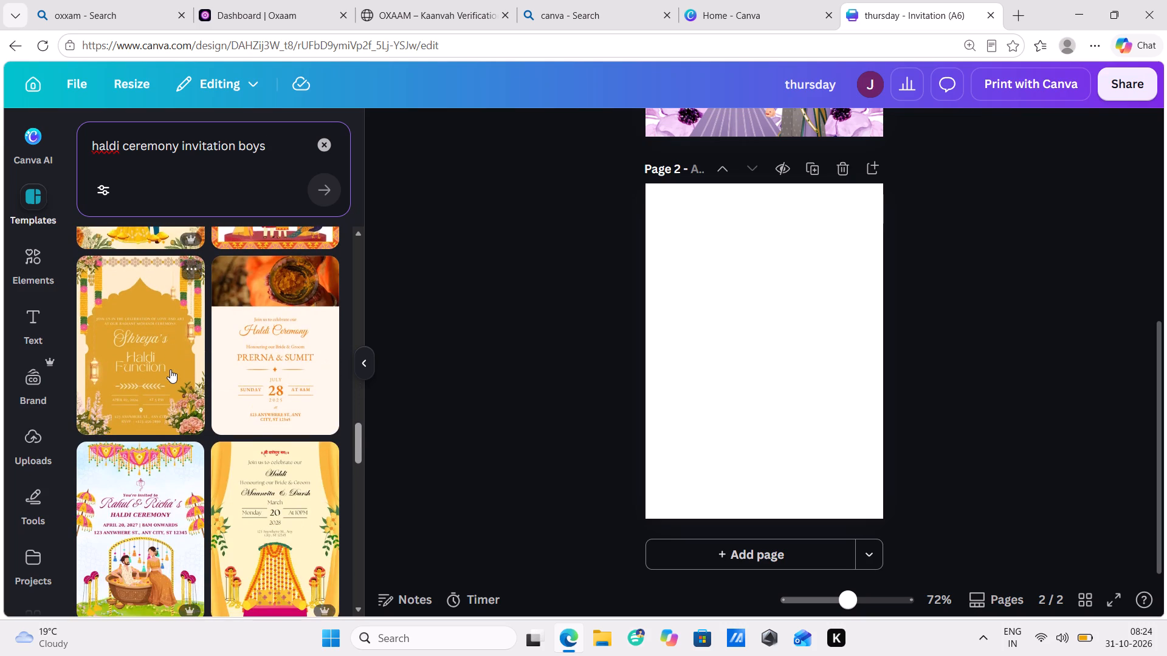
pyautogui.scroll(3, 170, 369)
pyautogui.scroll(-1, 170, 369)
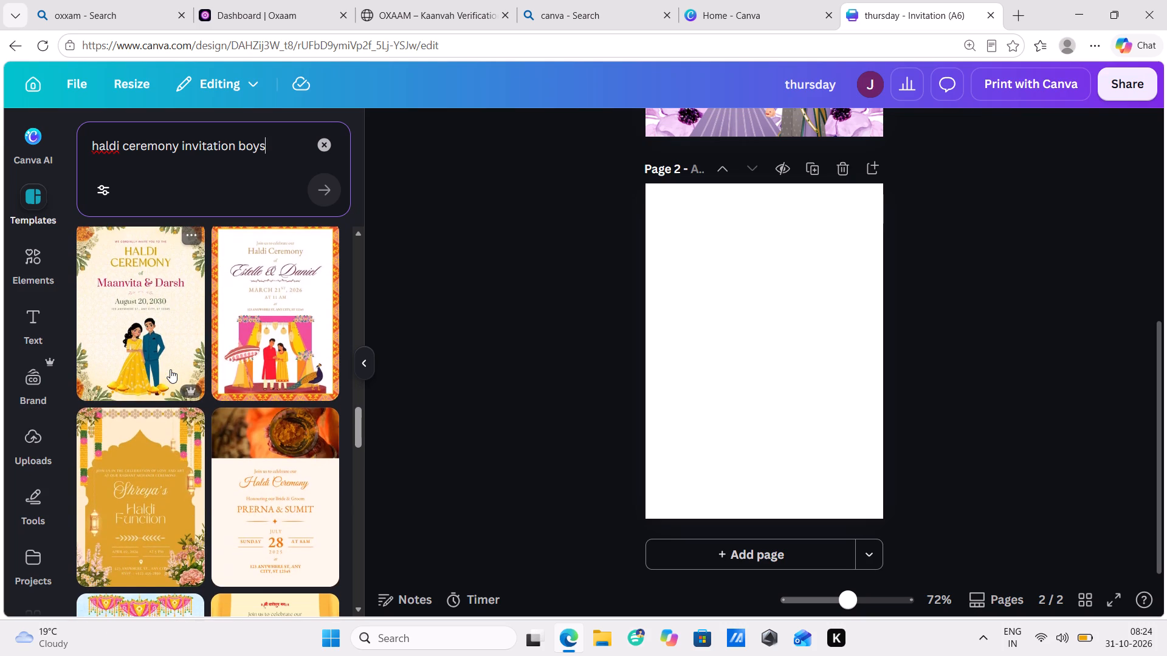
pyautogui.scroll(1, 170, 369)
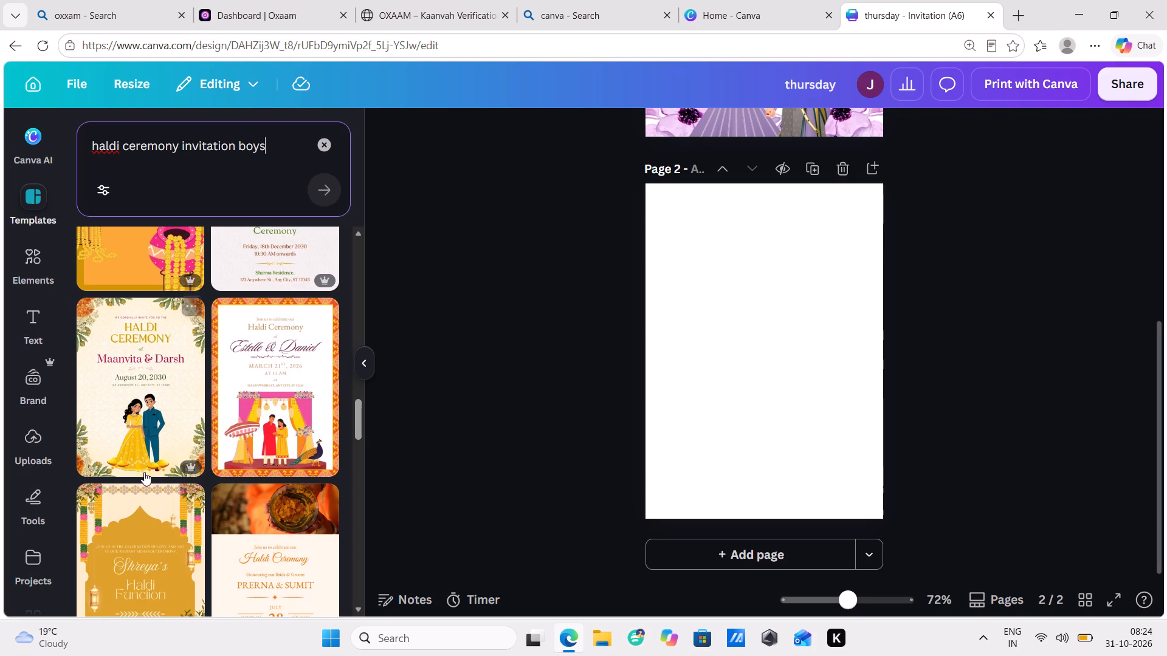
pyautogui.scroll(-3, 182, 383)
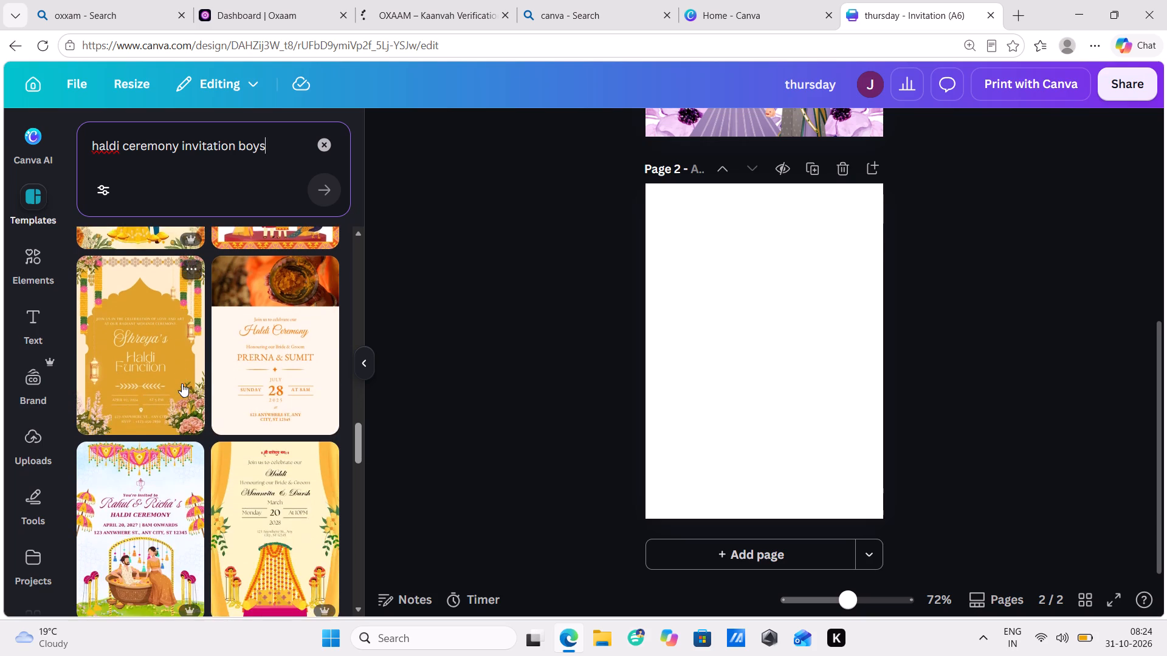
pyautogui.scroll(-5, 182, 383)
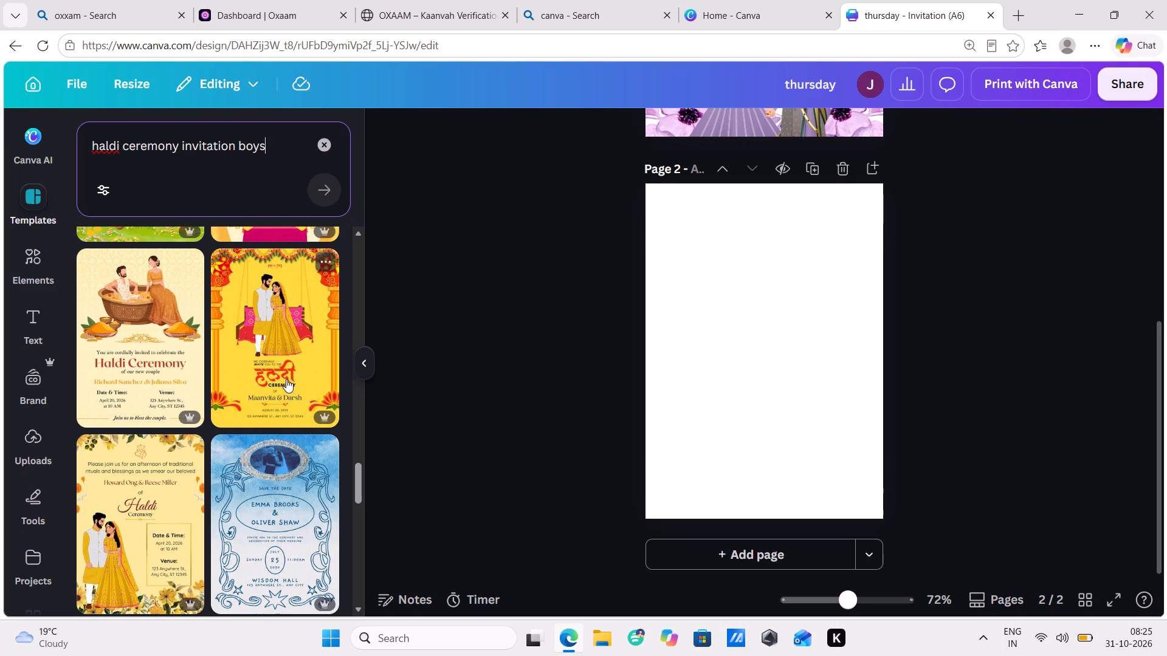
pyautogui.scroll(-2, 243, 400)
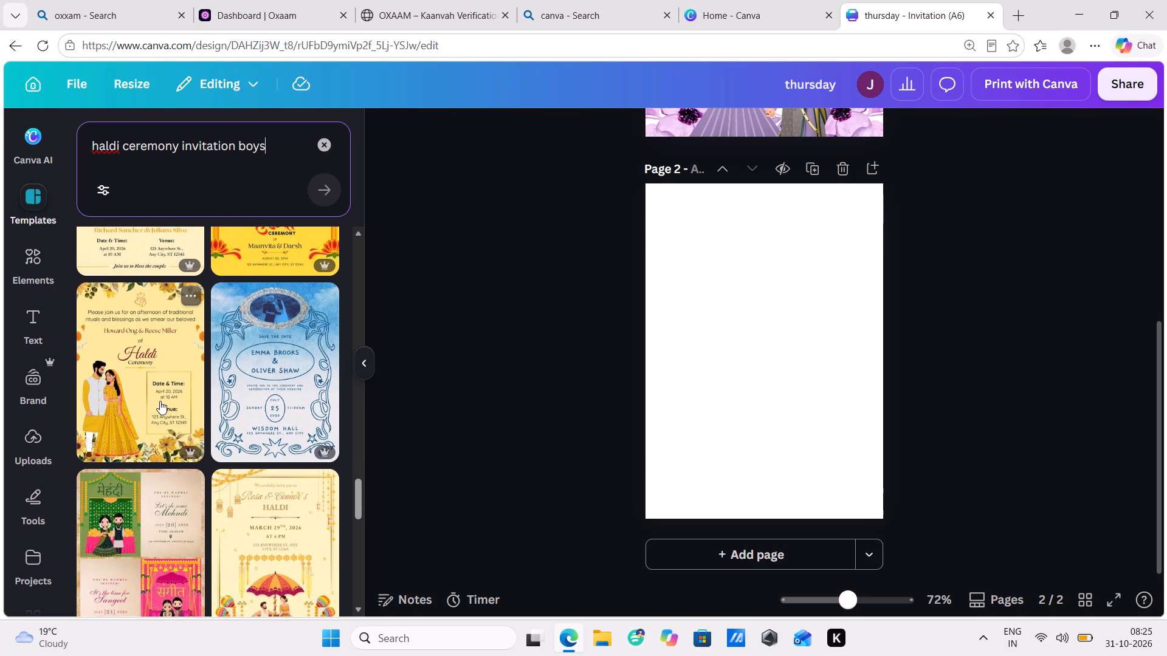
pyautogui.scroll(3, 291, 366)
pyautogui.moveTo(263, 411); pyautogui.dragTo(264, 411)
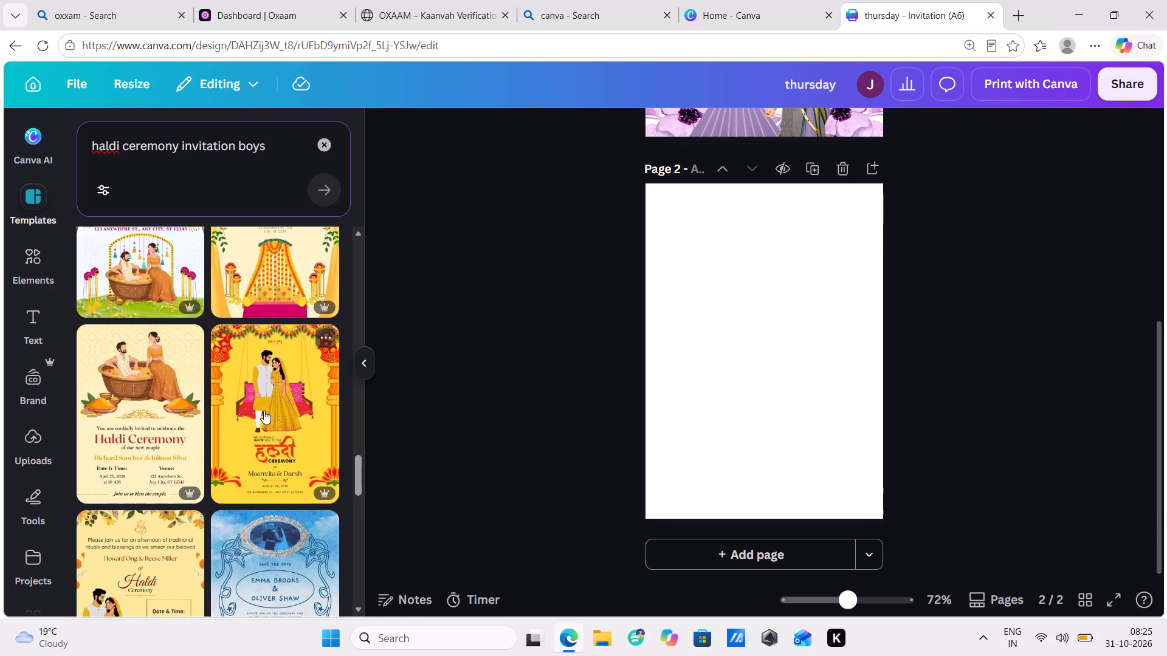
pyautogui.moveTo(264, 411); pyautogui.dragTo(706, 296)
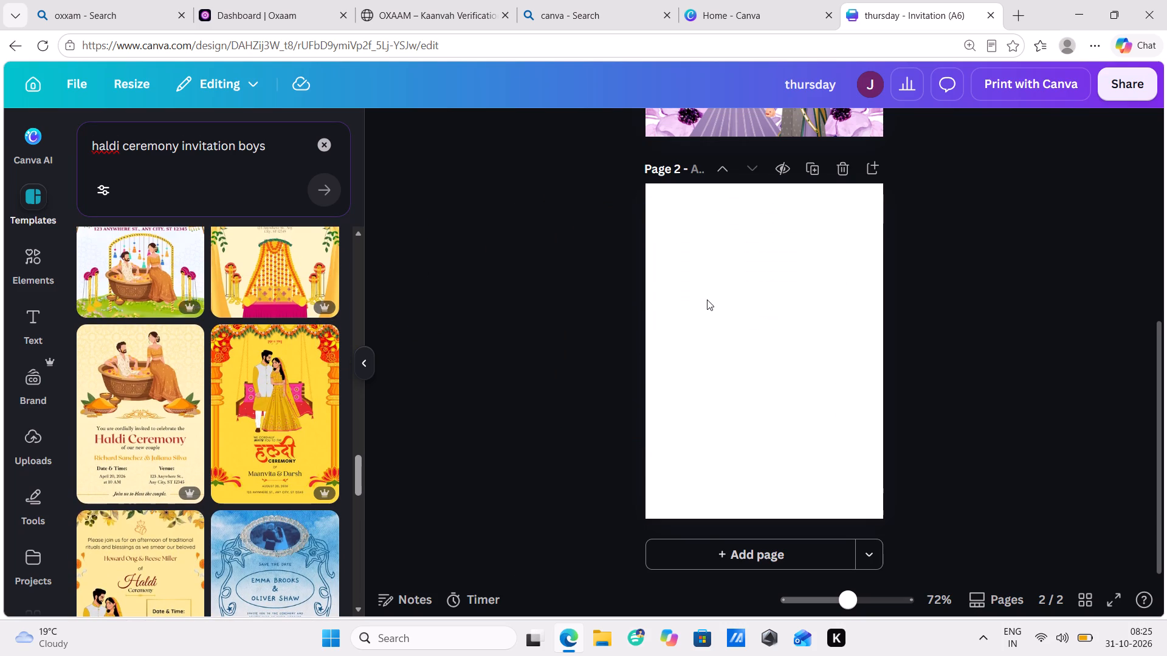
pyautogui.scroll(4, 706, 307)
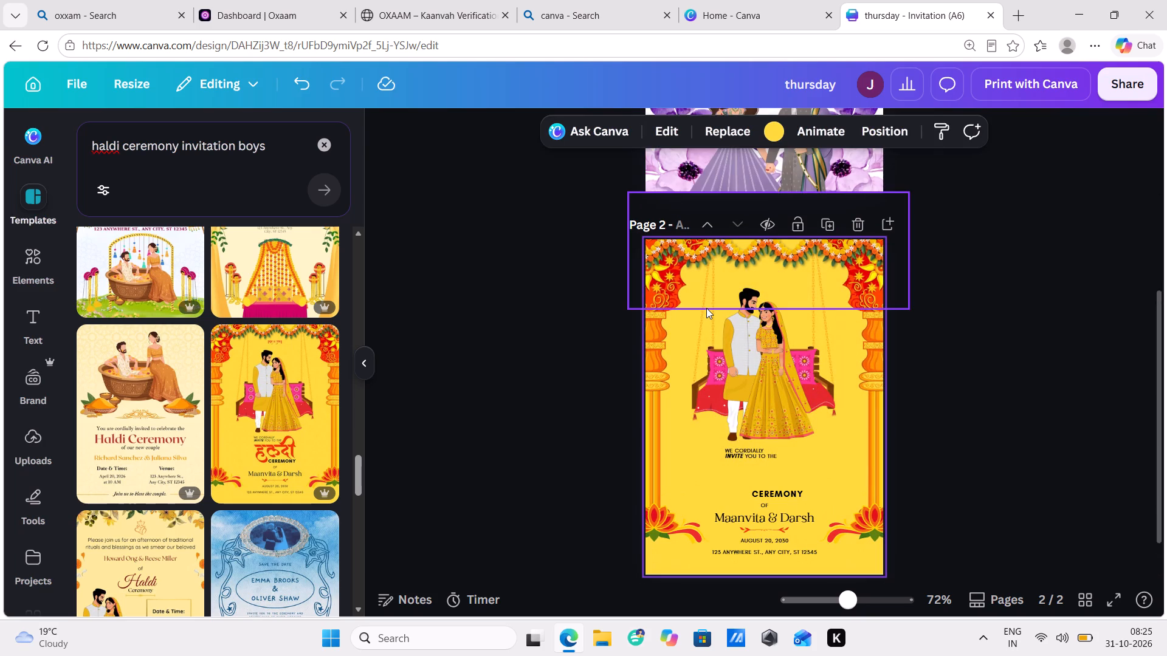
pyautogui.scroll(-4, 706, 308)
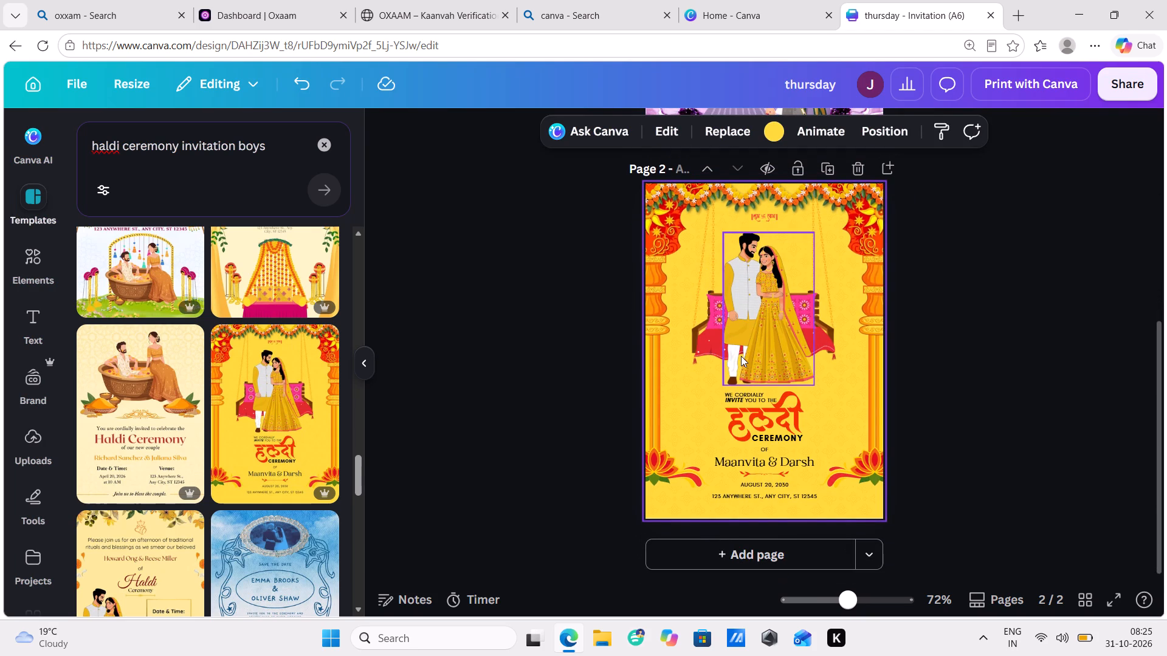
pyautogui.hotkey('ctrl', '=')
pyautogui.hotkey('ctrl', '=')
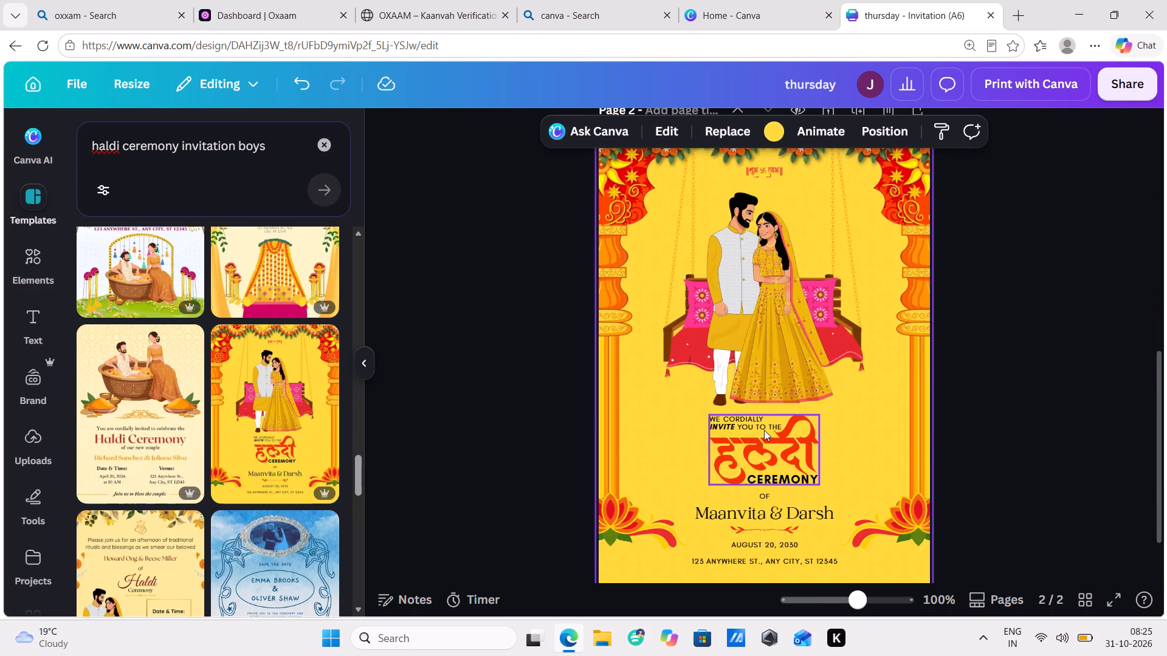
pyautogui.hotkey('ctrl', '=')
pyautogui.hotkey('ctrl', '=')
pyautogui.scroll(-2, 723, 436)
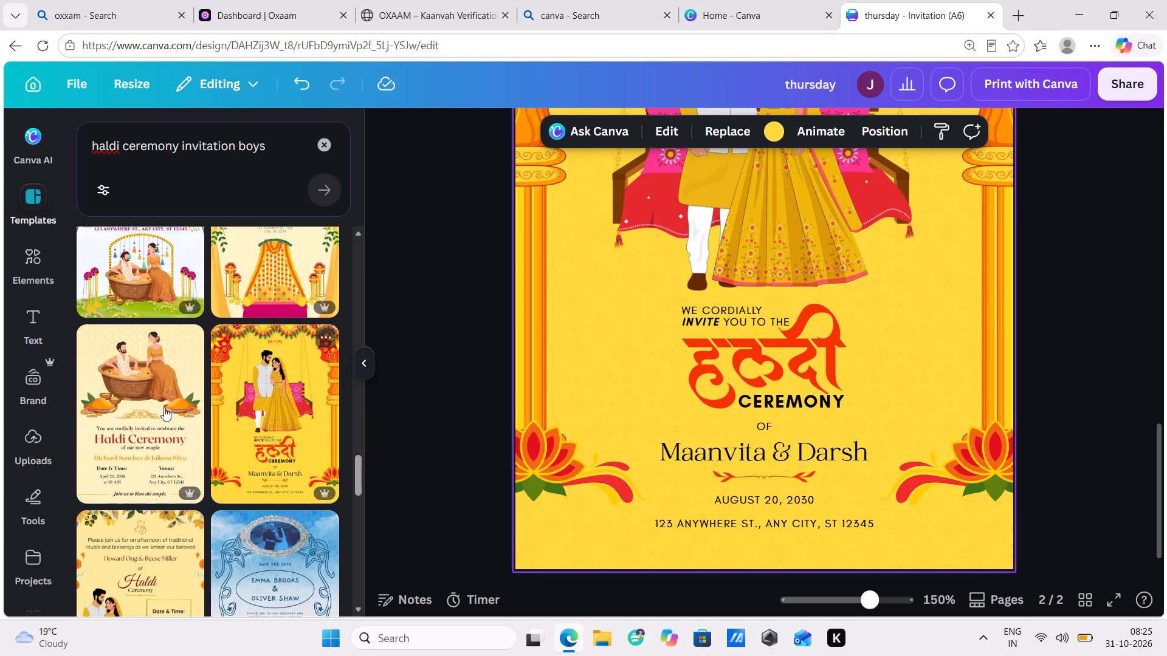
# Browse the "haldi ceremony invitation boys" template results for a design that suits the groom's haldi page.
pyautogui.scroll(-6, 120, 438)
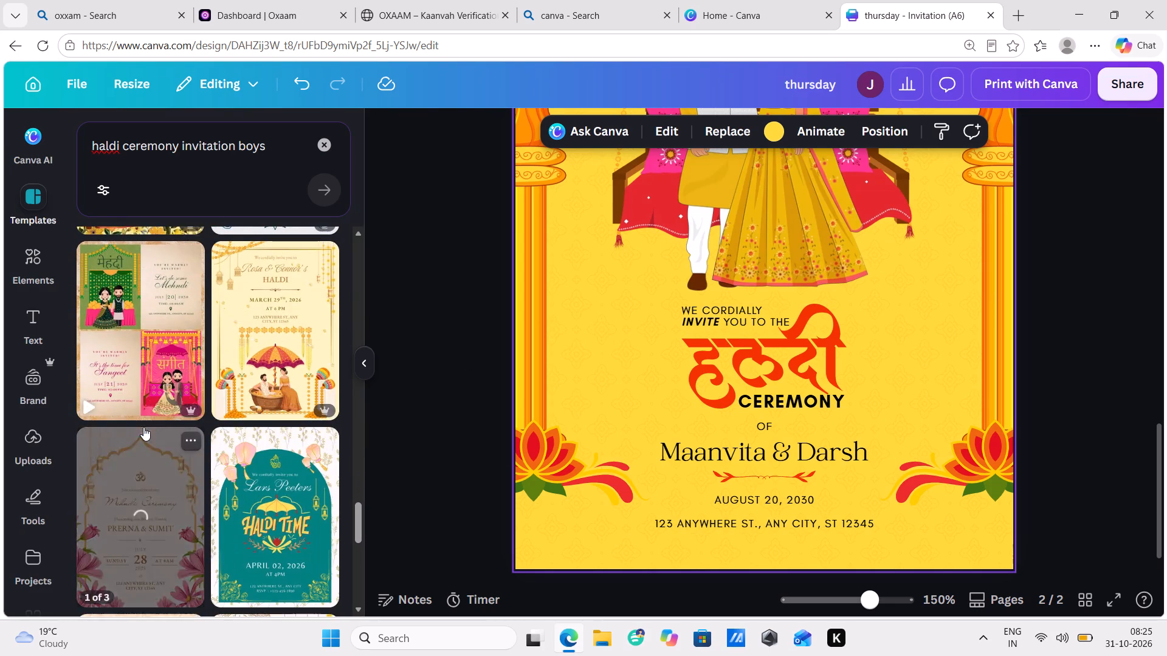
pyautogui.scroll(-4, 143, 427)
pyautogui.scroll(-3, 199, 415)
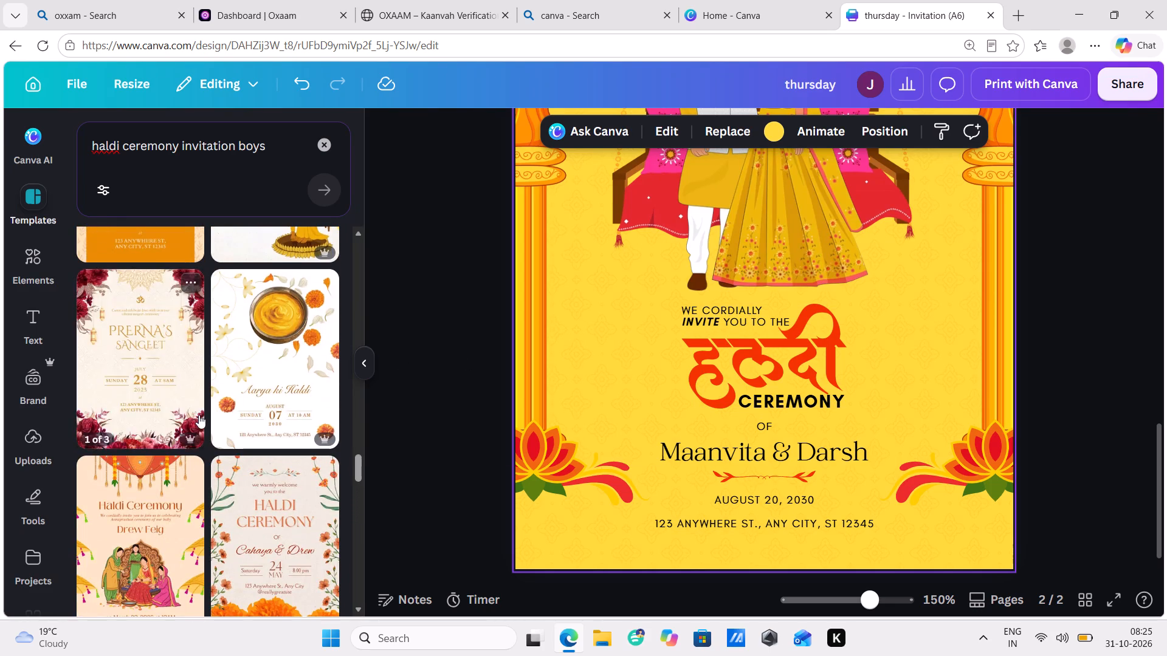
pyautogui.scroll(-7, 199, 415)
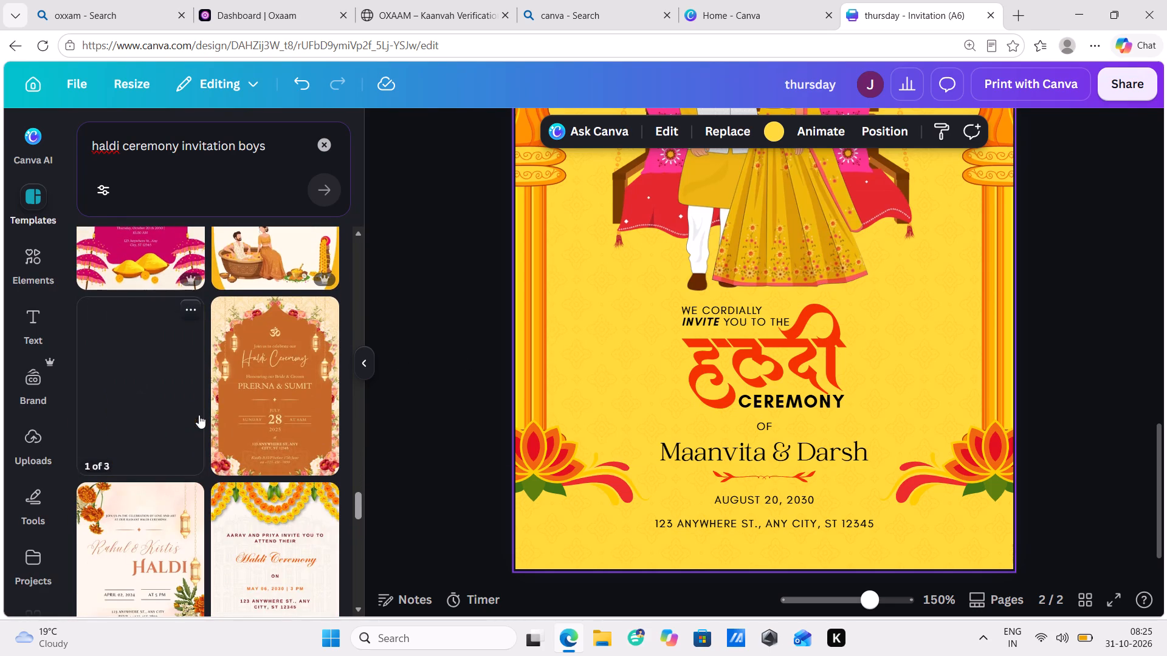
pyautogui.scroll(-6, 199, 415)
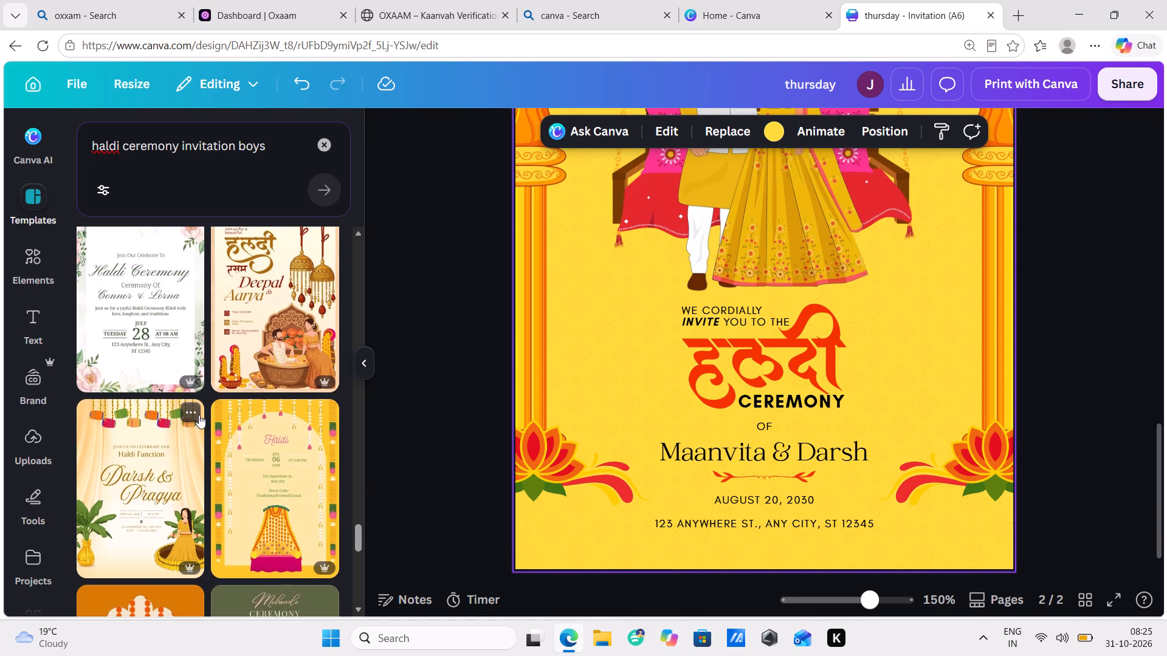
pyautogui.scroll(-3, 199, 415)
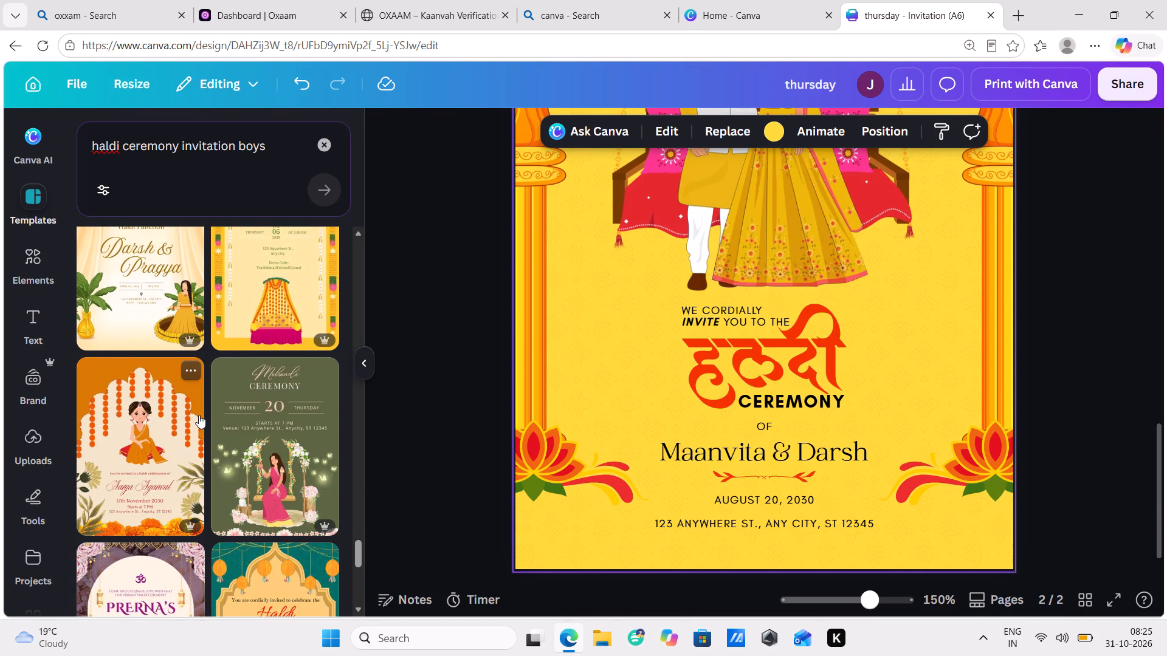
pyautogui.scroll(-5, 199, 415)
pyautogui.scroll(1, 199, 415)
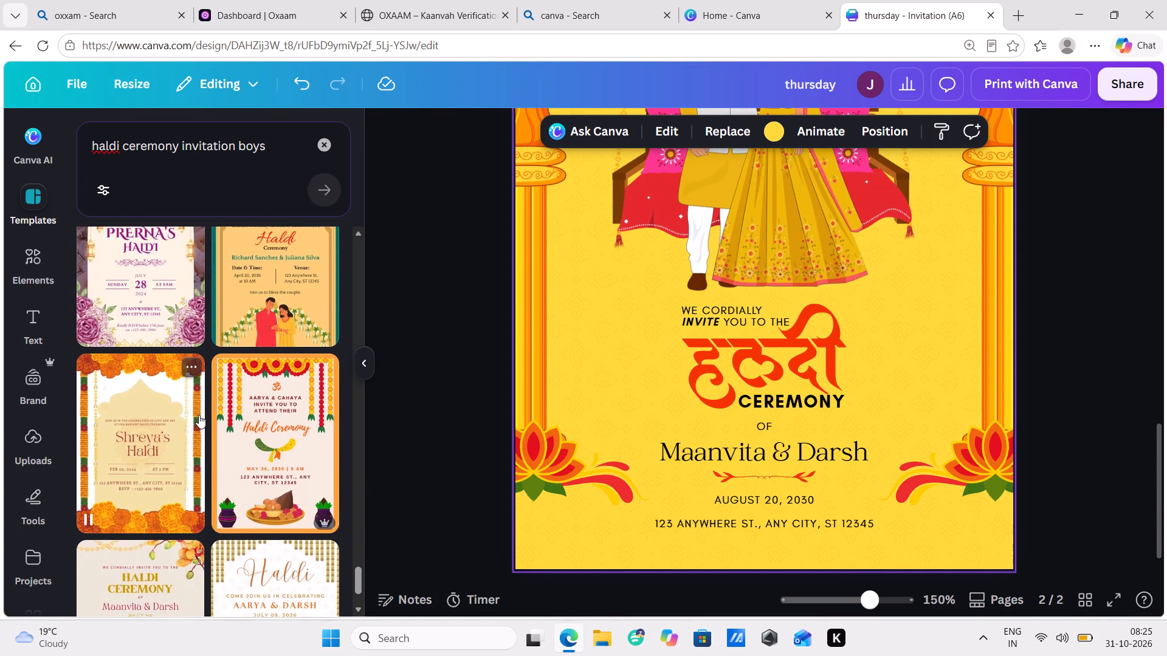
pyautogui.scroll(-5, 199, 415)
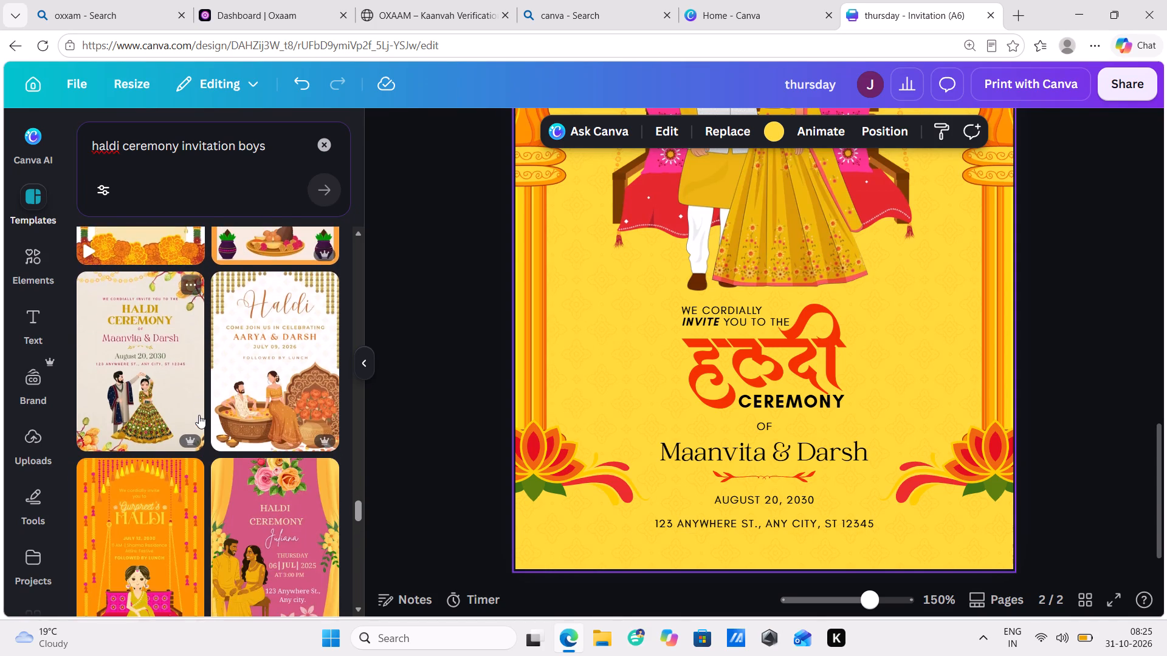
pyautogui.scroll(-5, 199, 415)
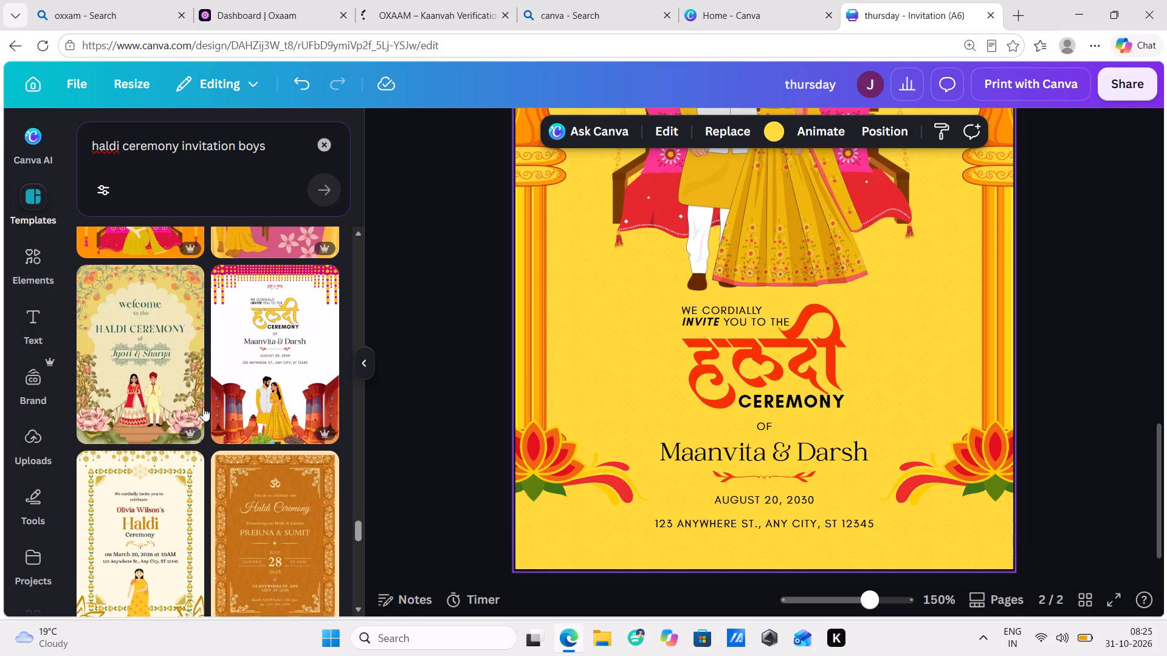
pyautogui.scroll(-5, 165, 441)
pyautogui.scroll(1, 165, 440)
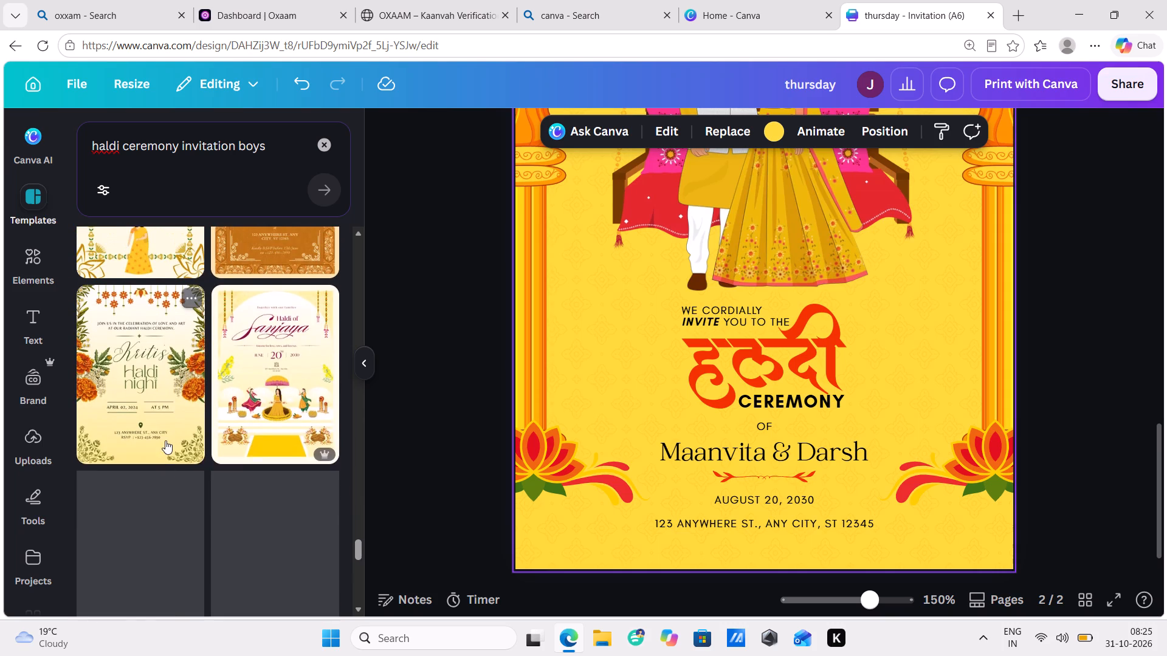
pyautogui.scroll(2, 165, 440)
pyautogui.scroll(-4, 165, 440)
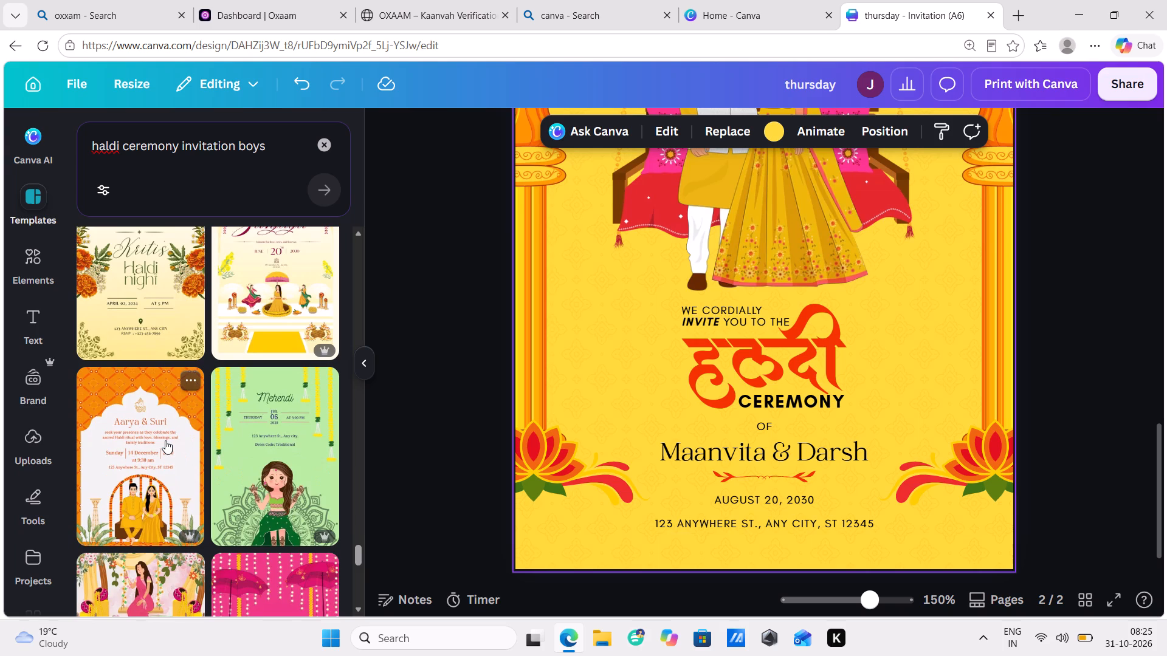
pyautogui.scroll(-7, 165, 440)
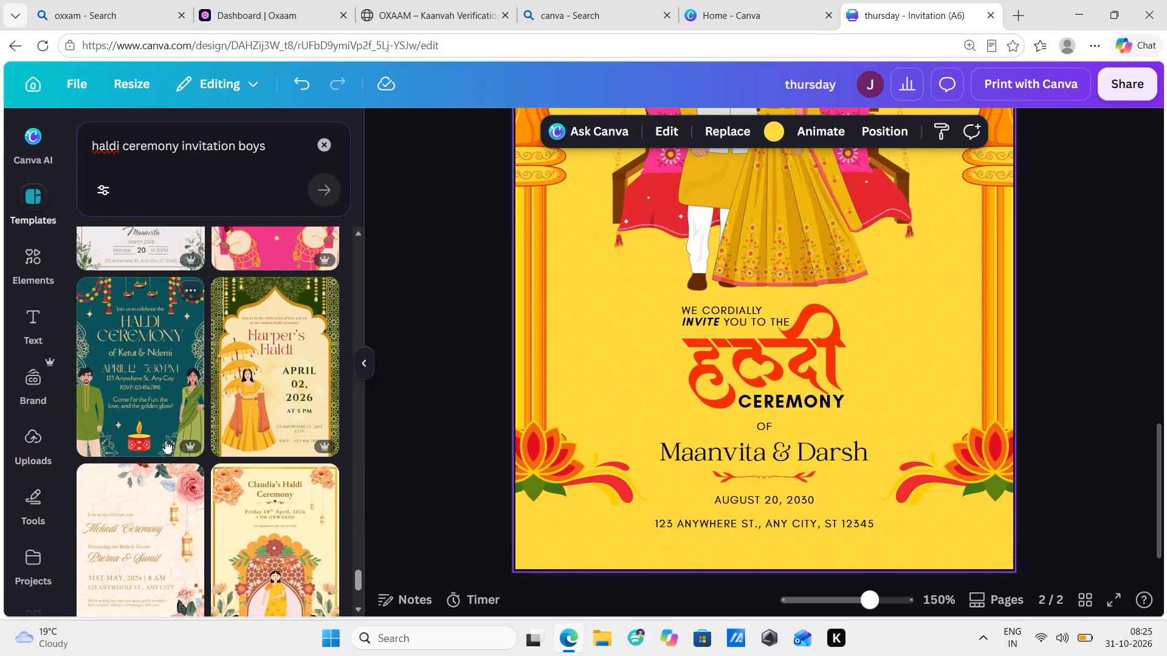
pyautogui.scroll(-10, 165, 440)
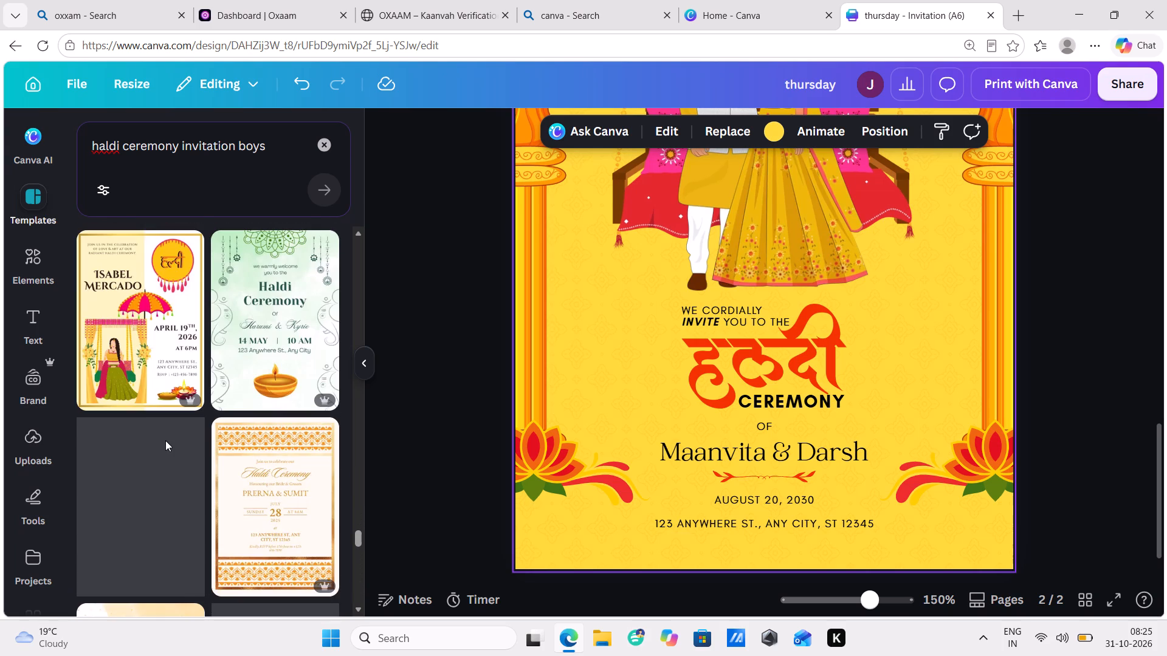
pyautogui.scroll(-10, 165, 440)
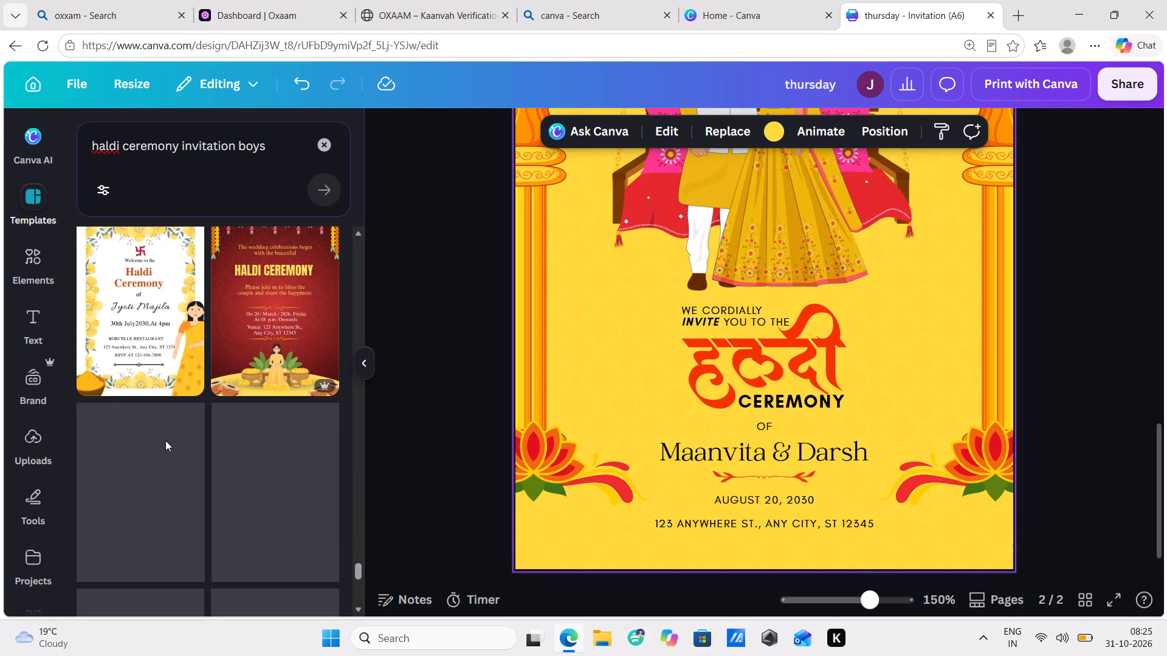
pyautogui.scroll(-11, 165, 440)
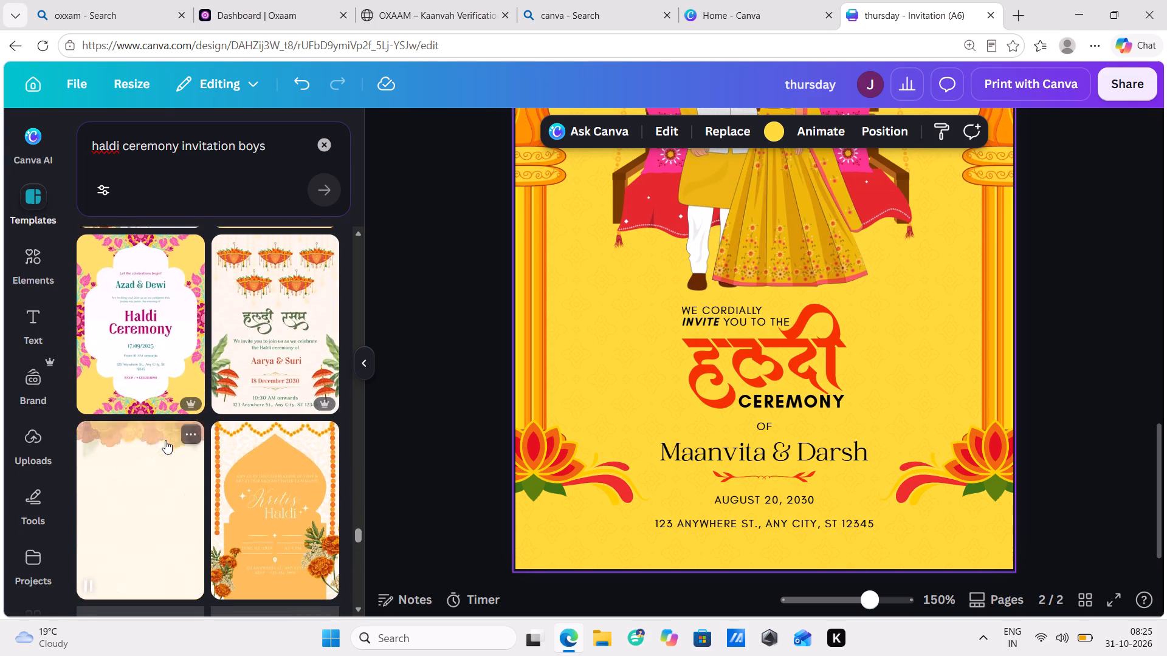
pyautogui.scroll(-5, 165, 440)
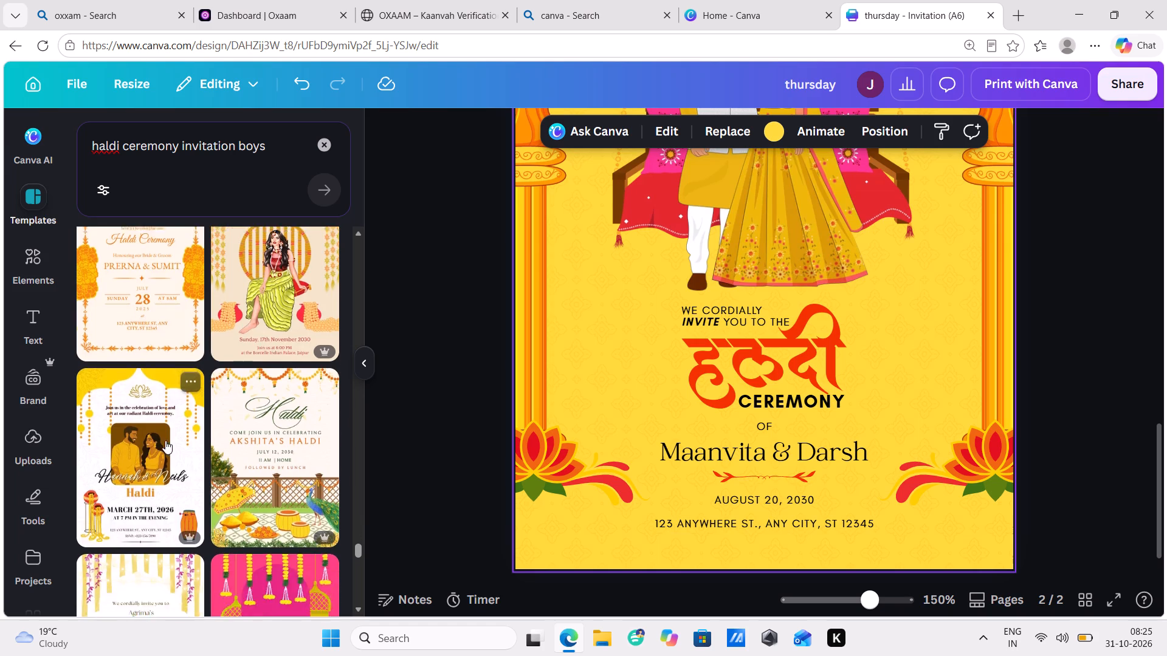
pyautogui.scroll(-5, 165, 440)
pyautogui.scroll(17, 165, 440)
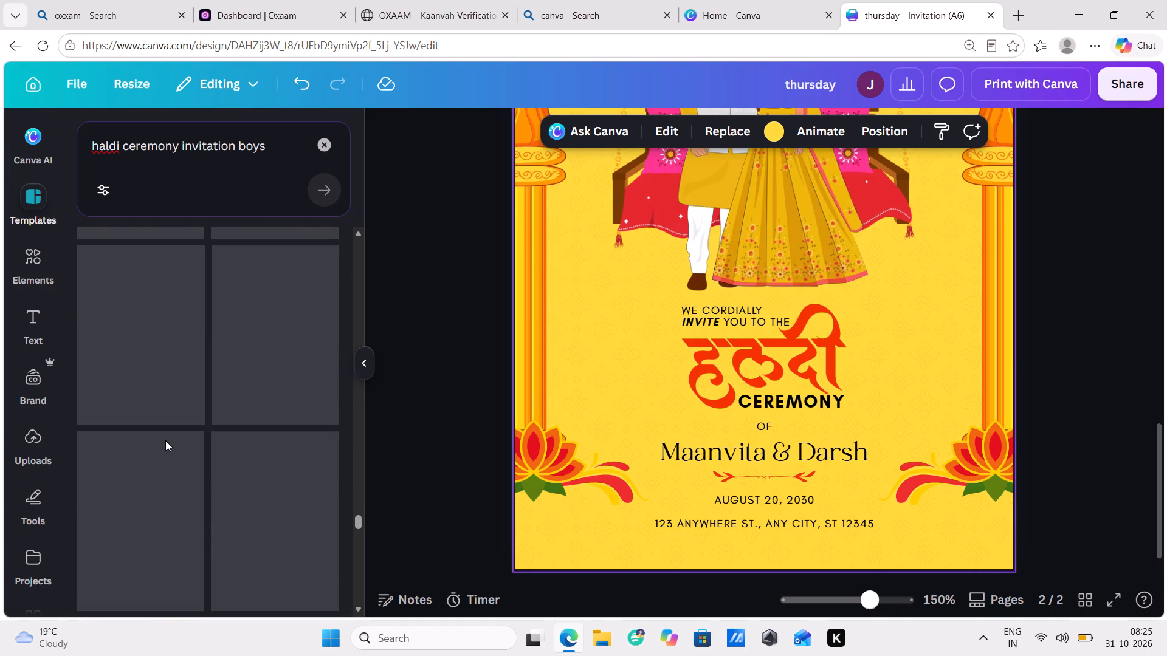
pyautogui.scroll(8, 165, 440)
# Search the templates again for "Haldi ceremony invitation boys" and look through the designs offered.
pyautogui.click(119, 146)
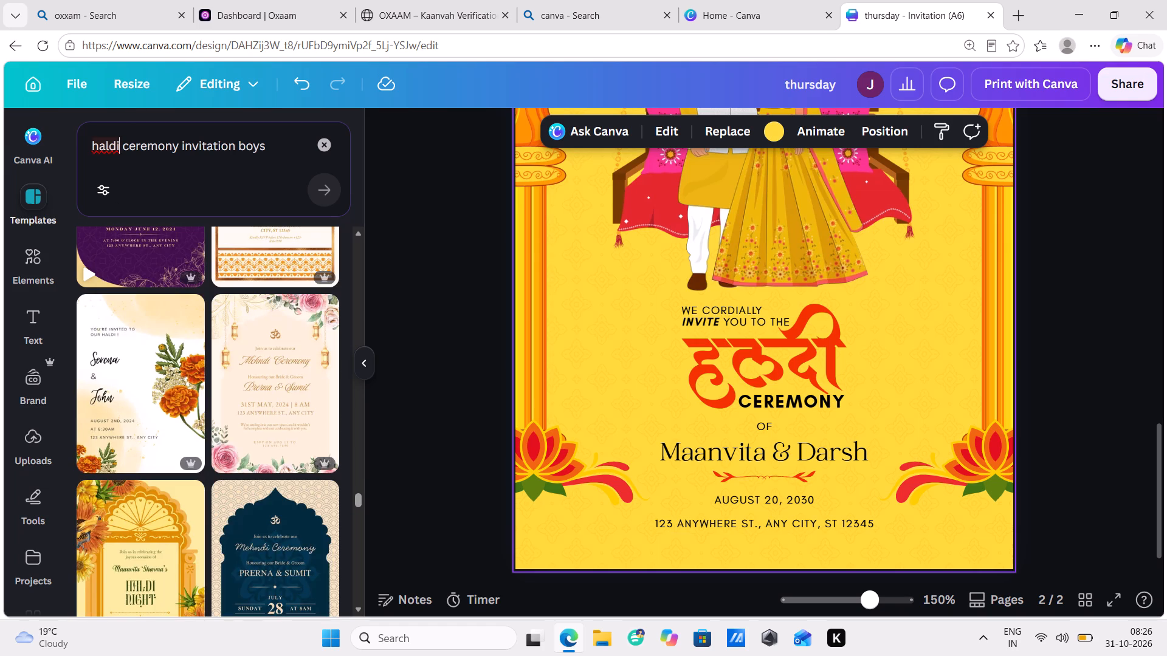
pyautogui.click(139, 213)
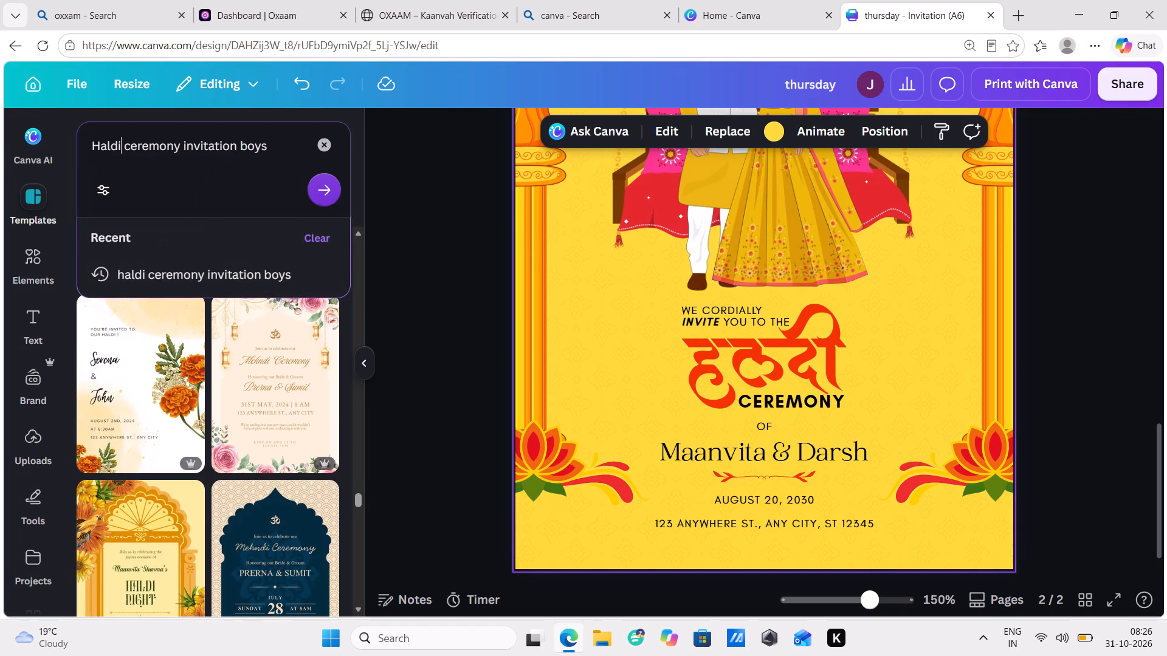
pyautogui.click(328, 193)
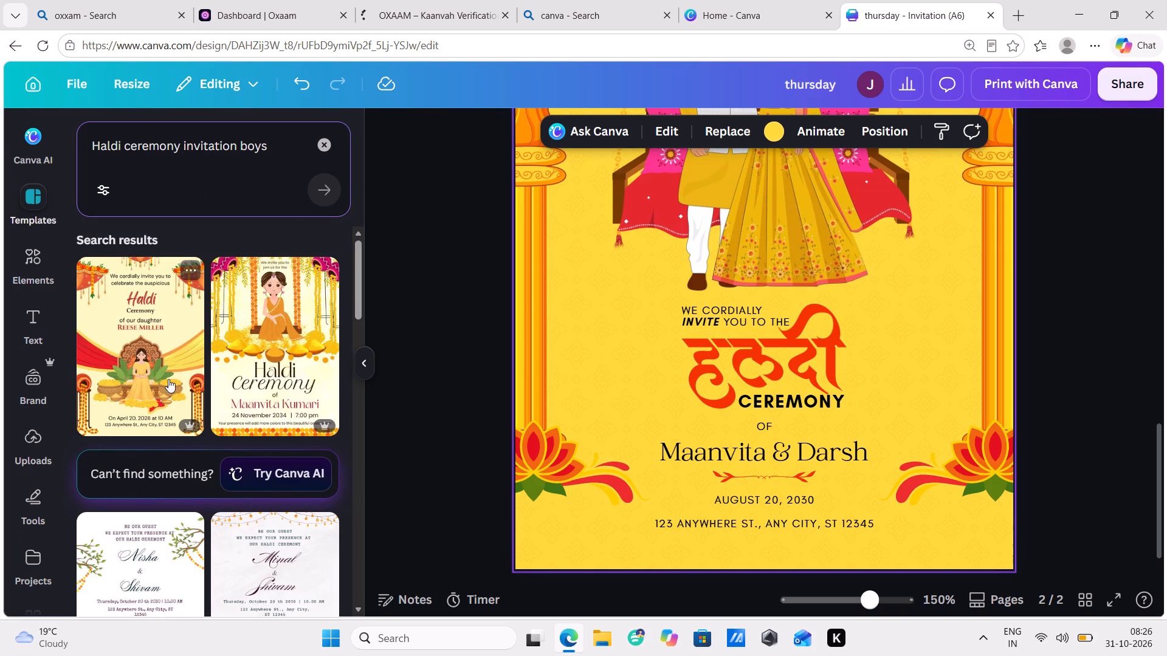
pyautogui.scroll(-5, 181, 372)
pyautogui.scroll(2, 182, 380)
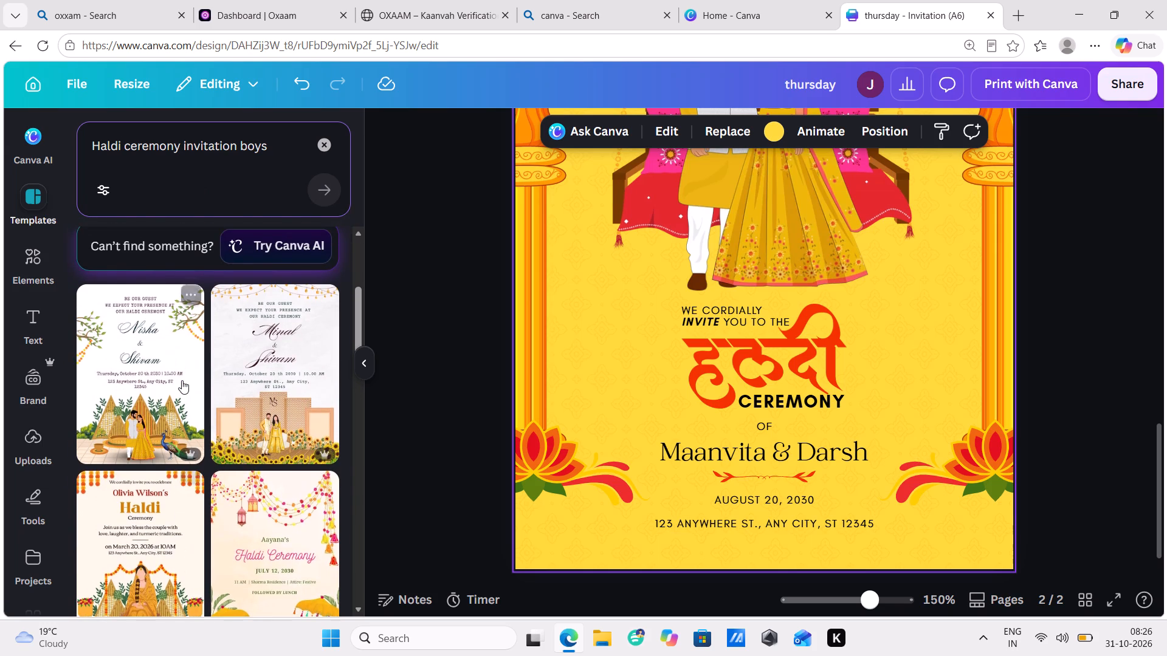
pyautogui.scroll(-4, 182, 380)
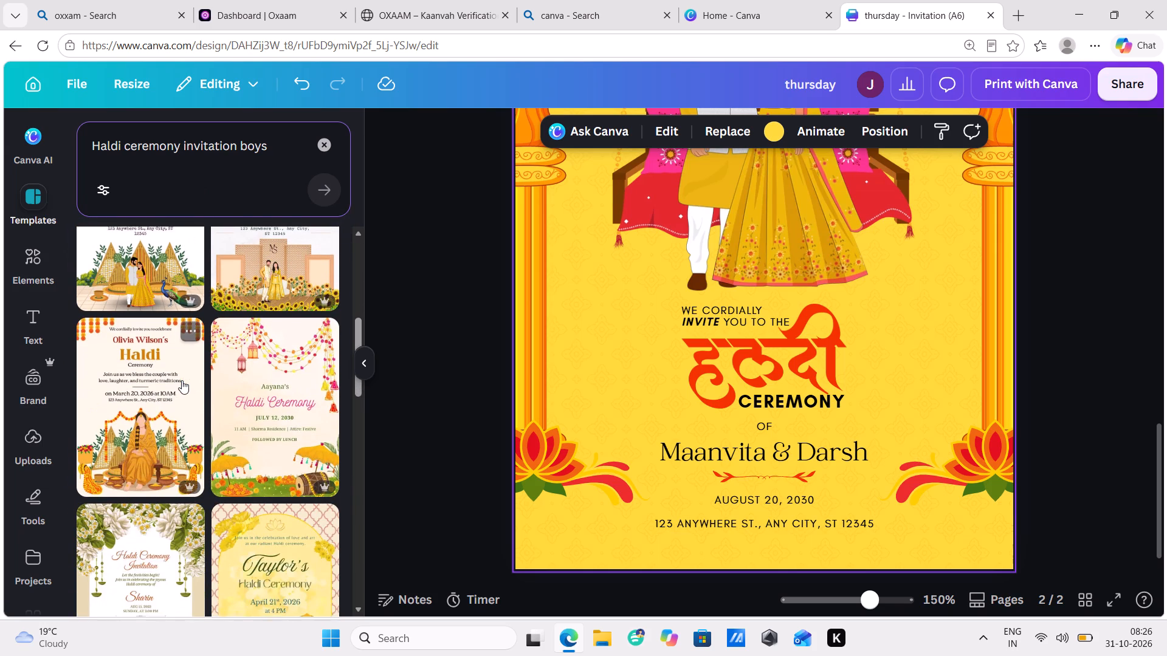
pyautogui.scroll(-4, 182, 380)
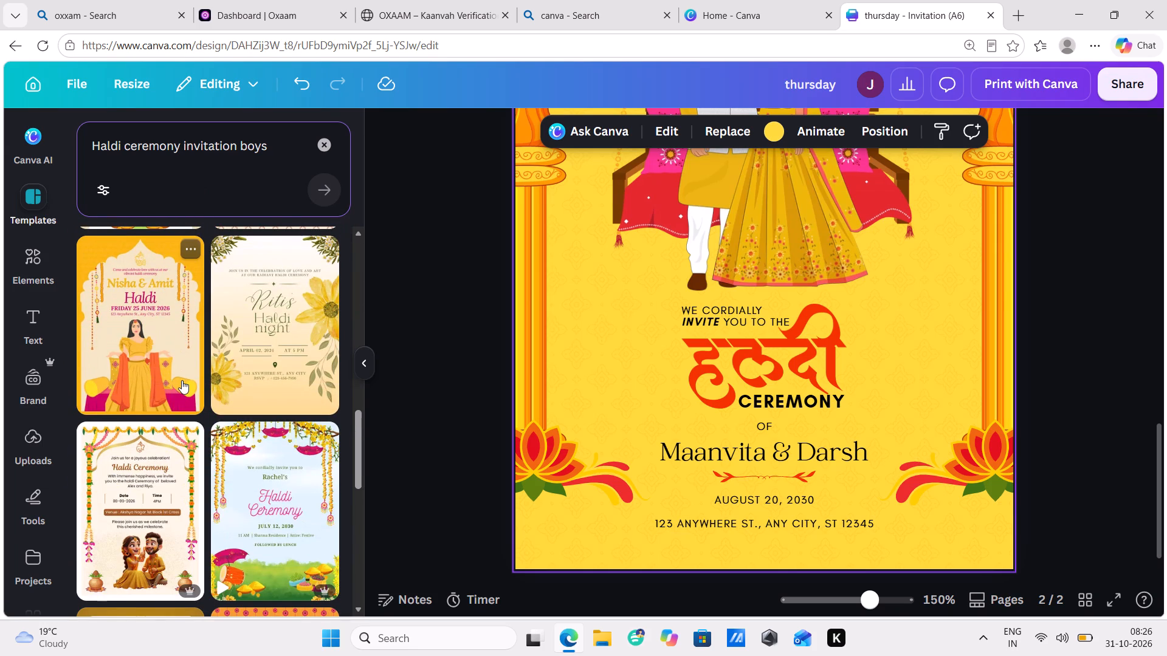
pyautogui.scroll(4, 182, 380)
pyautogui.scroll(-5, 182, 380)
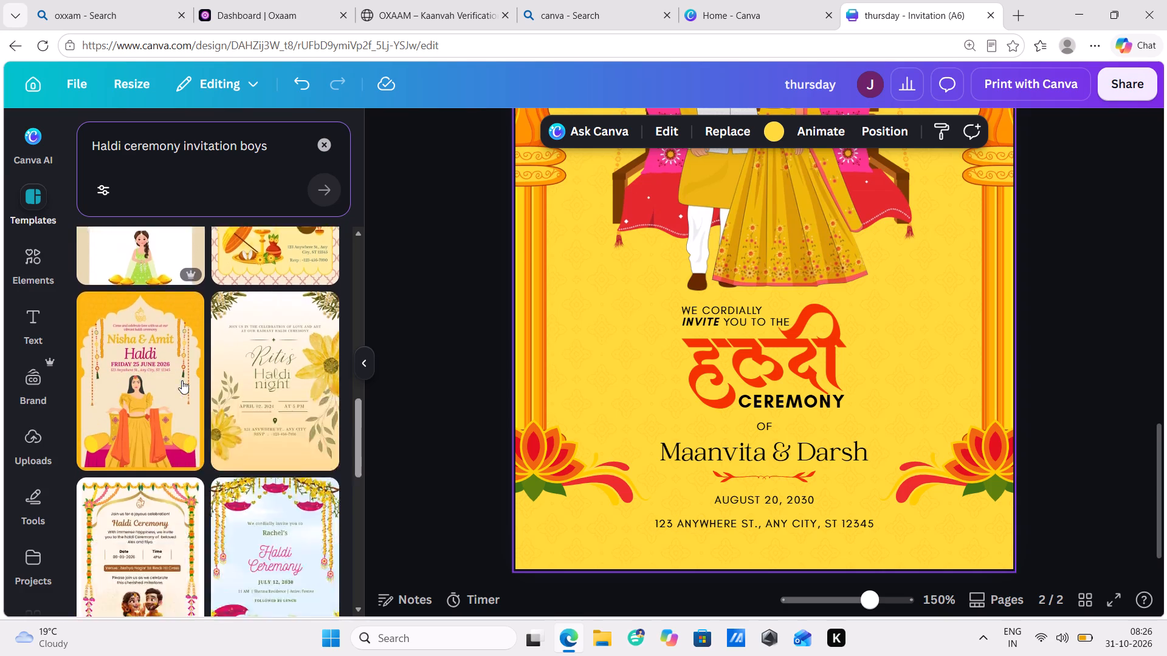
pyautogui.scroll(-5, 182, 380)
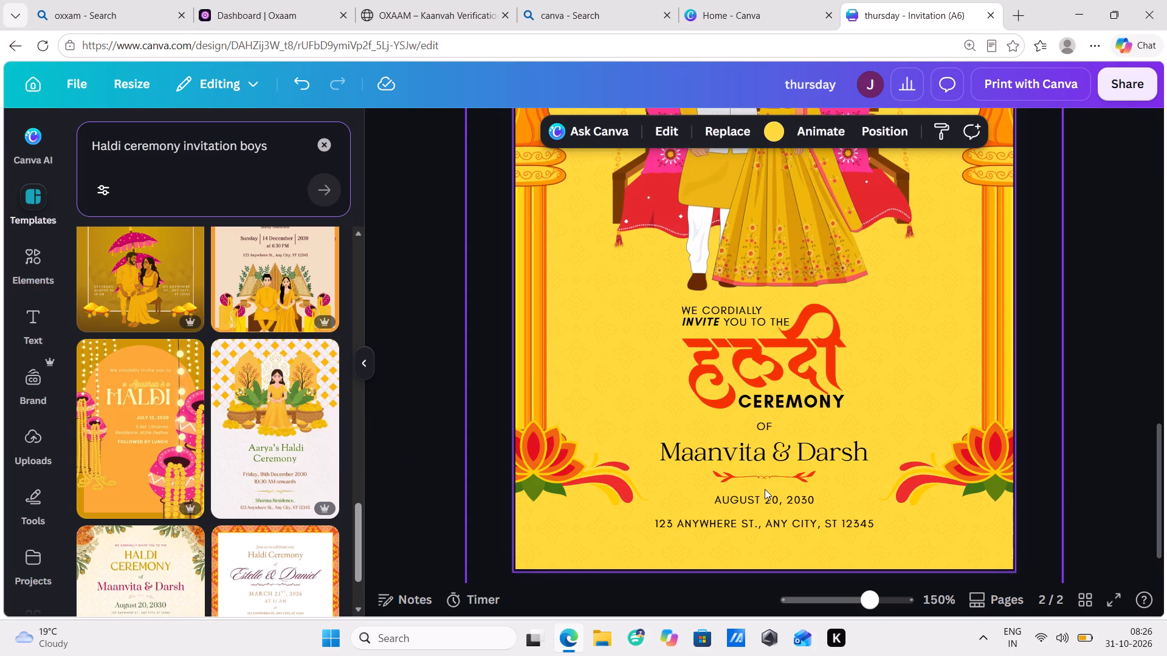
# Replace the couple's names under the ceremony heading on page 2 with "ANKIT" in capitals.
pyautogui.scroll(3, 759, 456)
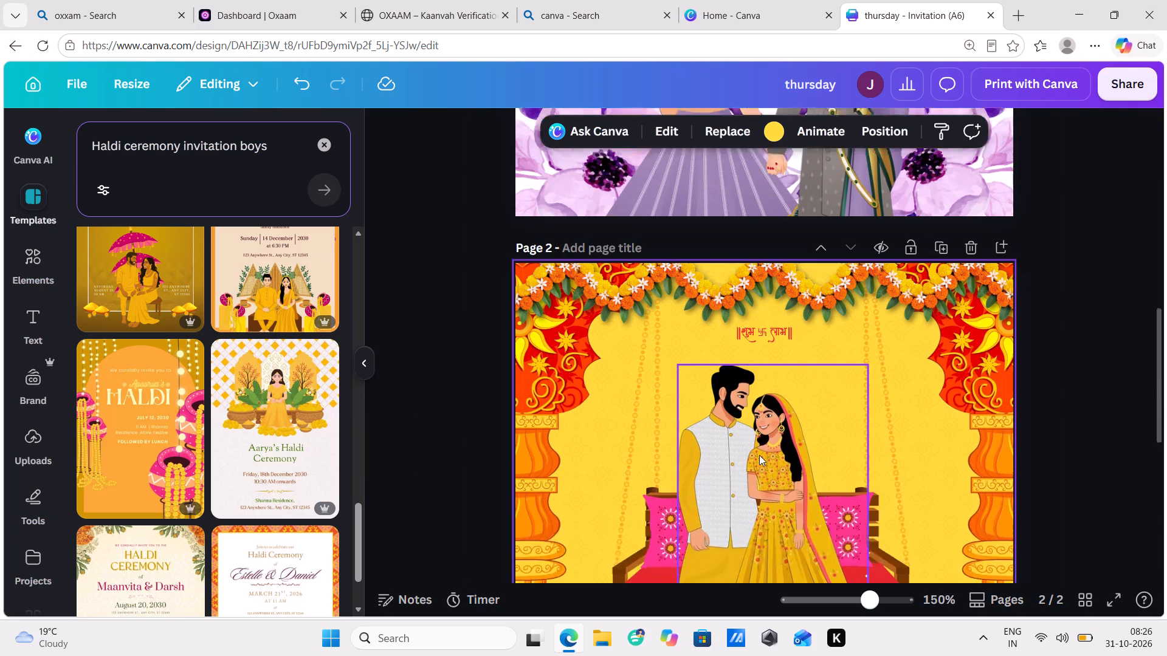
pyautogui.scroll(-6, 759, 455)
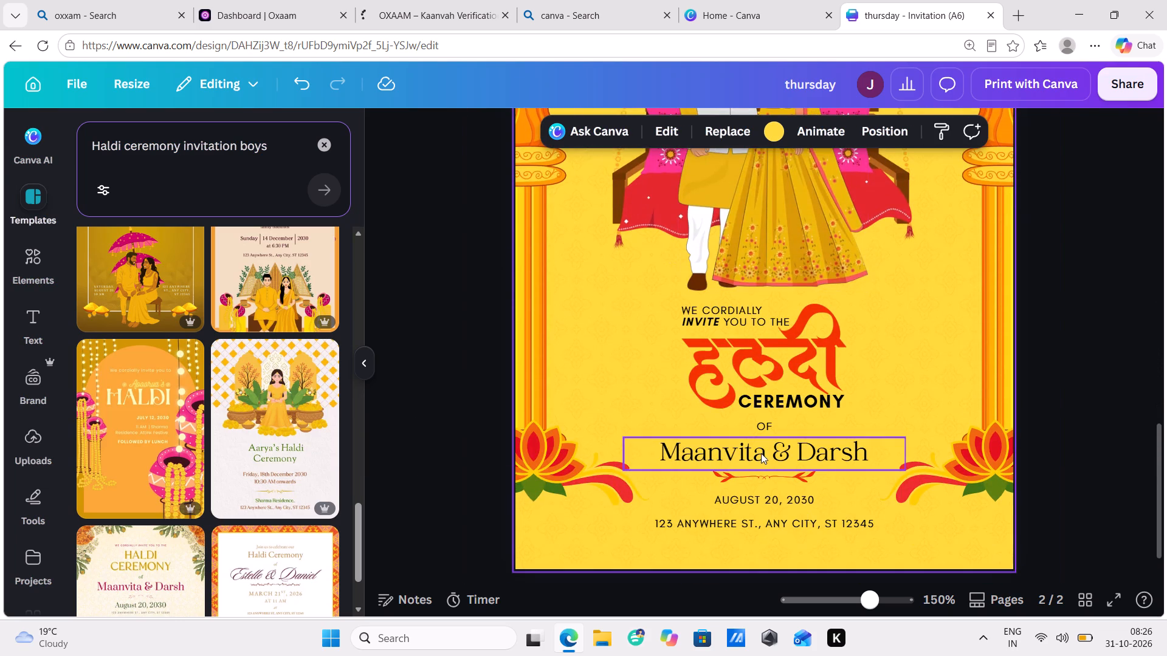
pyautogui.doubleClick(801, 451)
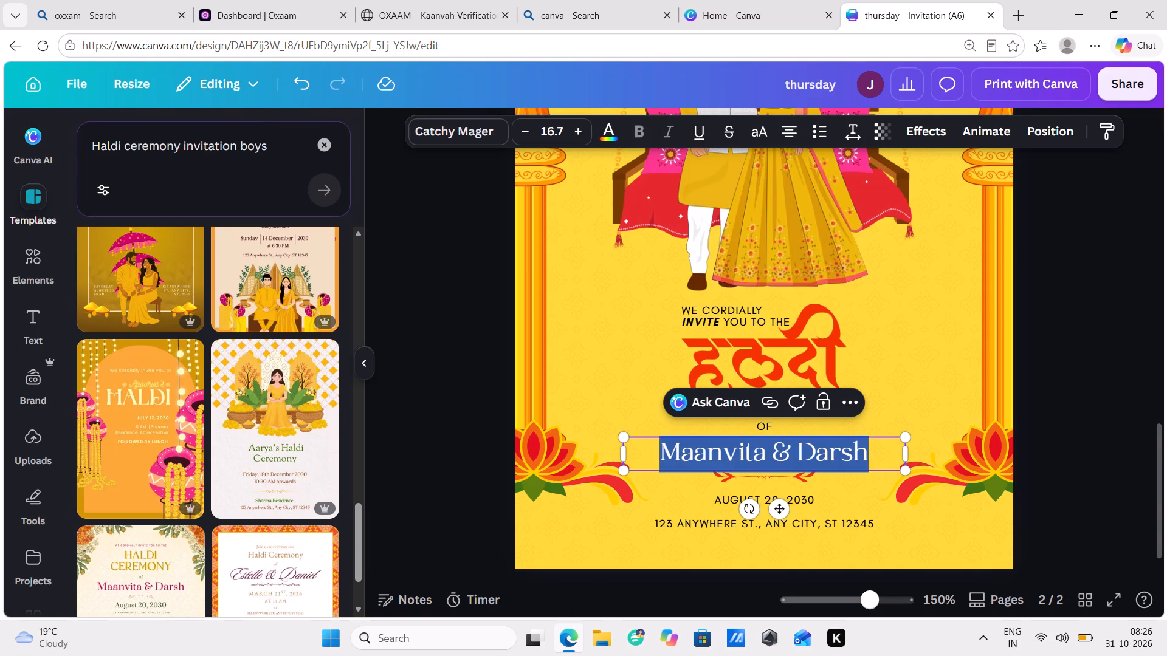
pyautogui.press('a')
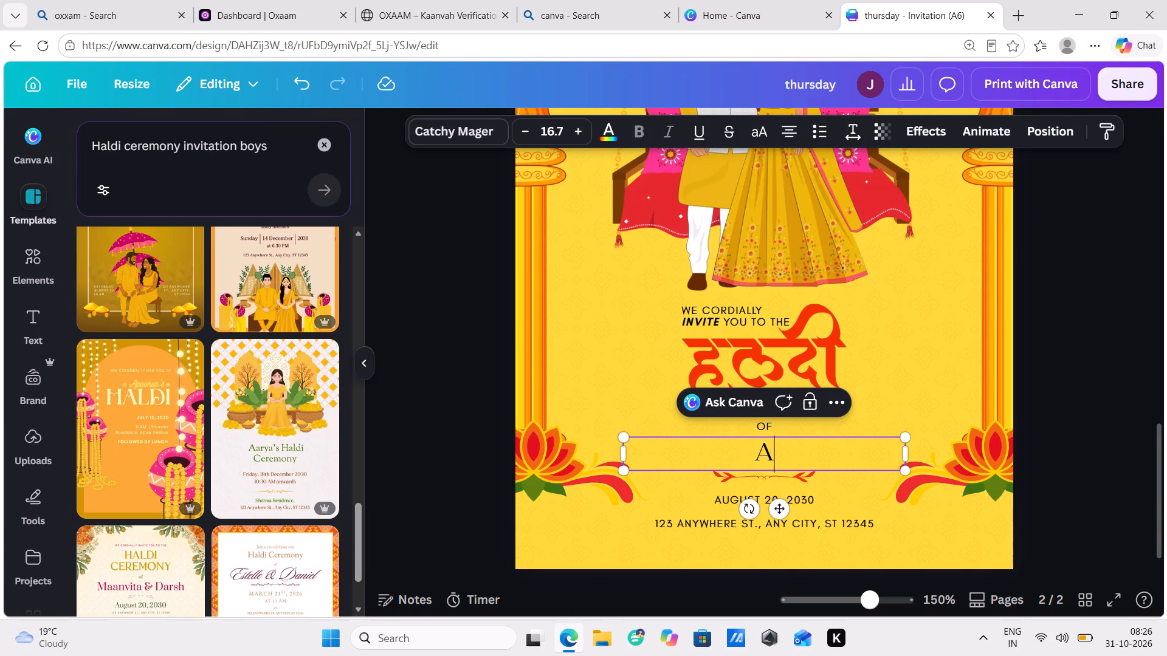
pyautogui.write('nkit')
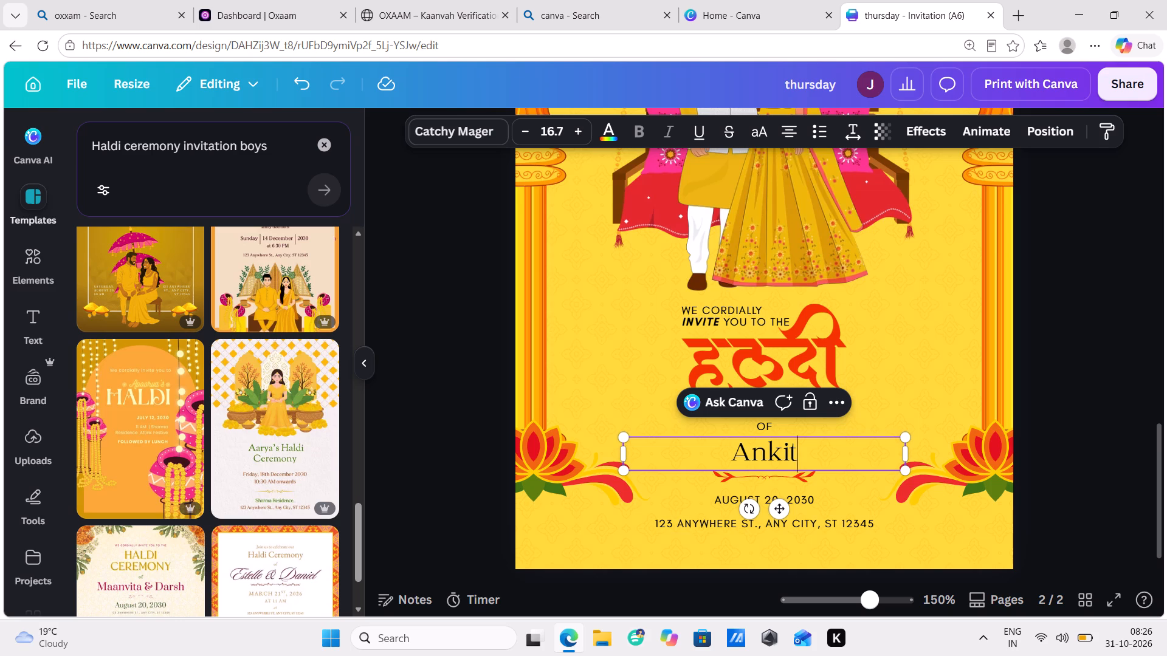
pyautogui.press('BackSpace')
pyautogui.press('BackSpace')
pyautogui.press('BackSpace')
pyautogui.press('BackSpace')
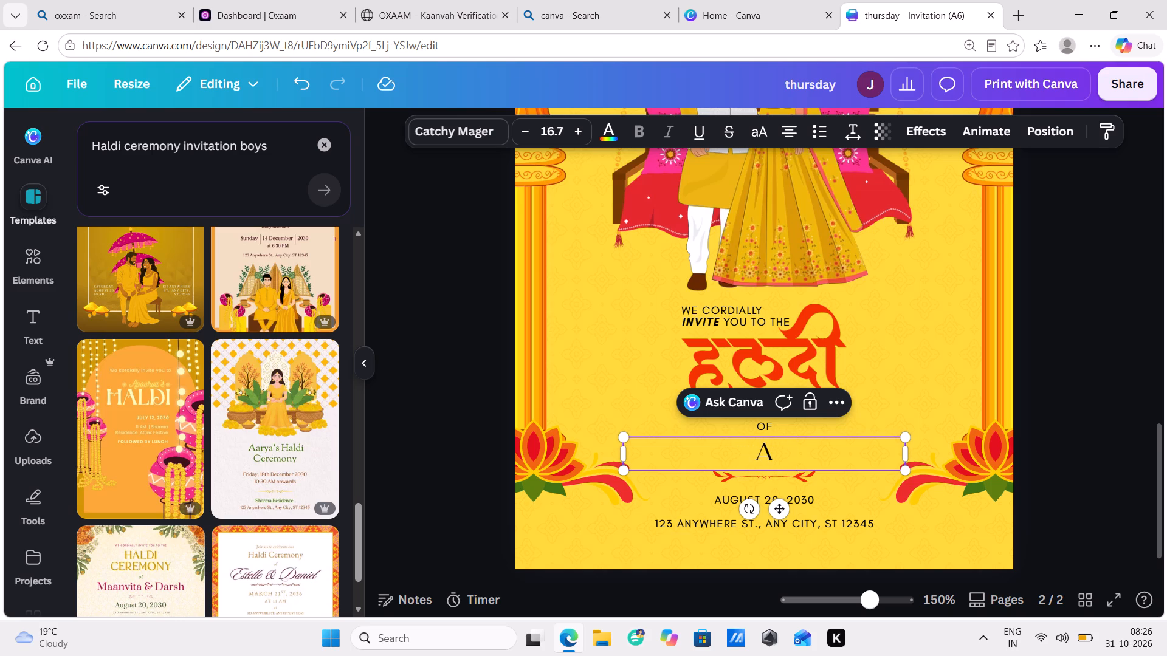
pyautogui.write('NKIT')
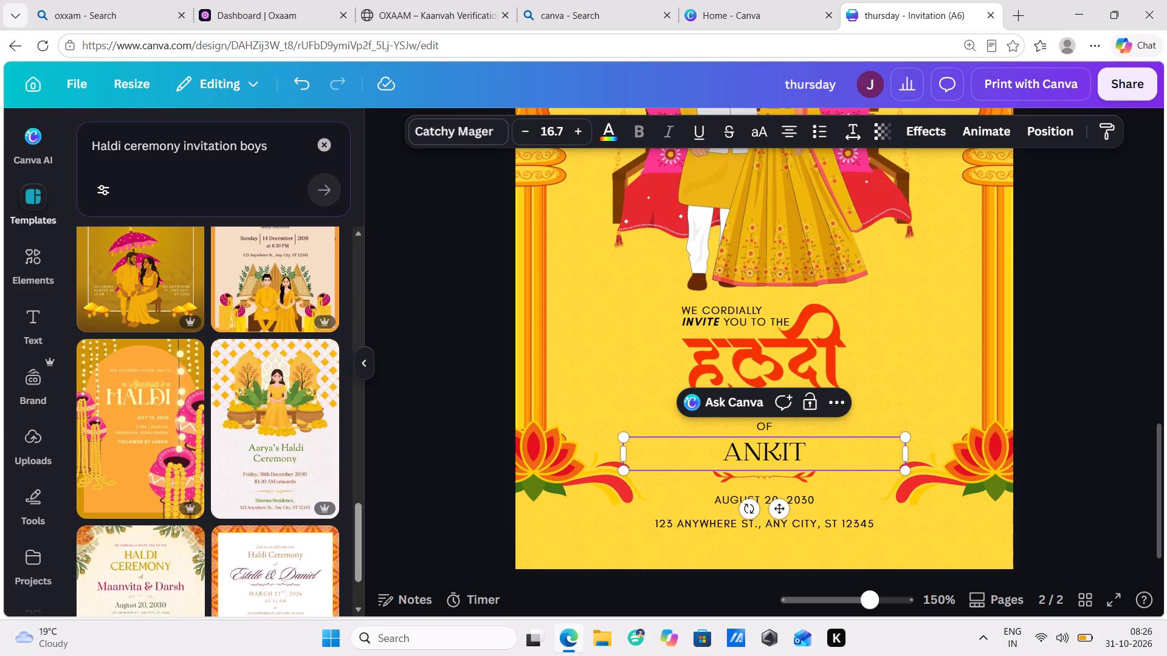
# Change the month in the page 2 date line to "NOVEMBER" and widen its text box so the date fits on one line.
pyautogui.click(731, 496)
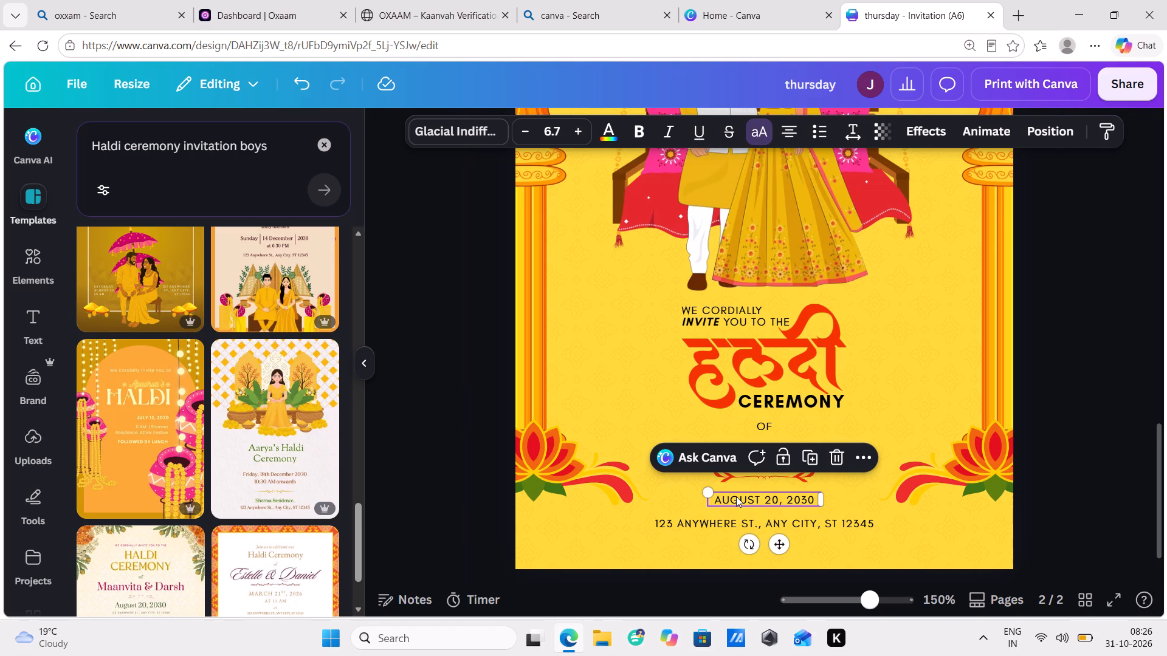
pyautogui.doubleClick(736, 496)
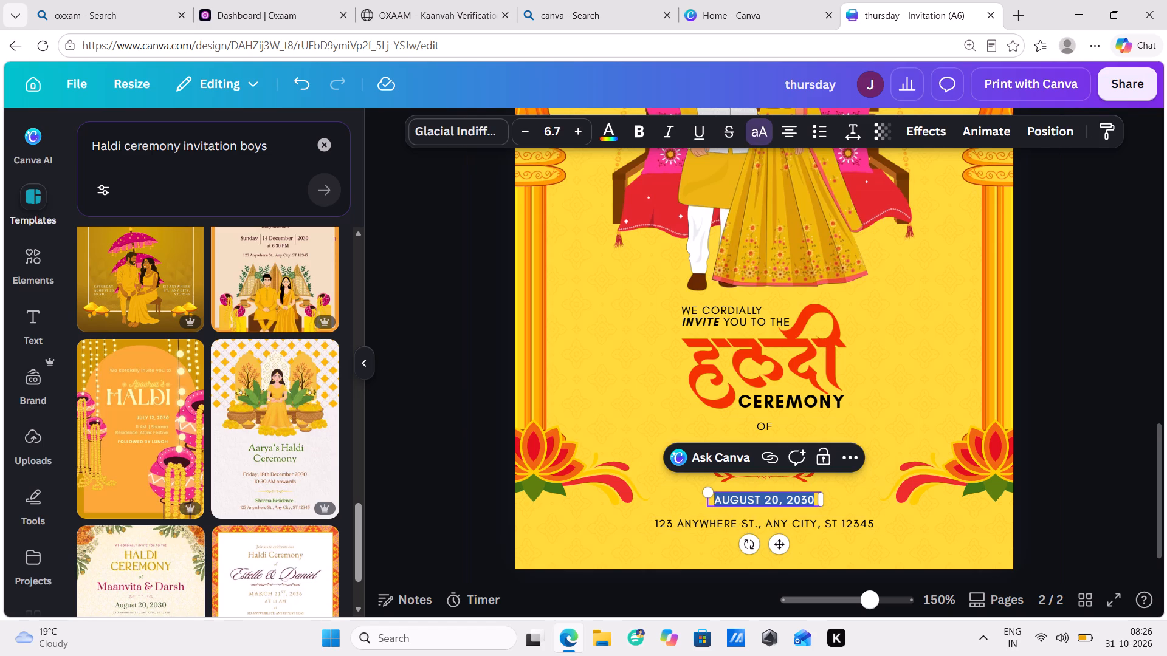
pyautogui.click(759, 504)
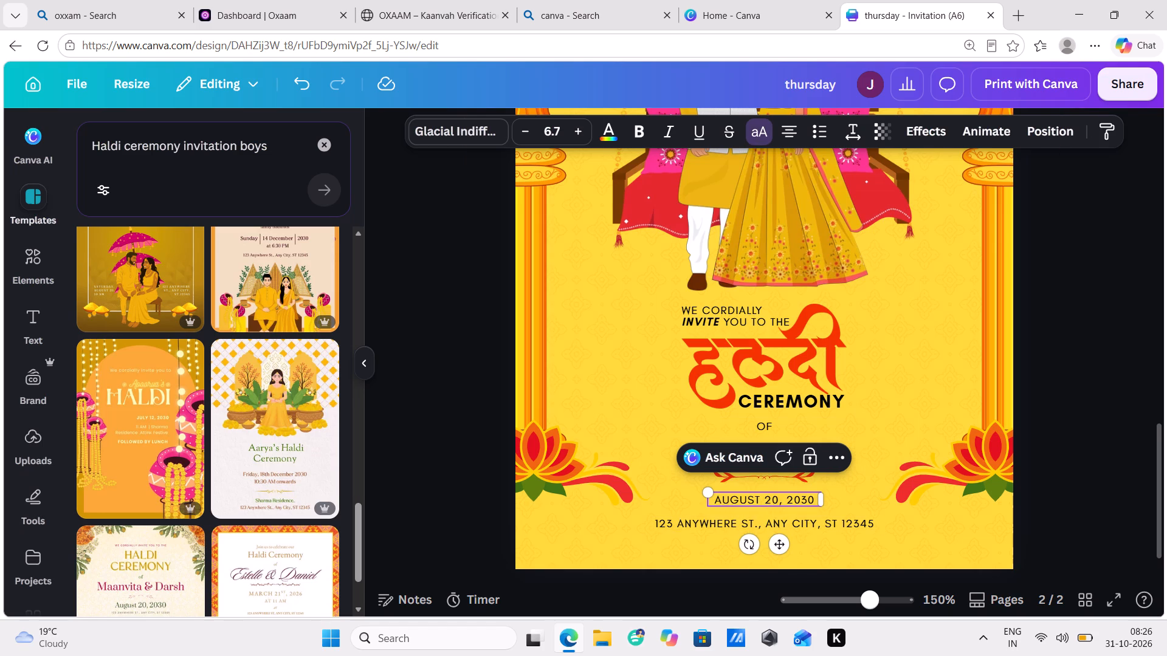
pyautogui.press('BackSpace')
pyautogui.press('BackSpace')
pyautogui.press('BackSpace')
pyautogui.press('BackSpace')
pyautogui.press('BackSpace')
pyautogui.press('BackSpace')
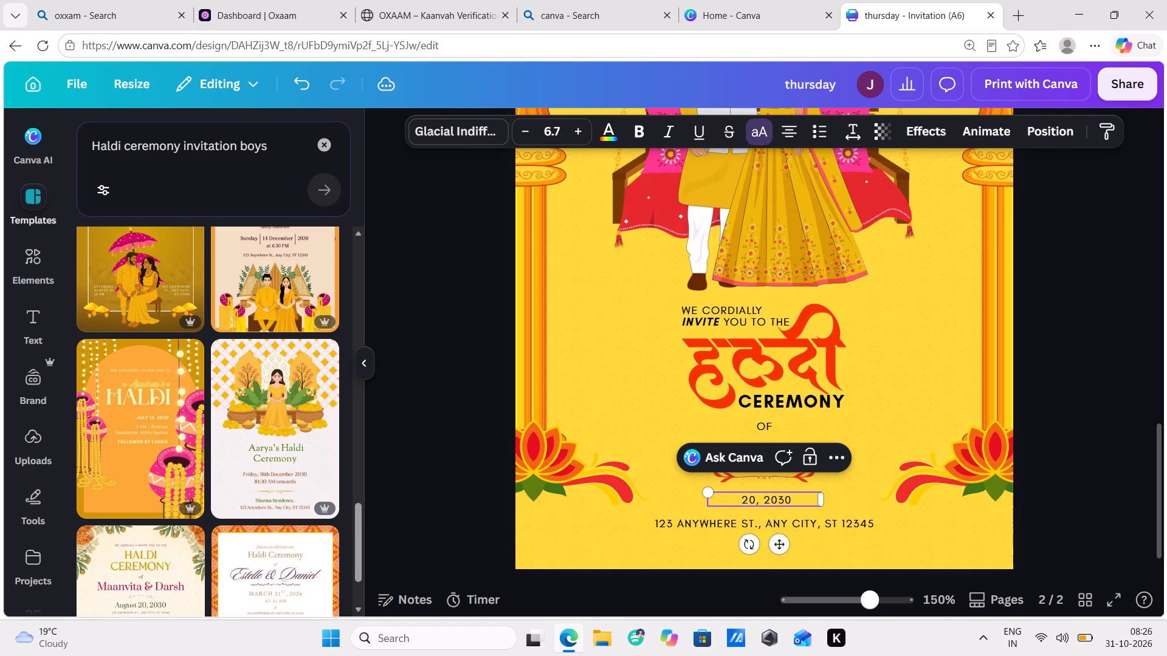
pyautogui.write('NO')
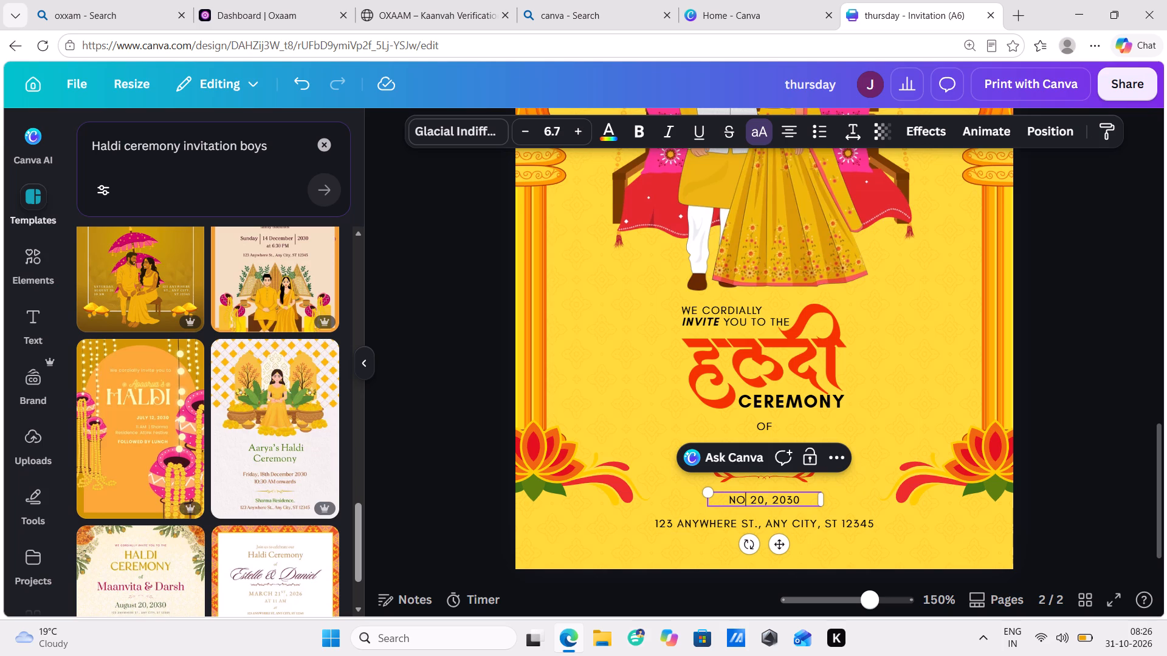
pyautogui.write('VE')
pyautogui.write('MBER')
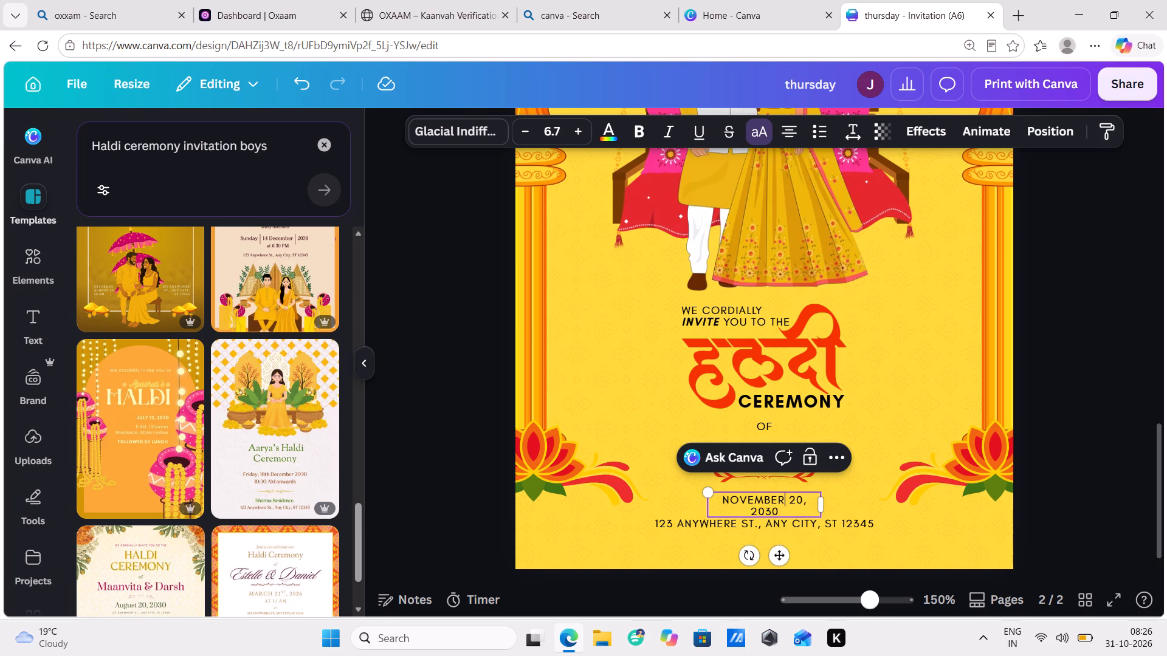
pyautogui.moveTo(821, 507); pyautogui.dragTo(839, 499)
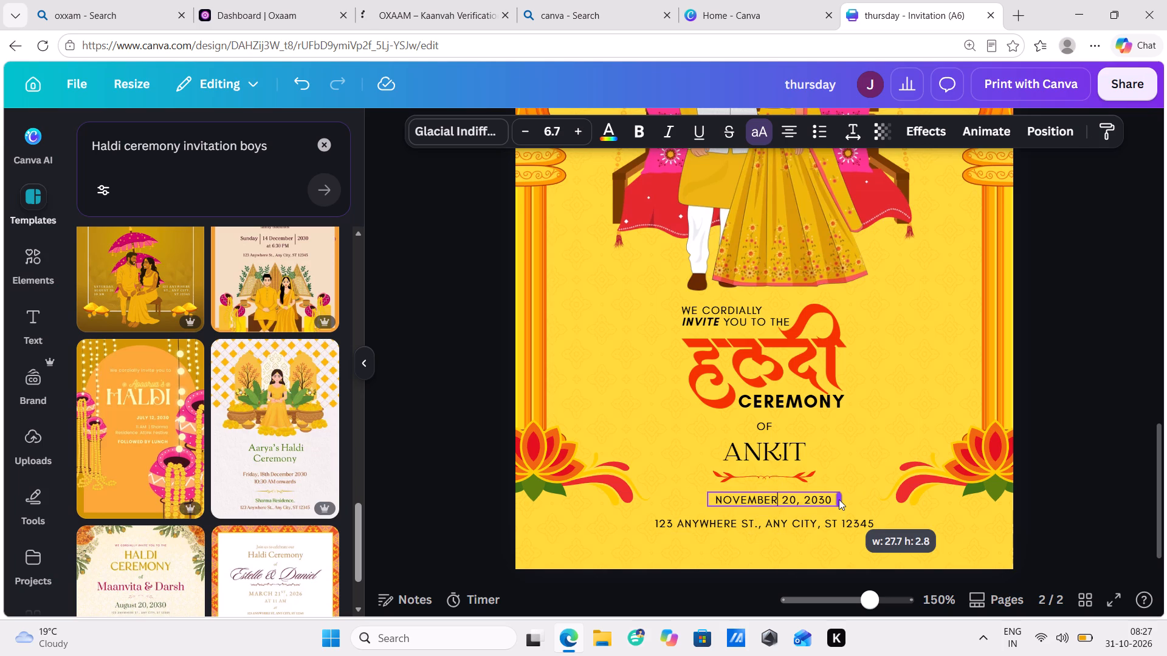
pyautogui.moveTo(839, 499); pyautogui.dragTo(843, 499)
# Change the day and year in the page 2 date line so it reads "NOVEMBER 25, 2026".
pyautogui.click(796, 499)
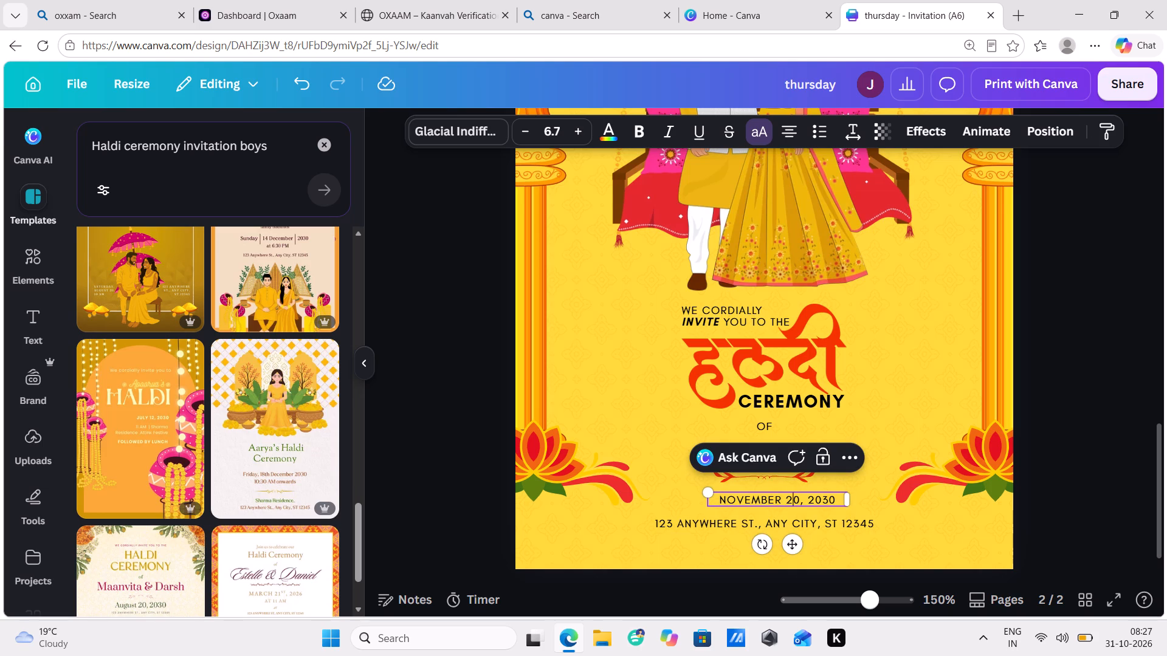
pyautogui.click(799, 500)
pyautogui.press('BackSpace')
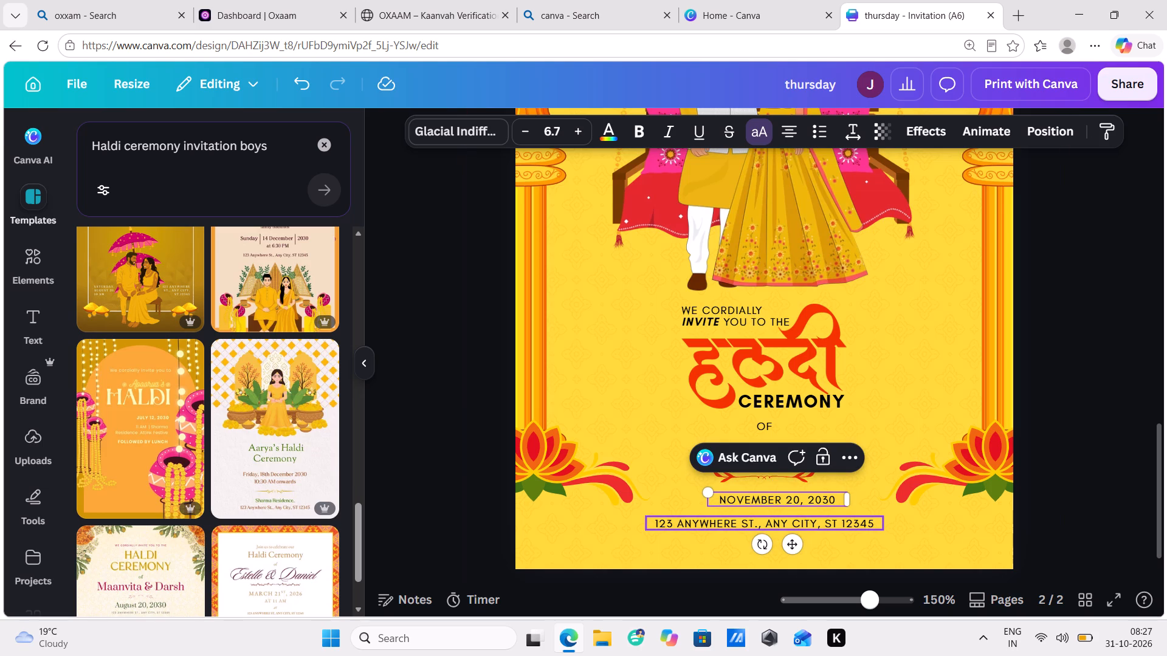
pyautogui.press('5')
pyautogui.click(835, 497)
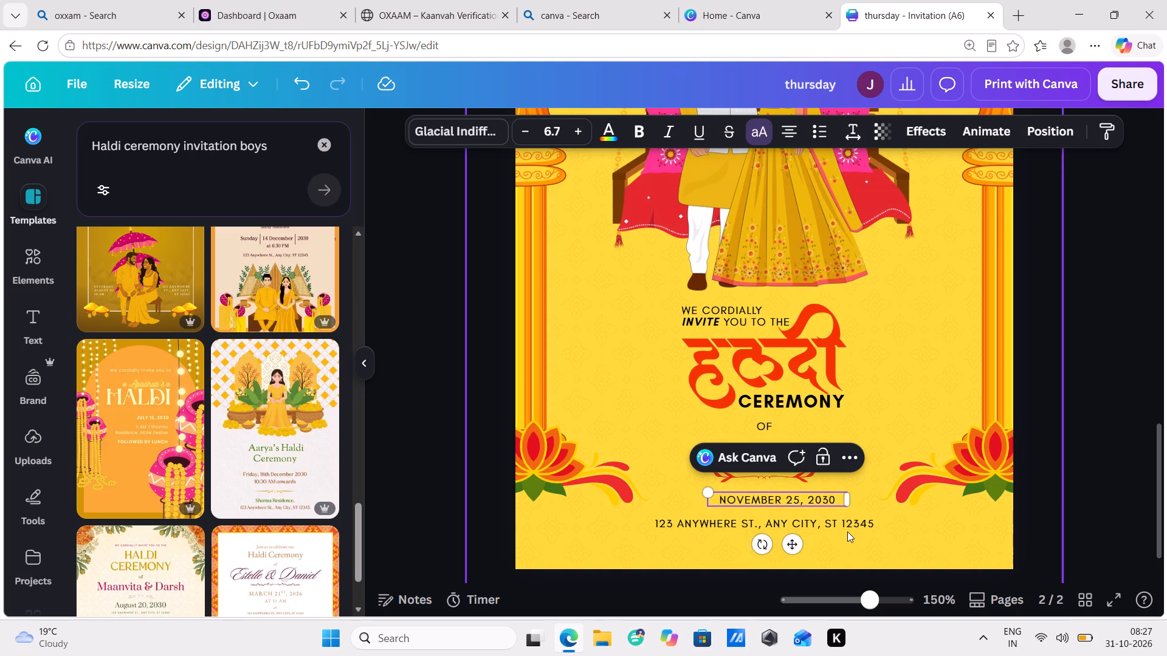
pyautogui.press('BackSpace')
pyautogui.press('BackSpace')
pyautogui.write('26')
# Delete the placeholder address line below the date on page 2.
pyautogui.click(769, 517)
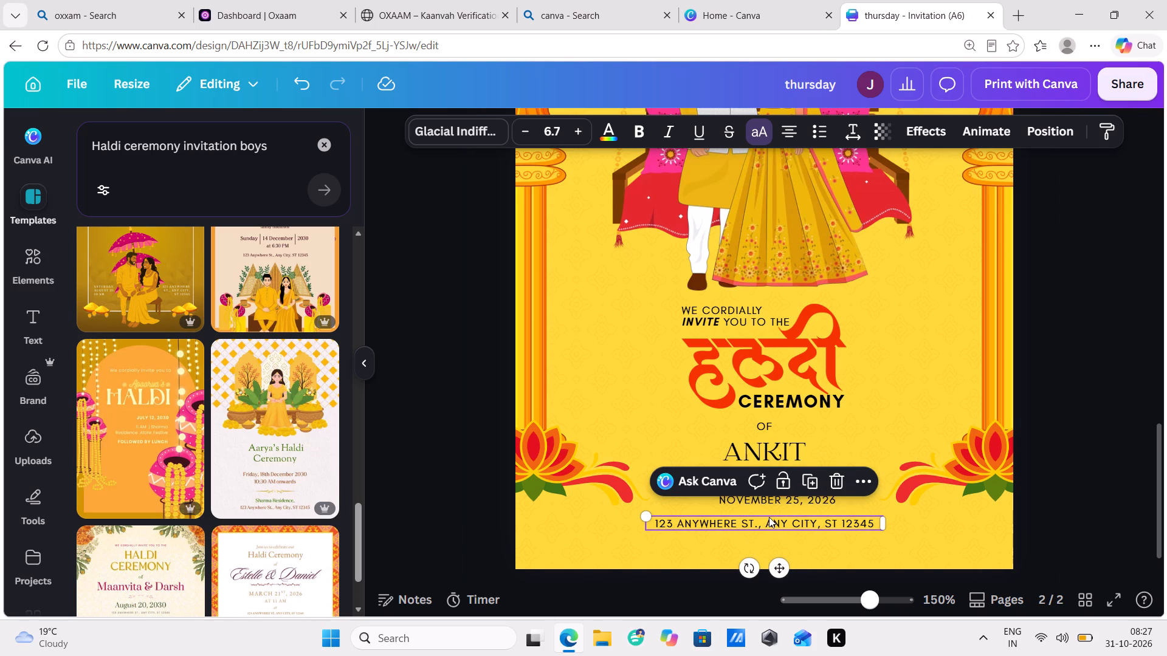
pyautogui.click(829, 482)
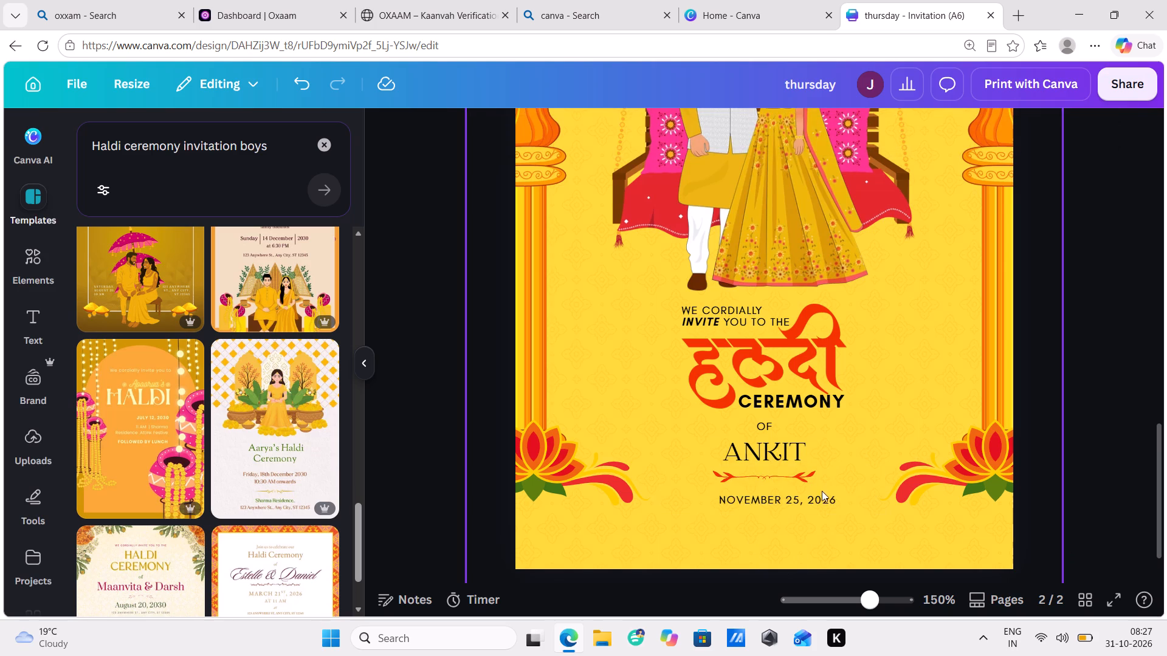
# Centre the date line horizontally on the page, just below the ornament under the groom's name.
pyautogui.moveTo(774, 499); pyautogui.dragTo(752, 497)
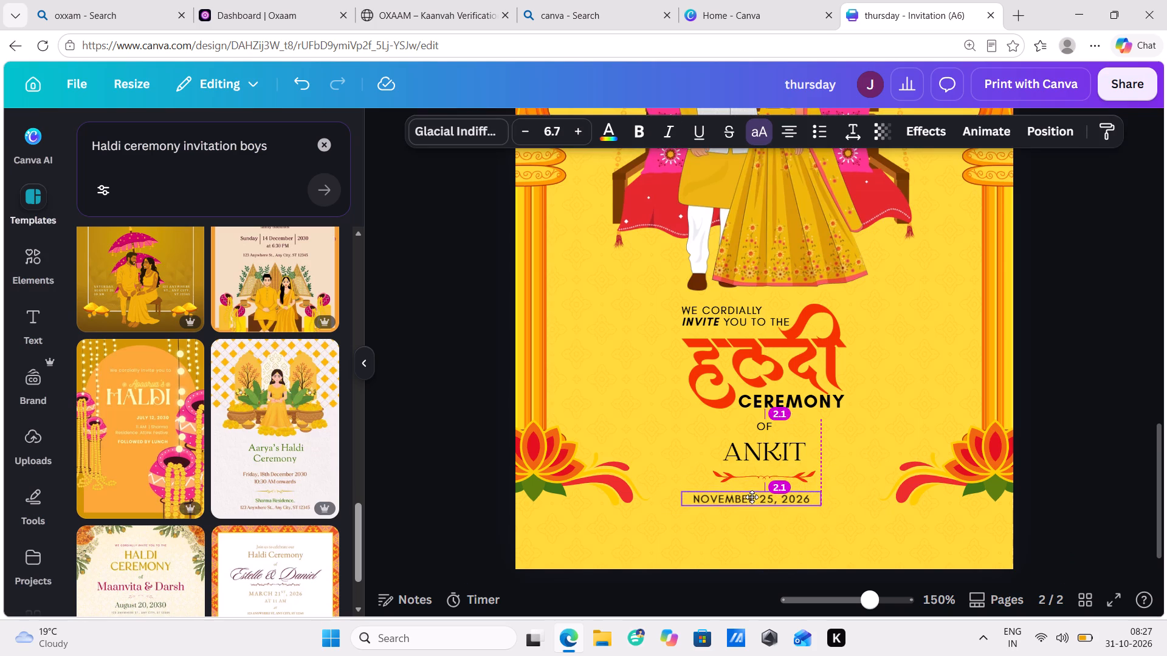
pyautogui.moveTo(752, 497); pyautogui.dragTo(756, 496)
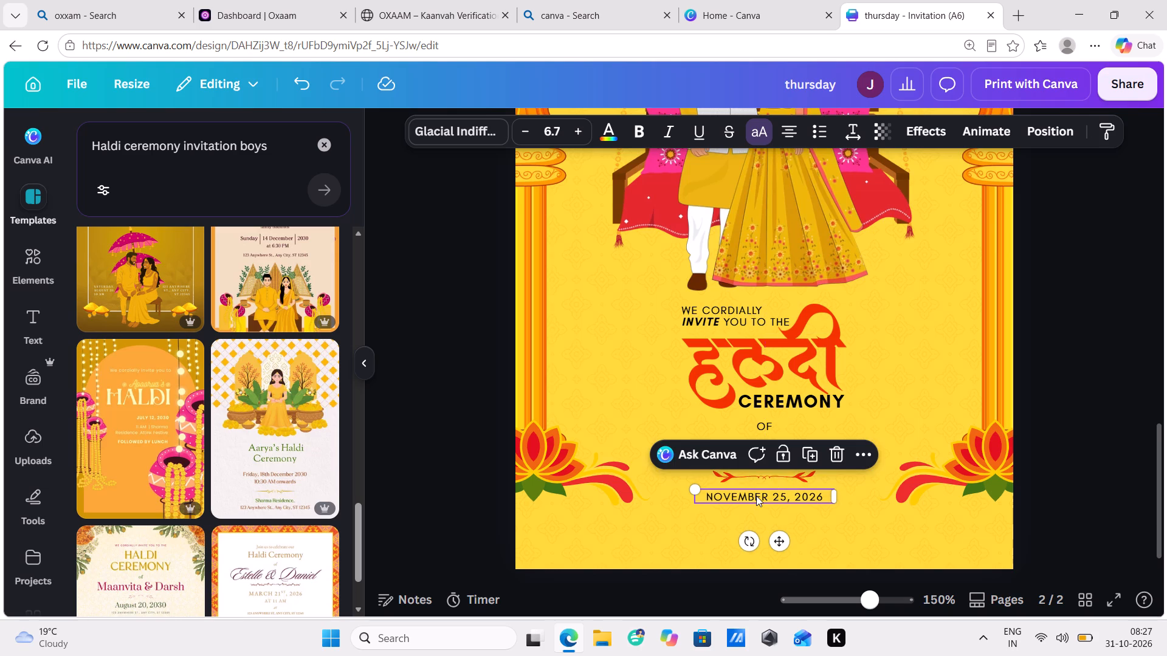
pyautogui.keyDown('alt'); pyautogui.click(756, 507); pyautogui.keyUp('alt')
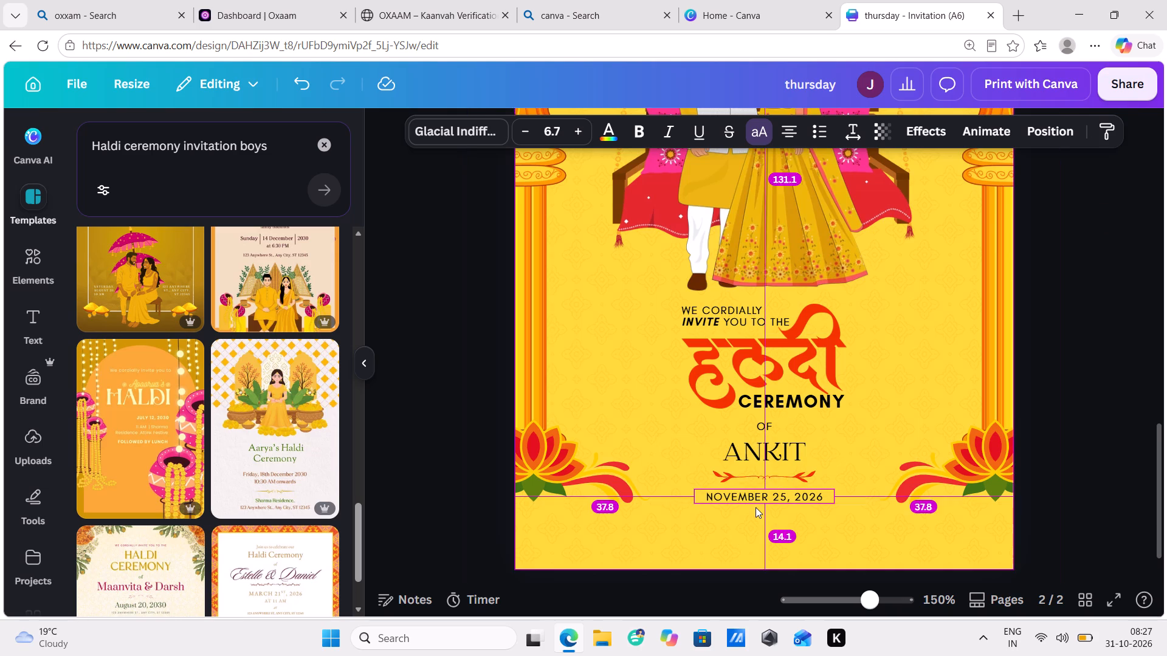
# Duplicate the date line directly beneath itself, replace the copy's text with "AT 8AM" and adjust its position below the date.
pyautogui.keyDown('alt'); pyautogui.moveTo(763, 497); pyautogui.dragTo(763, 513); pyautogui.keyUp('alt')
pyautogui.doubleClick(763, 513)
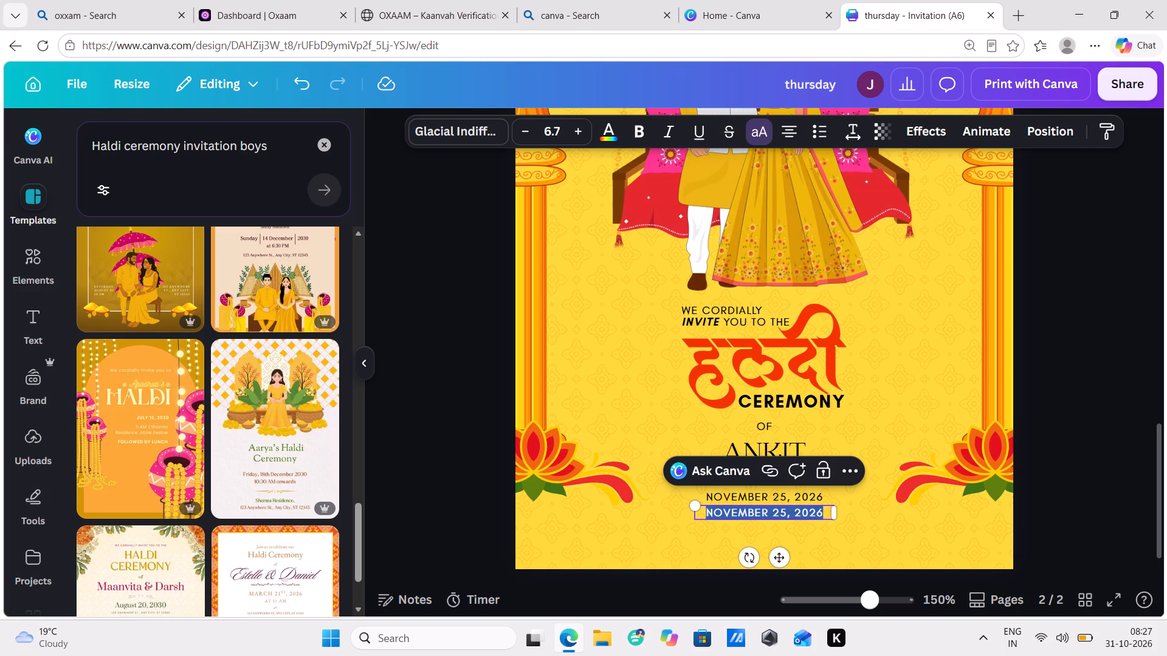
pyautogui.write('AT')
pyautogui.press('space')
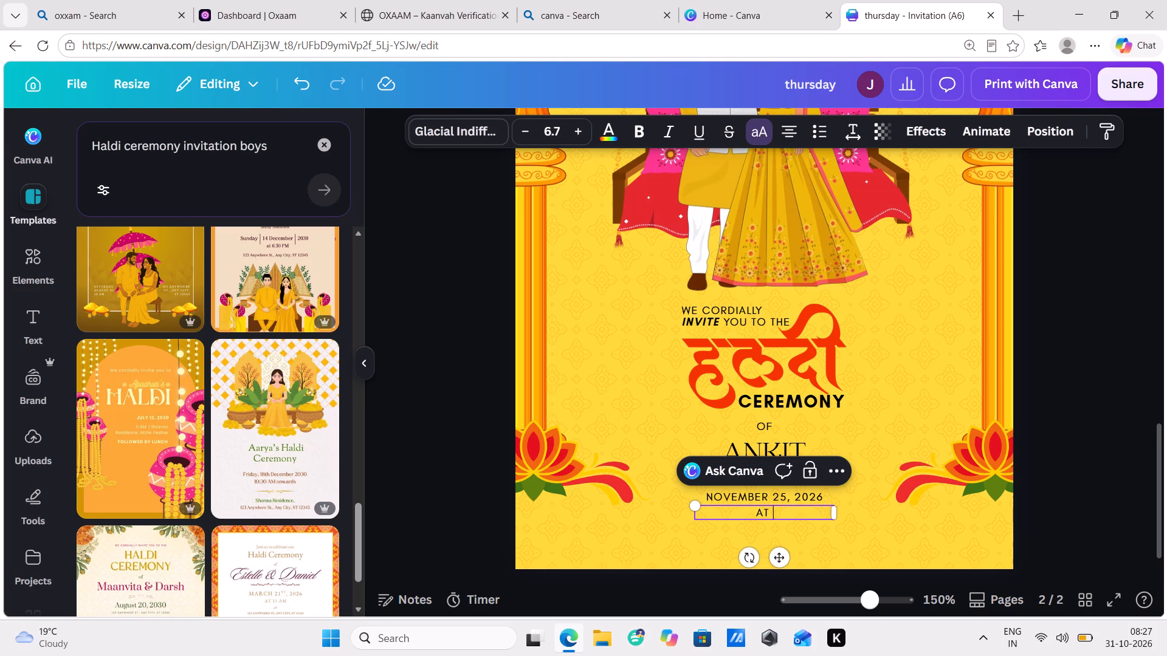
pyautogui.press('8')
pyautogui.write('AM')
pyautogui.click(918, 371)
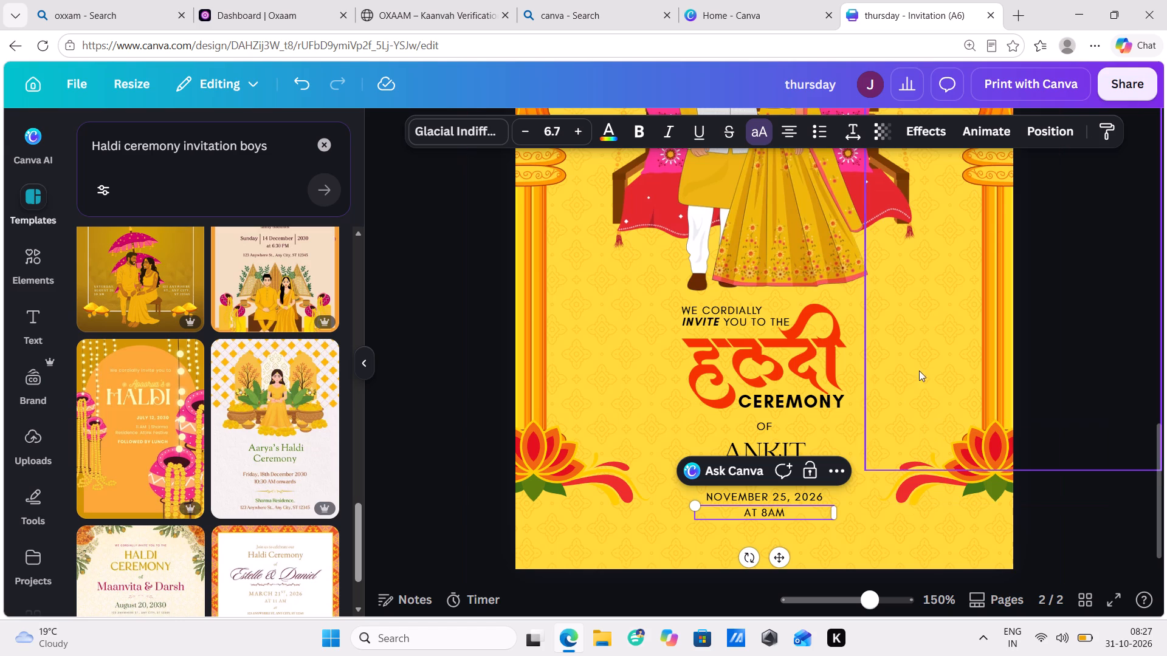
pyautogui.moveTo(768, 514); pyautogui.dragTo(776, 514)
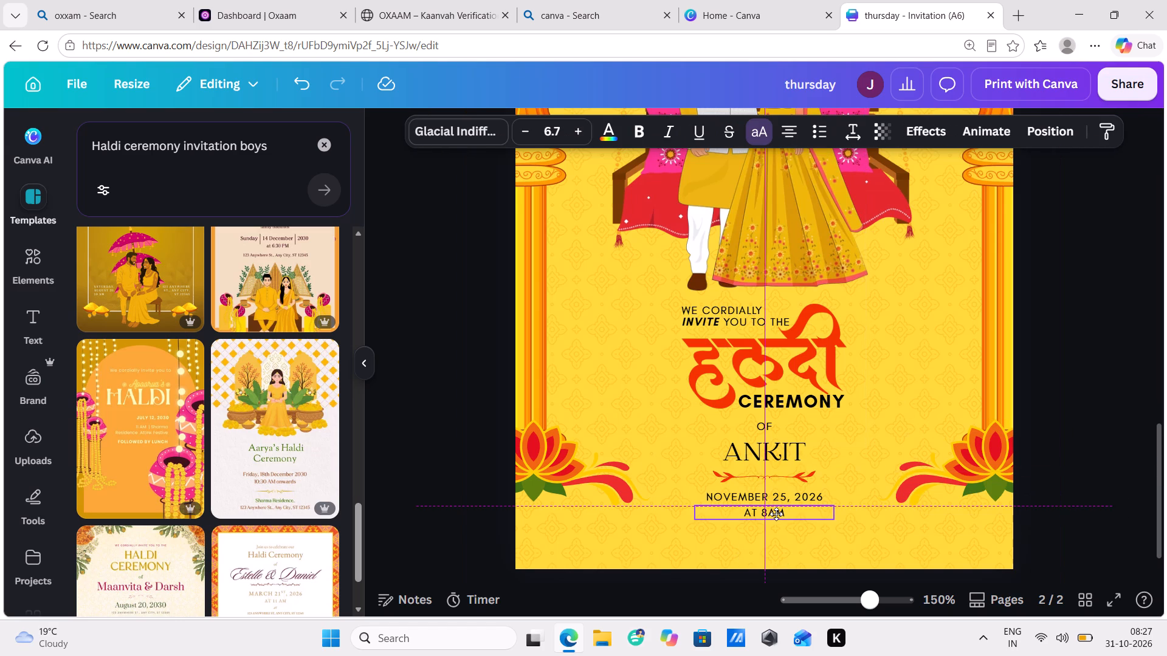
pyautogui.moveTo(776, 514); pyautogui.dragTo(777, 519)
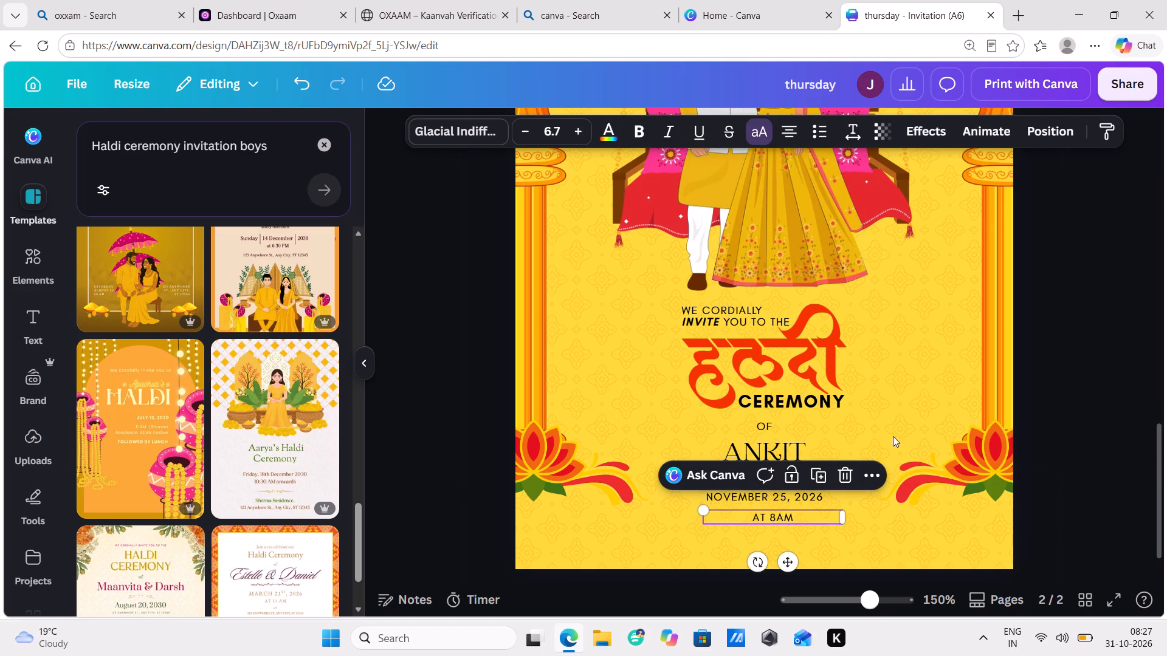
pyautogui.click(926, 406)
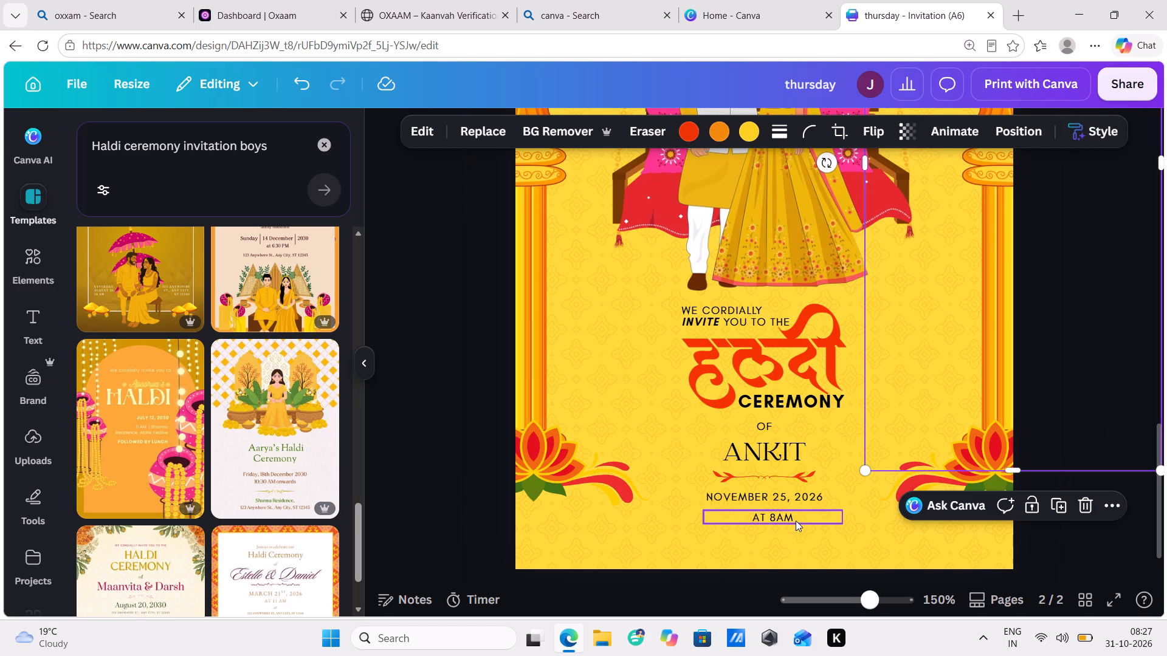
pyautogui.moveTo(783, 519); pyautogui.dragTo(793, 514)
# Insert "WEDNESDAY" before the time so the line under the date reads "WEDNESDAY AT 8AM".
pyautogui.doubleClick(758, 510)
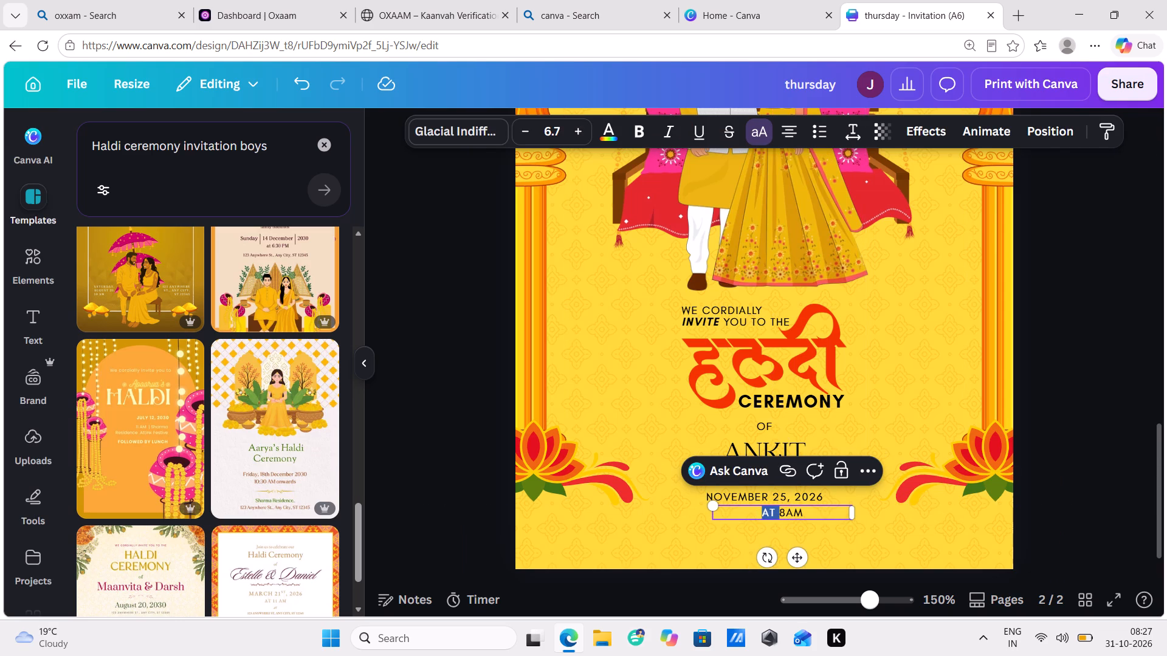
pyautogui.click(759, 510)
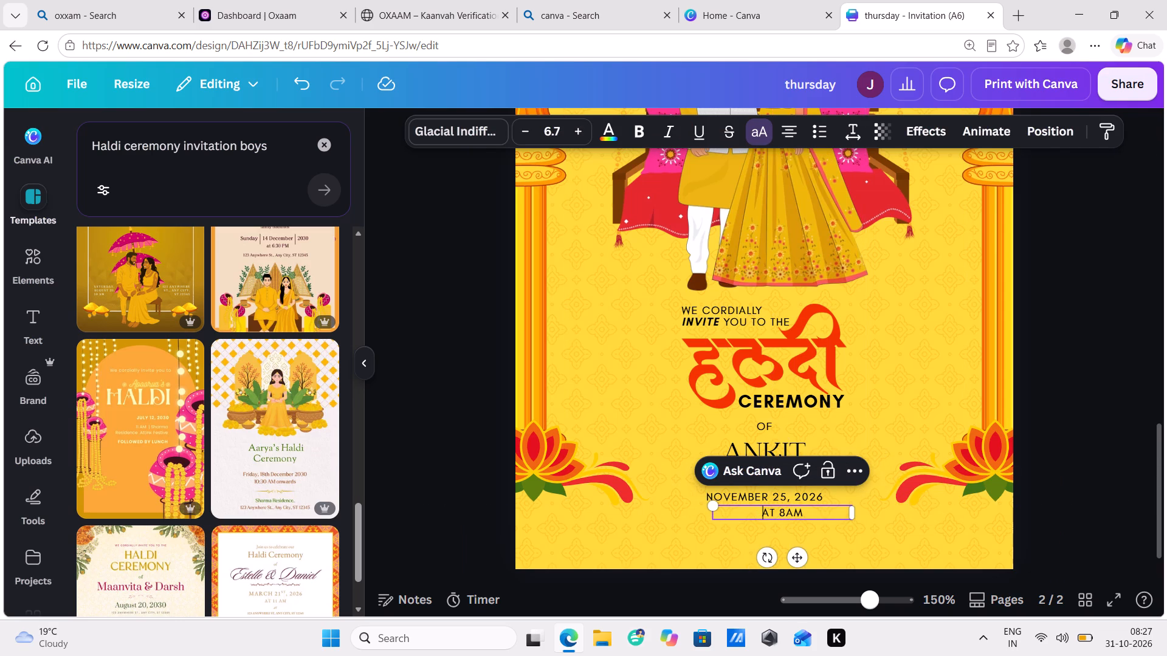
pyautogui.write('WE')
pyautogui.write('DNESDAY')
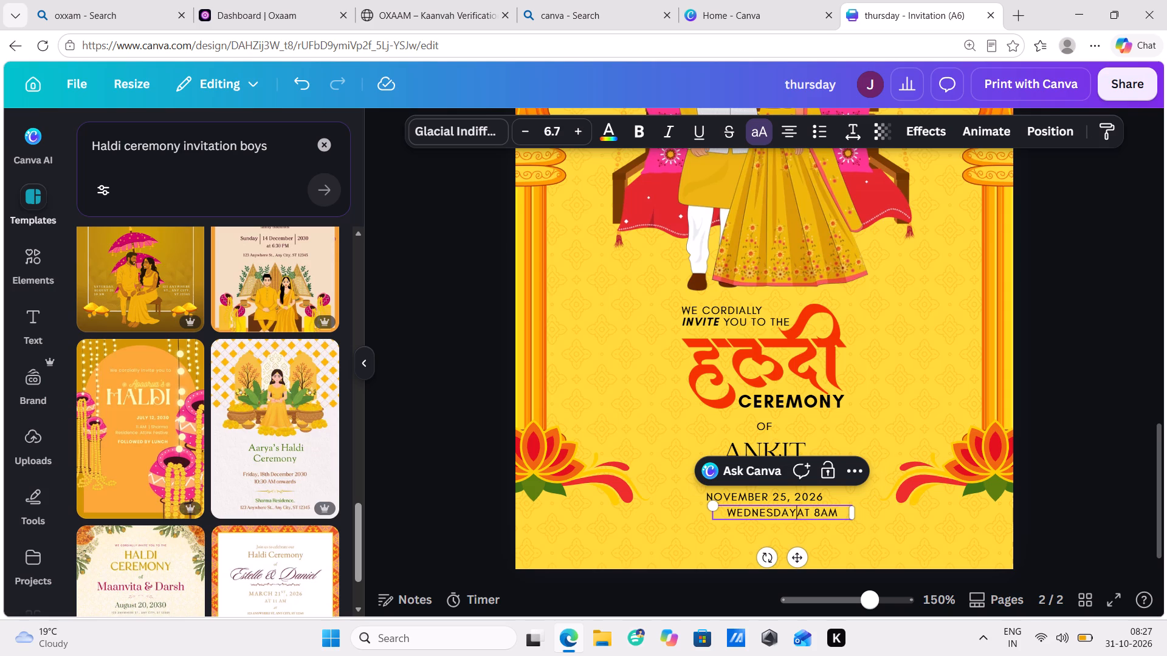
pyautogui.press('space')
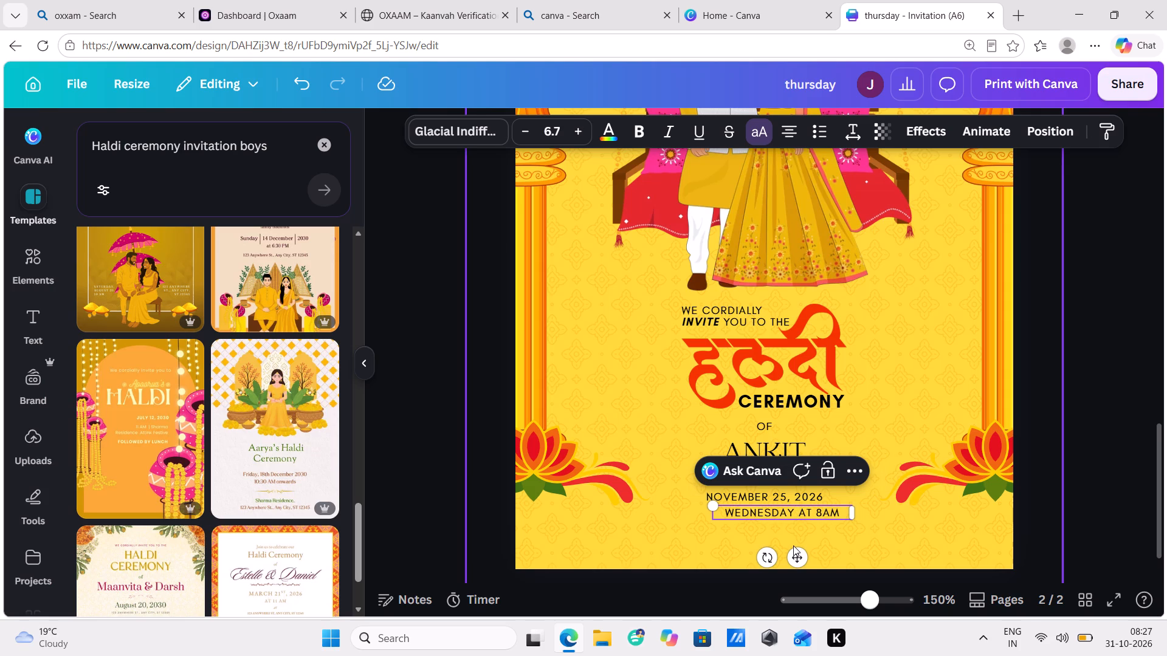
pyautogui.click(900, 394)
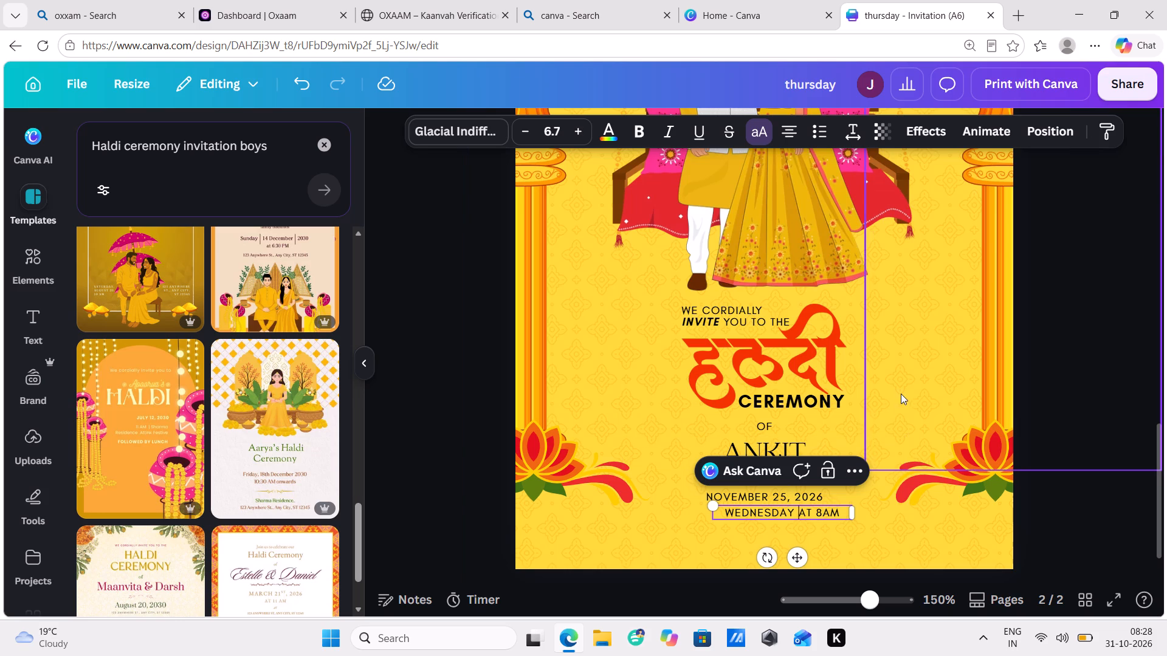
# Centre the "WEDNESDAY AT 8AM" line horizontally on page 2, just below the date line.
pyautogui.moveTo(796, 514); pyautogui.dragTo(782, 514)
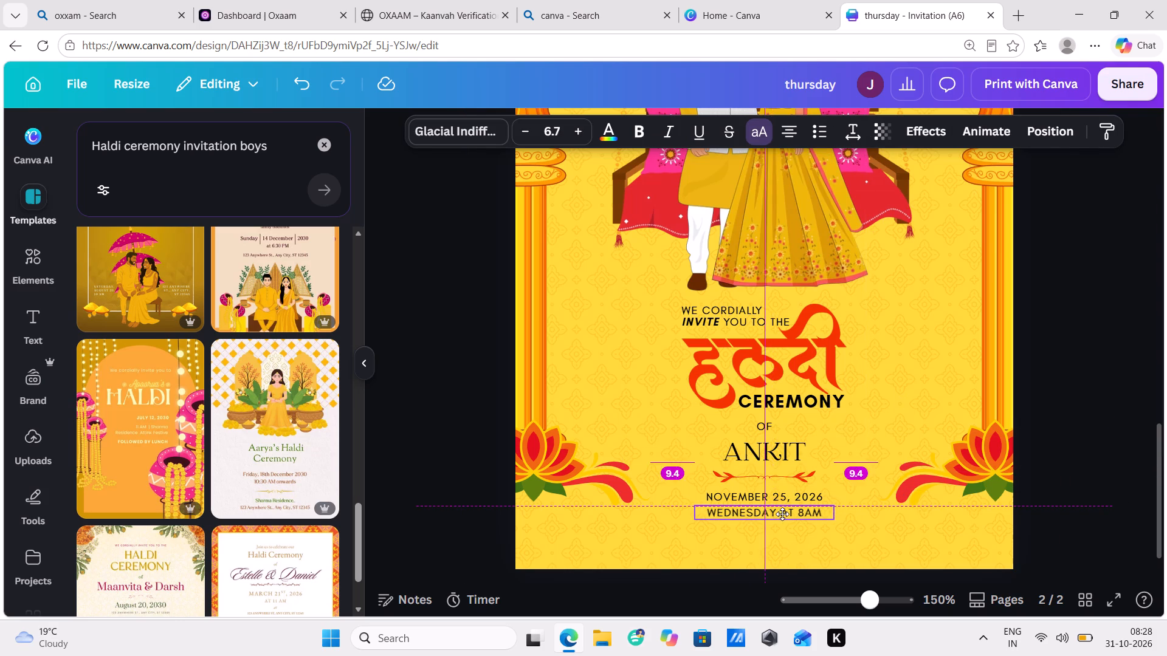
pyautogui.moveTo(782, 514); pyautogui.dragTo(779, 521)
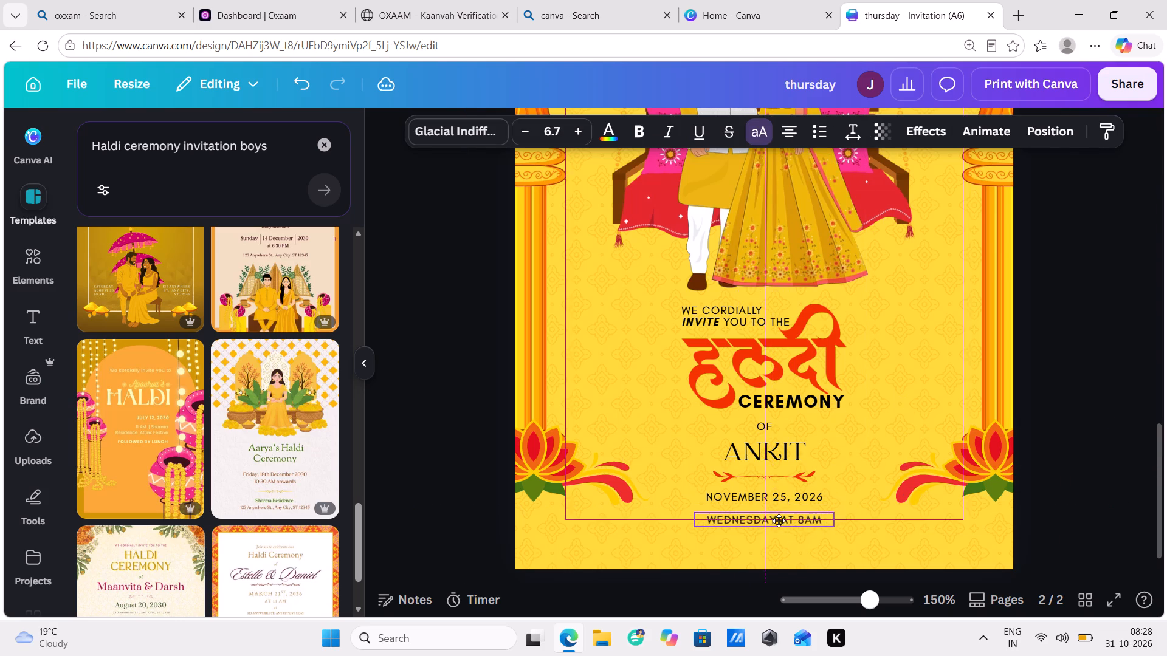
pyautogui.moveTo(779, 521); pyautogui.dragTo(779, 517)
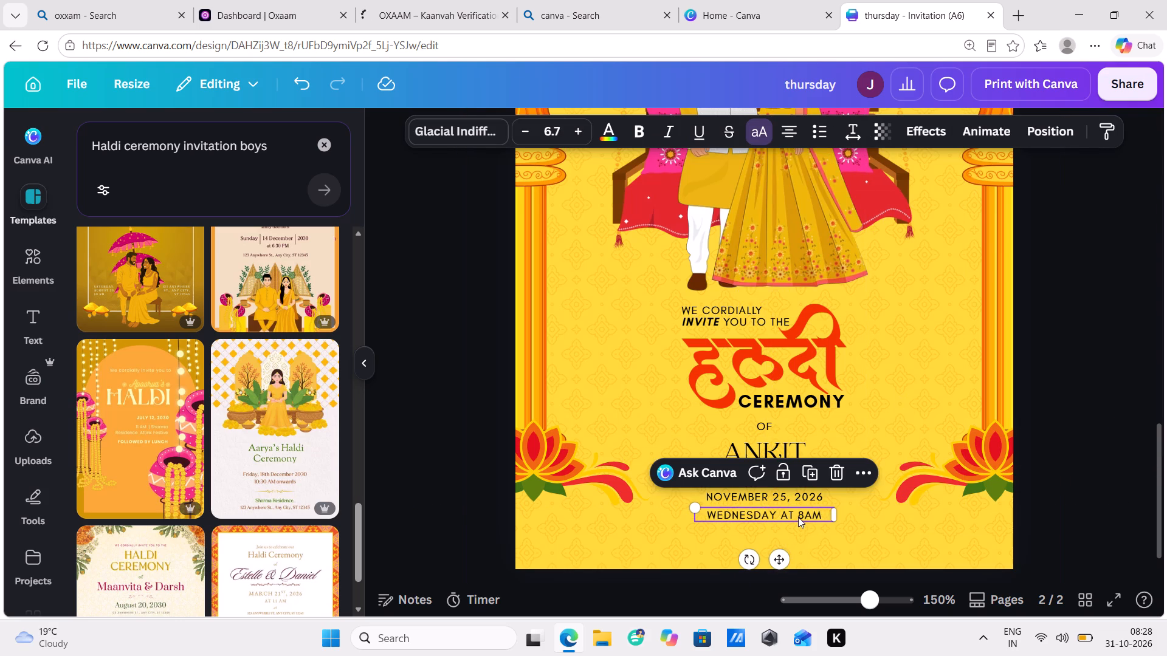
pyautogui.click(796, 511)
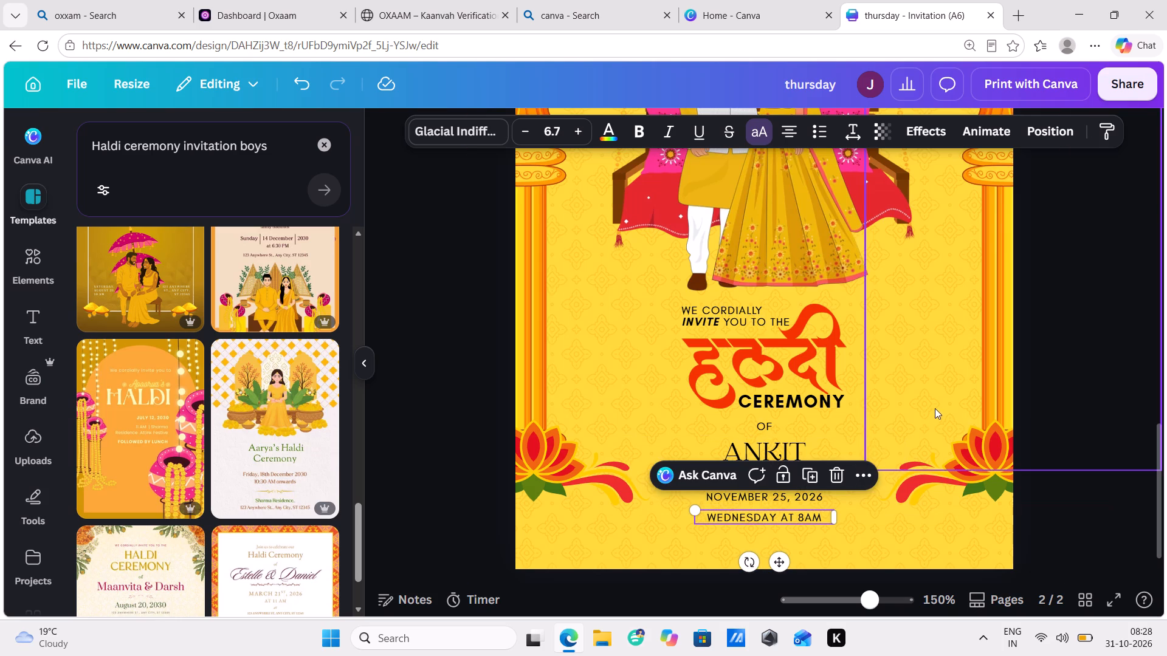
pyautogui.click(799, 519)
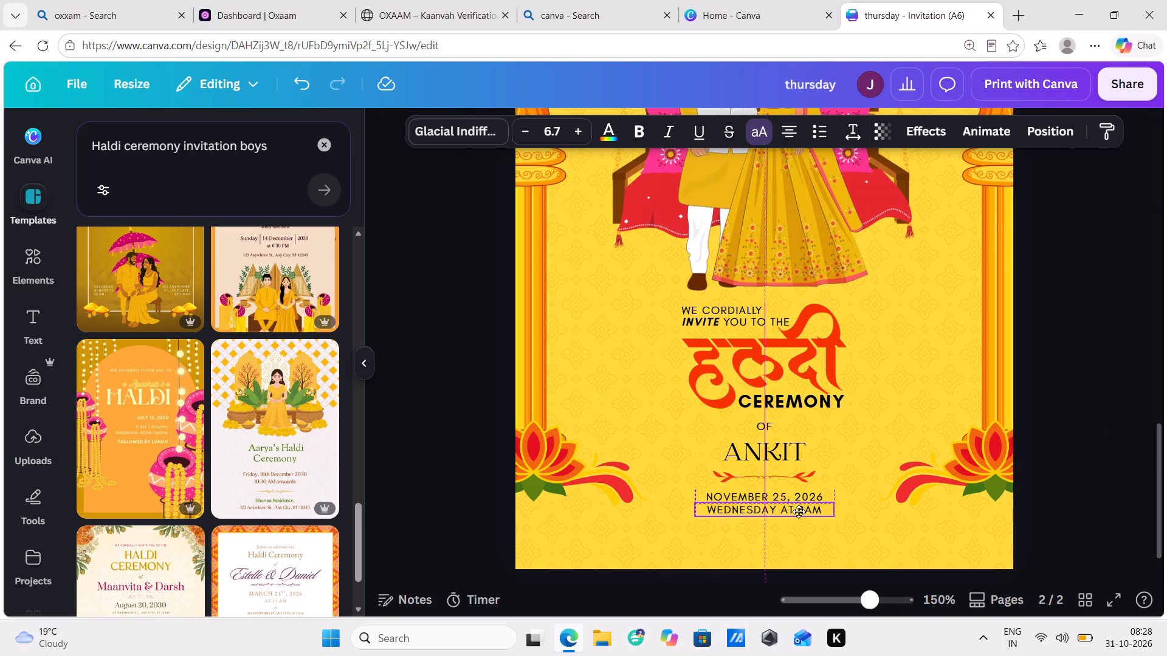
pyautogui.click(931, 347)
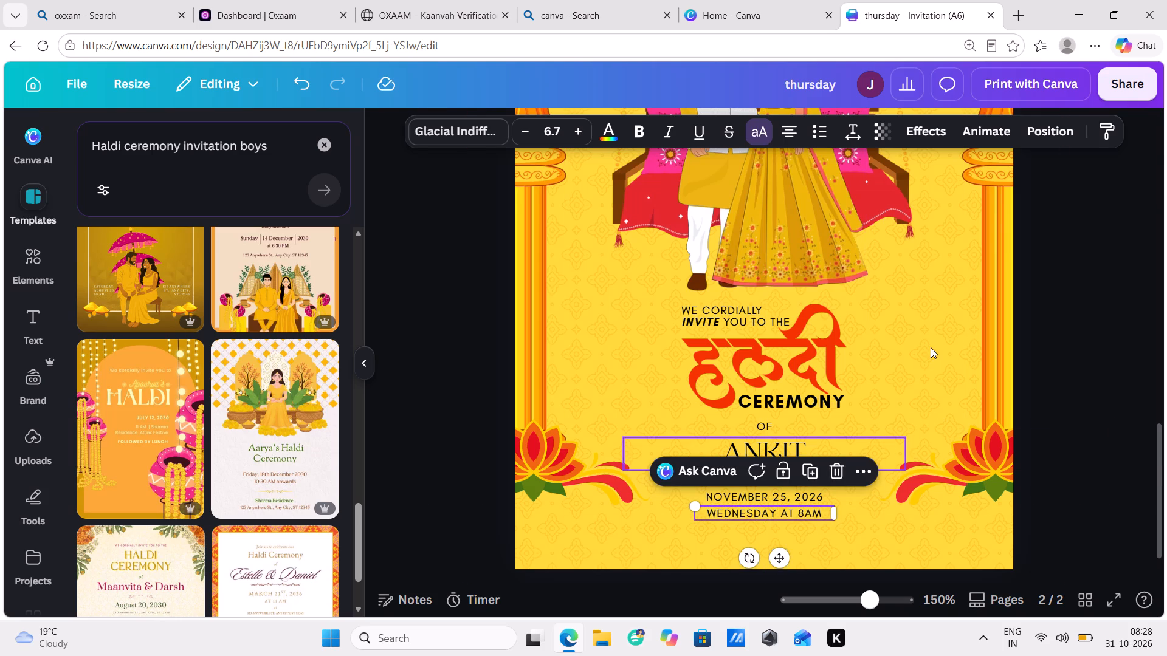
# Add a new page after the haldi ceremony page.
pyautogui.scroll(3, 804, 400)
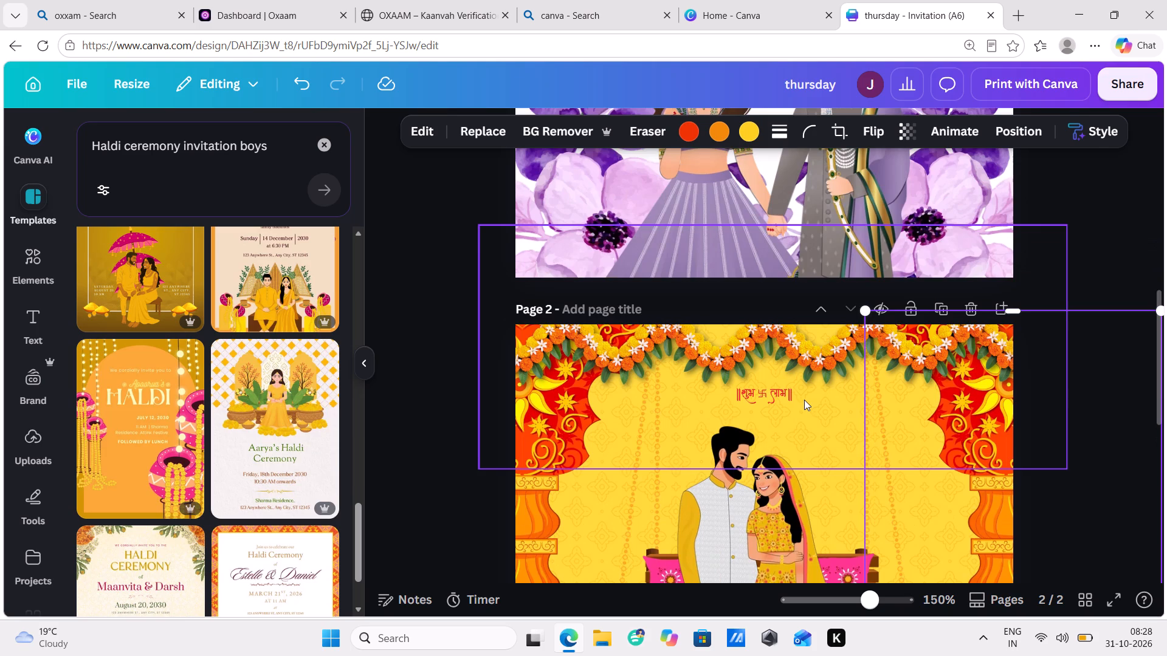
pyautogui.scroll(5, 804, 400)
pyautogui.scroll(-6, 804, 400)
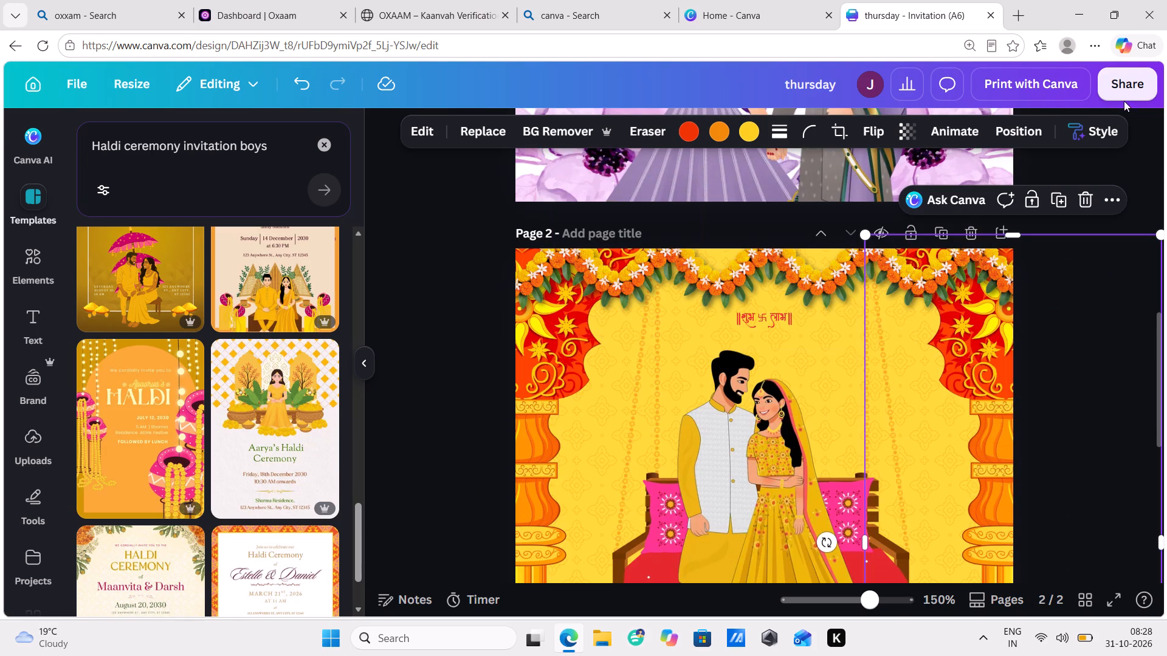
pyautogui.click(1038, 218)
pyautogui.click(997, 234)
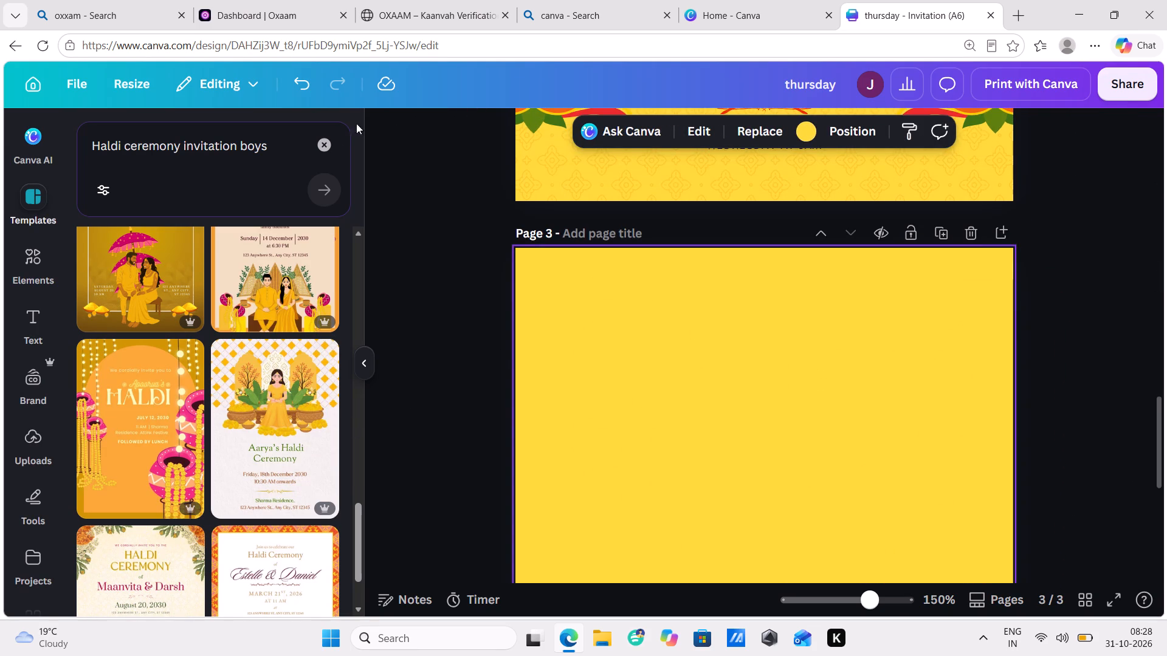
# Replace the template search with "mehandi ceremony invitation".
pyautogui.click(332, 141)
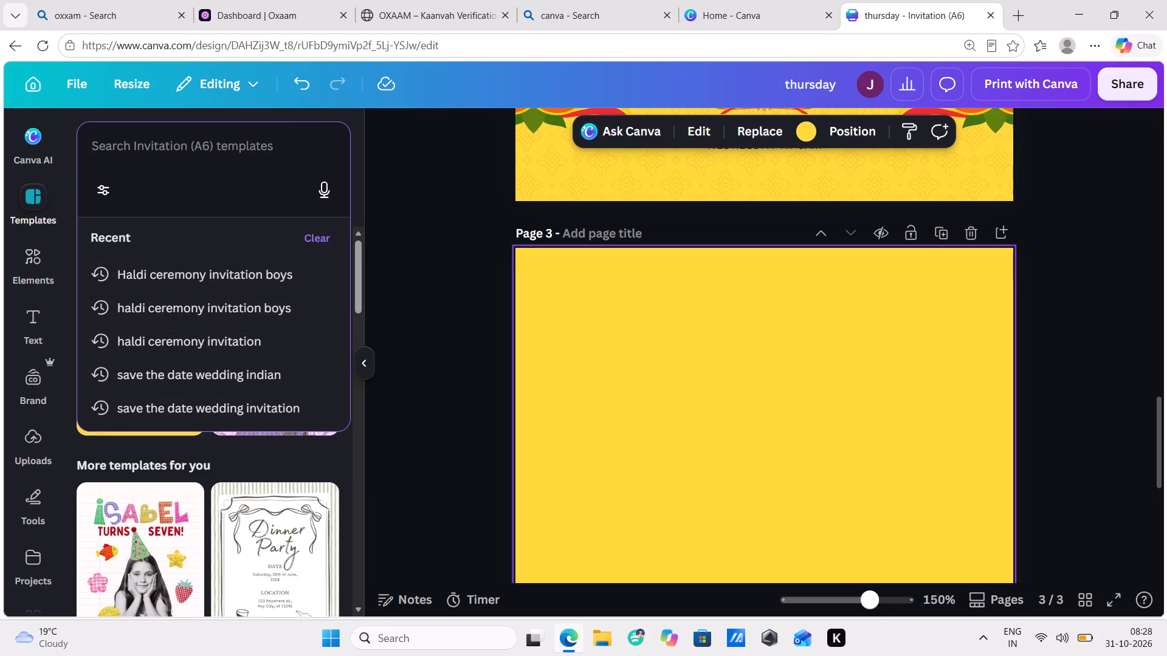
pyautogui.write('MEHANDI')
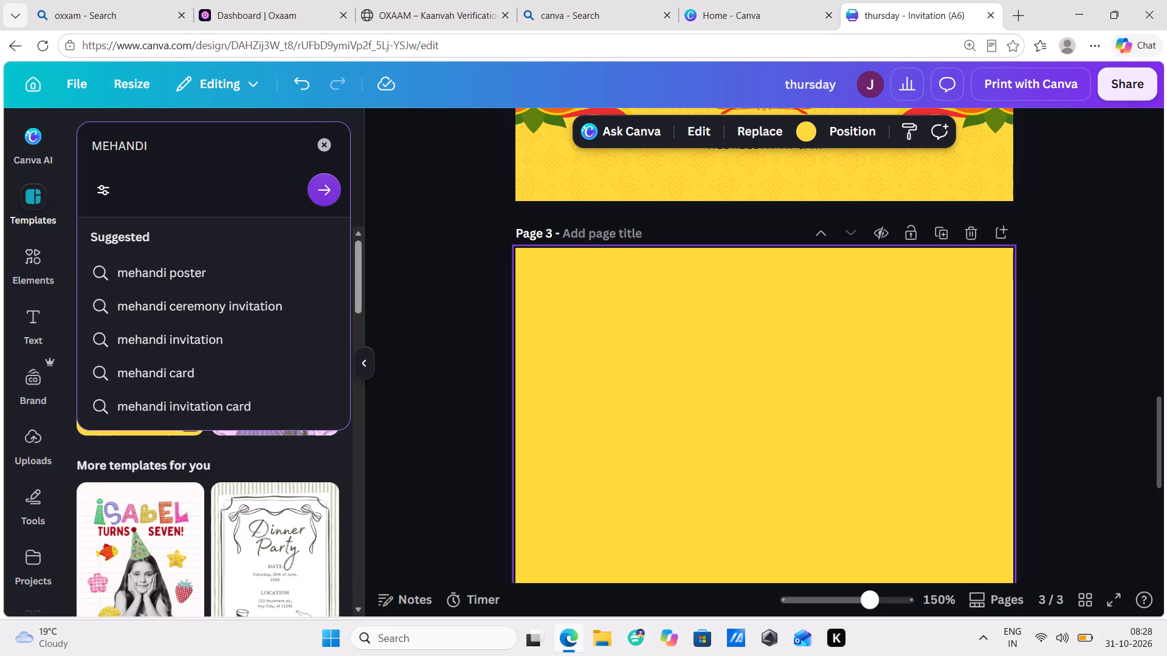
pyautogui.click(184, 303)
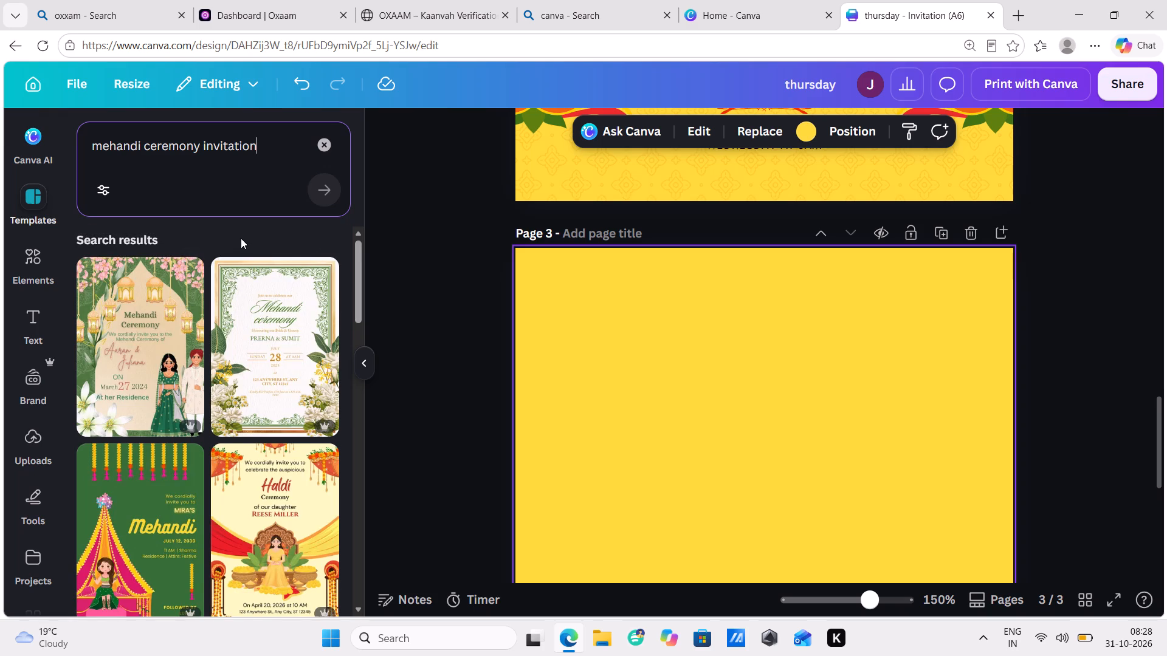
# Browse the mehandi ceremony invitation templates for a design suitable for page 3.
pyautogui.scroll(-8, 238, 244)
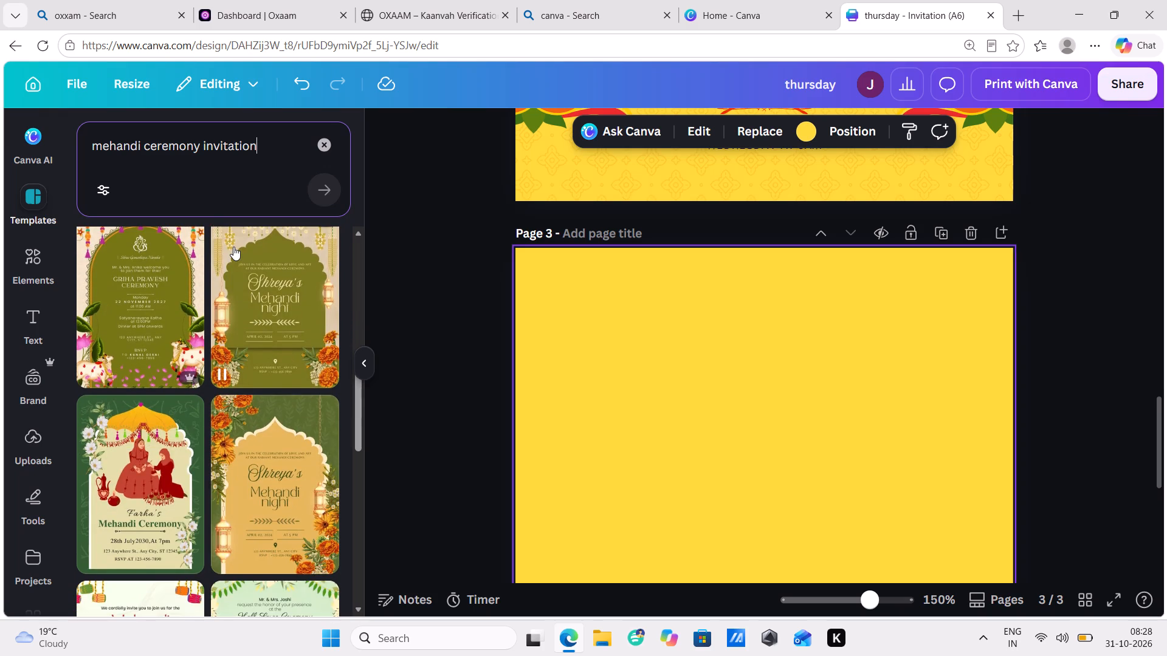
pyautogui.scroll(-8, 233, 247)
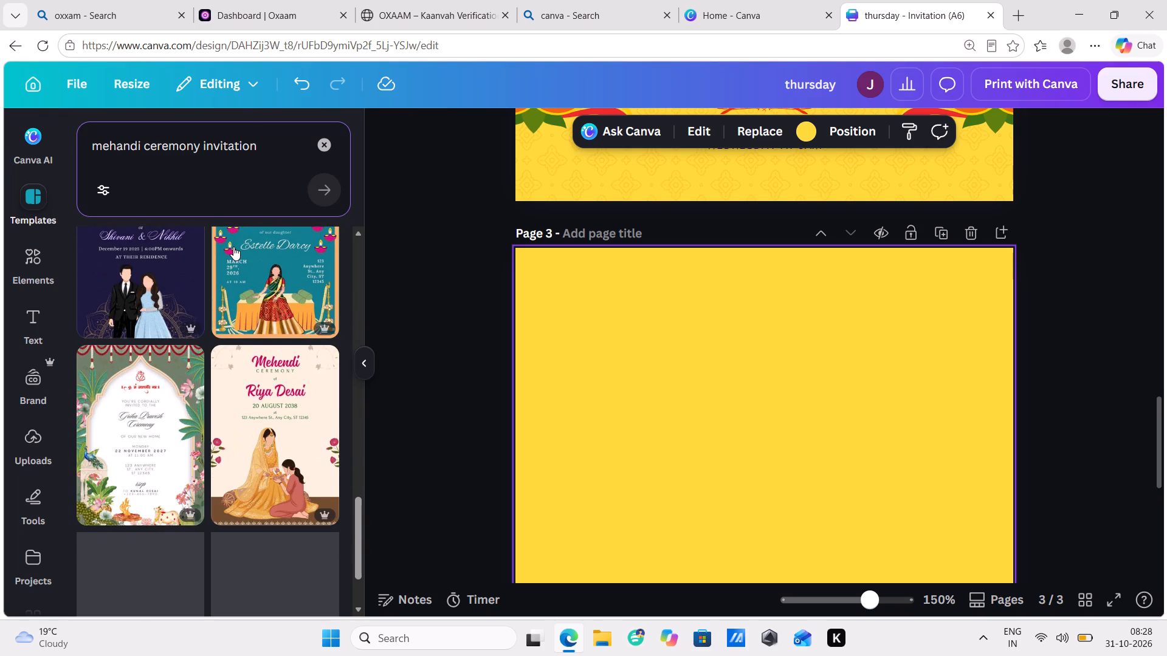
pyautogui.scroll(-8, 233, 247)
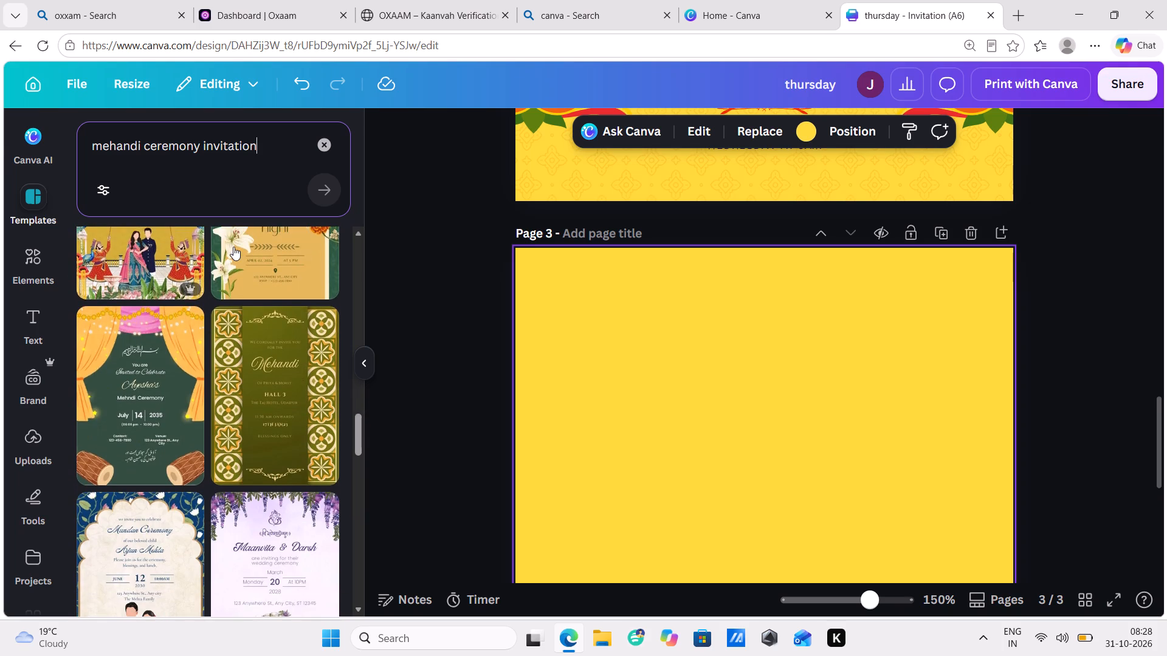
pyautogui.scroll(-6, 233, 247)
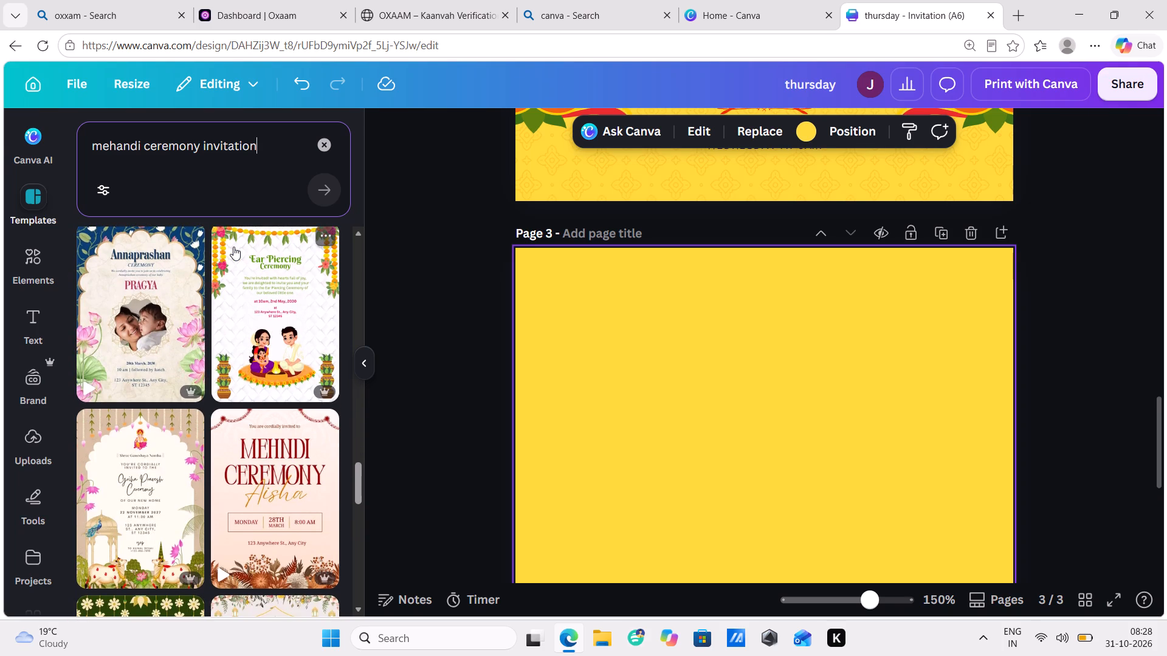
pyautogui.scroll(-4, 233, 247)
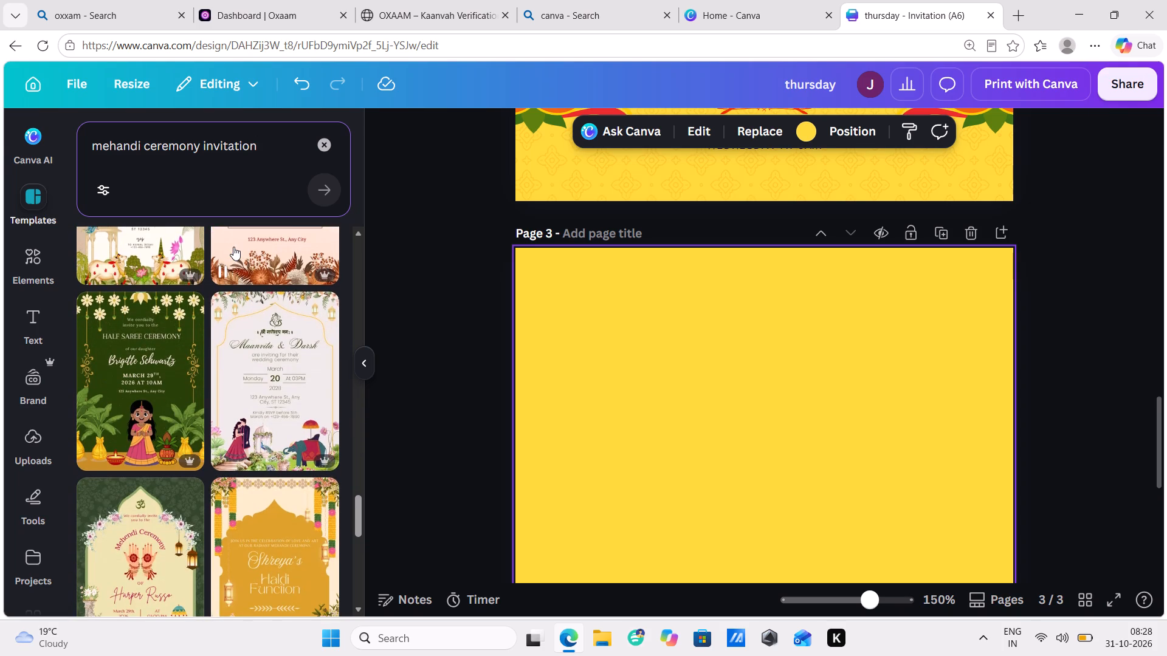
# Review the save-the-date and haldi pages of the invitation, returning to the new page 3.
pyautogui.scroll(10, 635, 268)
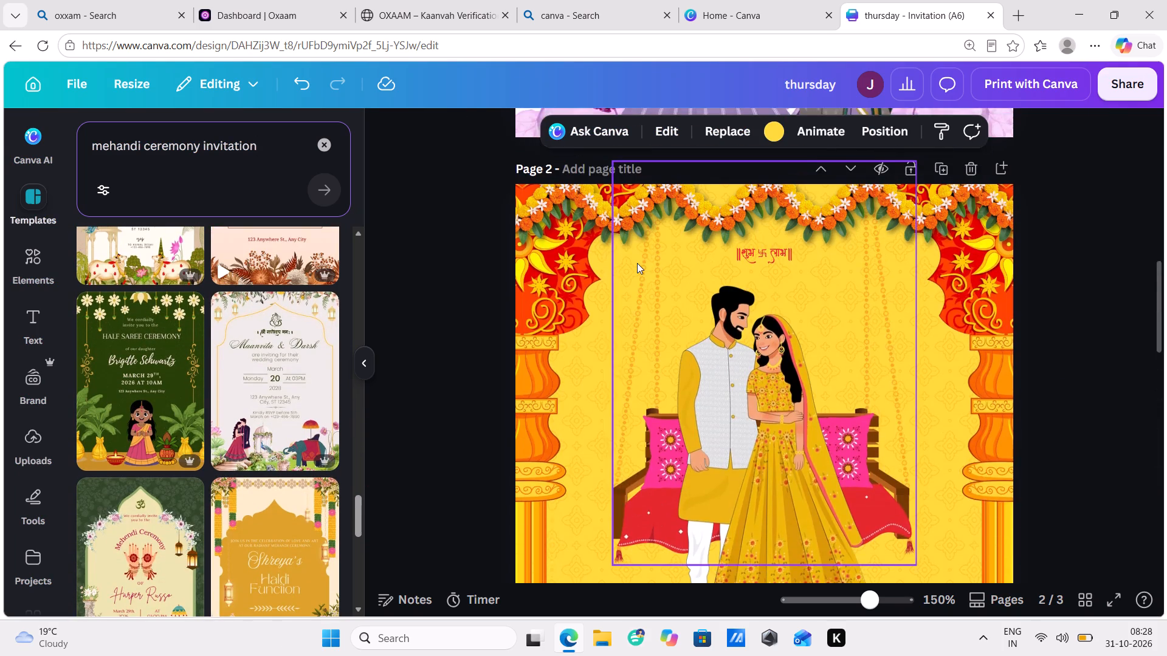
pyautogui.scroll(4, 637, 263)
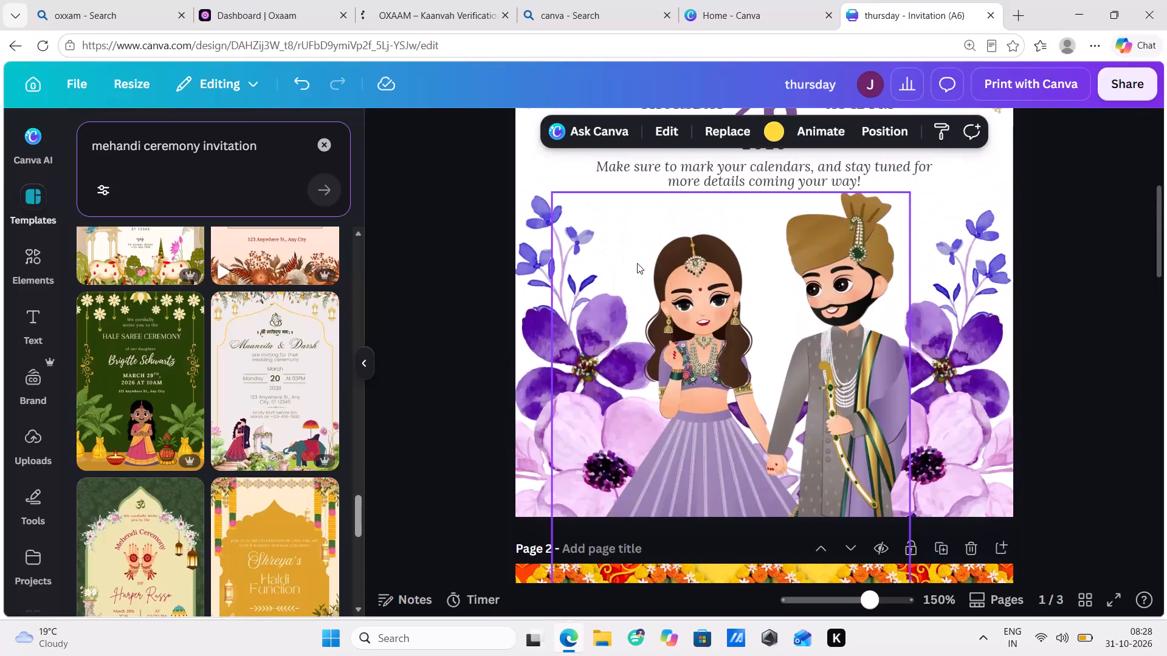
pyautogui.scroll(1, 637, 263)
pyautogui.scroll(-14, 637, 263)
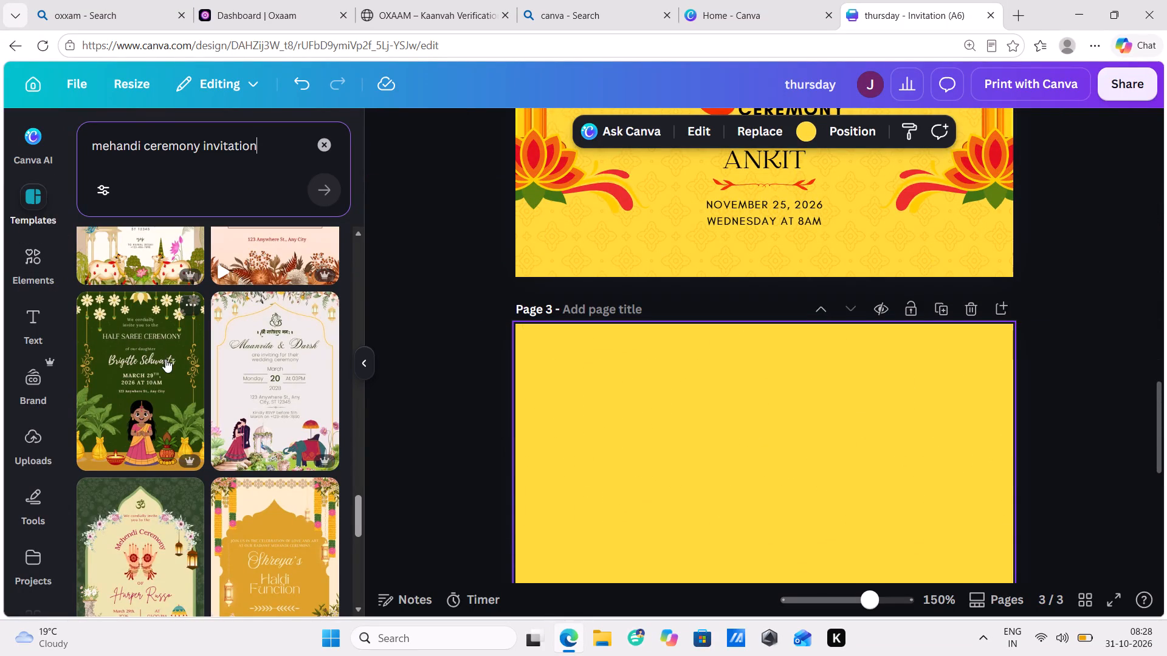
# Browse further through the mehandi ceremony templates for a design that suits the invitation.
pyautogui.scroll(-8, 166, 359)
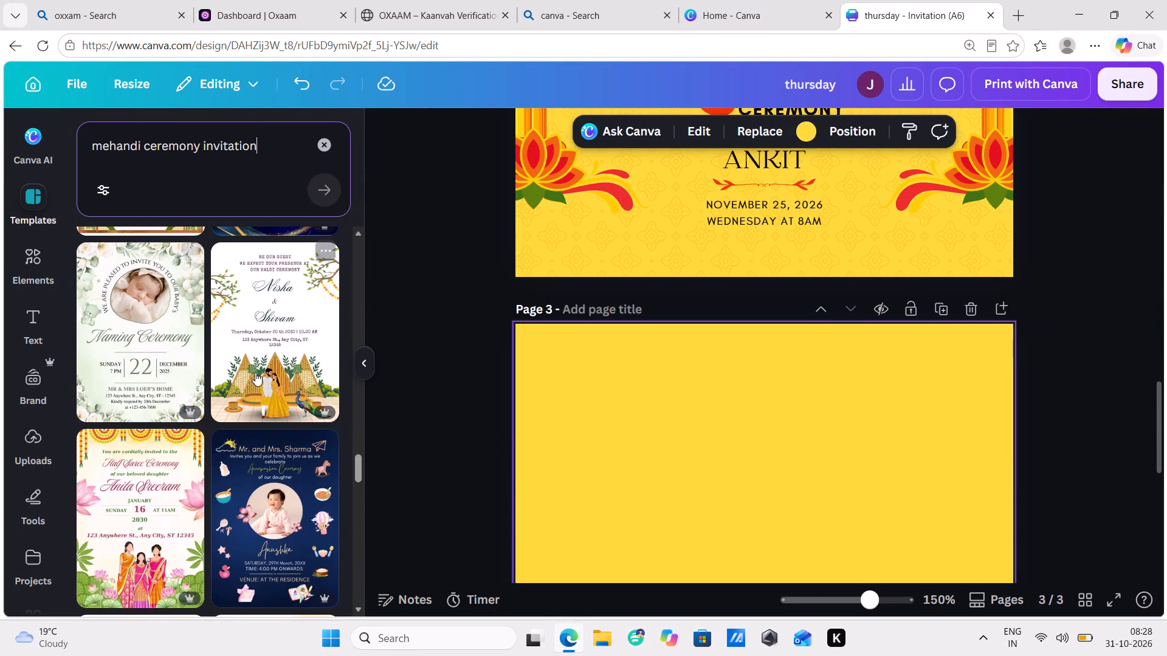
pyautogui.scroll(-9, 250, 388)
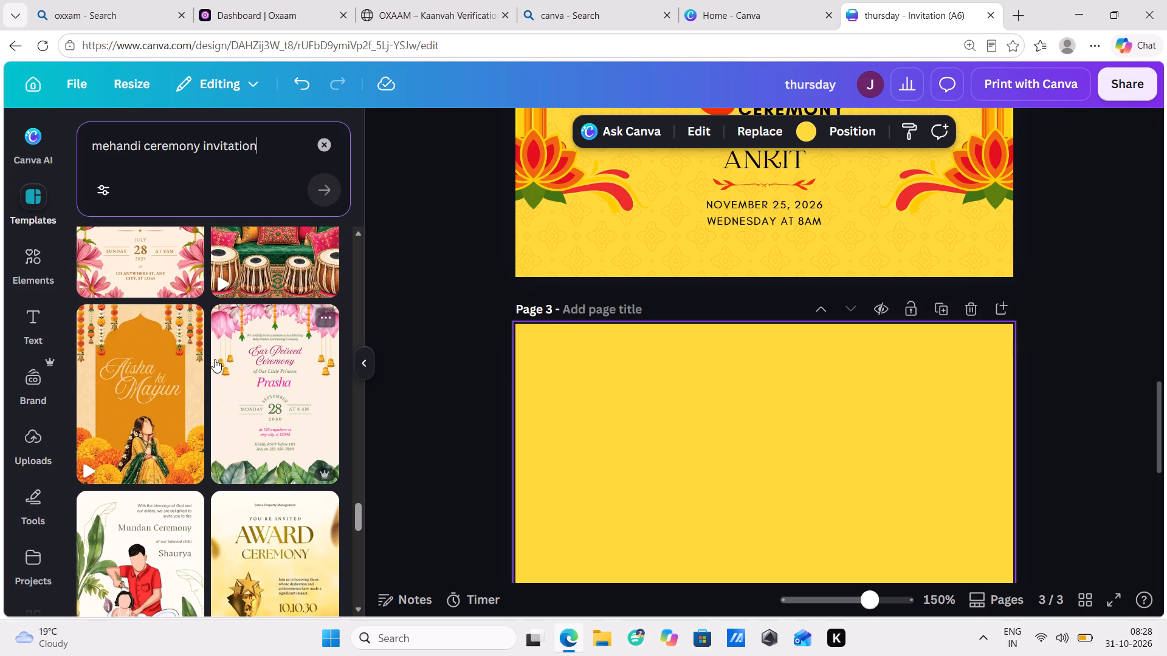
pyautogui.scroll(5, 215, 359)
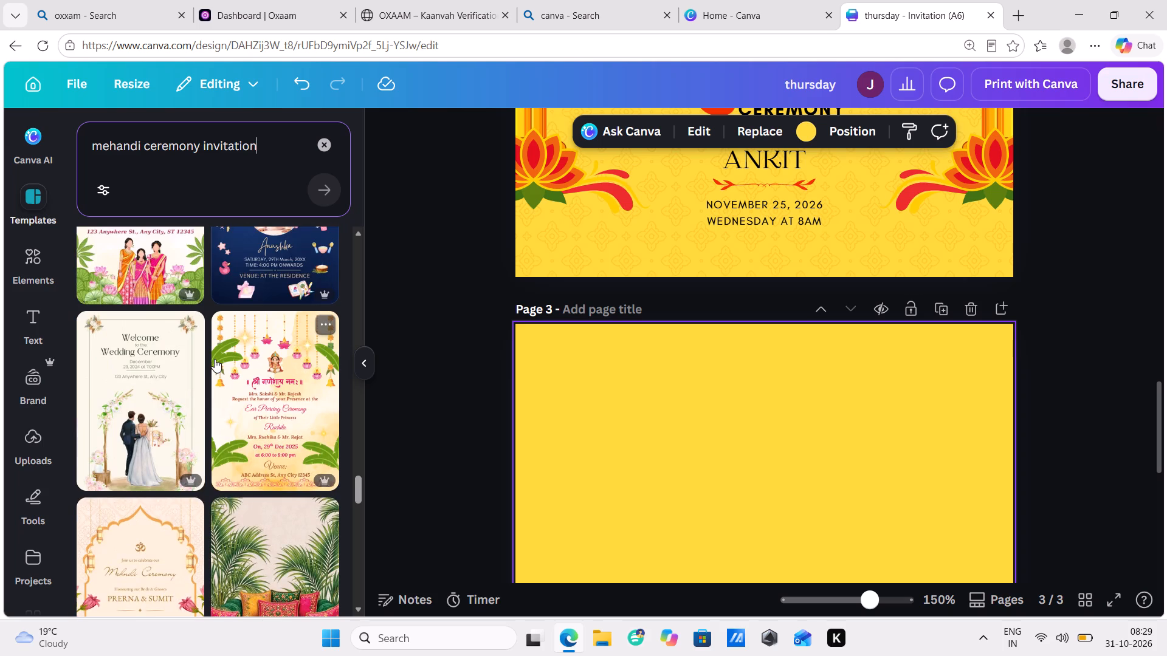
pyautogui.scroll(-5, 215, 359)
pyautogui.scroll(3, 215, 359)
pyautogui.scroll(-3, 215, 359)
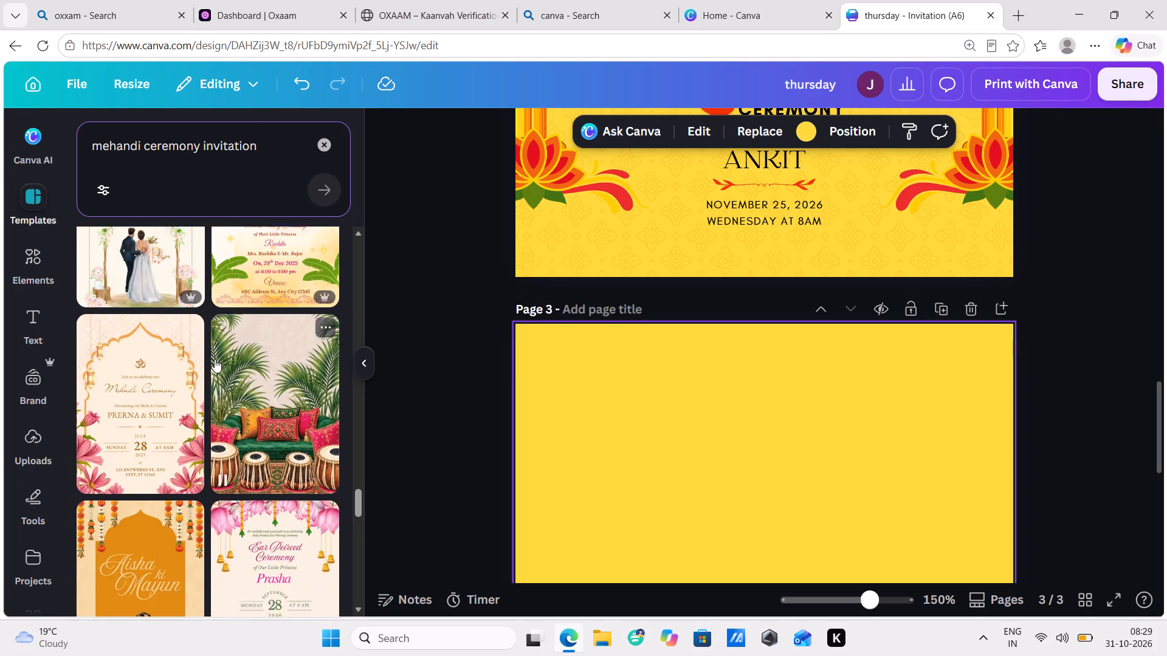
pyautogui.scroll(-2, 215, 359)
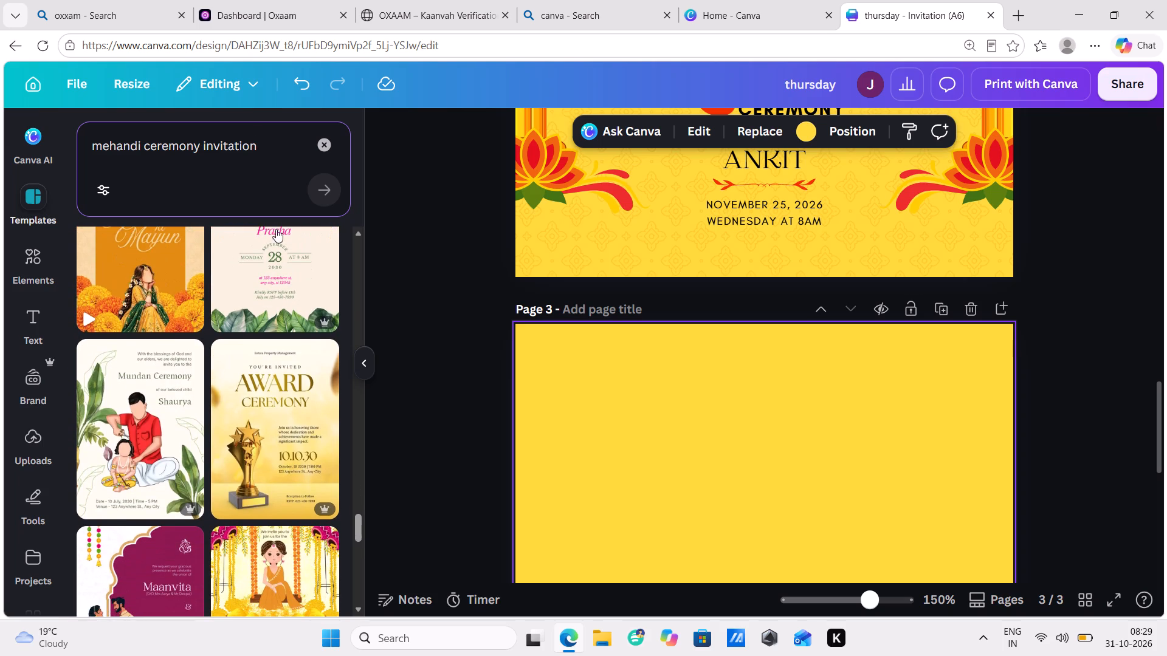
# Refine the template search to "mehandi ceremony invitation BOYS".
pyautogui.click(275, 145)
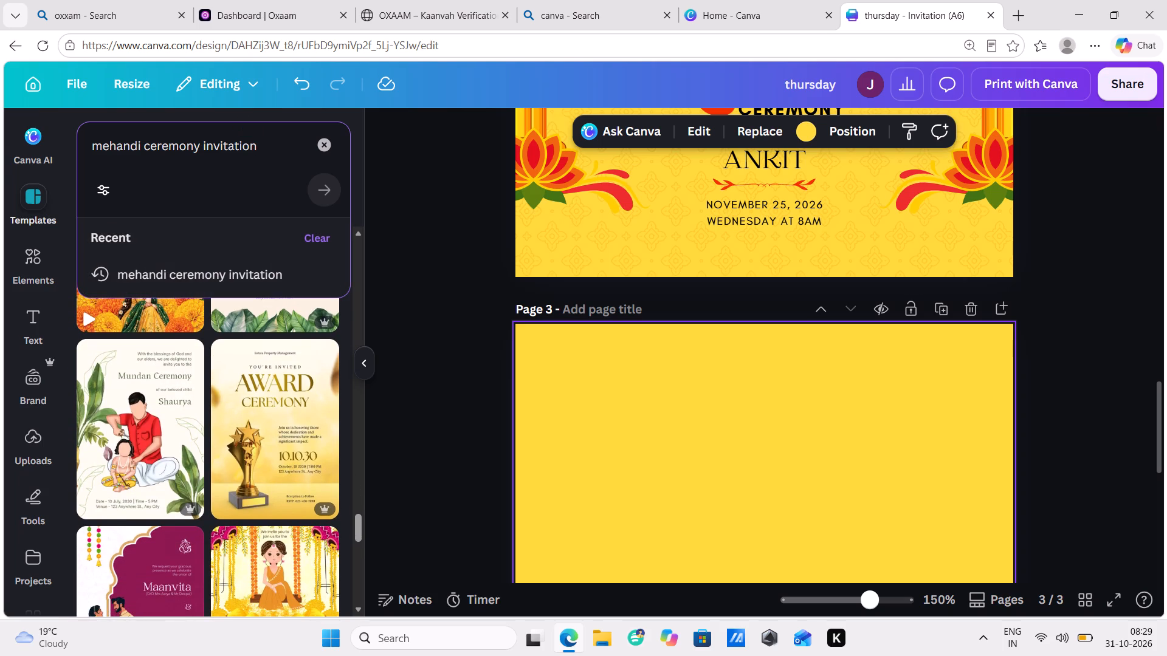
pyautogui.press('space')
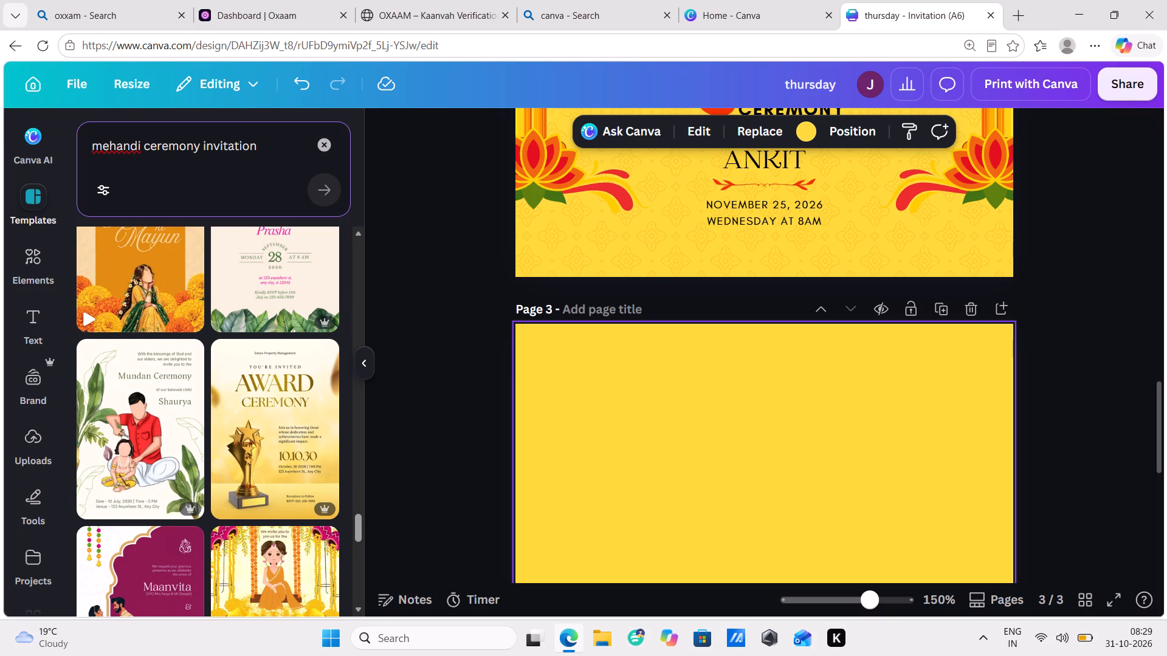
pyautogui.write('BOYS')
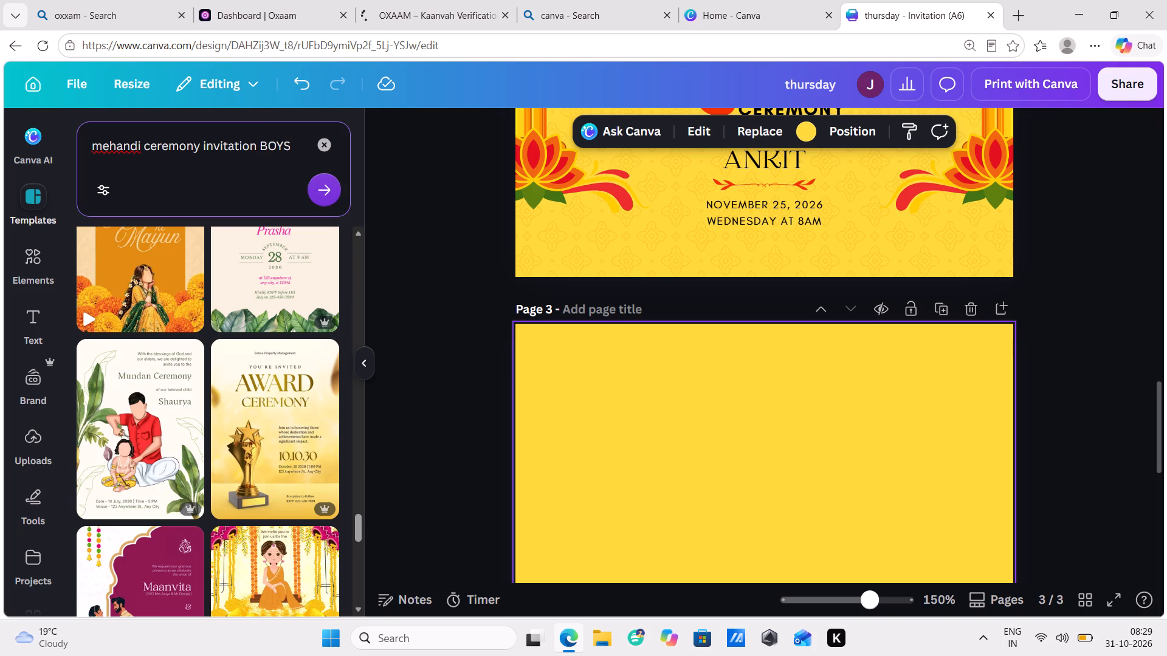
pyautogui.press('Return')
# Browse the template results for "mehandi ceremony invitation BOYS" for a groom-appropriate mehandi design for page 3.
pyautogui.scroll(-1, 147, 361)
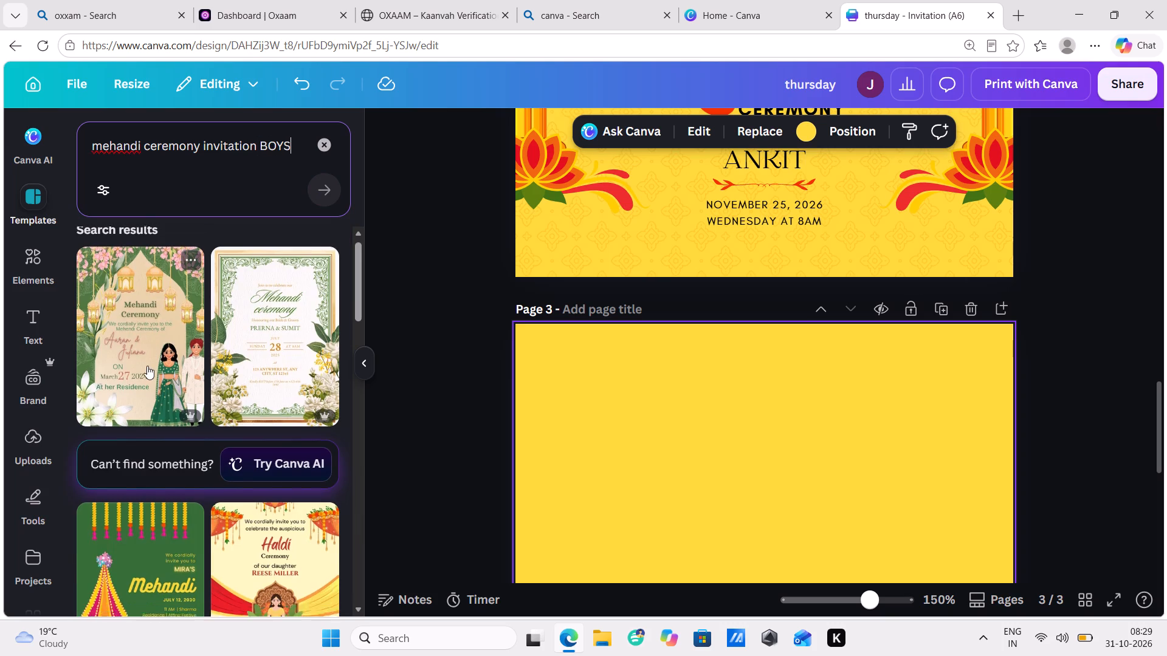
pyautogui.scroll(-3, 147, 367)
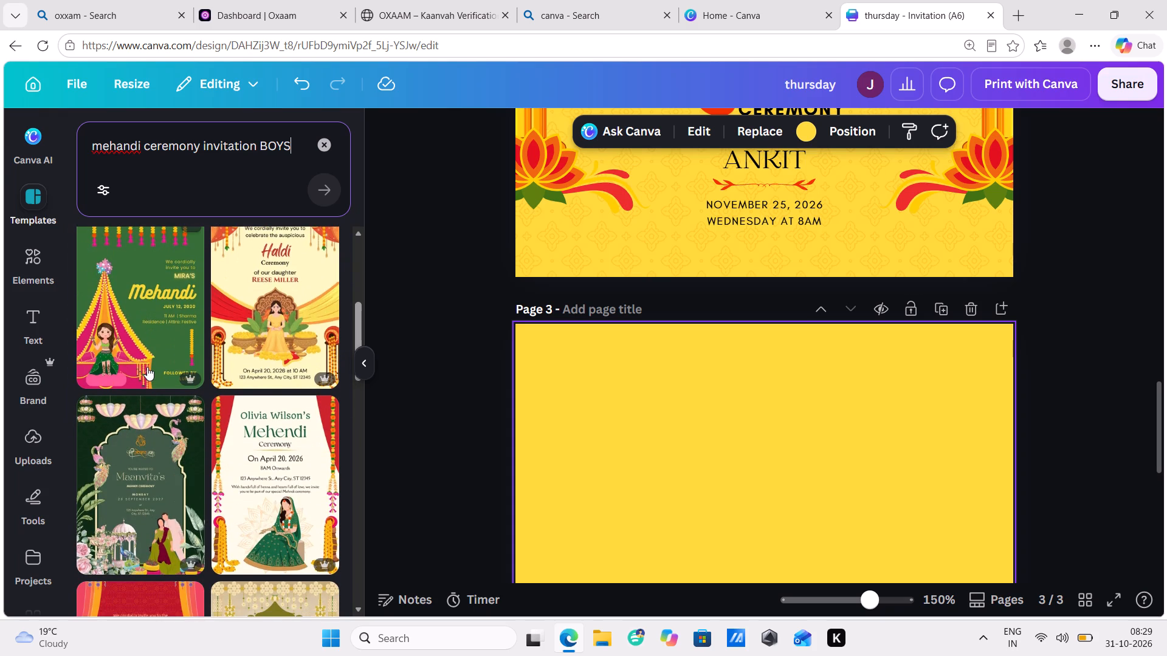
pyautogui.scroll(-4, 147, 367)
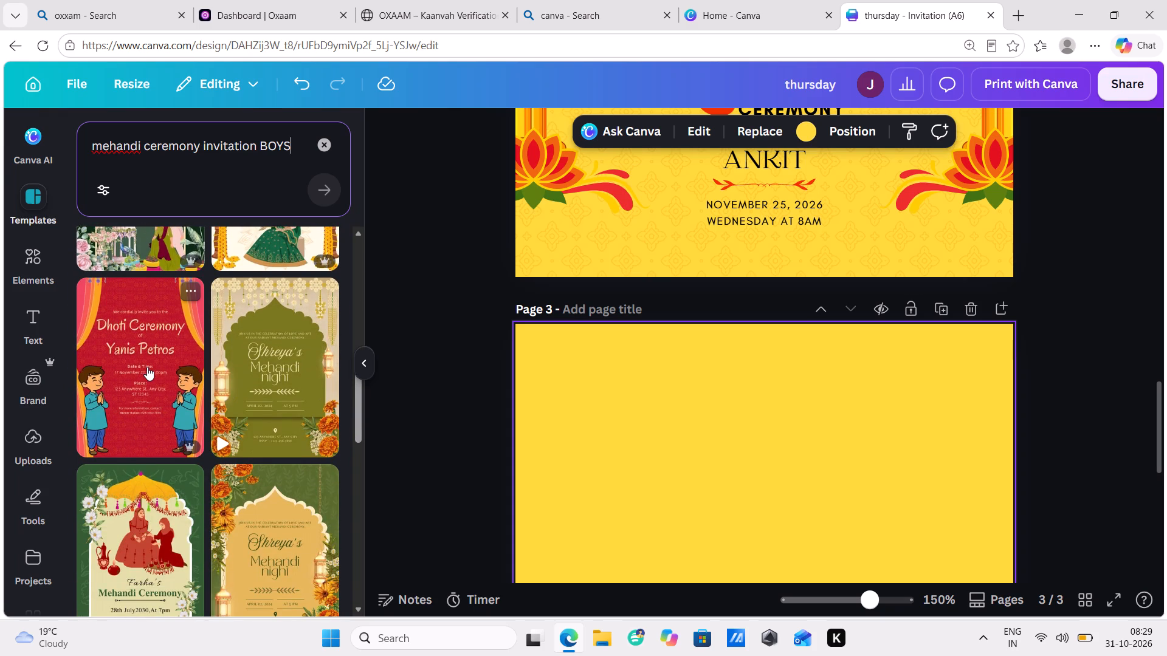
pyautogui.scroll(-3, 149, 375)
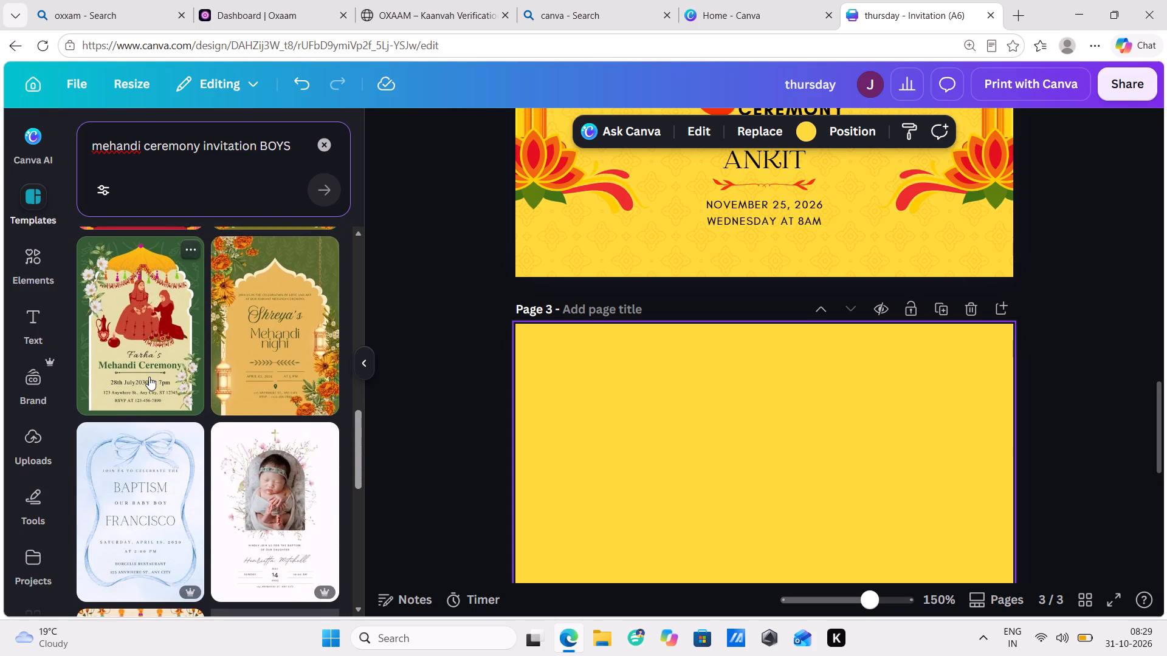
pyautogui.scroll(-8, 149, 377)
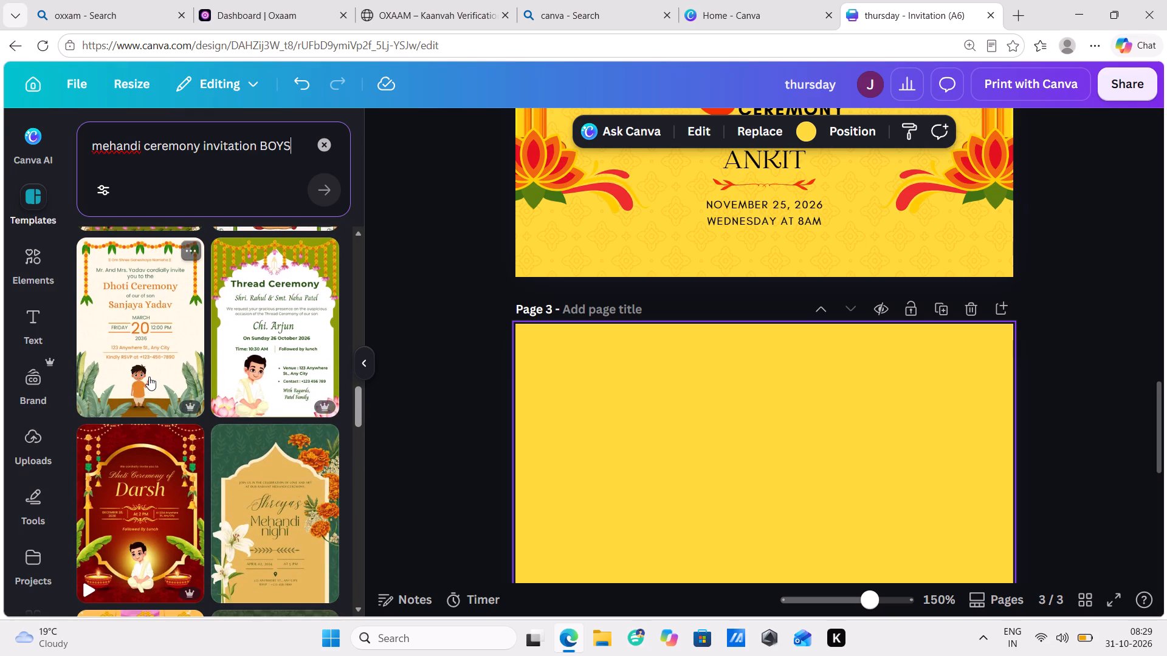
pyautogui.scroll(-4, 149, 377)
pyautogui.scroll(2, 149, 377)
pyautogui.scroll(-2, 149, 377)
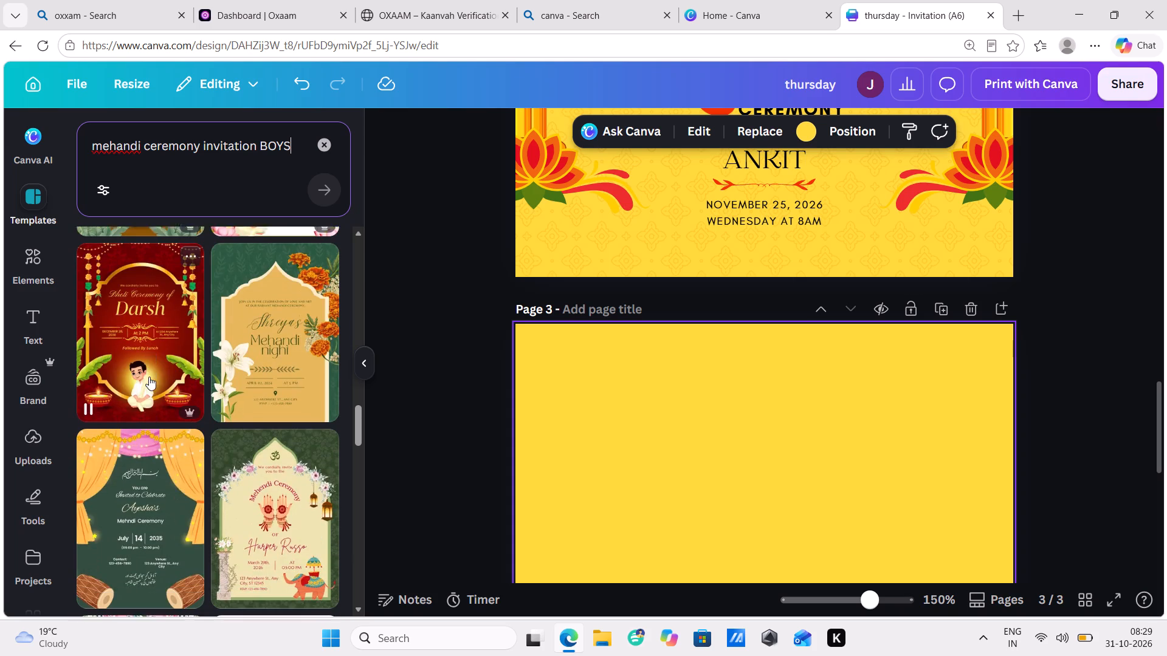
pyautogui.scroll(-4, 149, 377)
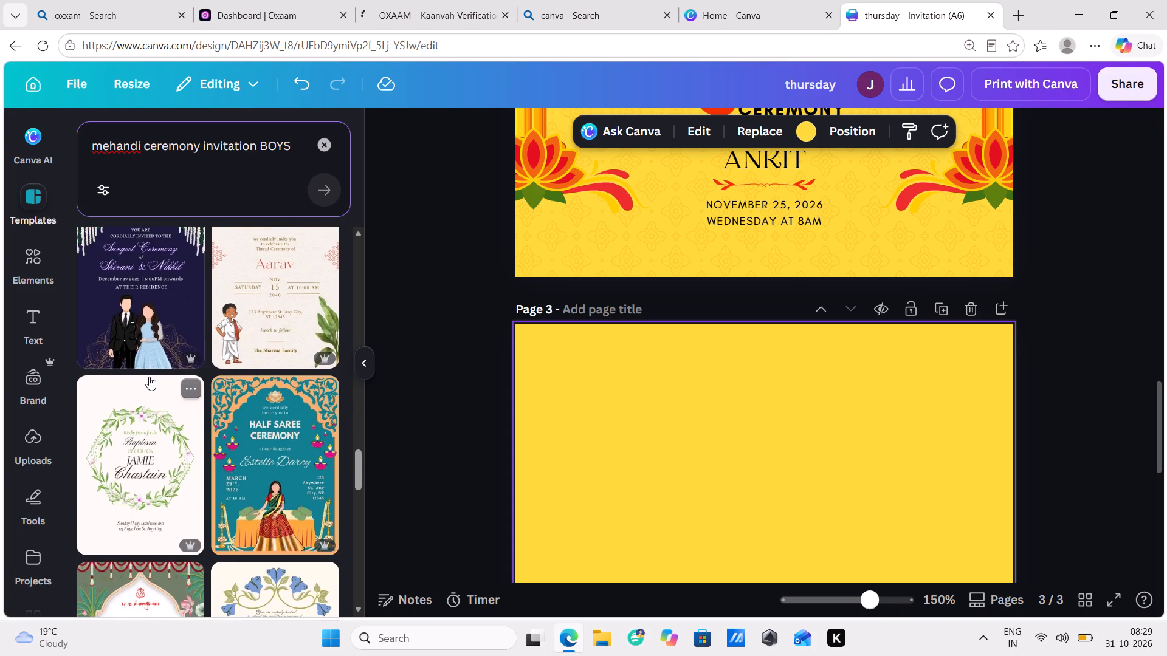
pyautogui.scroll(-9, 149, 377)
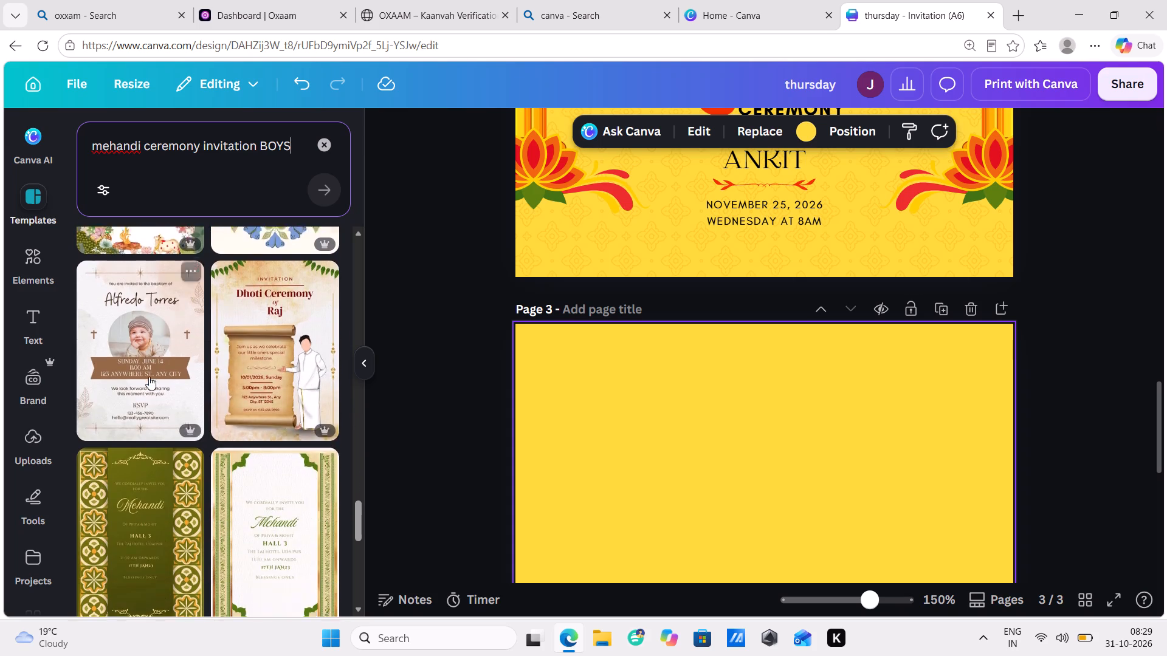
pyautogui.scroll(-10, 149, 377)
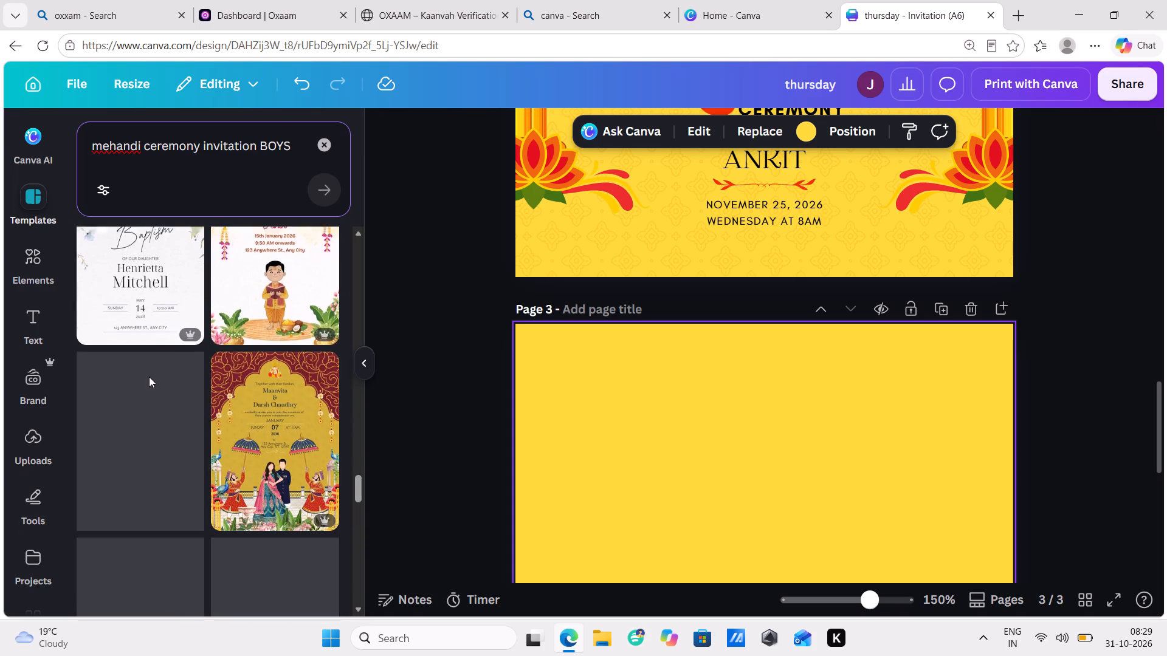
pyautogui.scroll(-3, 242, 381)
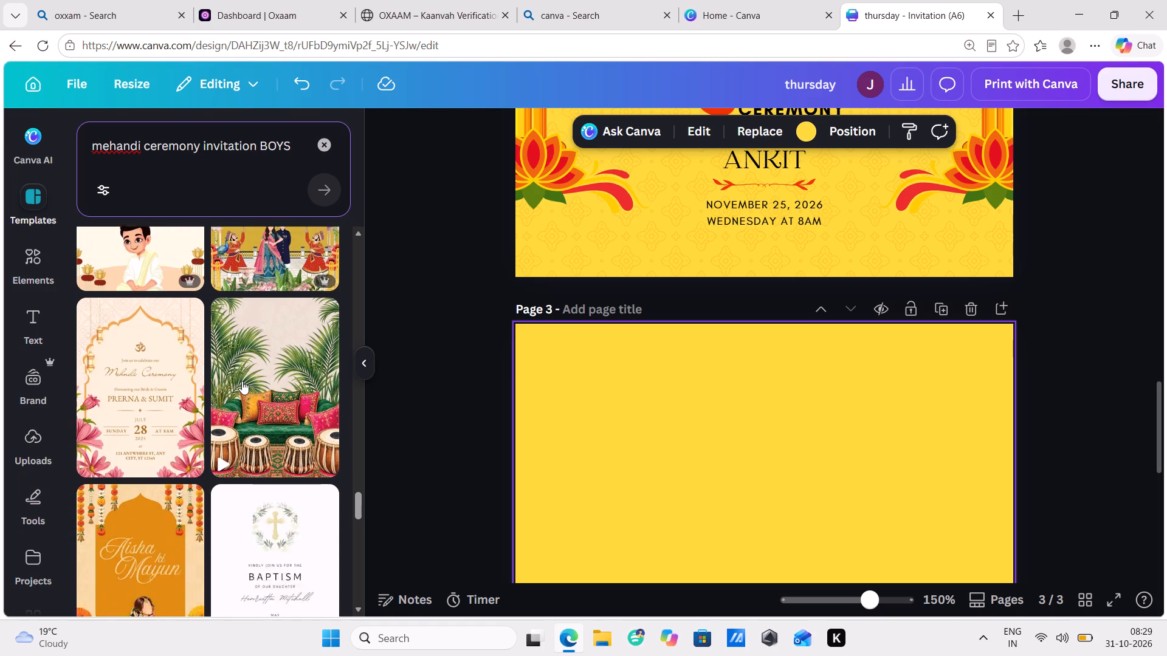
pyautogui.scroll(-6, 242, 381)
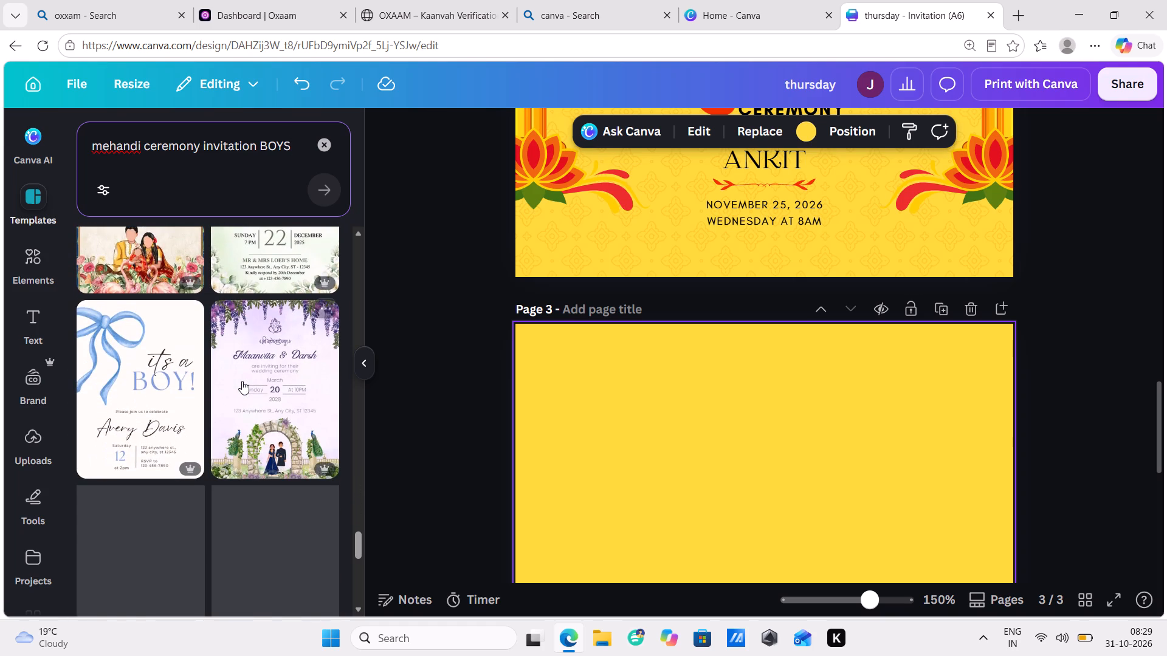
pyautogui.scroll(-3, 242, 381)
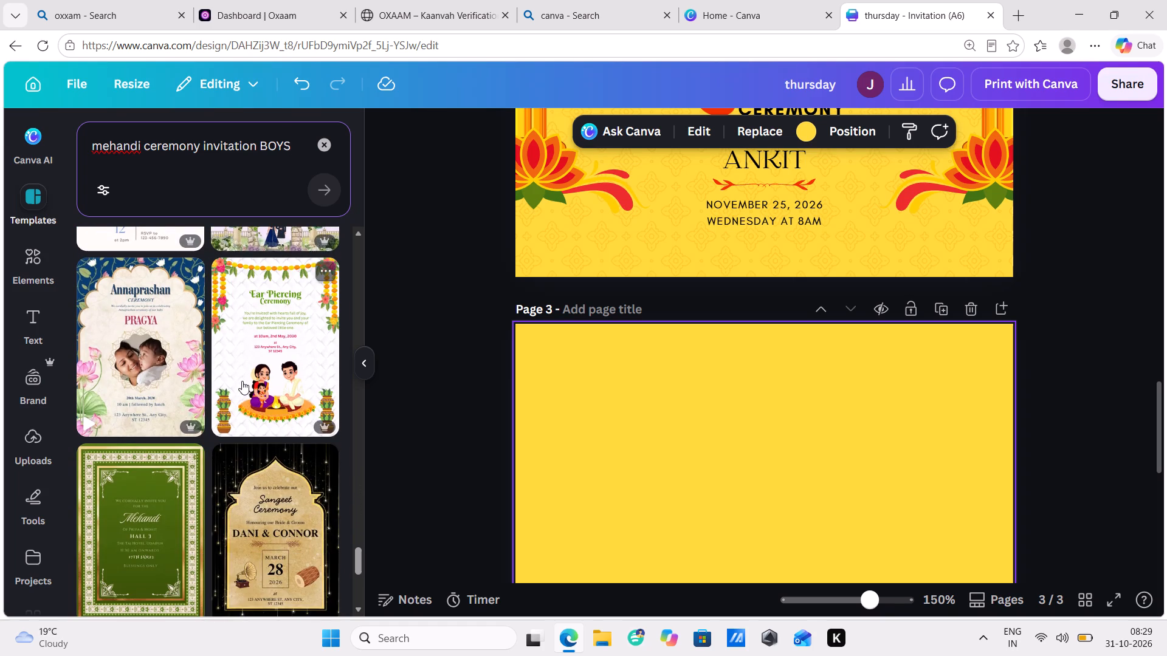
pyautogui.scroll(-6, 242, 381)
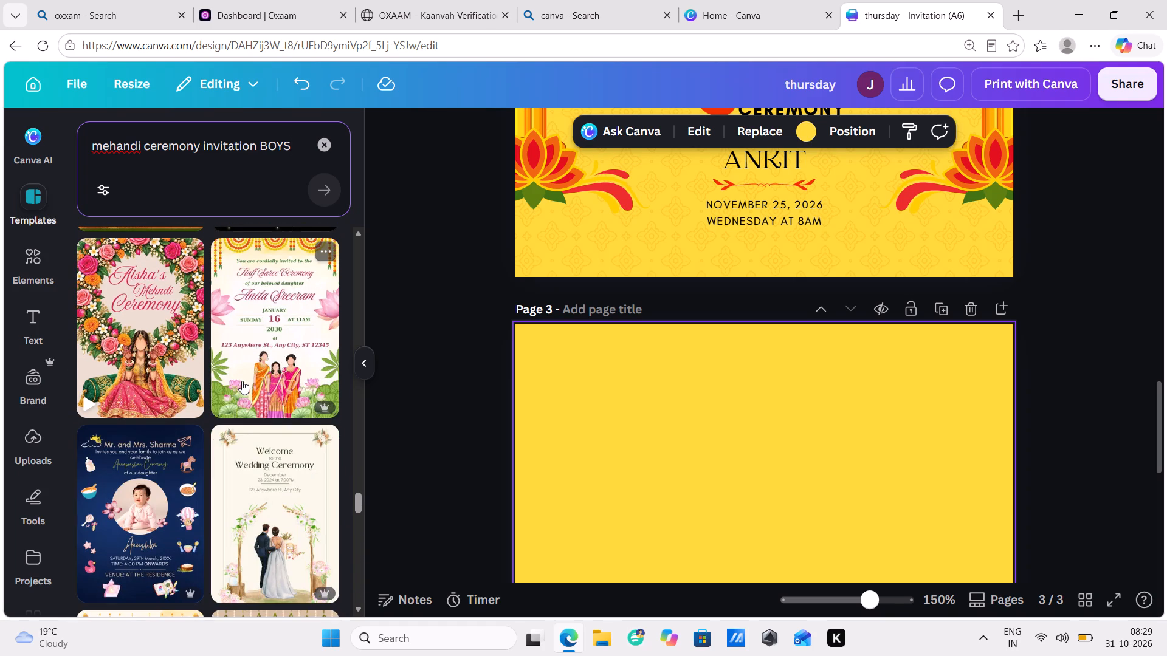
pyautogui.scroll(-7, 242, 381)
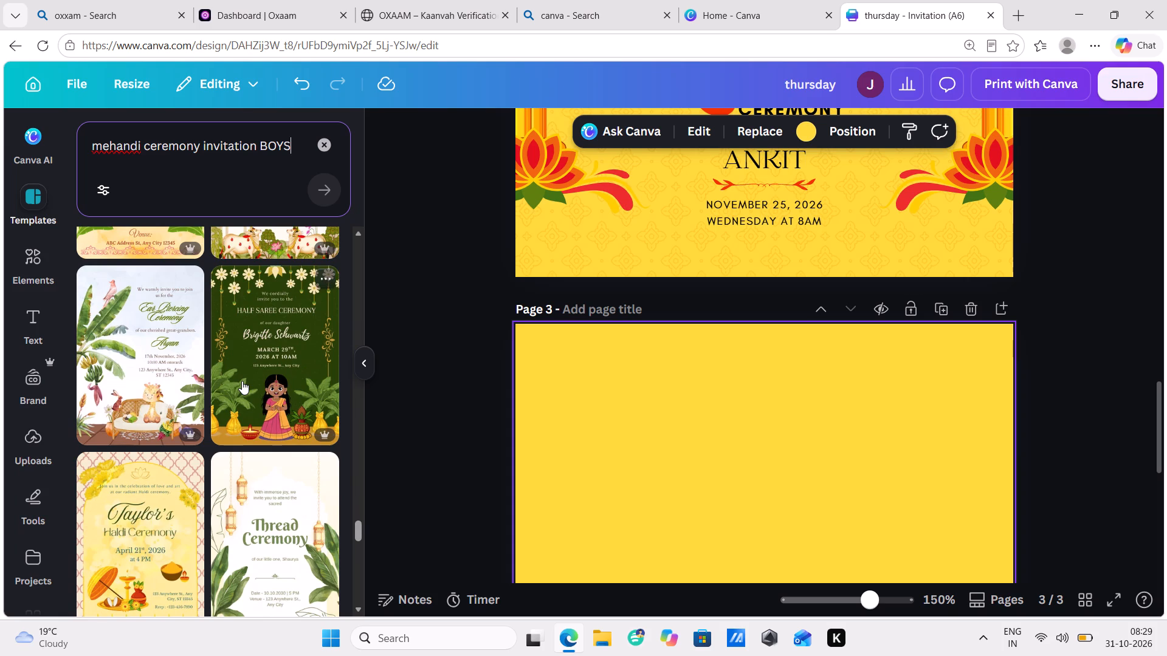
pyautogui.scroll(-7, 242, 381)
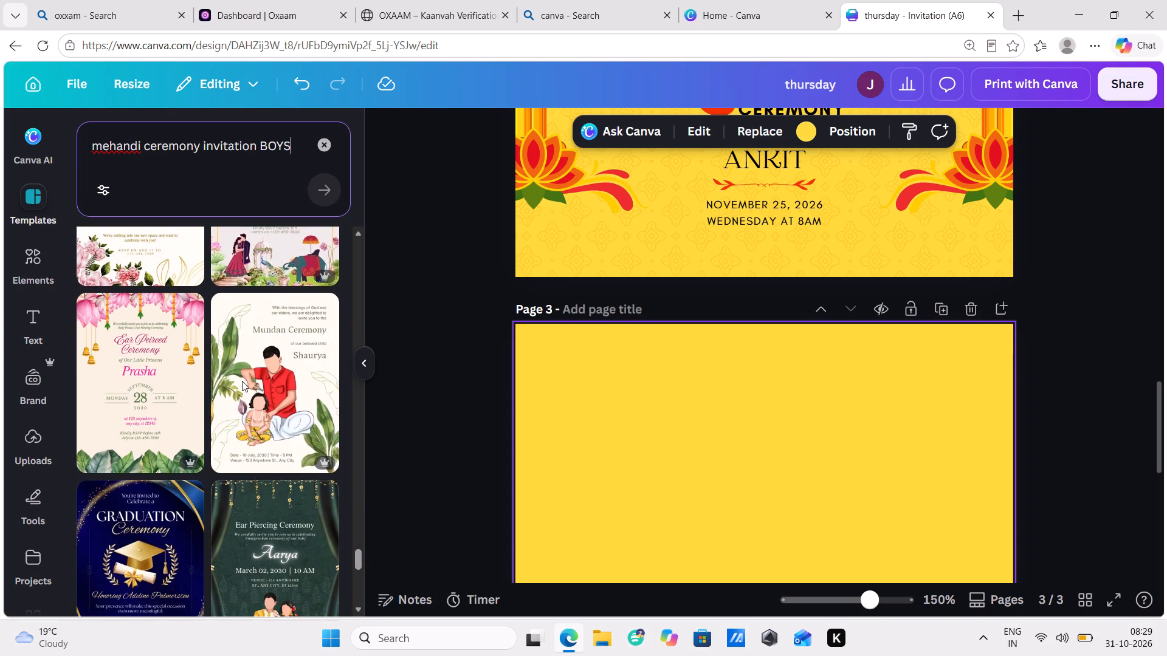
pyautogui.scroll(-5, 242, 381)
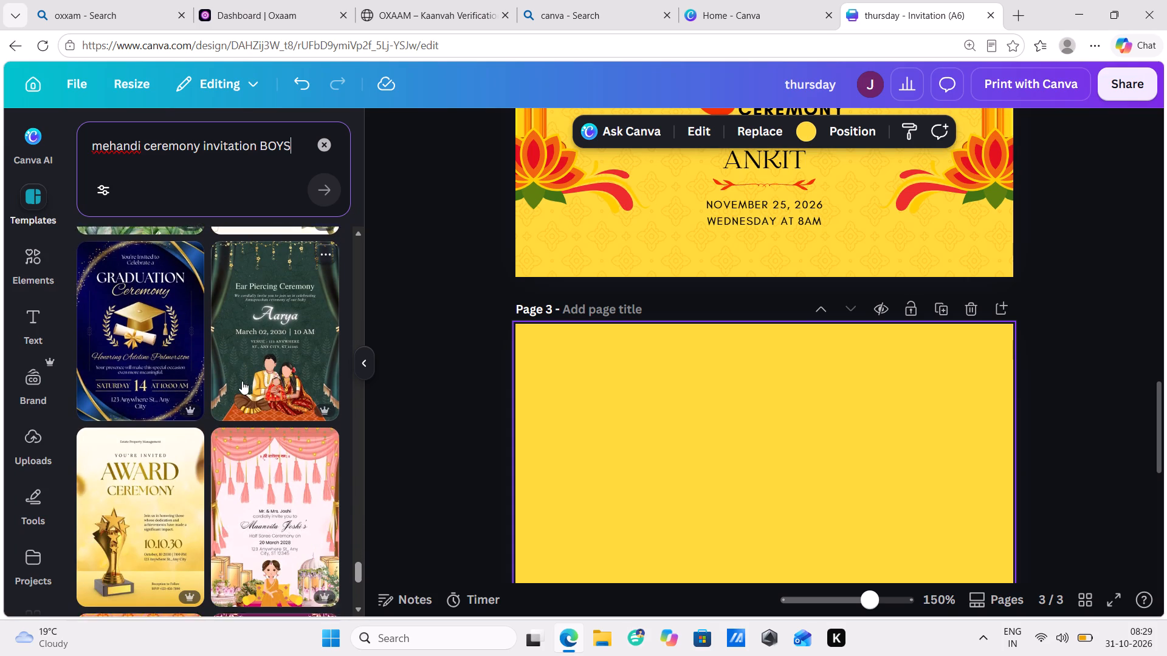
pyautogui.scroll(-6, 242, 381)
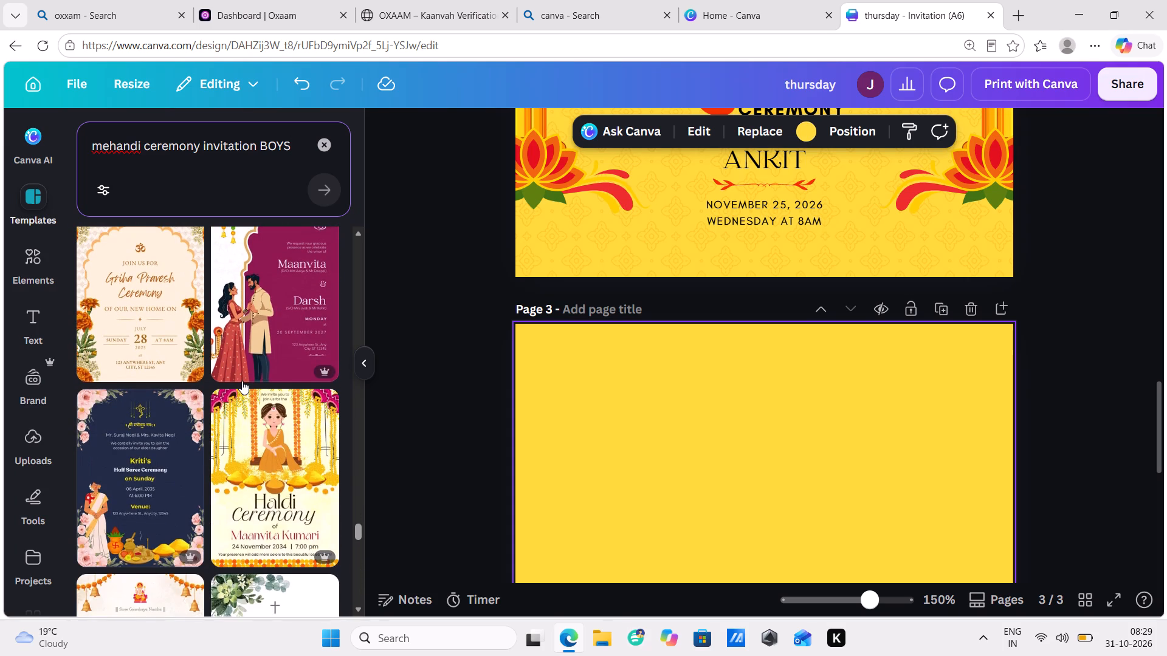
pyautogui.scroll(-3, 242, 381)
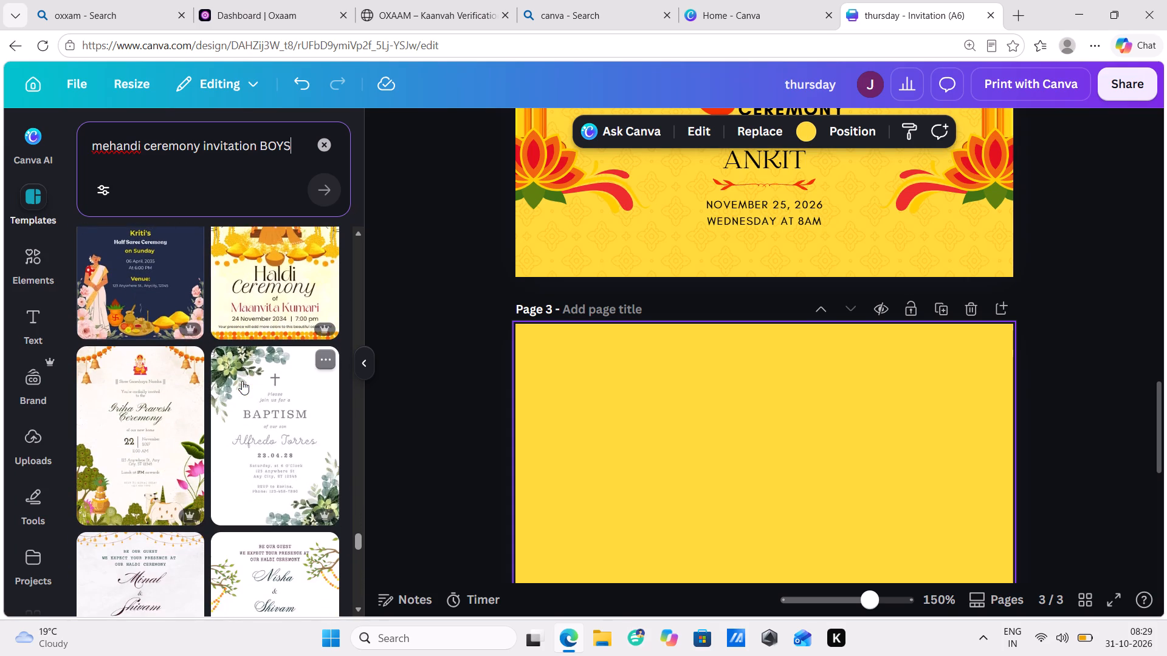
pyautogui.scroll(-3, 242, 381)
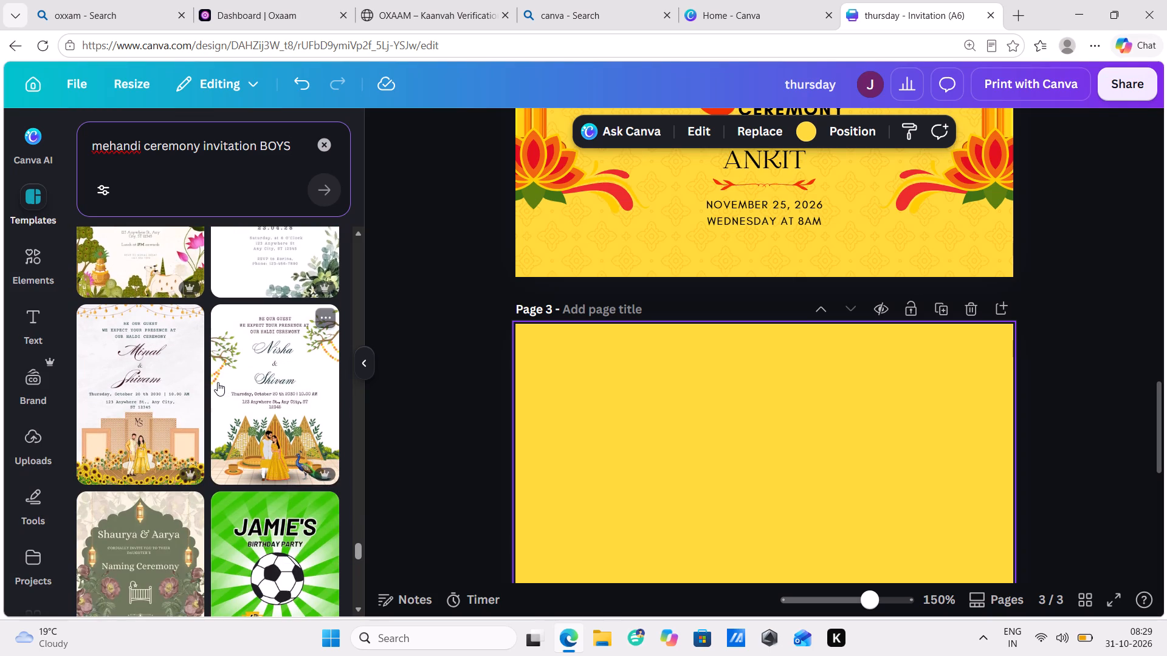
pyautogui.scroll(-8, 217, 383)
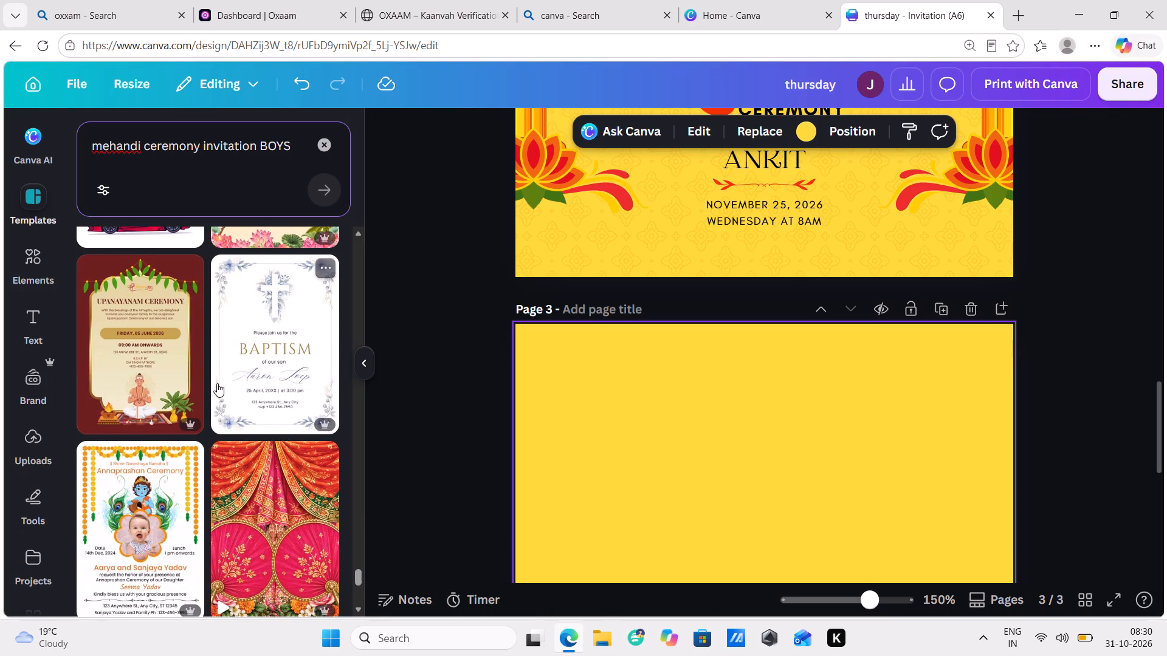
pyautogui.scroll(-6, 217, 383)
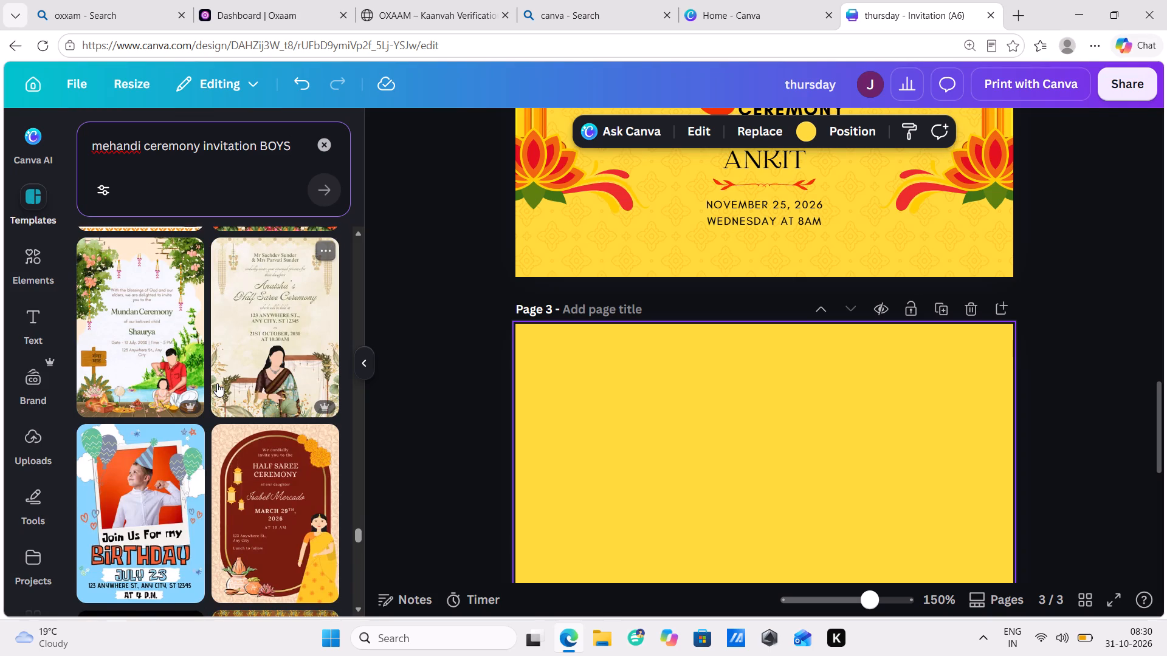
pyautogui.scroll(-8, 217, 383)
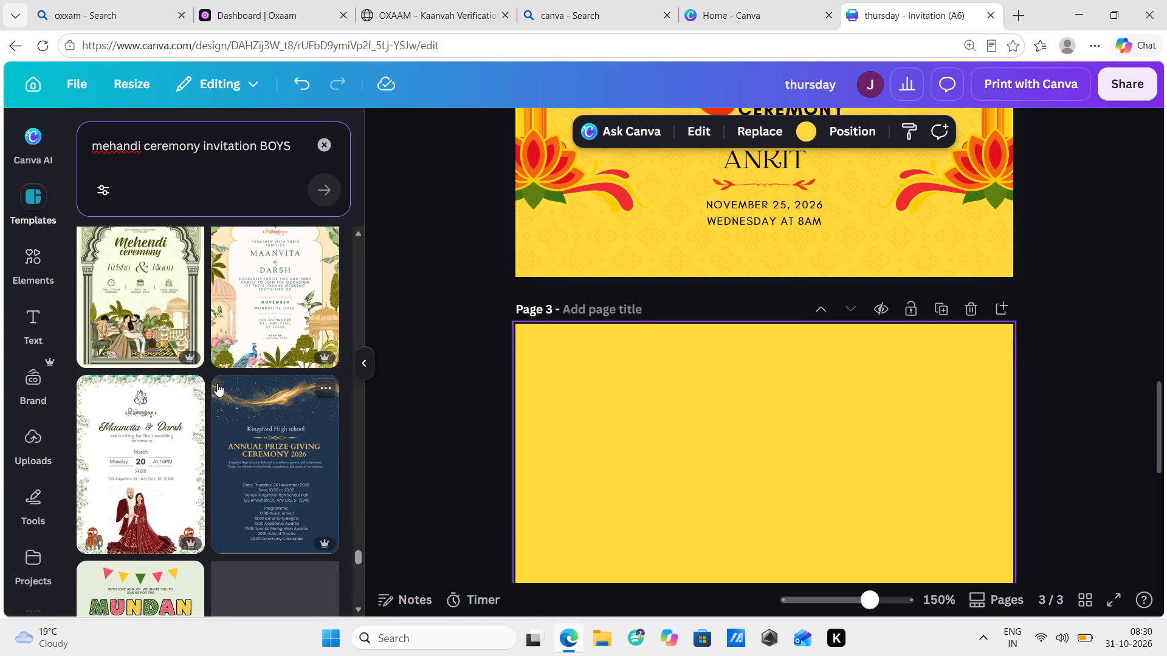
pyautogui.scroll(1, 190, 378)
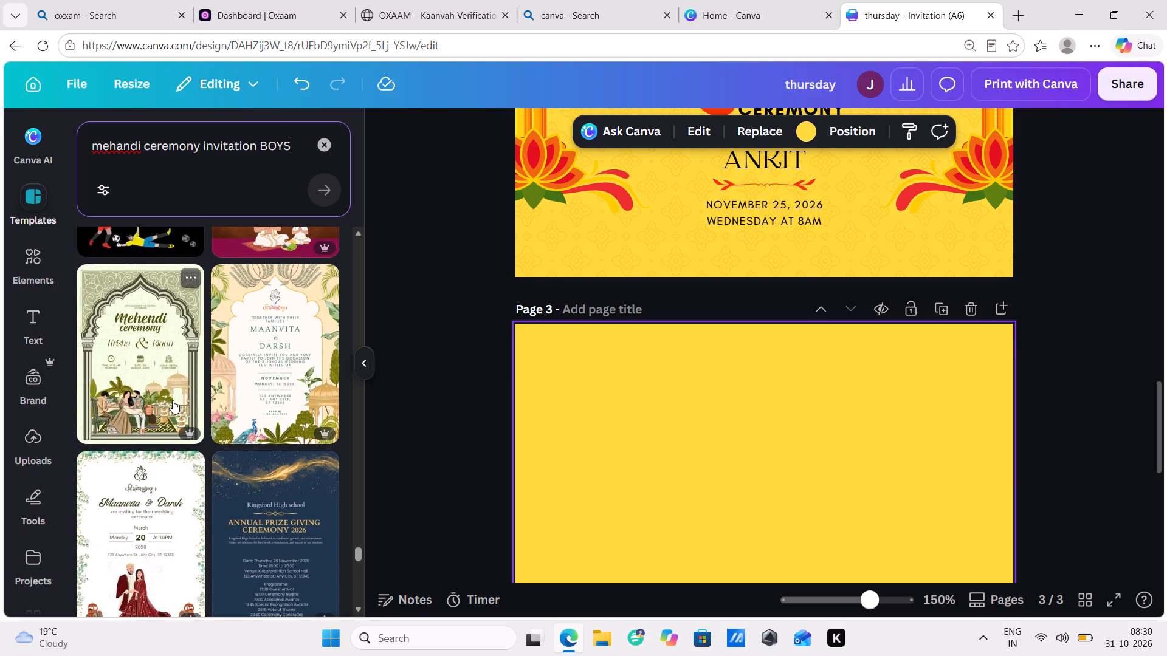
pyautogui.scroll(-6, 173, 400)
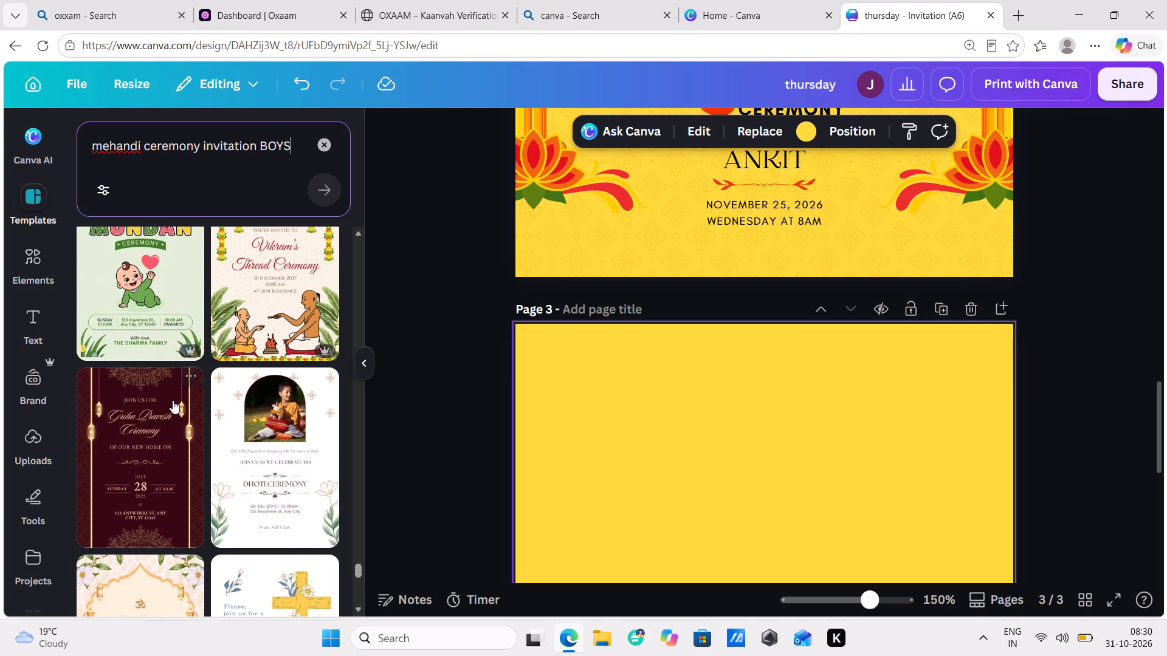
pyautogui.scroll(-4, 173, 400)
pyautogui.scroll(5, 173, 400)
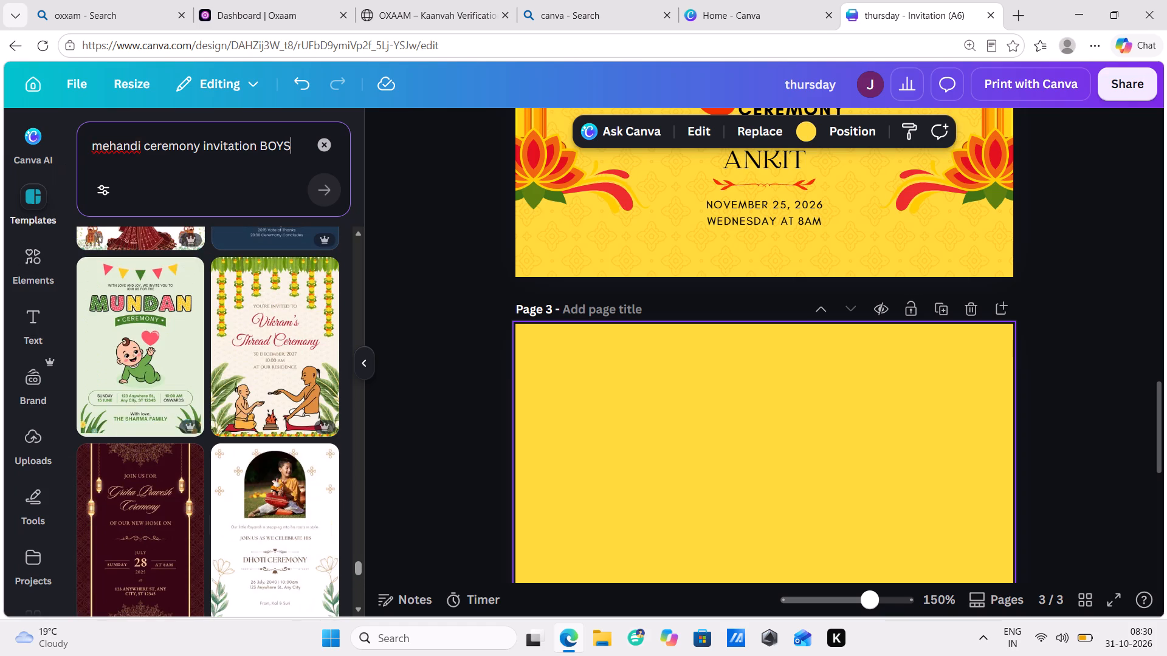
# Correct the spelling in the template search and search for "mehndi ceremony invitation BOYS".
pyautogui.click(140, 145)
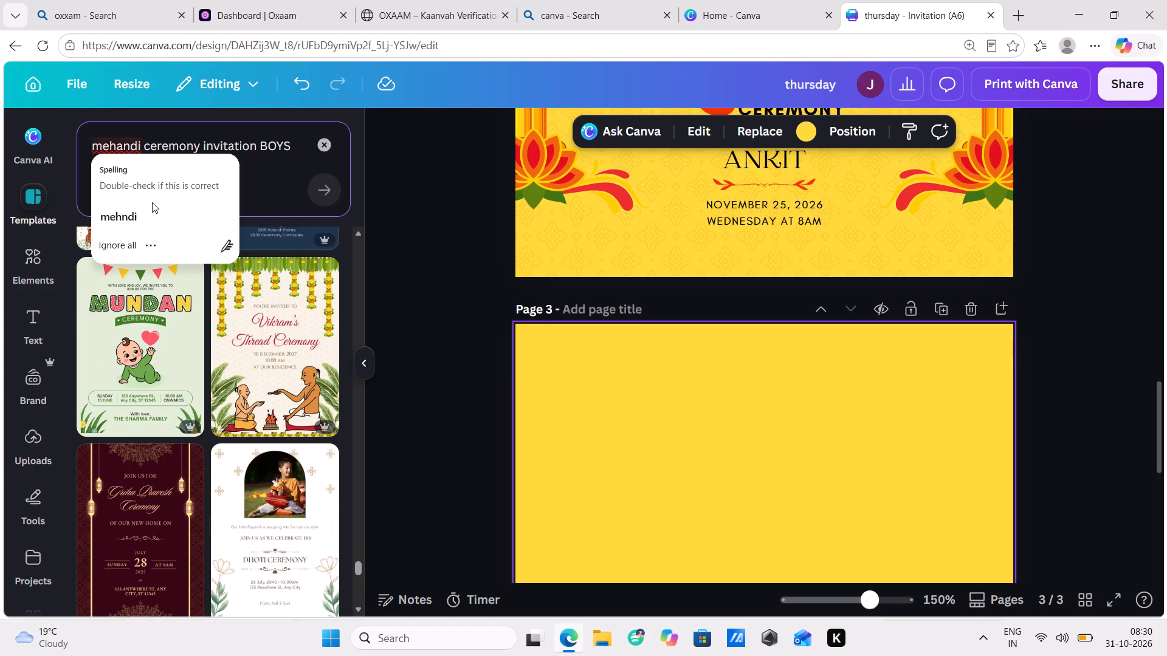
pyautogui.click(152, 214)
pyautogui.click(326, 191)
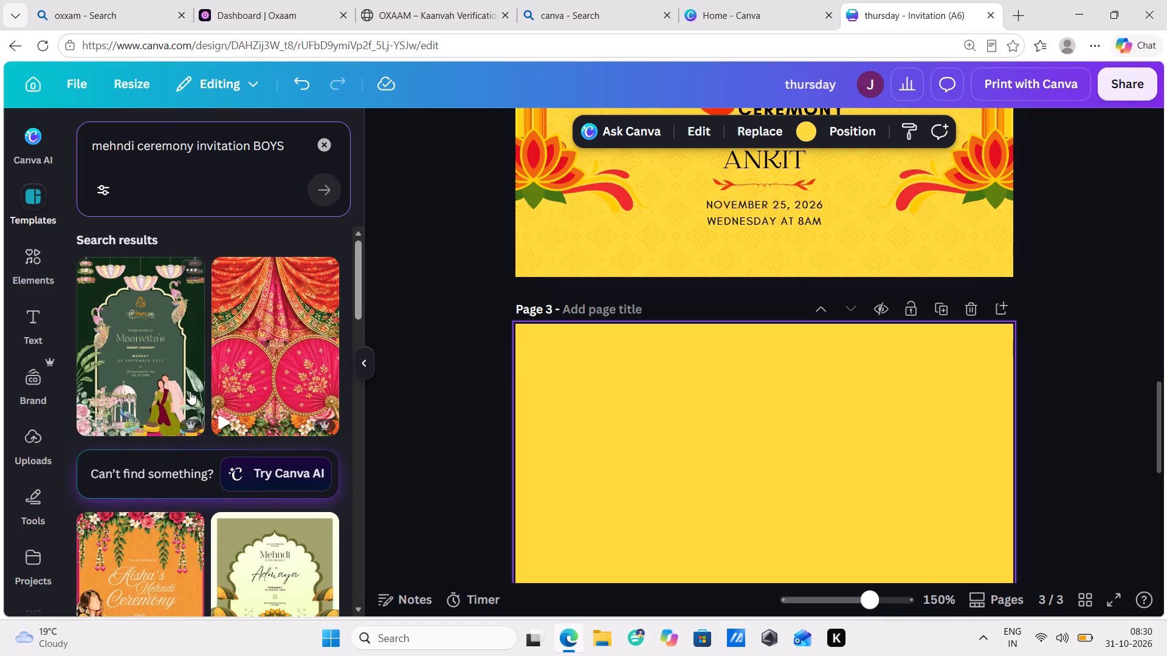
# Browse the "mehndi ceremony invitation BOYS" template results for a mehndi design that suits the groom's invitation.
pyautogui.scroll(-4, 224, 419)
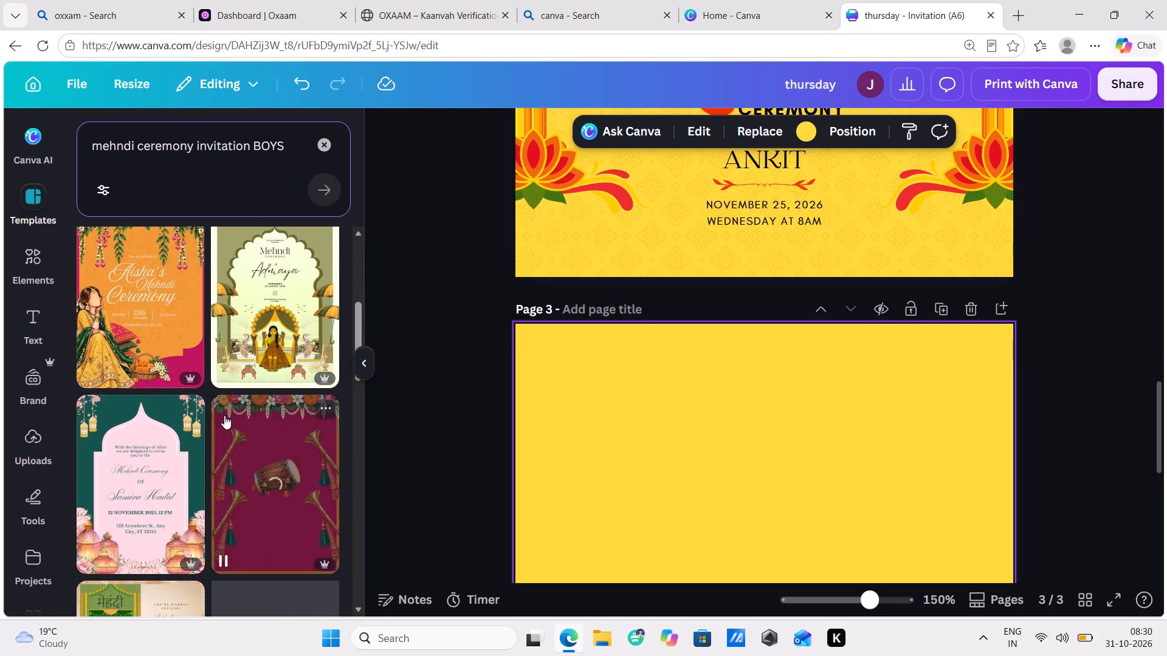
pyautogui.scroll(-3, 224, 415)
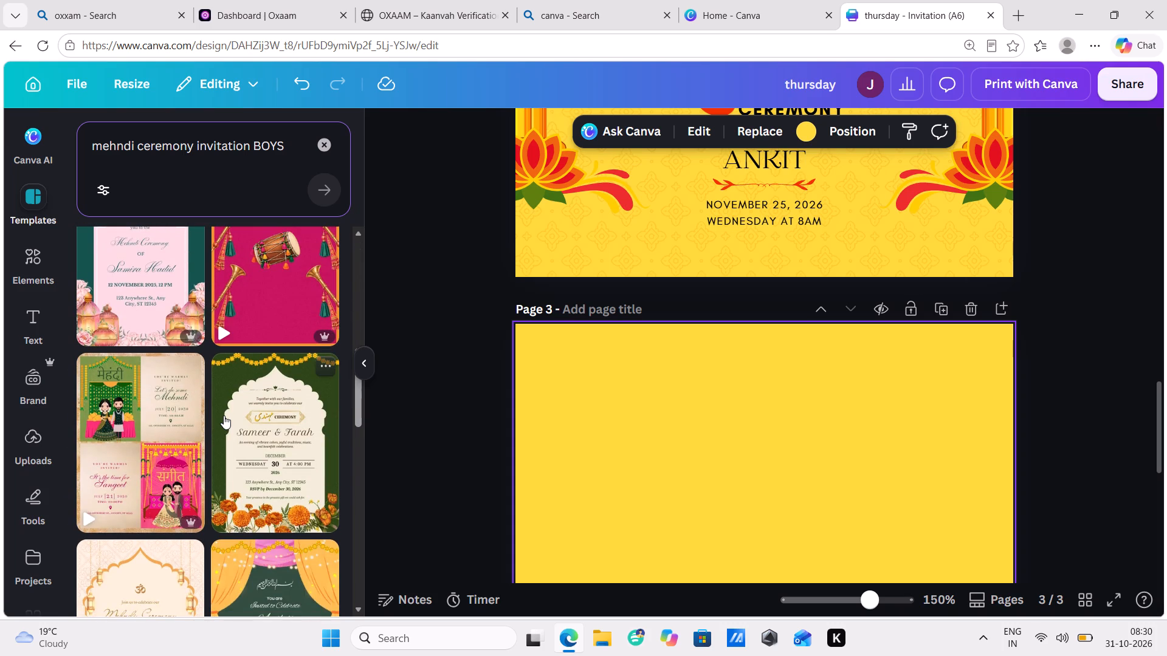
pyautogui.scroll(-4, 224, 415)
pyautogui.scroll(3, 224, 415)
pyautogui.scroll(-7, 224, 415)
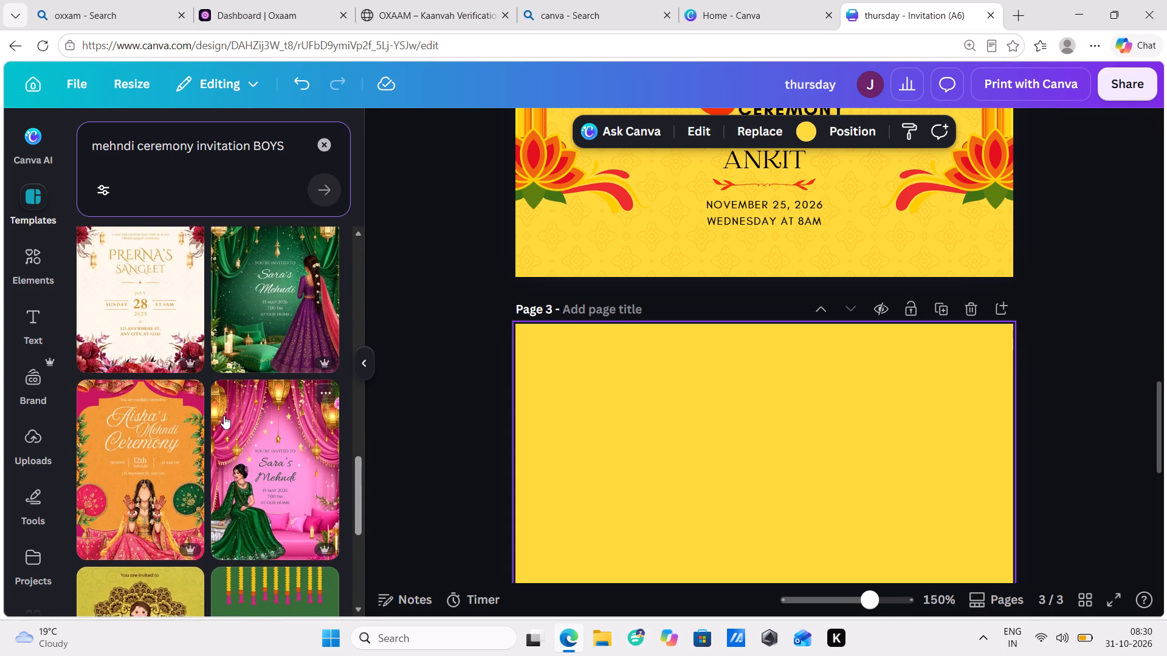
pyautogui.scroll(-9, 224, 415)
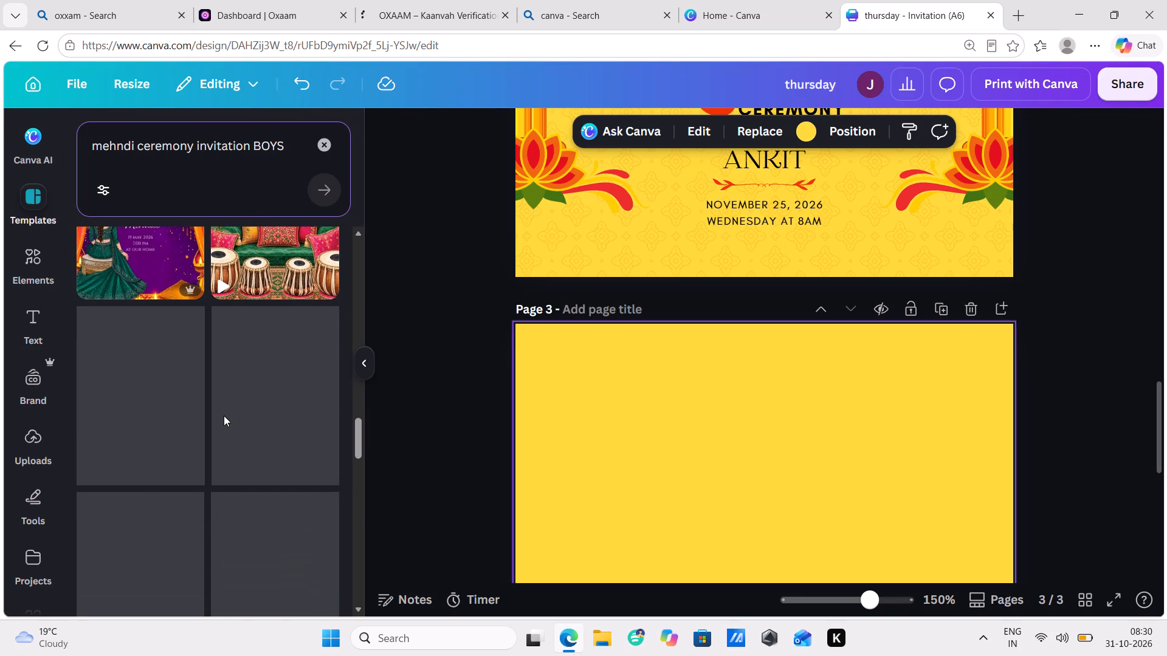
pyautogui.scroll(6, 224, 415)
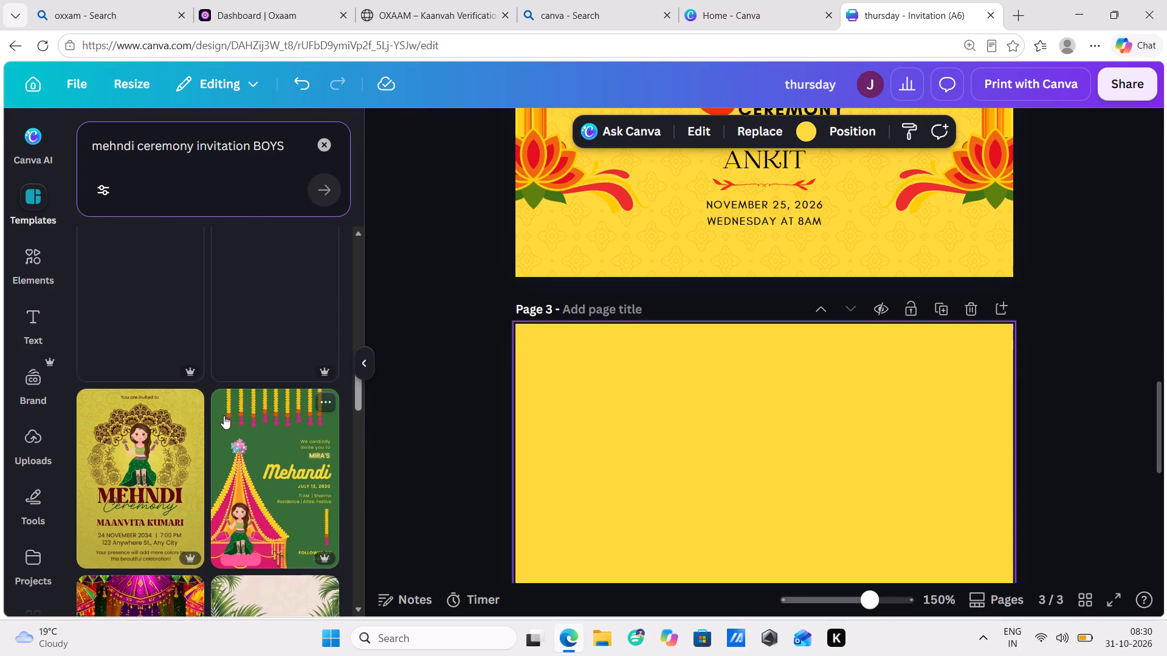
pyautogui.scroll(-4, 224, 415)
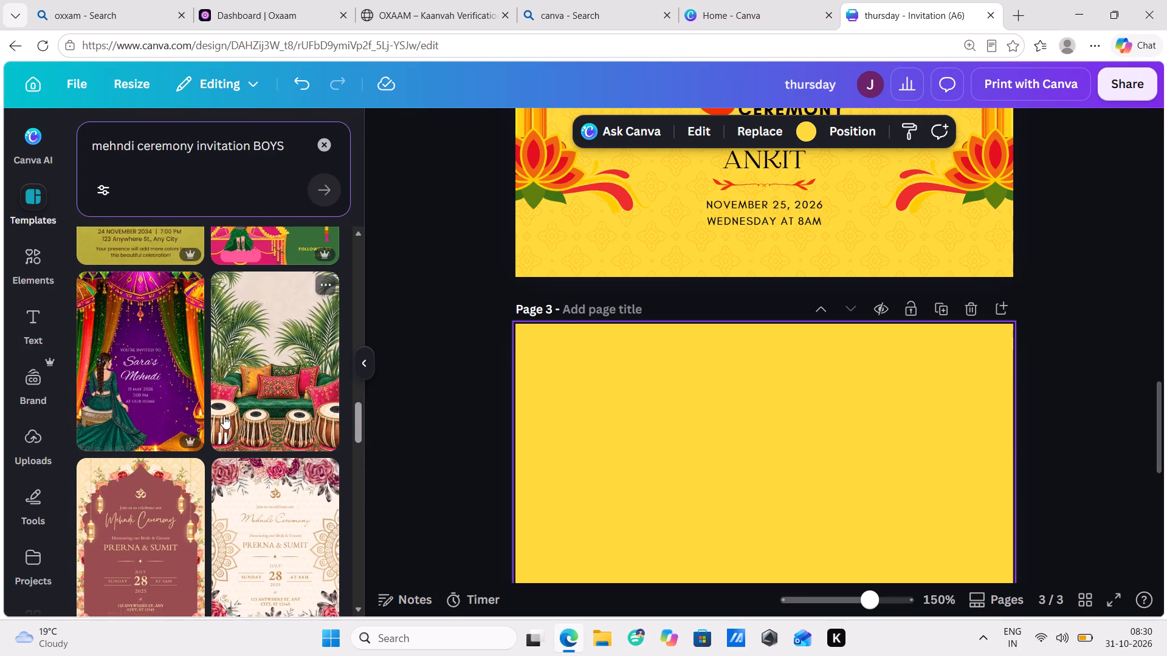
pyautogui.scroll(-9, 224, 415)
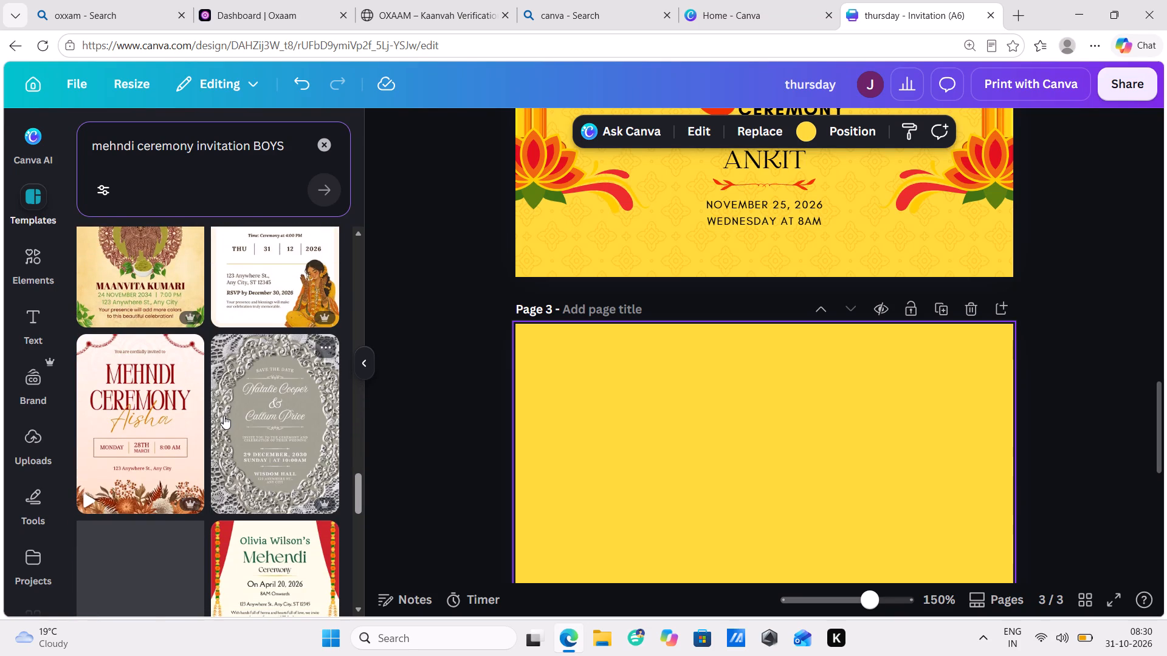
pyautogui.scroll(-5, 224, 415)
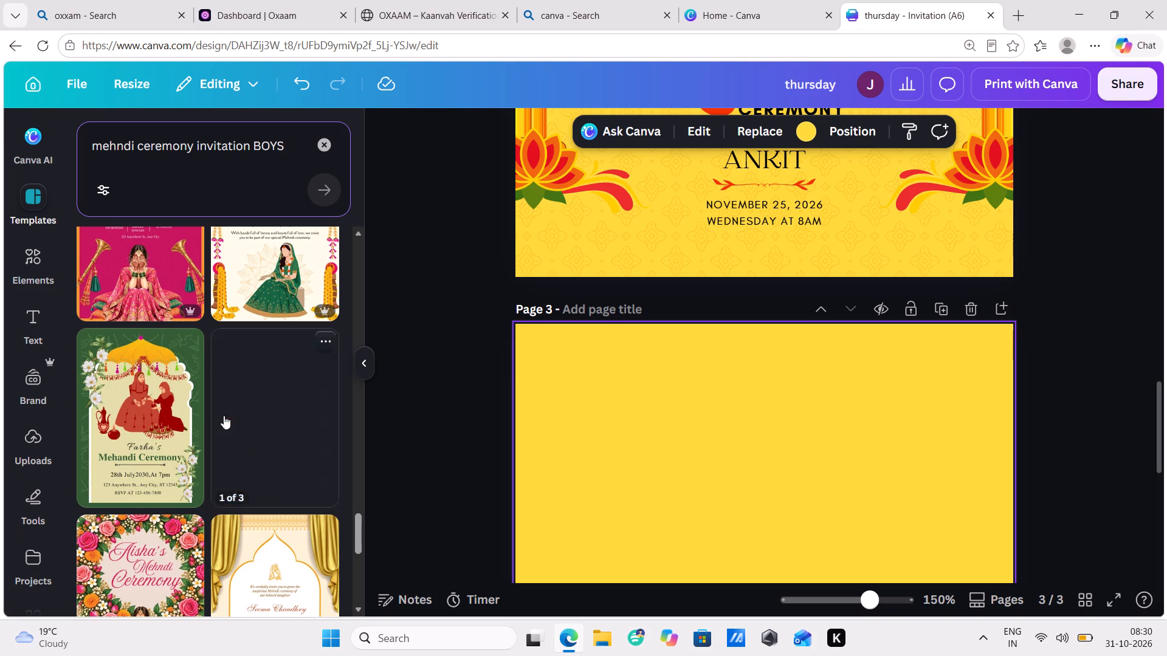
pyautogui.scroll(-8, 224, 415)
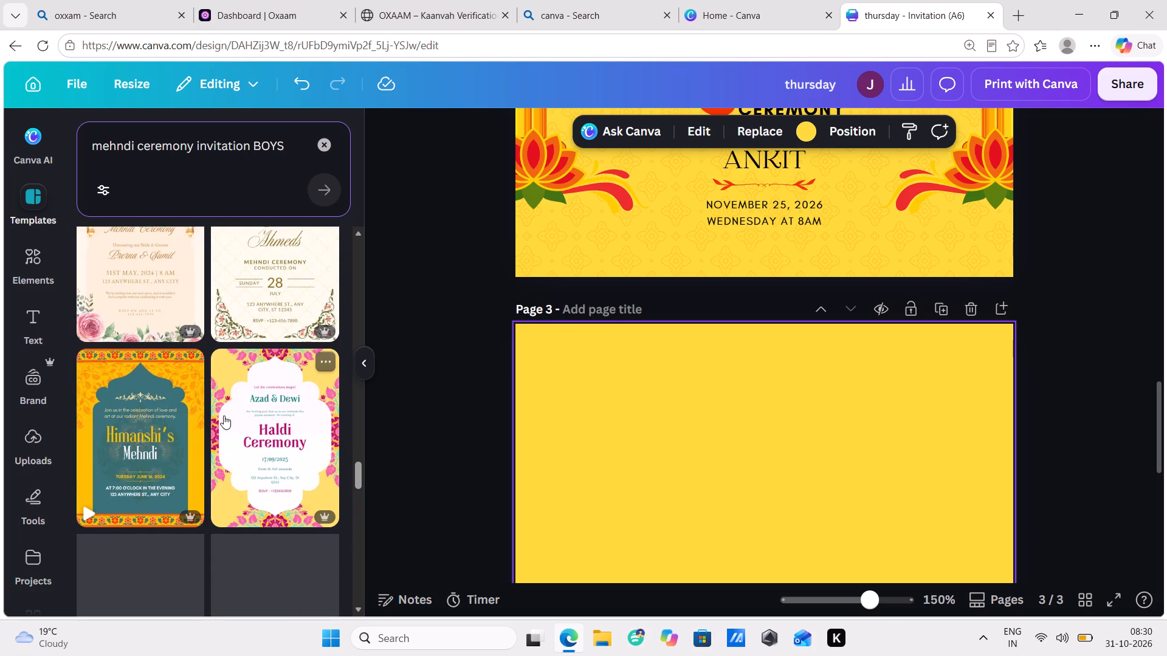
pyautogui.scroll(-7, 224, 415)
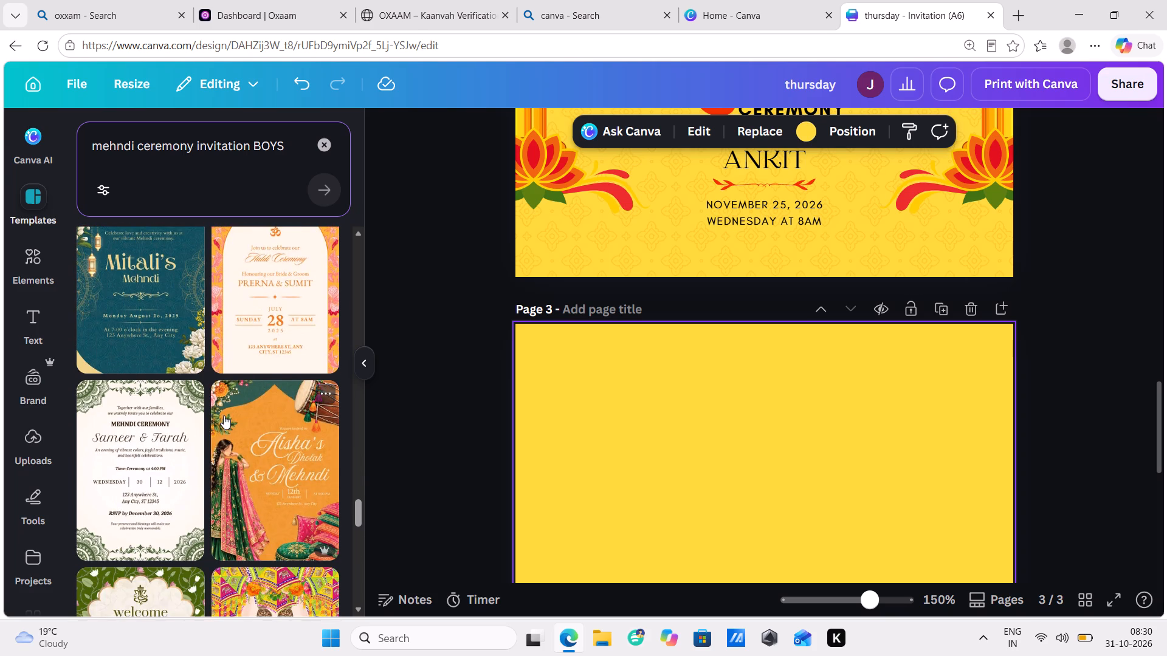
pyautogui.scroll(-5, 224, 415)
pyautogui.scroll(2, 224, 415)
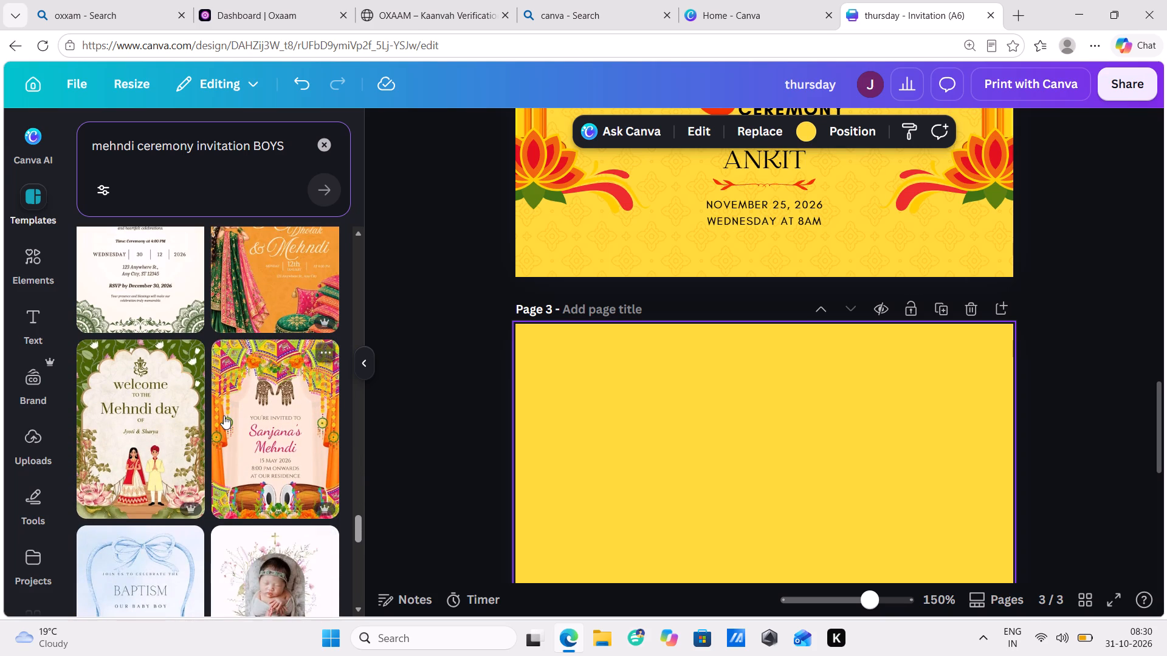
pyautogui.scroll(-2, 224, 415)
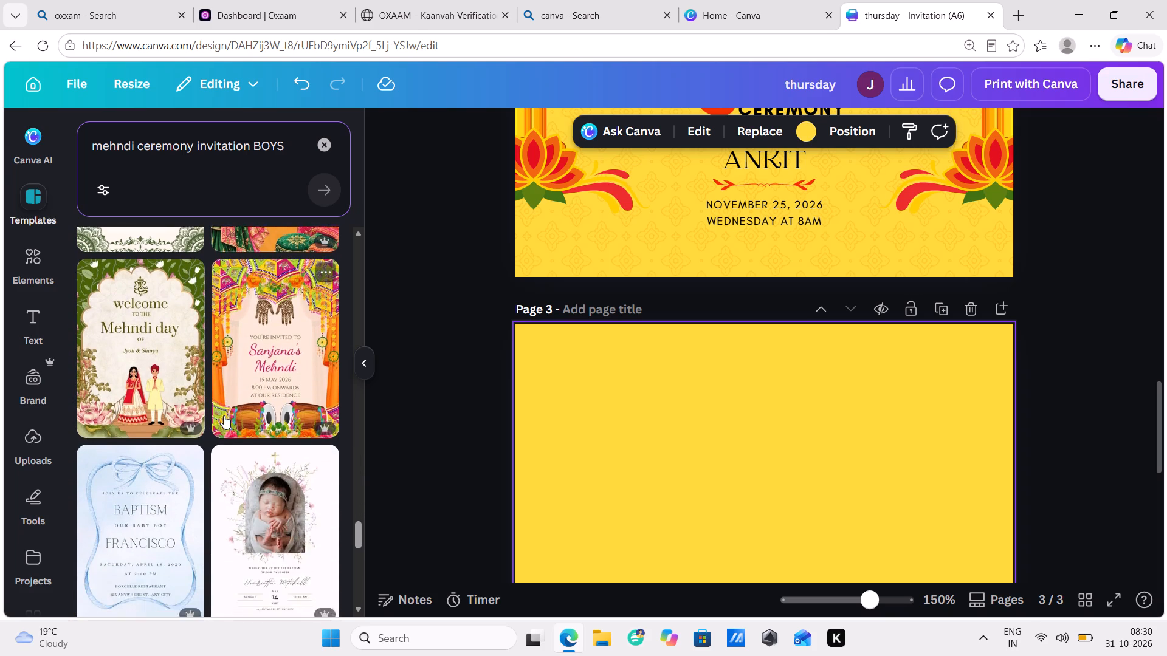
pyautogui.scroll(-5, 224, 415)
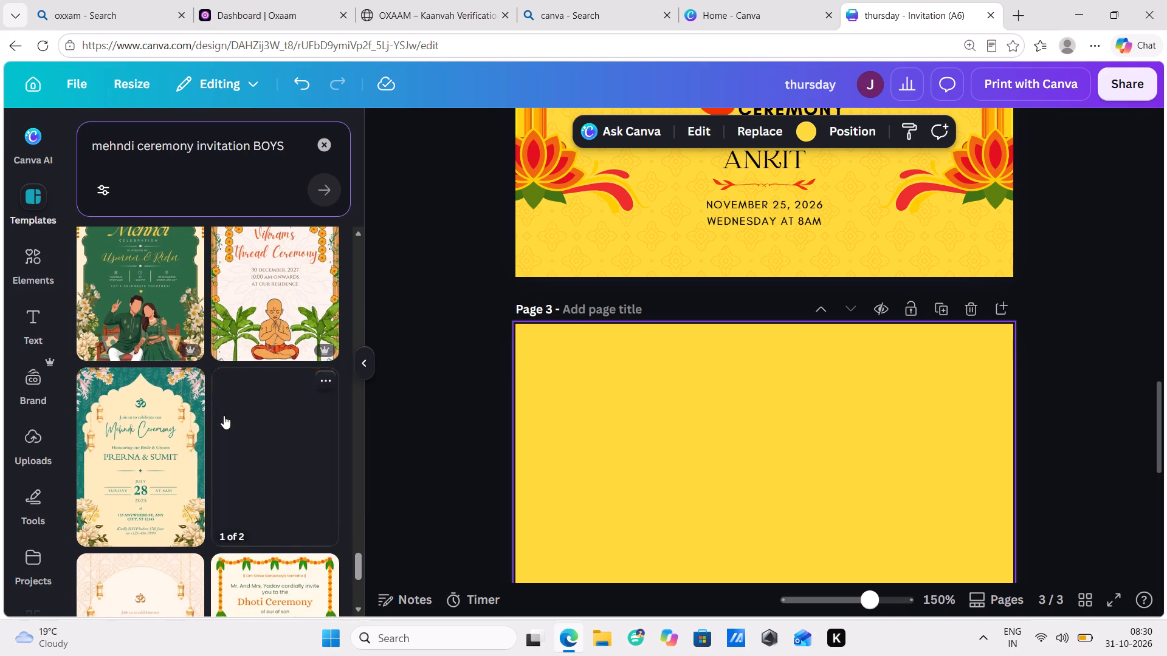
# Apply the green Mehndi Celebration template with marigold garlands and a seated couple to page 3.
pyautogui.scroll(1, 224, 415)
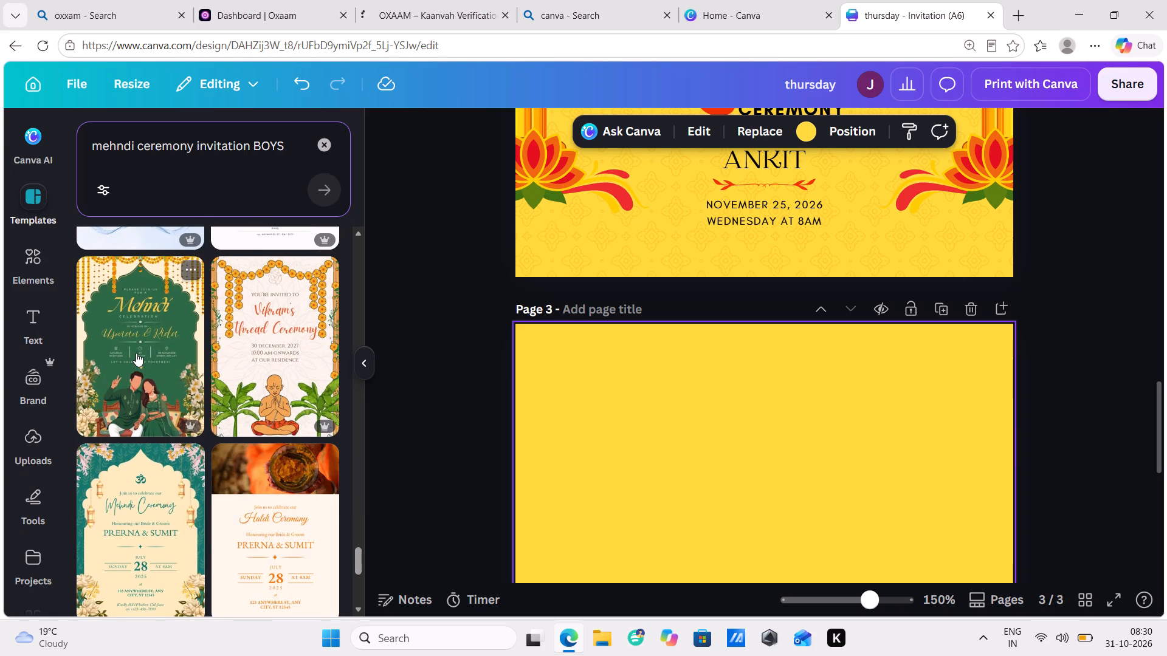
pyautogui.moveTo(136, 352); pyautogui.dragTo(613, 371)
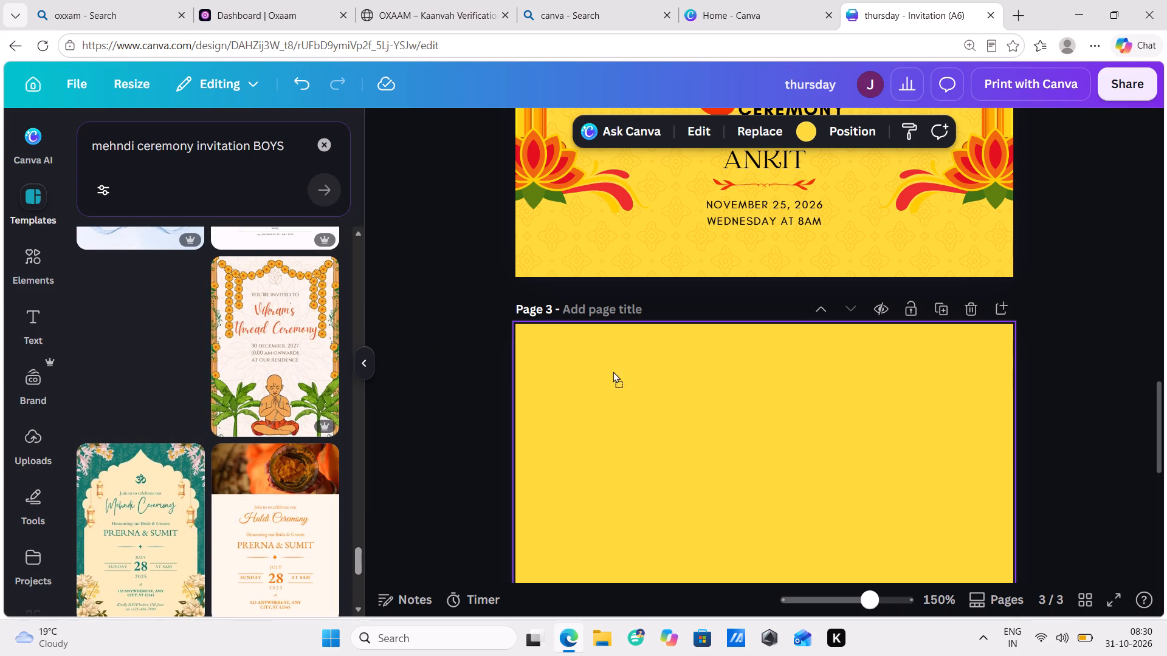
pyautogui.moveTo(613, 371); pyautogui.dragTo(675, 390)
pyautogui.scroll(-2, 675, 390)
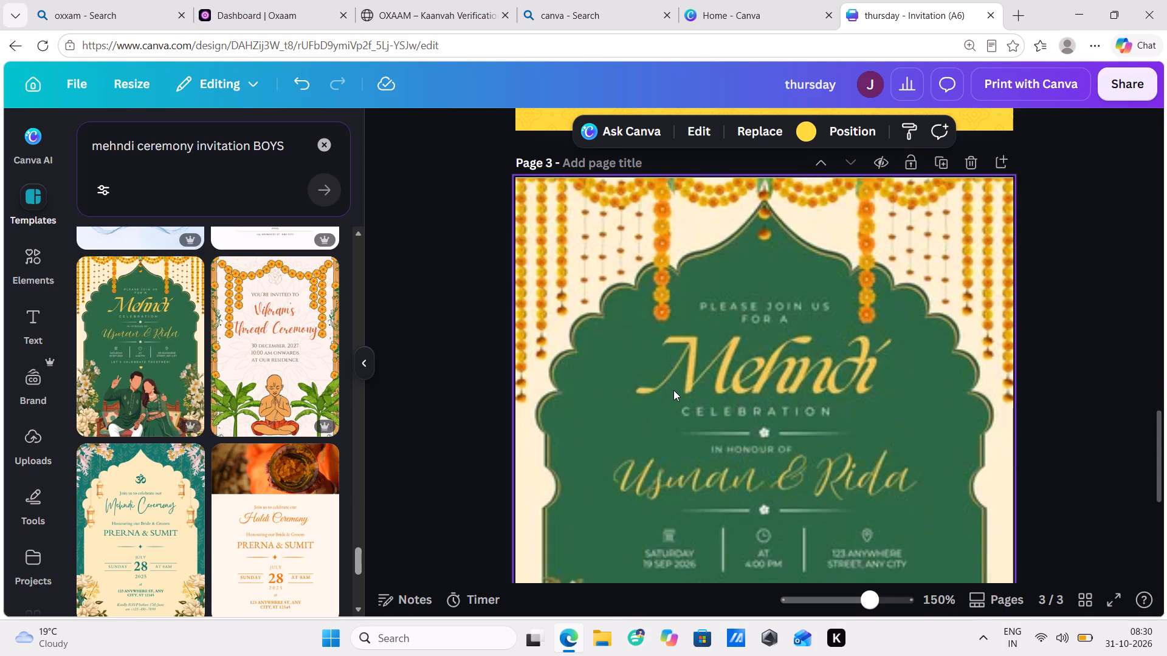
pyautogui.scroll(-2, 673, 390)
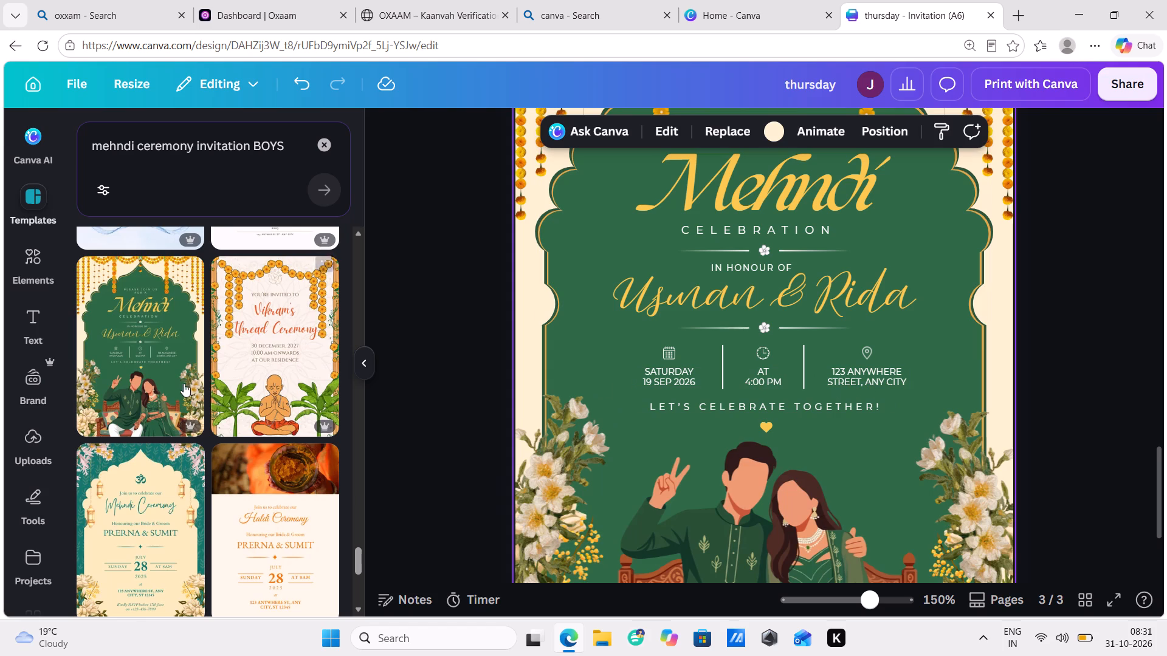
# Browse further through the "mehndi ceremony invitation BOYS" templates for an alternative groom-focused mehndi design.
pyautogui.scroll(-6, 191, 383)
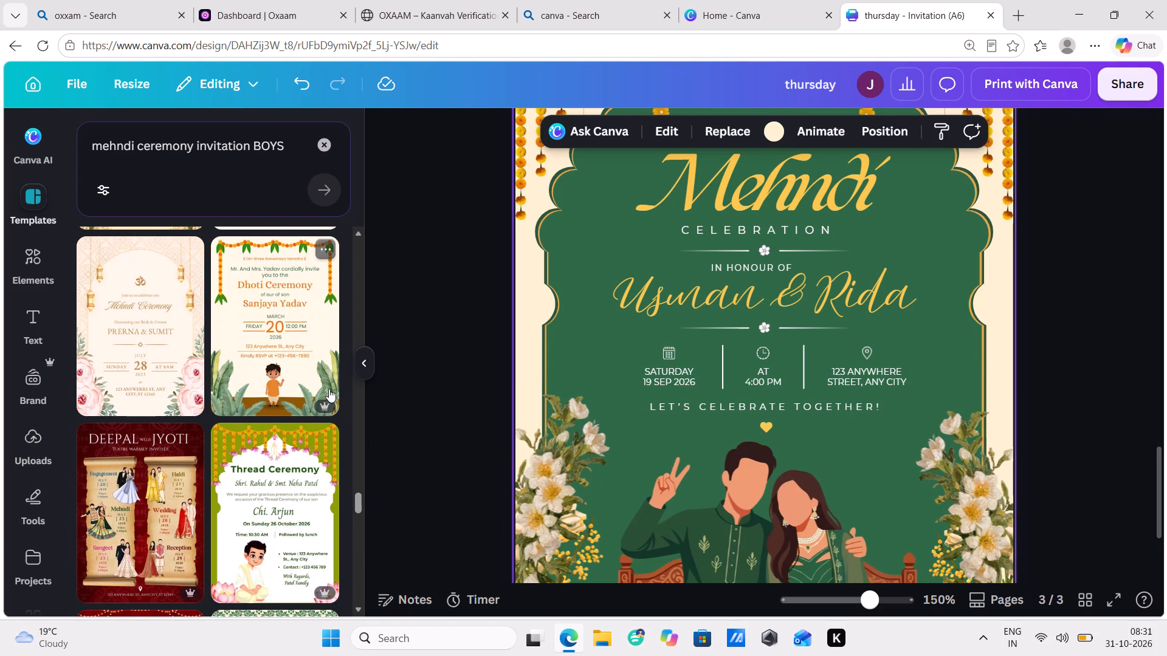
pyautogui.scroll(-2, 329, 389)
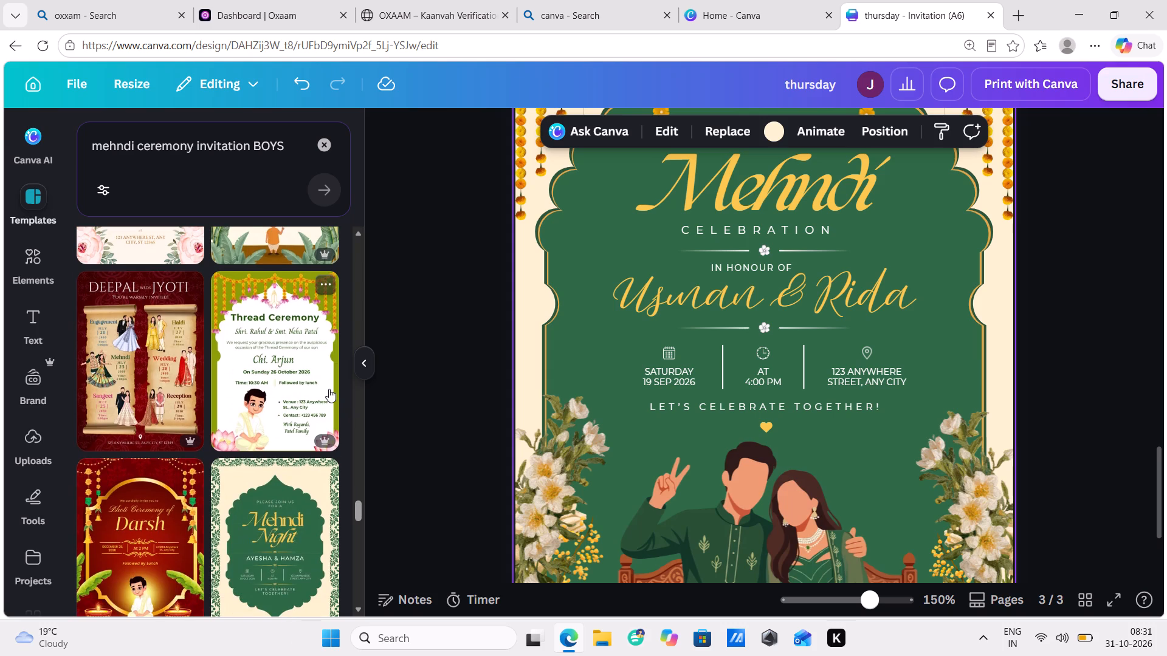
pyautogui.scroll(-3, 290, 389)
pyautogui.scroll(-2, 196, 389)
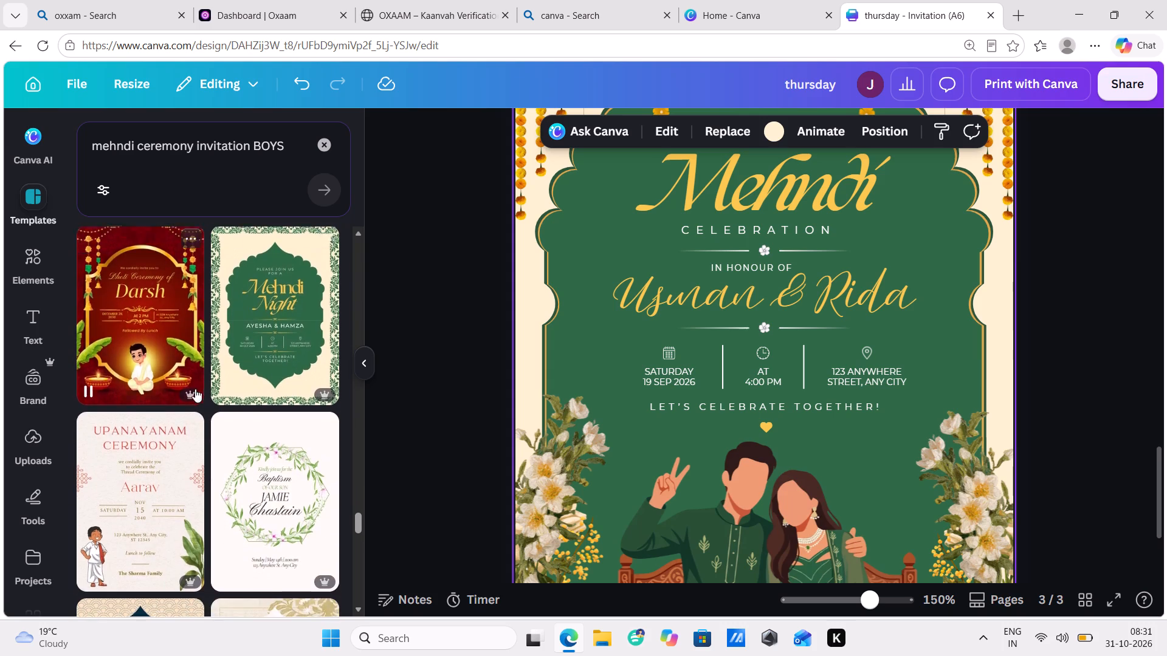
pyautogui.scroll(-9, 195, 389)
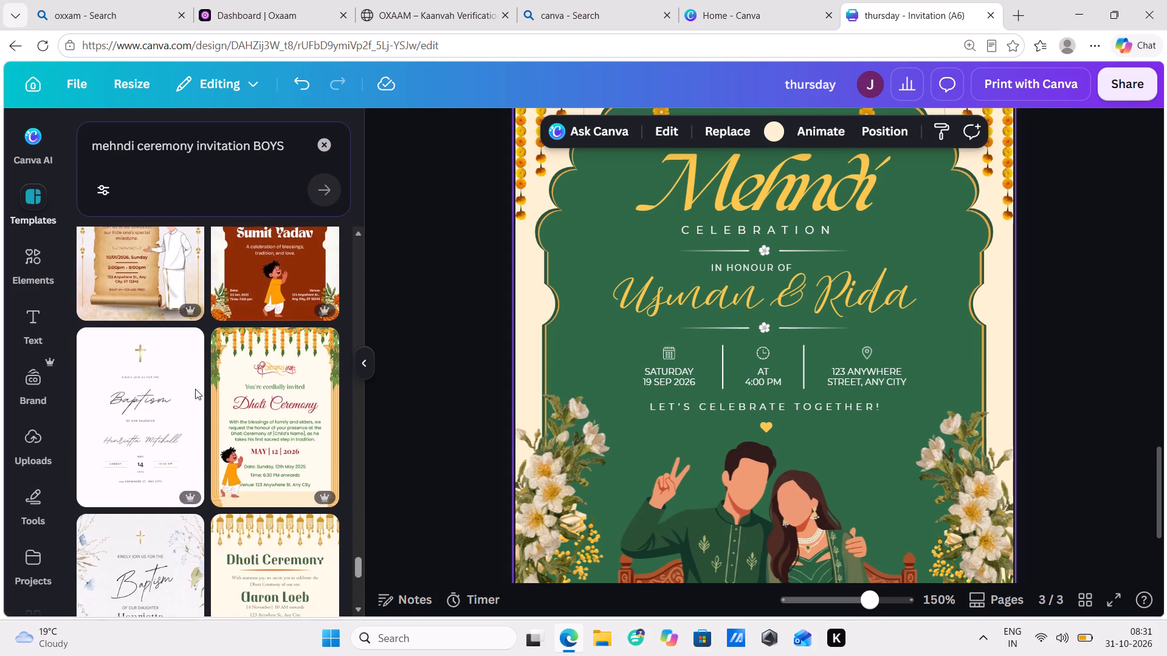
pyautogui.scroll(1, 195, 389)
pyautogui.scroll(-6, 195, 389)
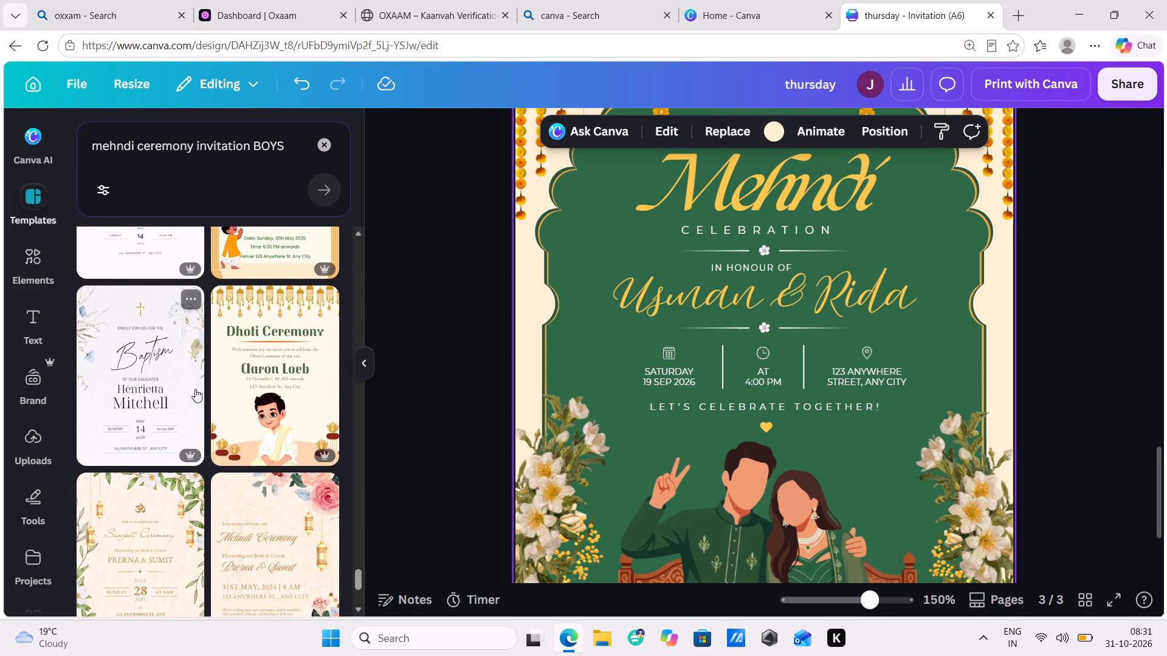
pyautogui.scroll(-6, 195, 389)
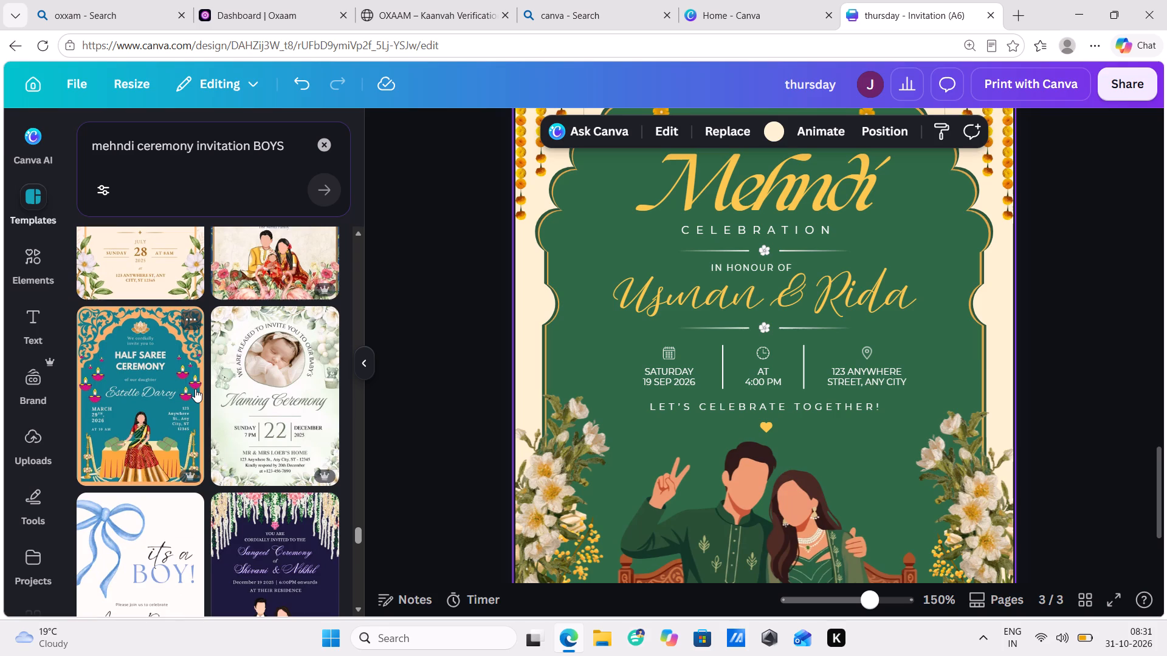
pyautogui.scroll(-9, 195, 389)
pyautogui.scroll(2, 195, 389)
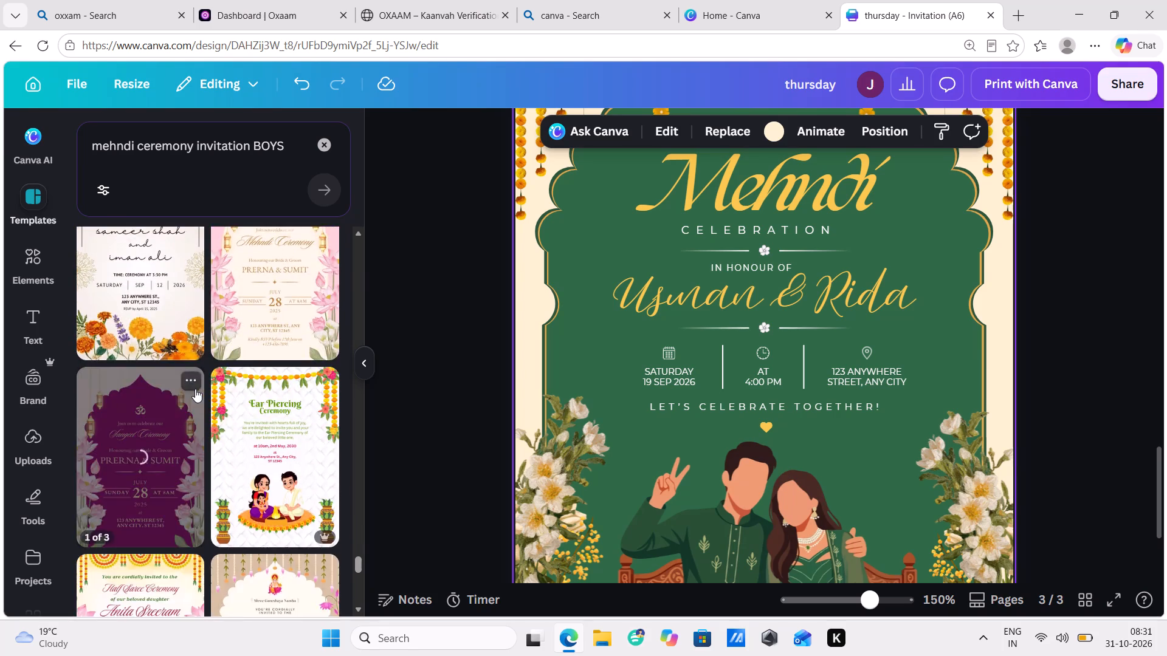
pyautogui.scroll(2, 195, 389)
pyautogui.scroll(-9, 195, 389)
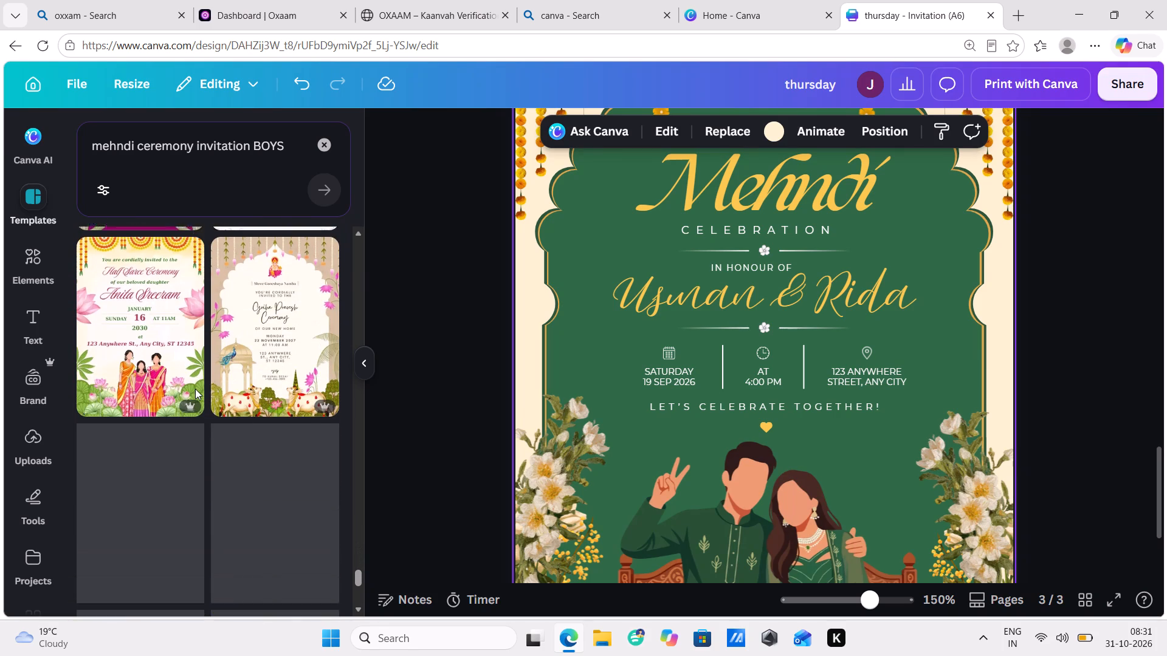
pyautogui.scroll(-4, 195, 389)
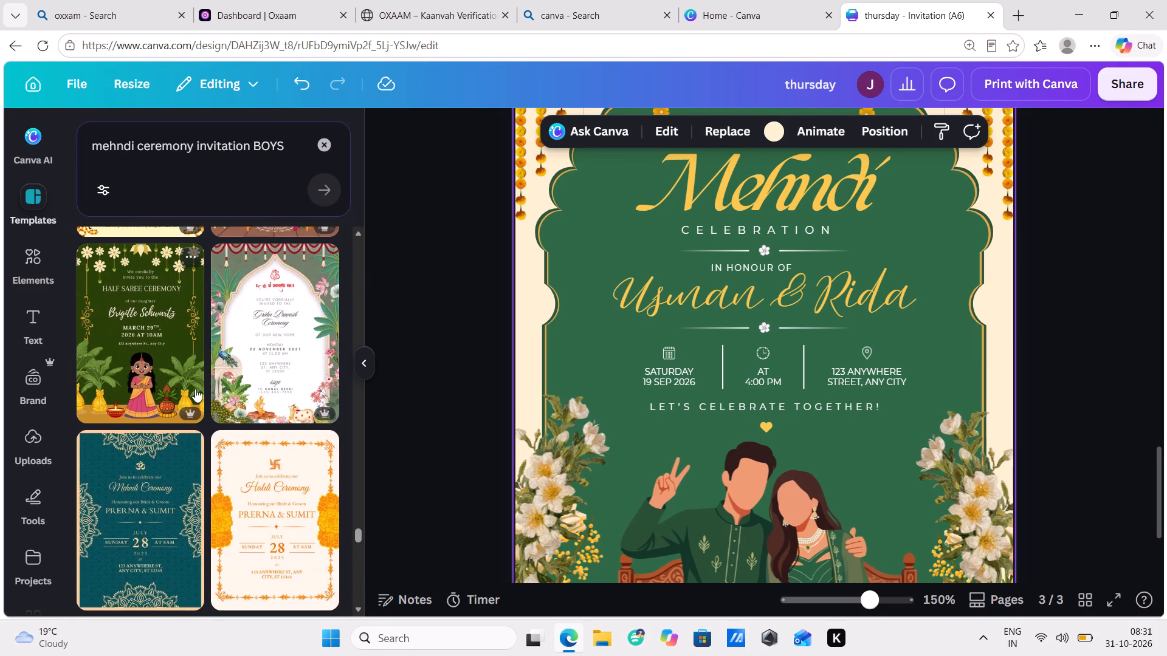
pyautogui.scroll(-5, 195, 389)
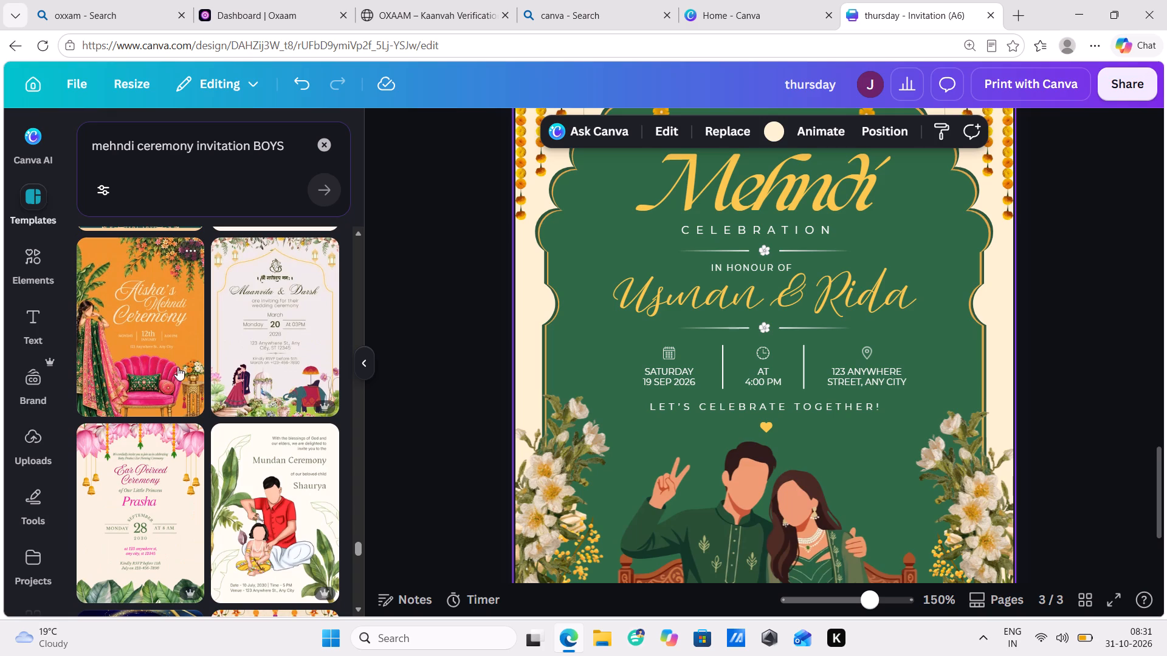
# Remove BOYS from the template search and search for "mehndi ceremony invitation".
pyautogui.click(292, 143)
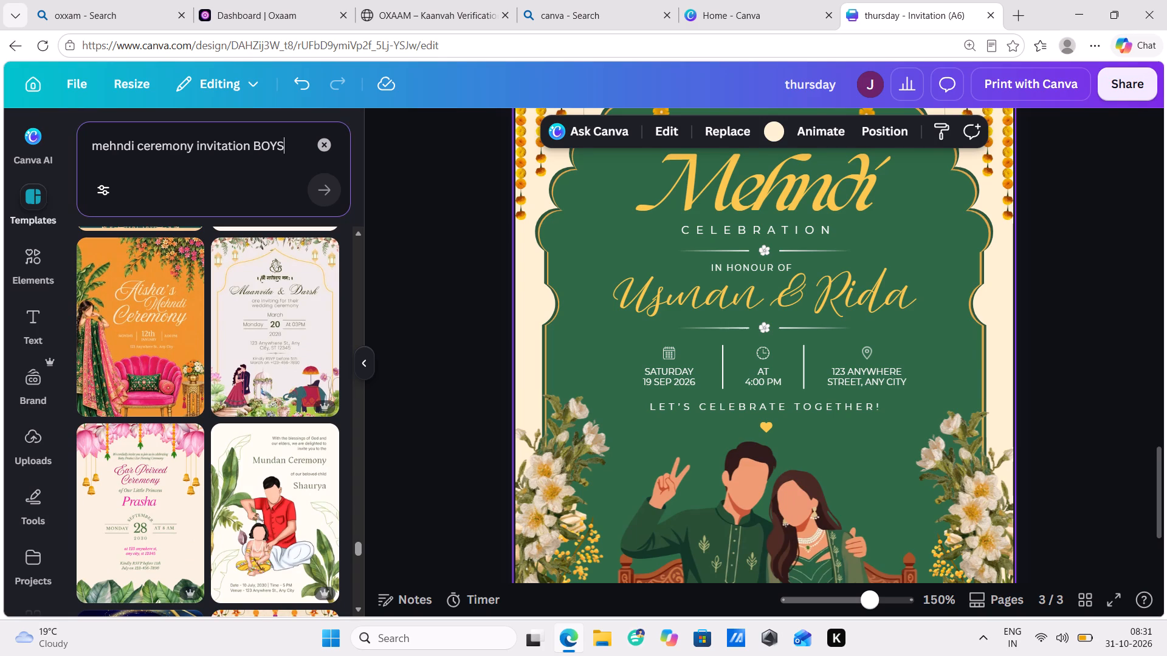
pyautogui.press('BackSpace')
pyautogui.press('BackSpace')
pyautogui.press('BackSpace')
pyautogui.press('BackSpace')
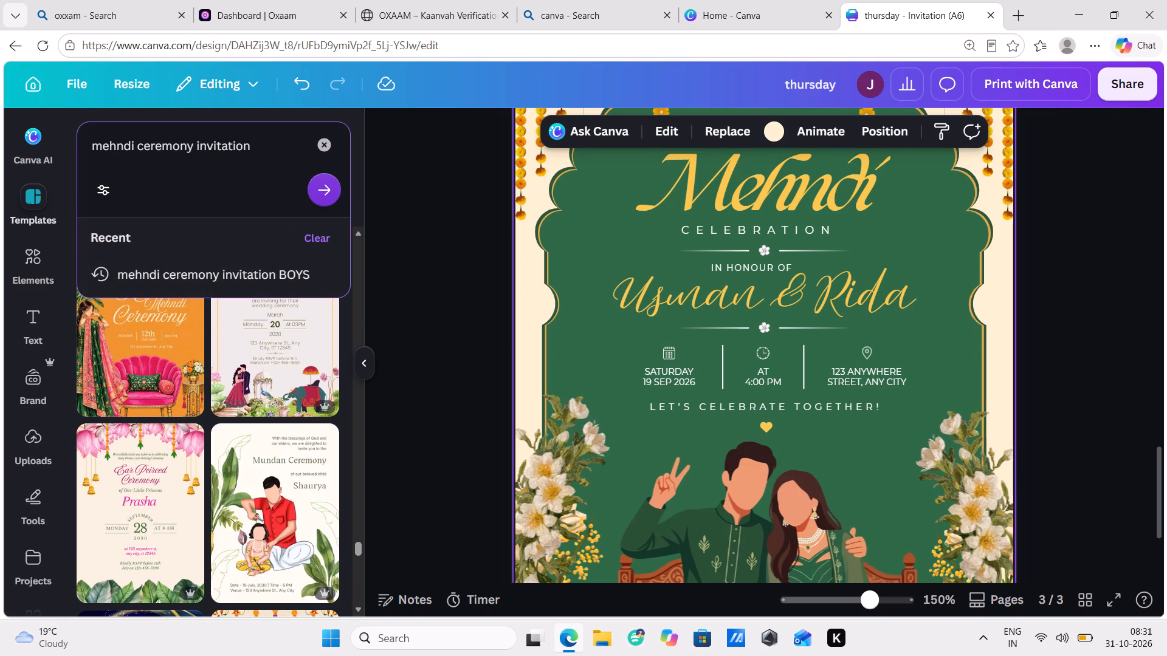
pyautogui.press('Return')
# Browse the "mehndi ceremony invitation" template results for a design suitable for the groom.
pyautogui.scroll(-2, 151, 346)
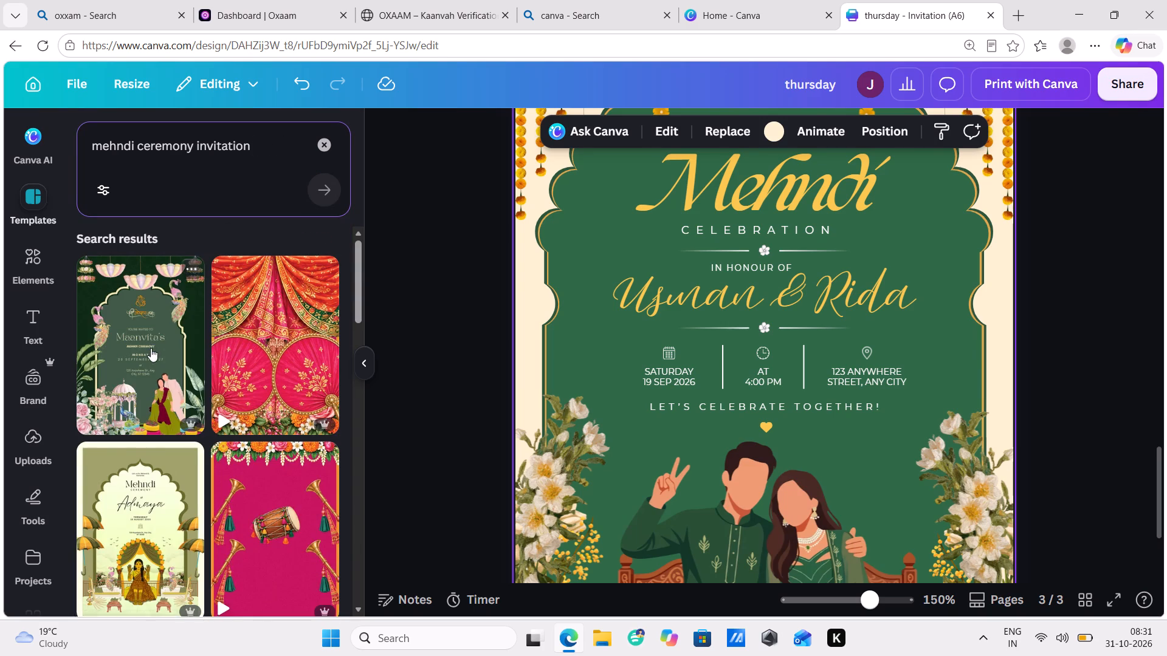
pyautogui.scroll(-5, 151, 348)
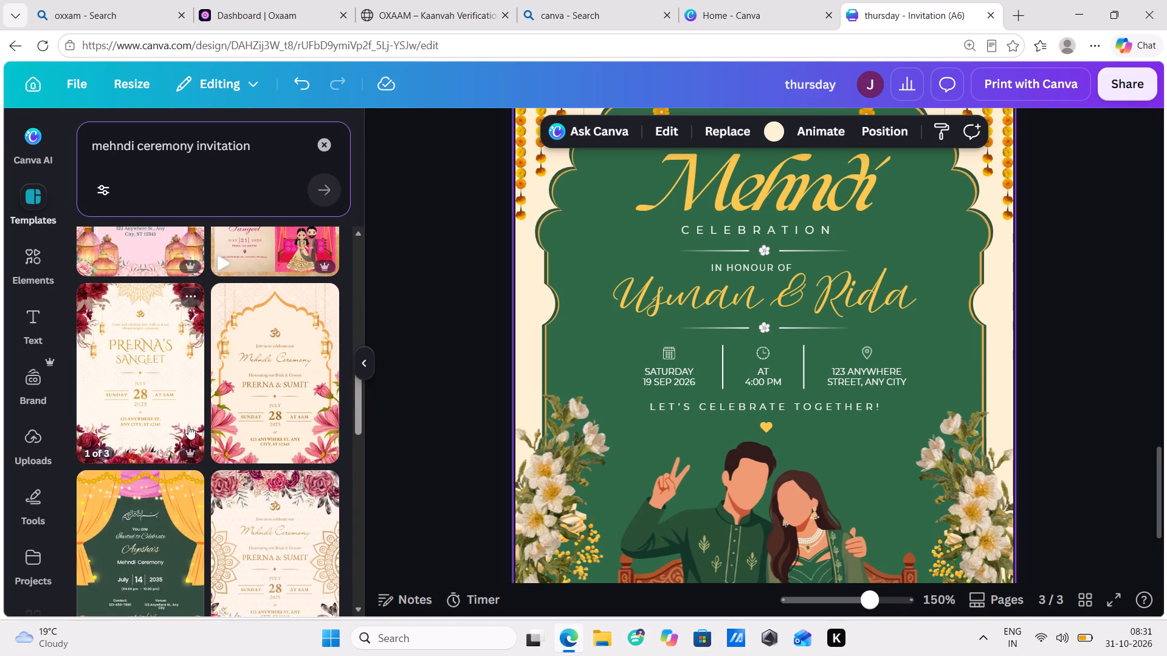
pyautogui.scroll(-9, 181, 425)
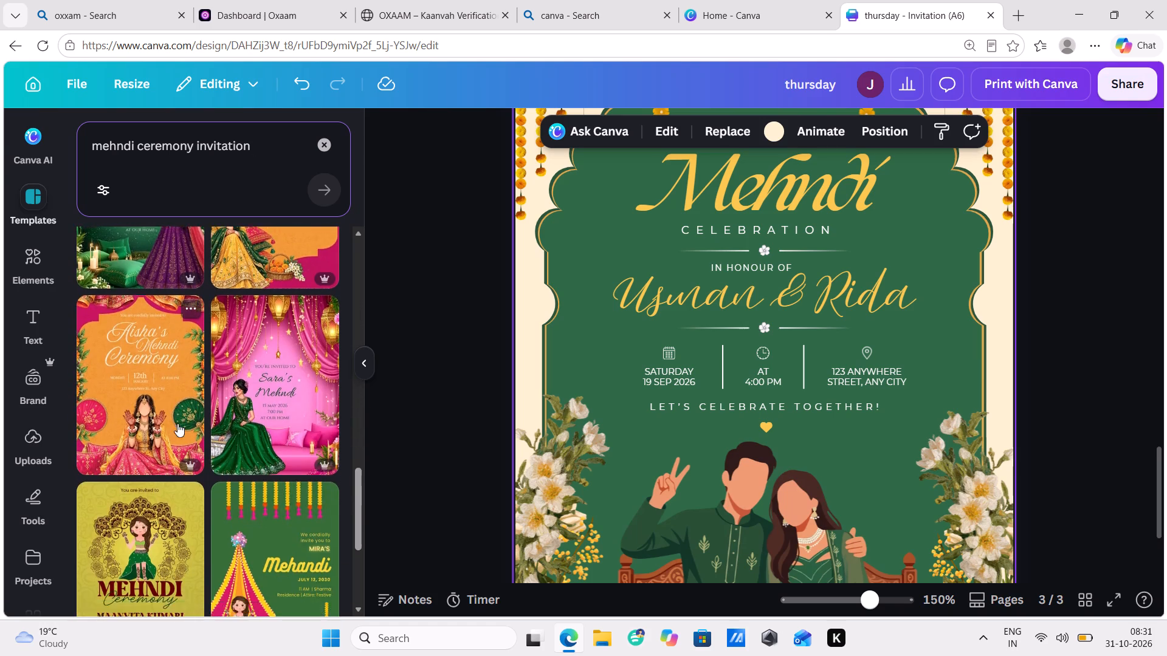
pyautogui.scroll(-8, 177, 423)
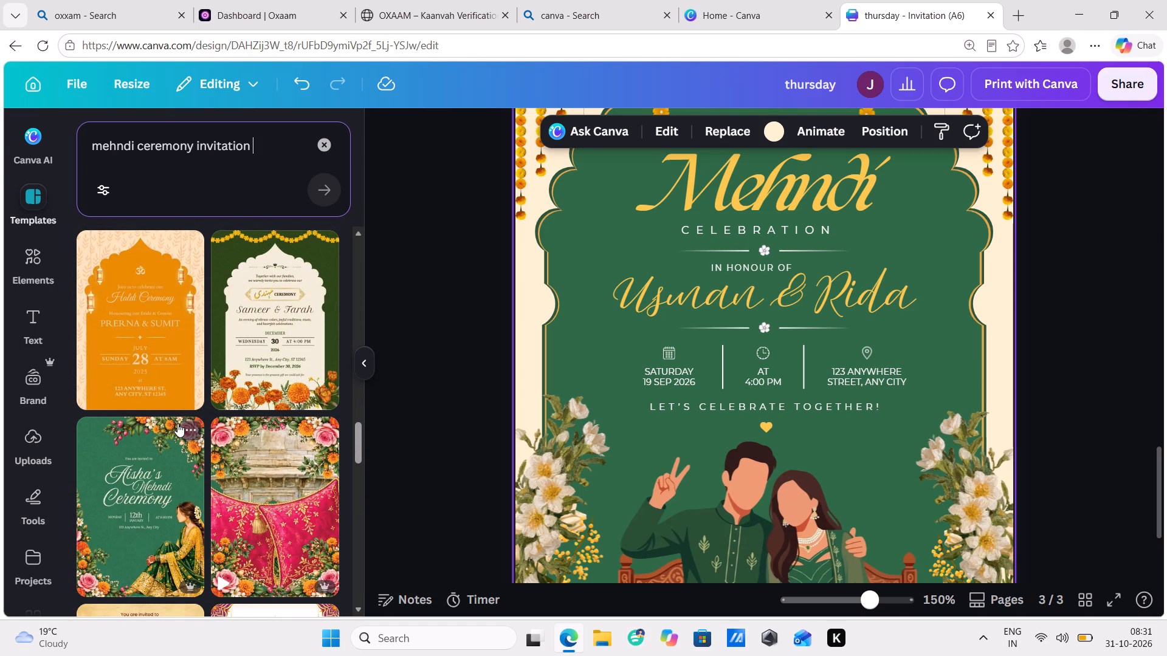
# Refine the template search to "mehndi ceremony invitation LADKA".
pyautogui.write('LA')
pyautogui.press('d')
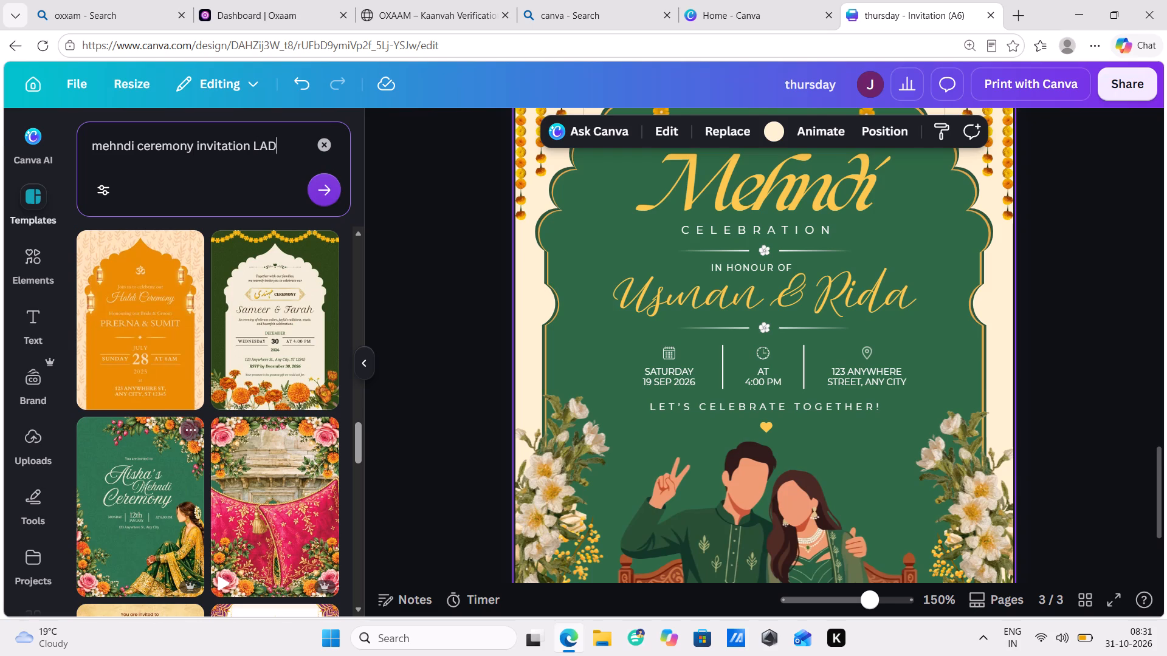
pyautogui.write('KA')
pyautogui.press('Return')
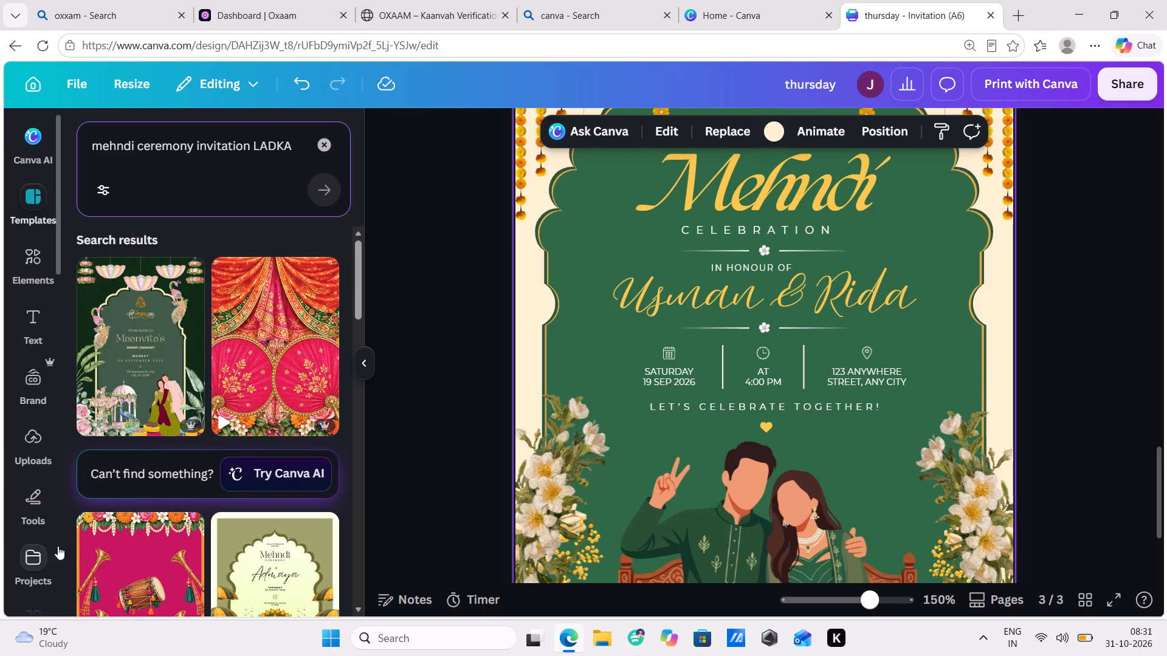
# Browse the "mehndi ceremony invitation LADKA" template results for a mehndi design that suits the groom.
pyautogui.scroll(-3, 164, 395)
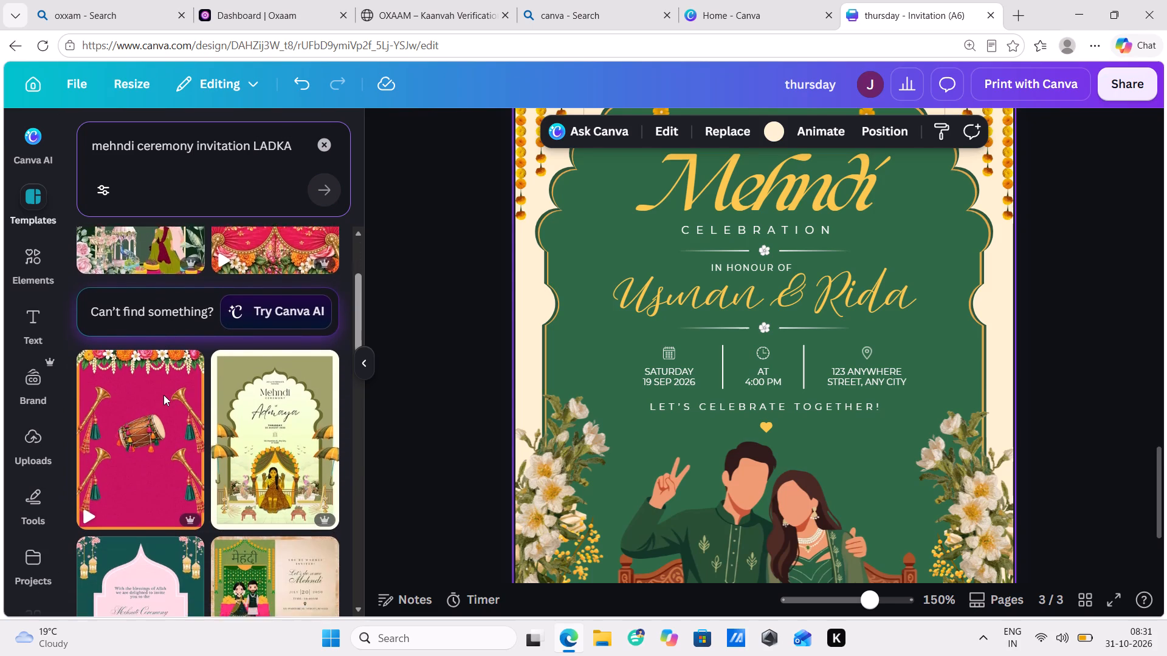
pyautogui.scroll(-4, 164, 395)
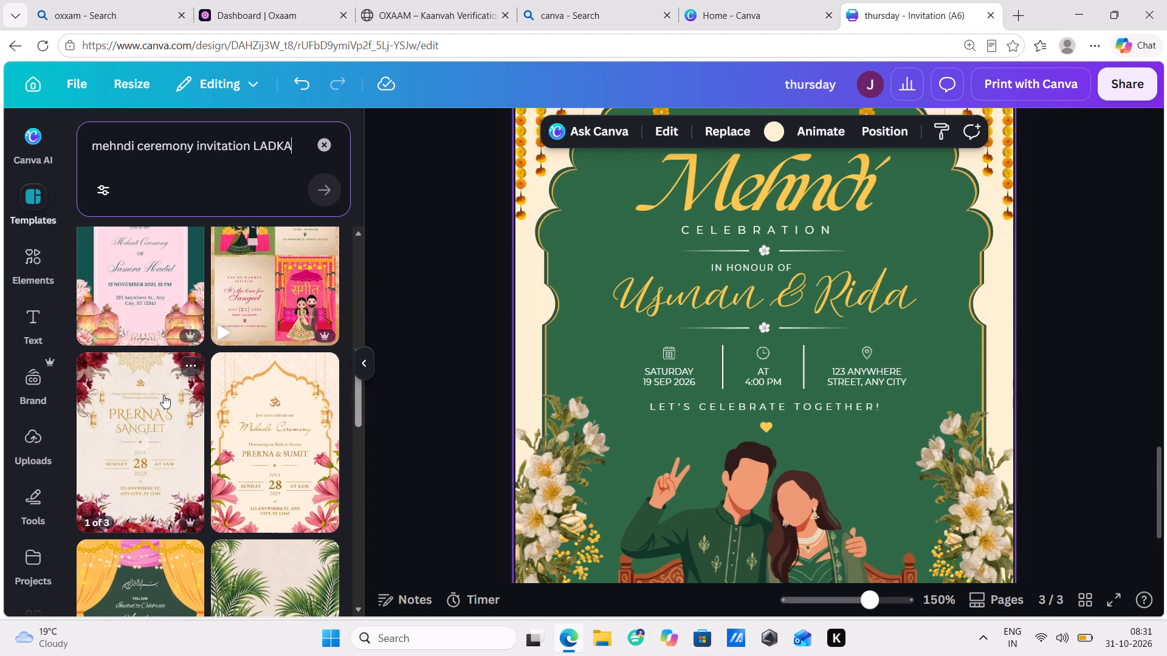
pyautogui.scroll(2, 164, 395)
pyautogui.scroll(-1, 164, 395)
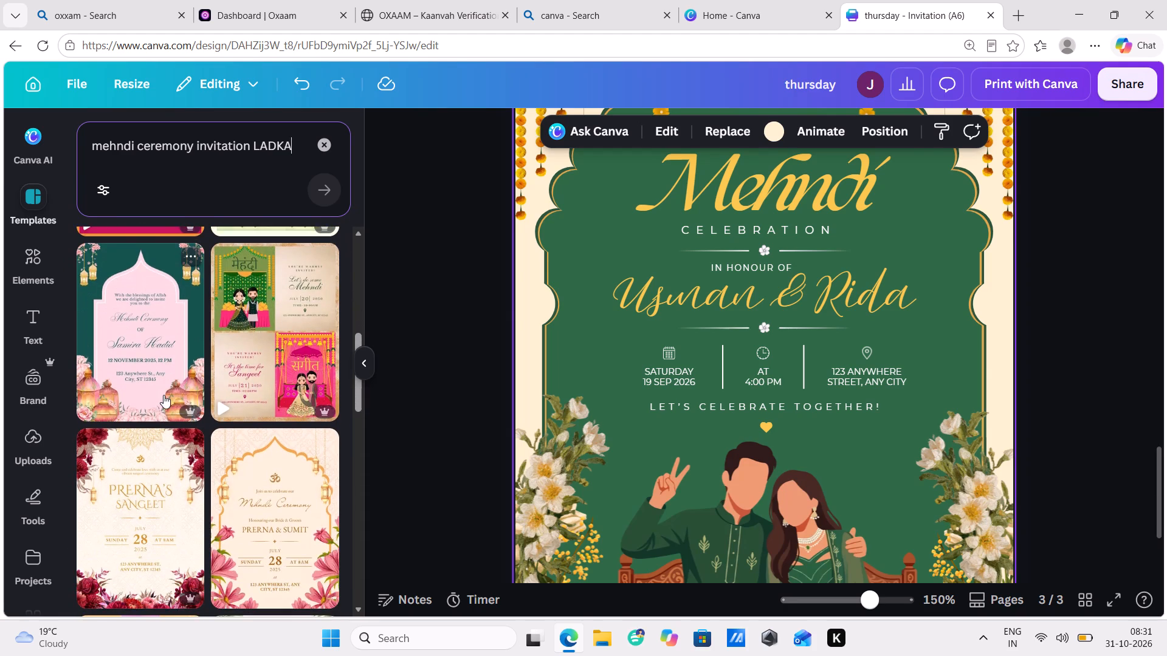
pyautogui.scroll(-8, 164, 395)
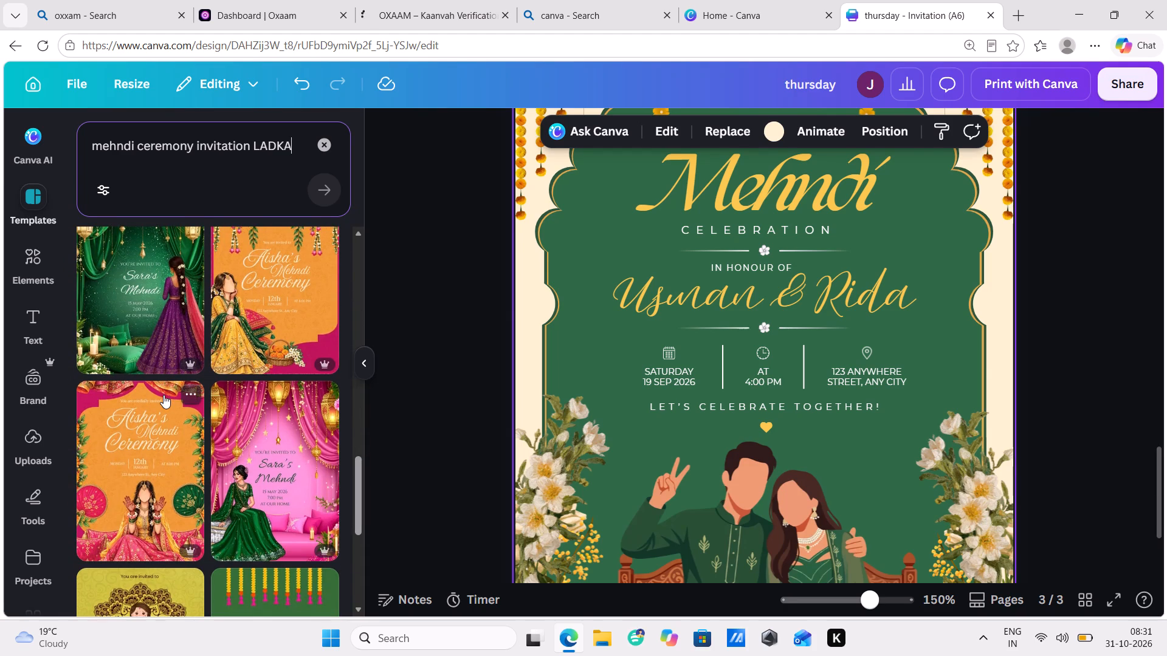
pyautogui.scroll(-10, 164, 395)
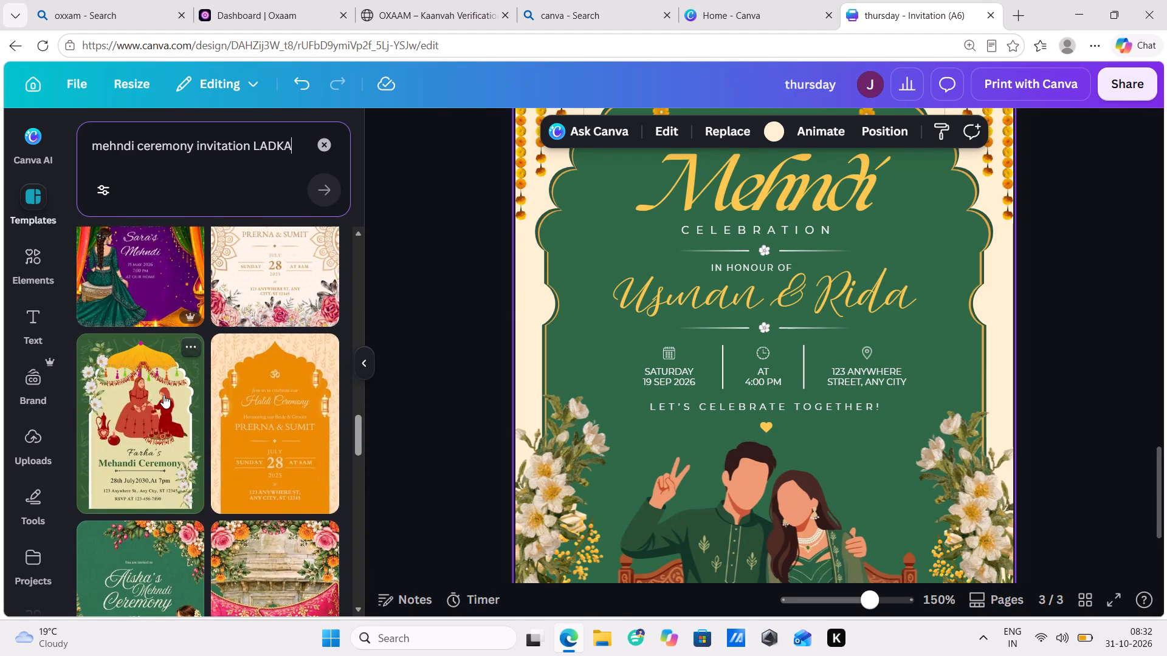
pyautogui.scroll(-12, 164, 395)
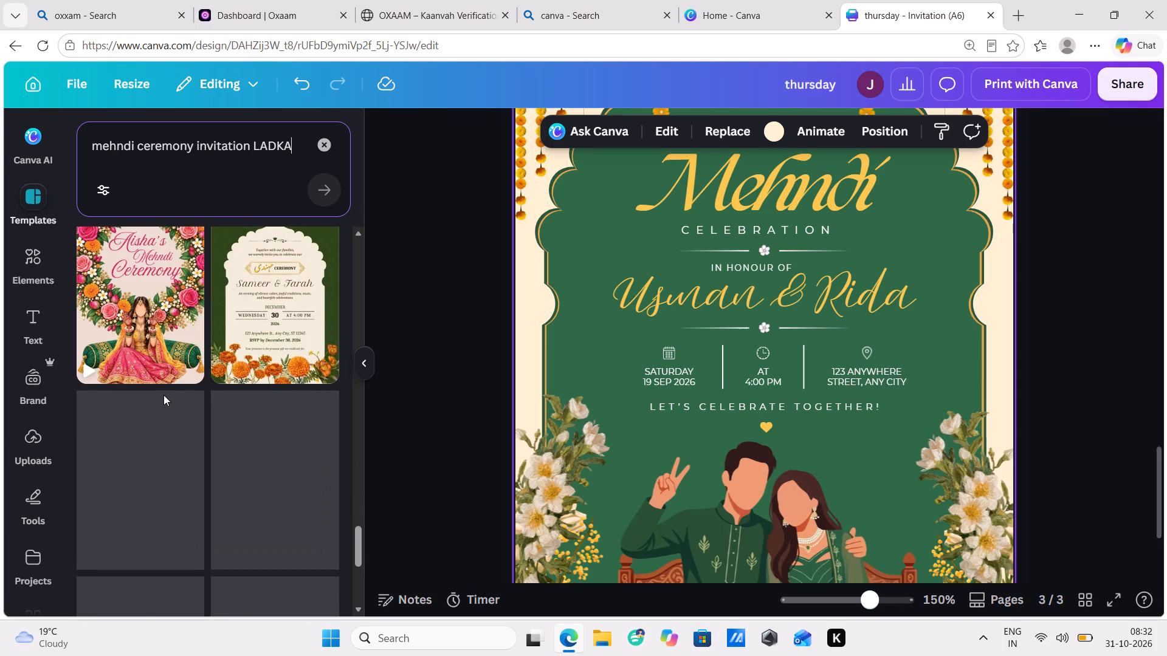
pyautogui.scroll(5, 164, 395)
pyautogui.scroll(-1, 164, 395)
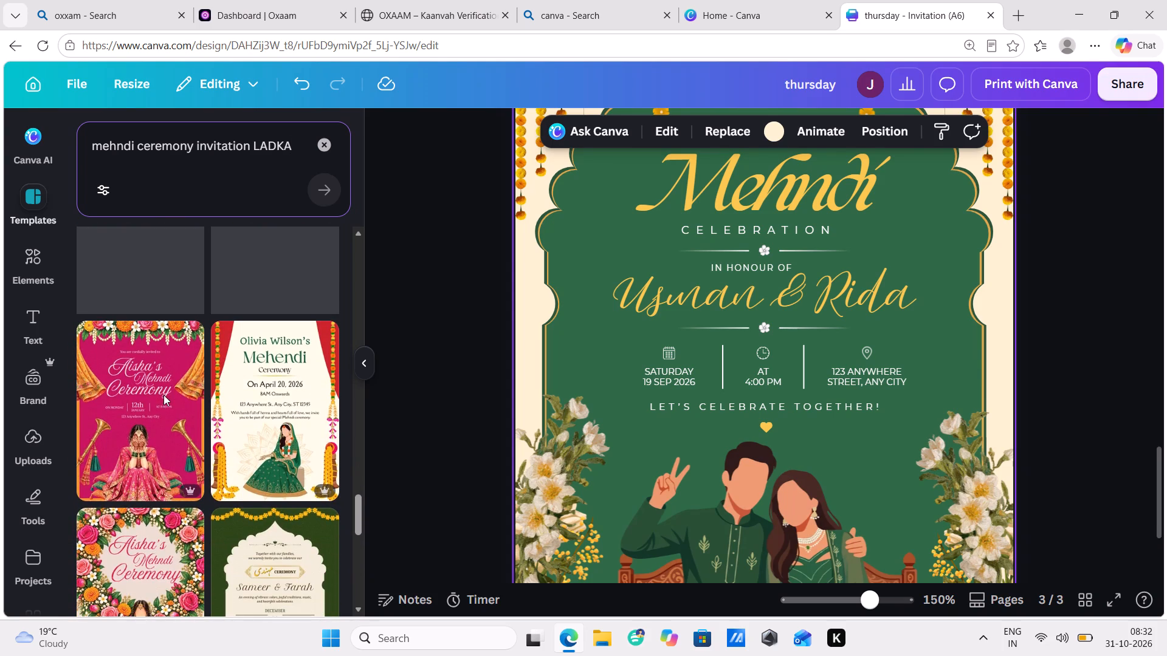
pyautogui.scroll(-9, 164, 414)
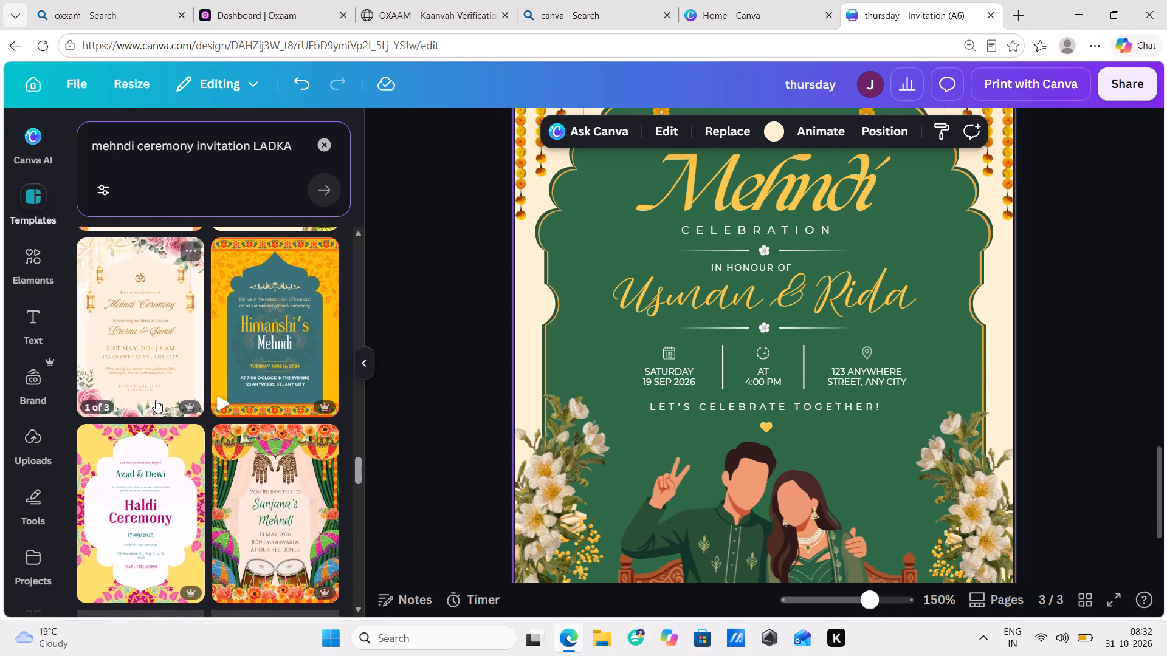
pyautogui.scroll(-5, 156, 400)
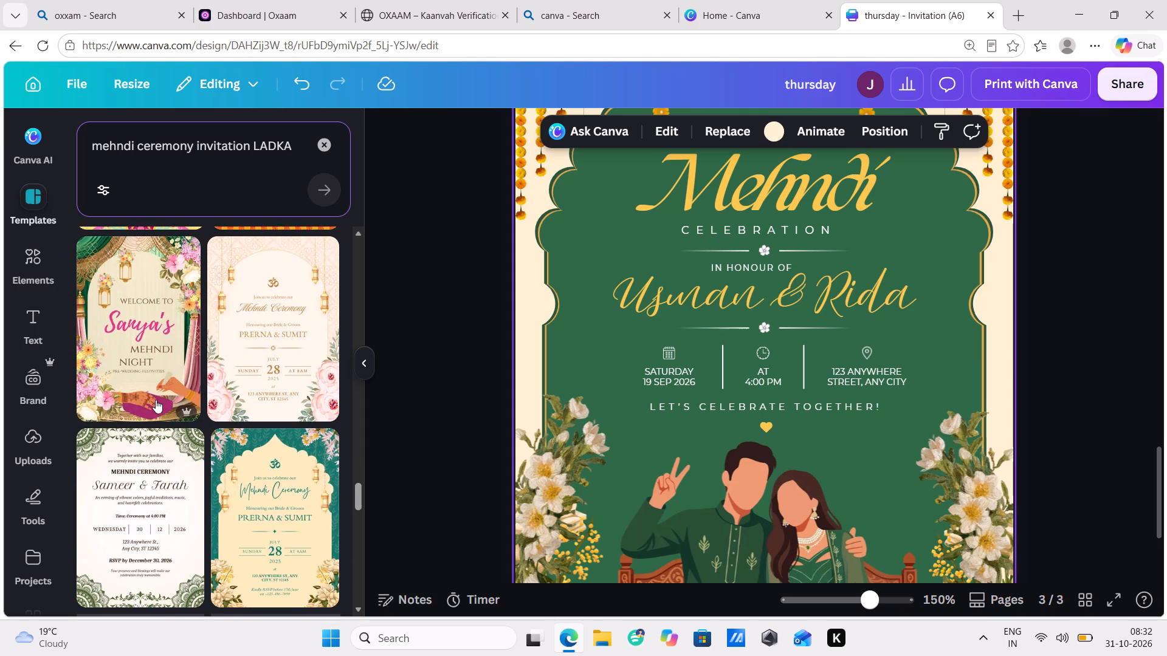
pyautogui.scroll(-7, 156, 400)
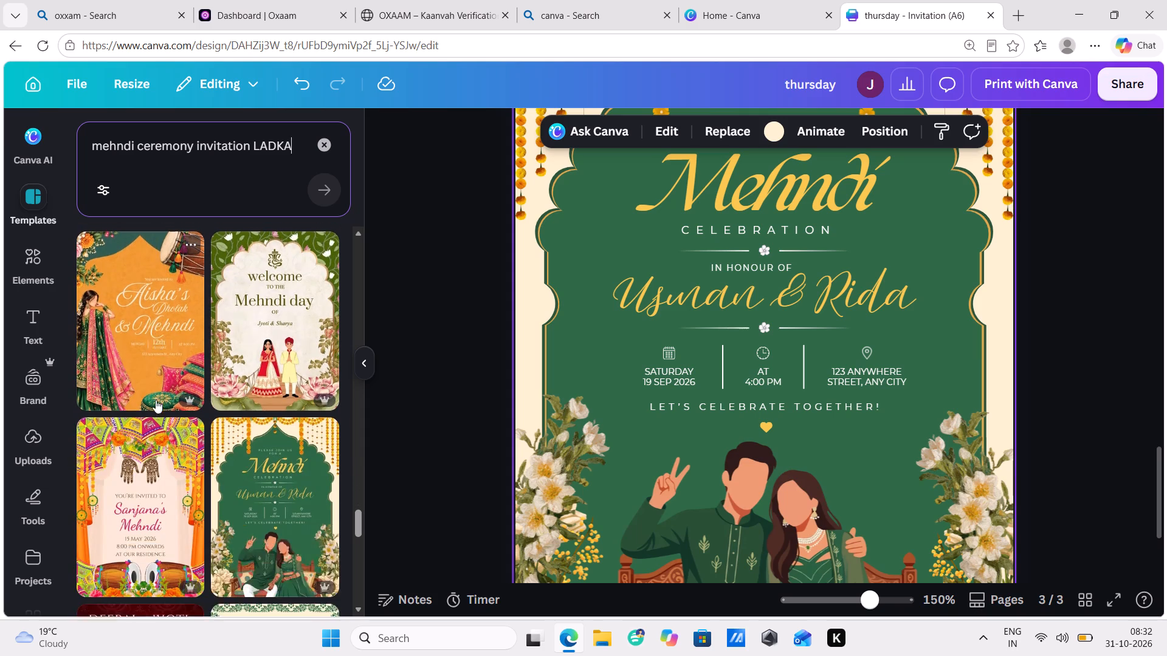
pyautogui.scroll(-1, 156, 400)
pyautogui.scroll(1, 156, 400)
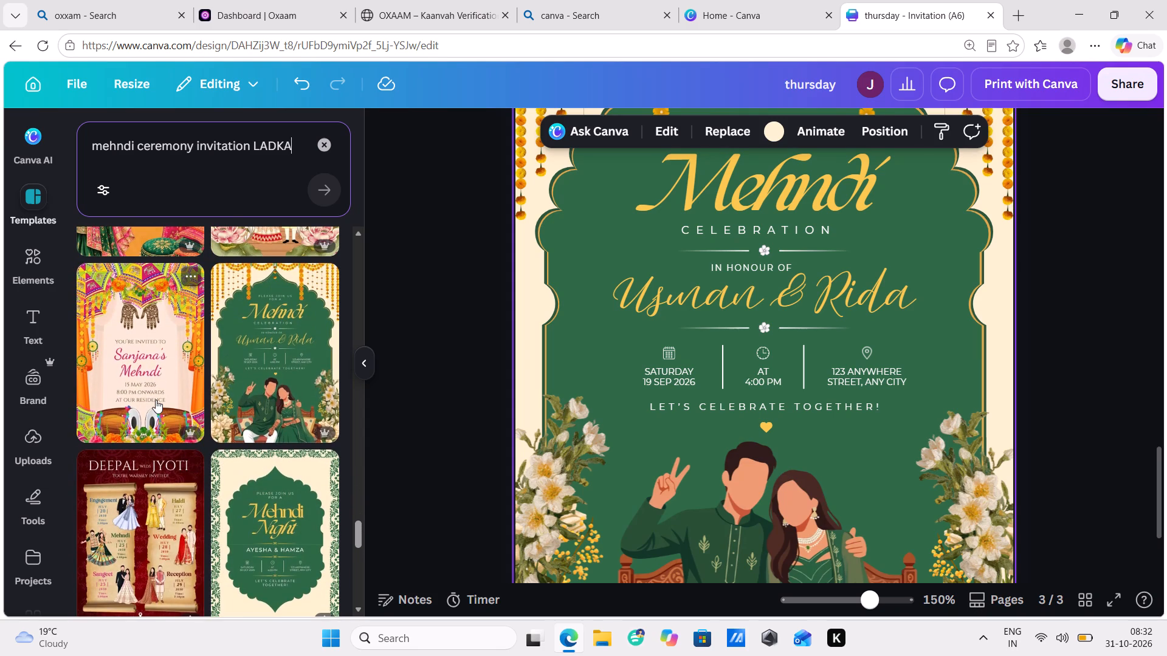
pyautogui.scroll(-2, 156, 400)
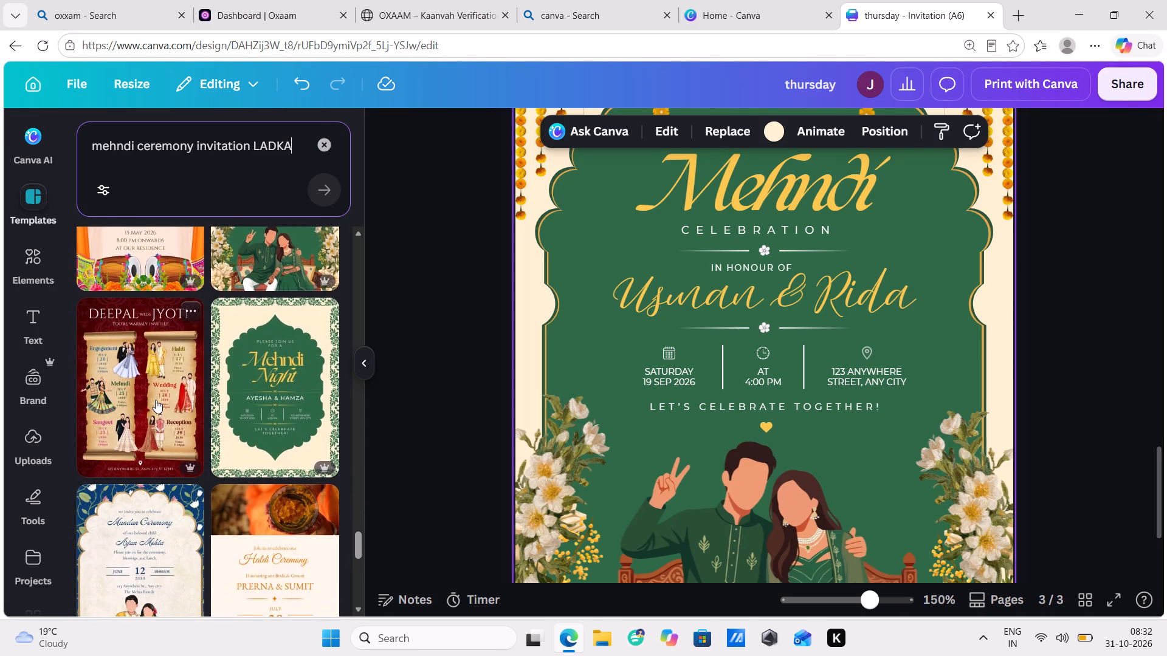
pyautogui.scroll(-6, 156, 400)
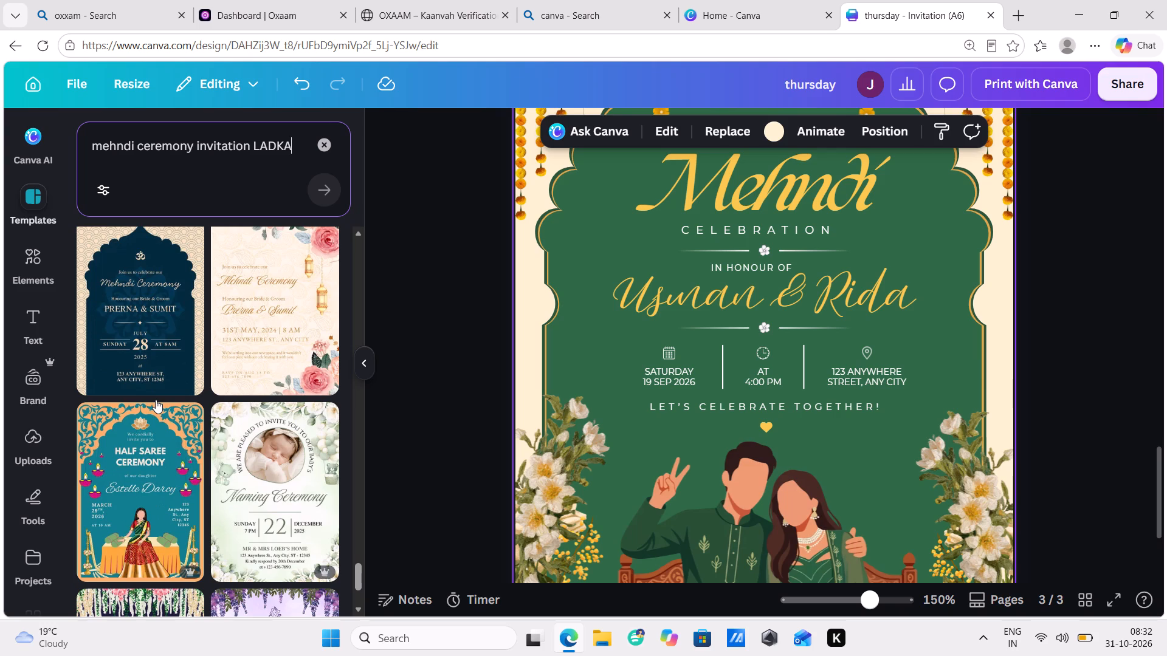
pyautogui.scroll(-8, 156, 400)
pyautogui.scroll(3, 156, 400)
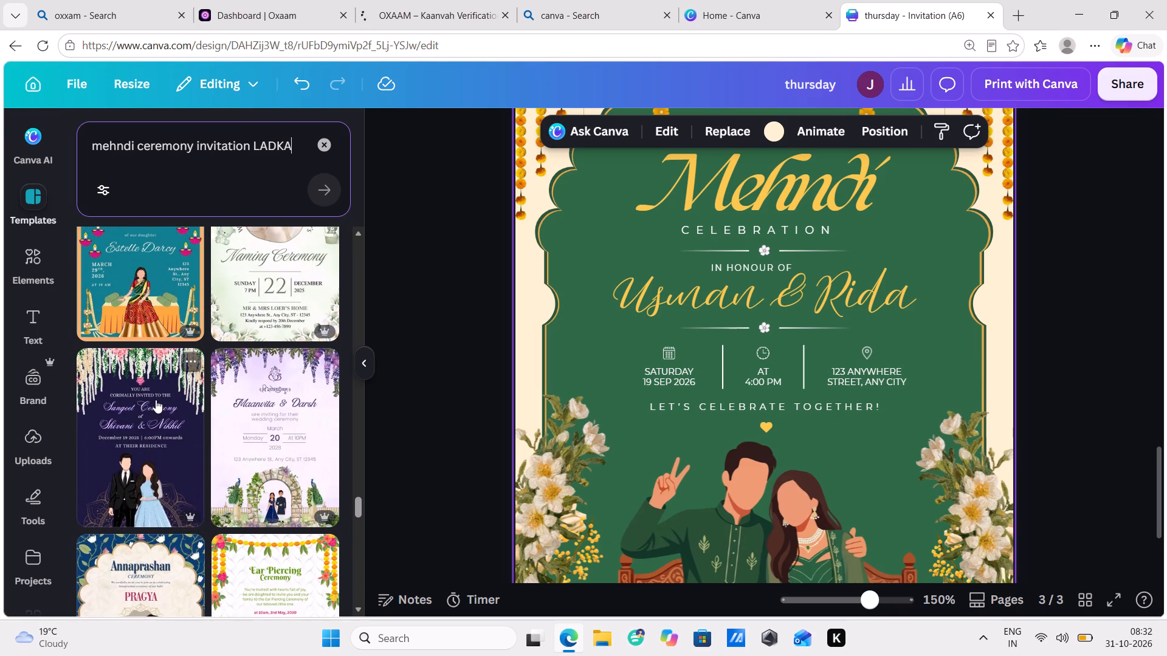
pyautogui.scroll(-1, 156, 400)
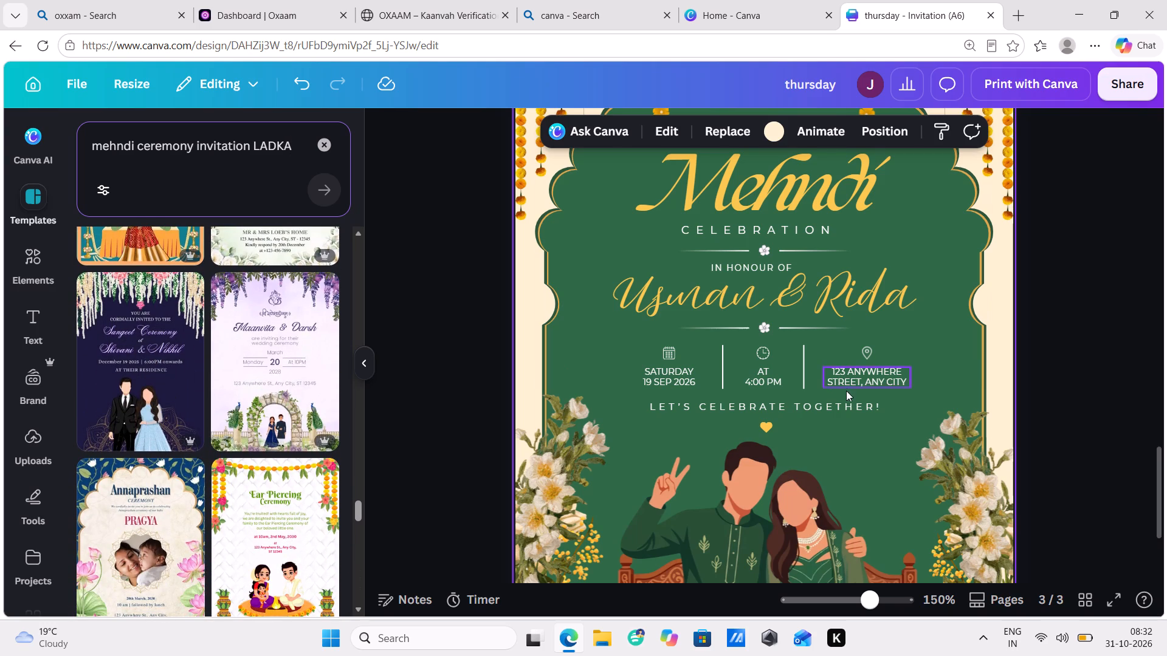
# Review the haldi page beside the mehndi page and browse further LADKA template results for a matching groom-focused mehndi design.
pyautogui.scroll(10, 846, 391)
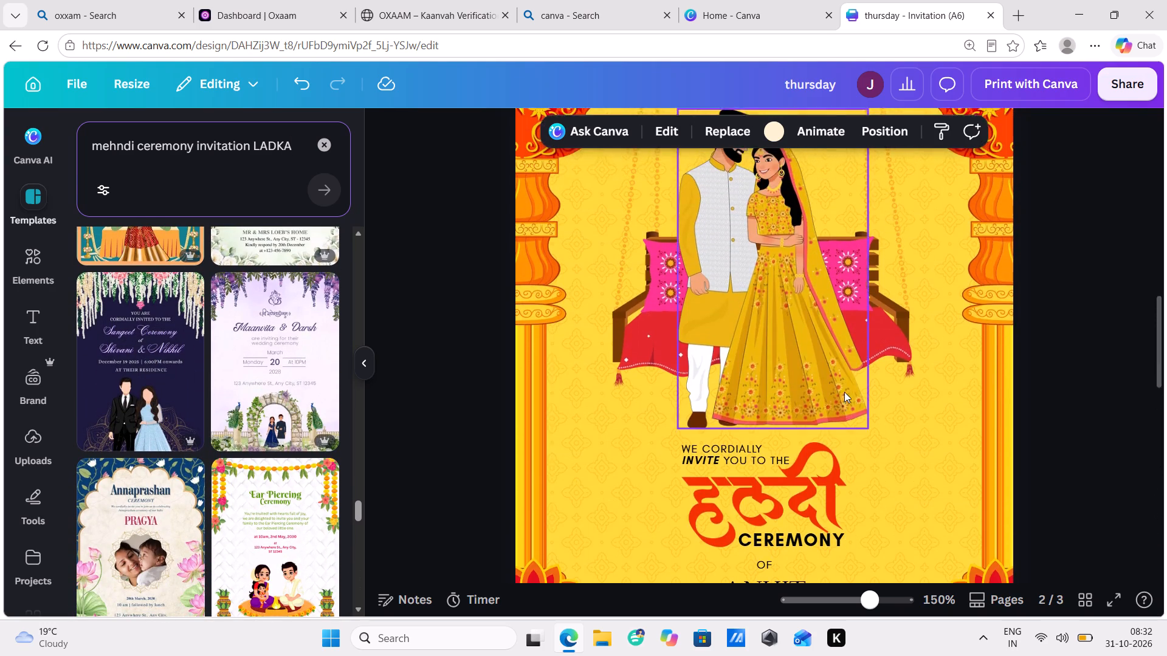
pyautogui.scroll(1, 844, 392)
pyautogui.scroll(-7, 844, 392)
pyautogui.scroll(-4, 714, 391)
pyautogui.scroll(-5, 191, 414)
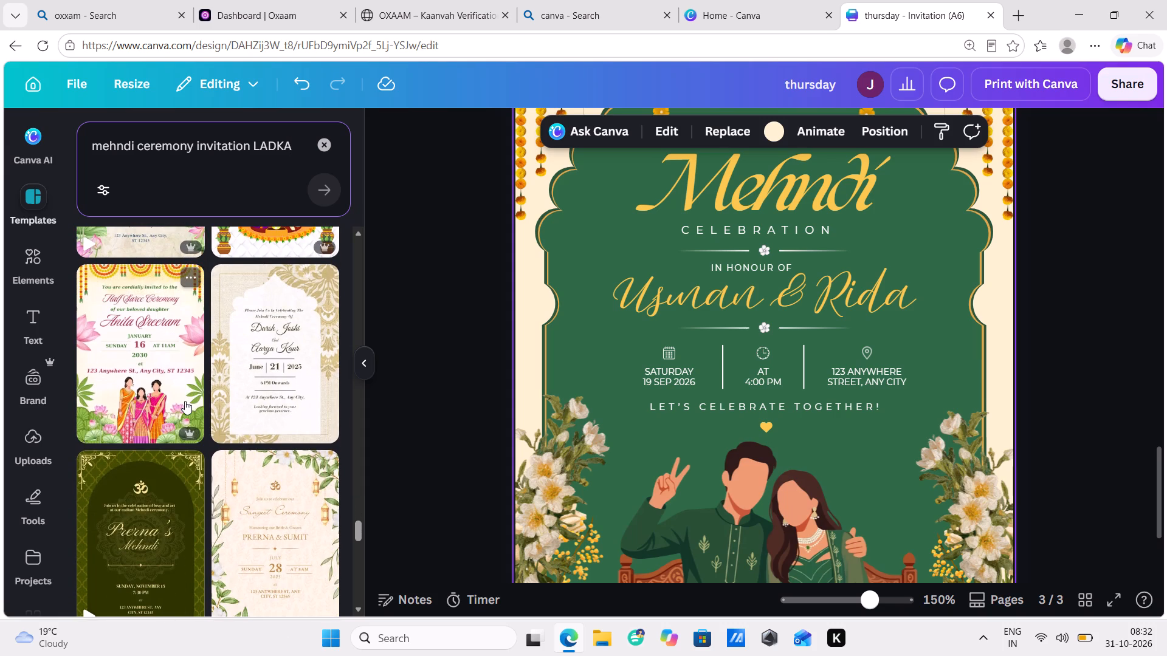
pyautogui.scroll(-3, 167, 397)
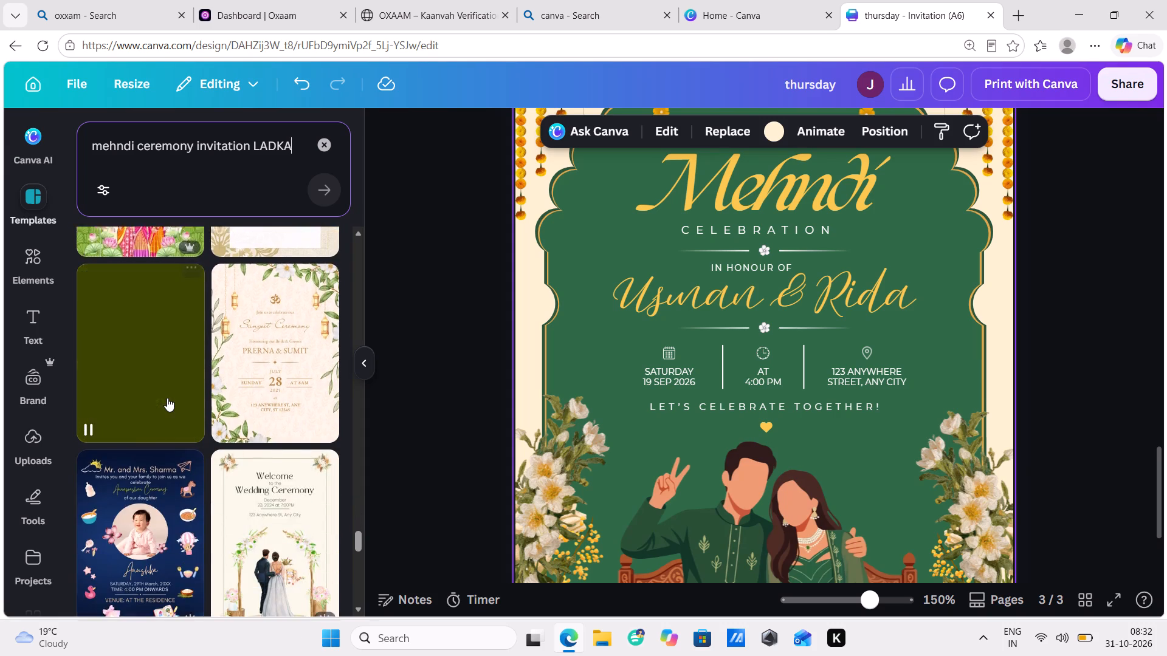
pyautogui.scroll(1, 167, 398)
pyautogui.scroll(-4, 167, 398)
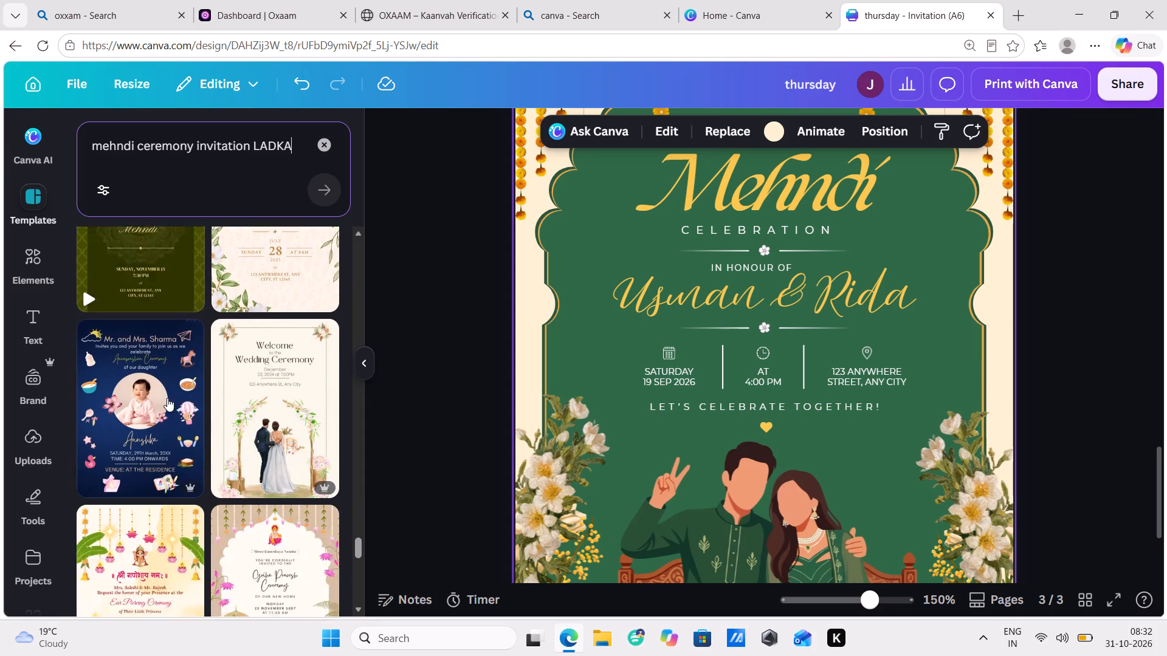
pyautogui.scroll(-3, 167, 398)
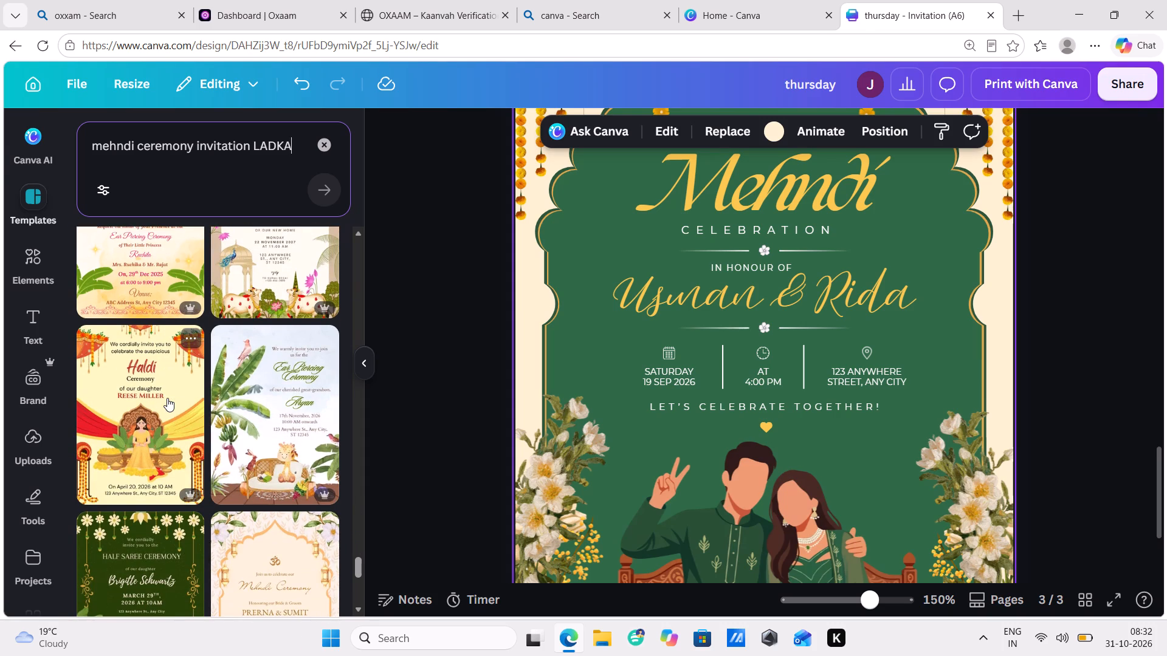
pyautogui.scroll(2, 167, 398)
pyautogui.scroll(-9, 167, 398)
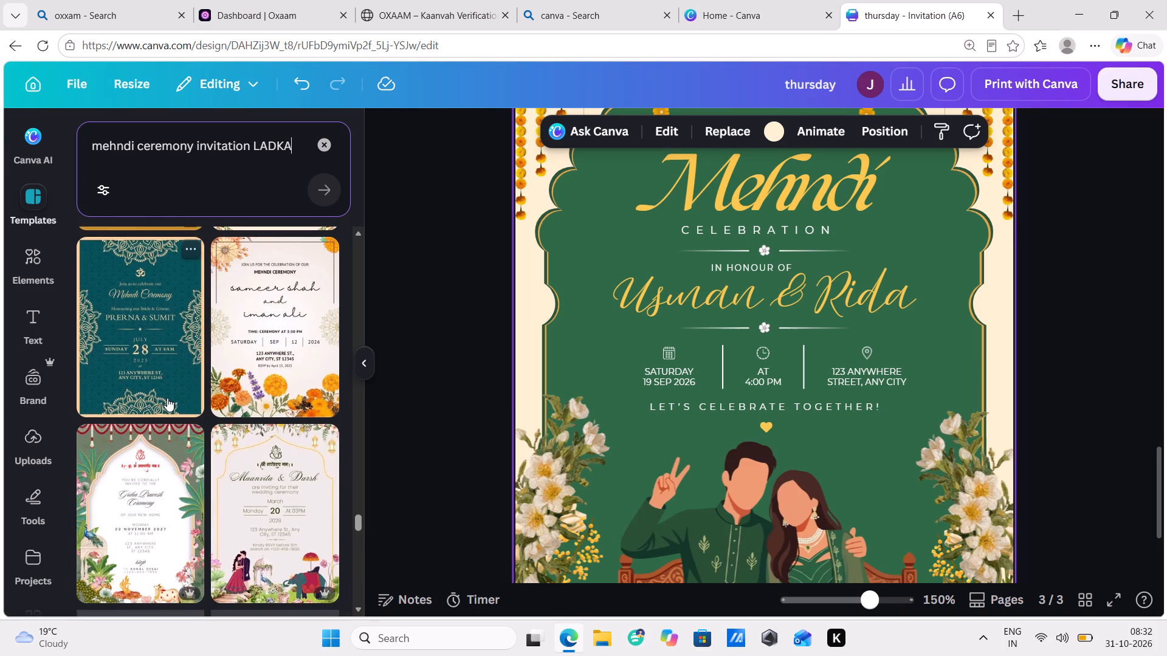
pyautogui.scroll(-4, 167, 398)
pyautogui.scroll(2, 167, 398)
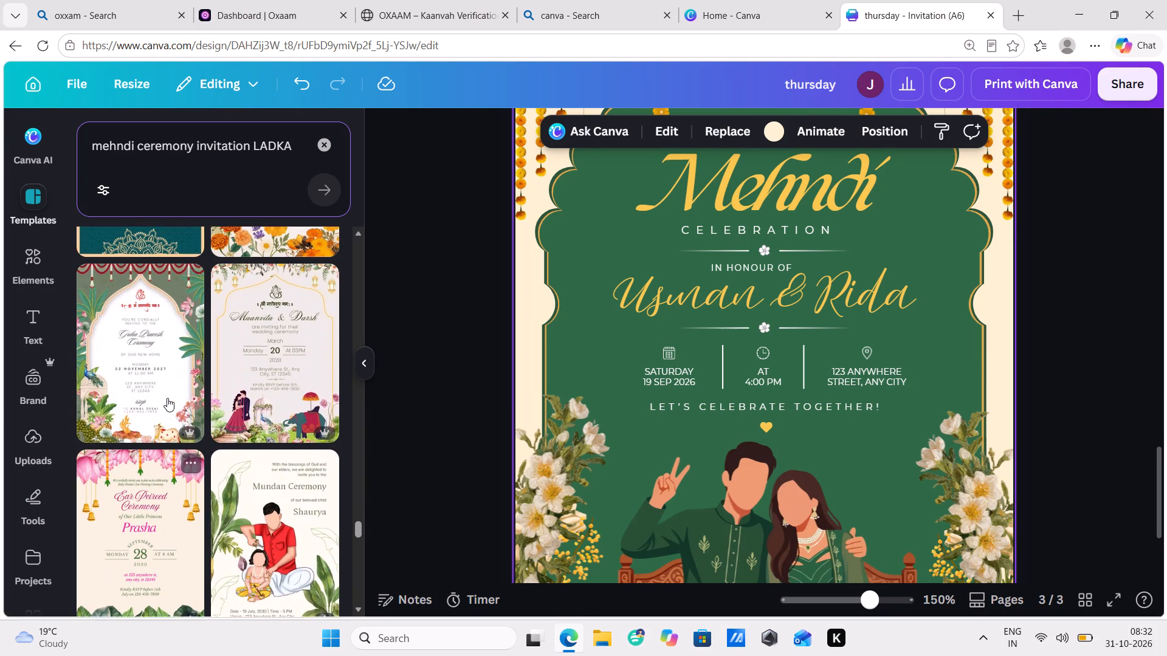
pyautogui.scroll(-7, 167, 398)
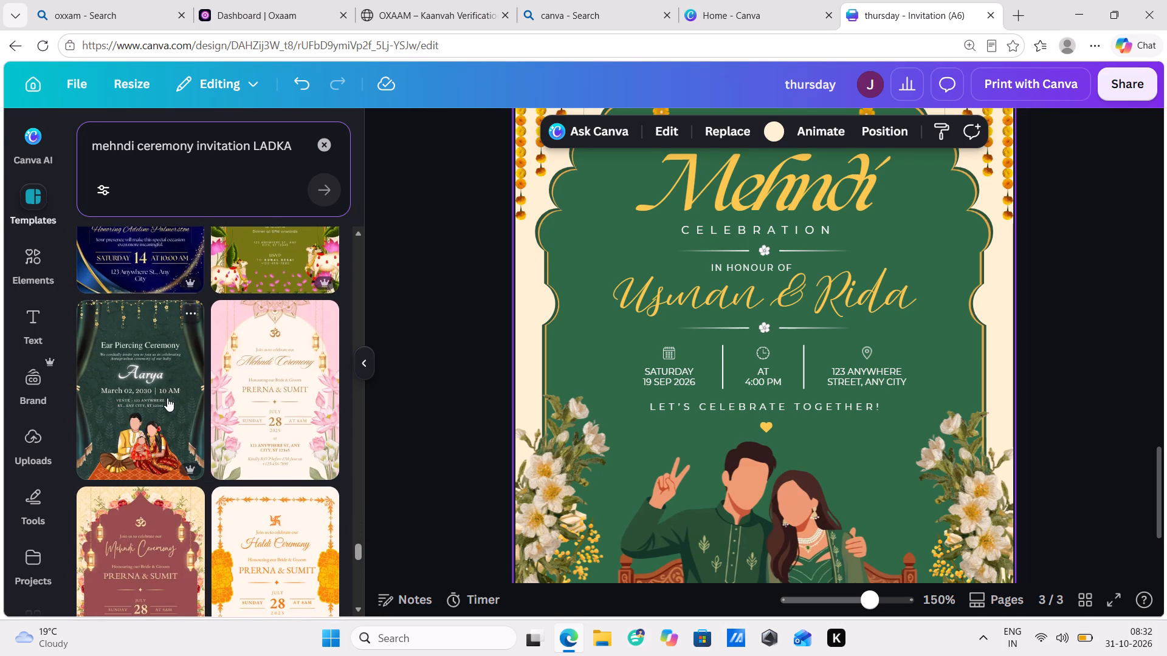
pyautogui.scroll(-8, 167, 398)
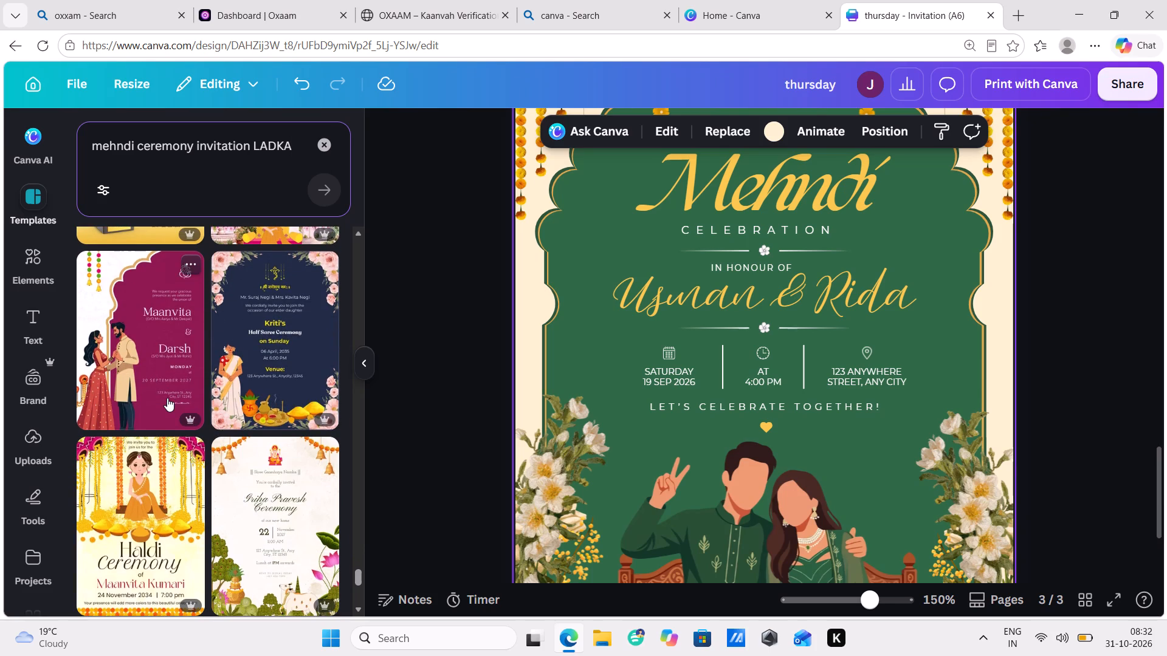
pyautogui.scroll(-3, 167, 398)
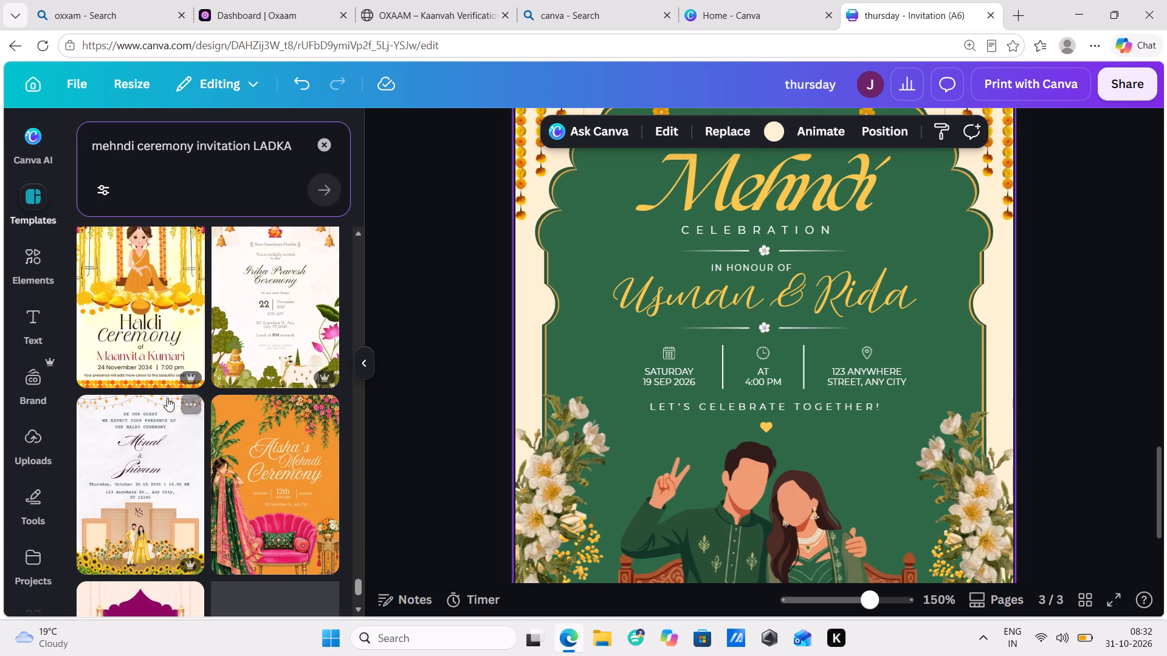
pyautogui.scroll(-6, 167, 398)
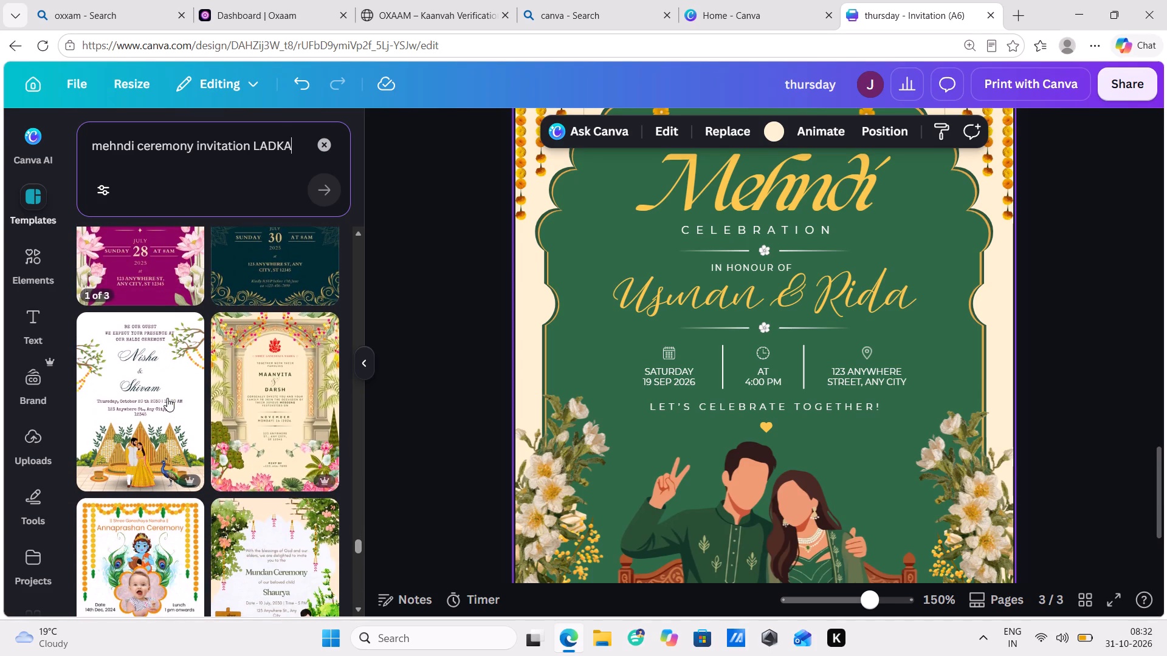
pyautogui.scroll(-7, 167, 398)
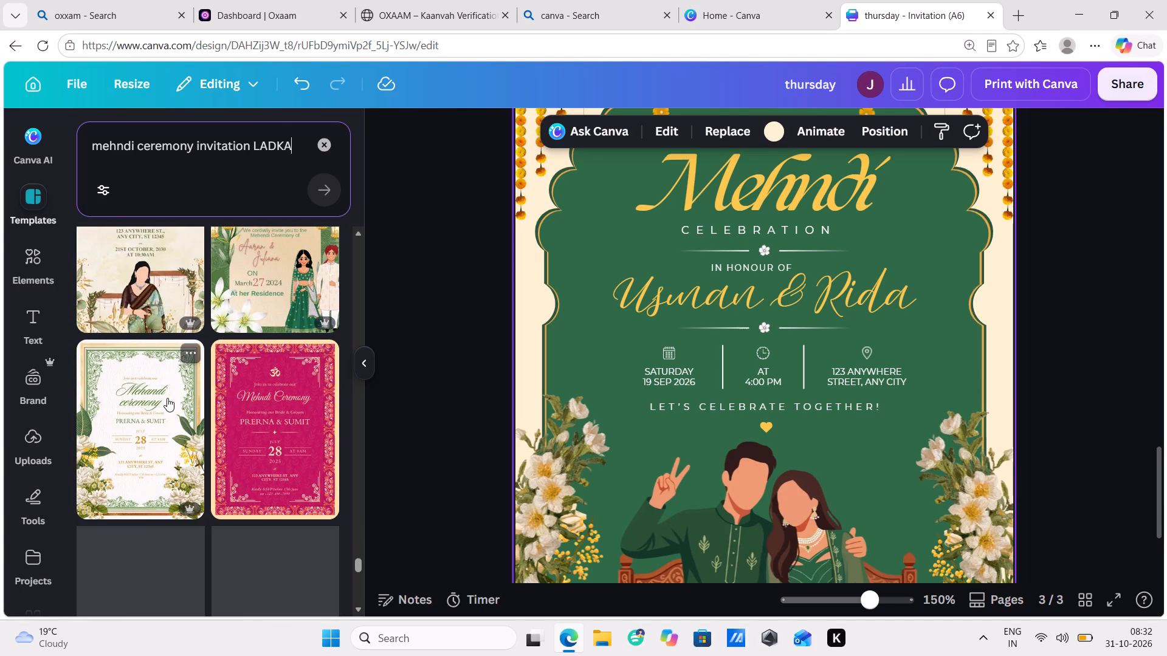
# Remove LADKA from the template search and search again for "mehndi ceremony invitation".
pyautogui.click(297, 141)
pyautogui.press('BackSpace')
pyautogui.press('BackSpace')
pyautogui.press('BackSpace')
pyautogui.press('BackSpace')
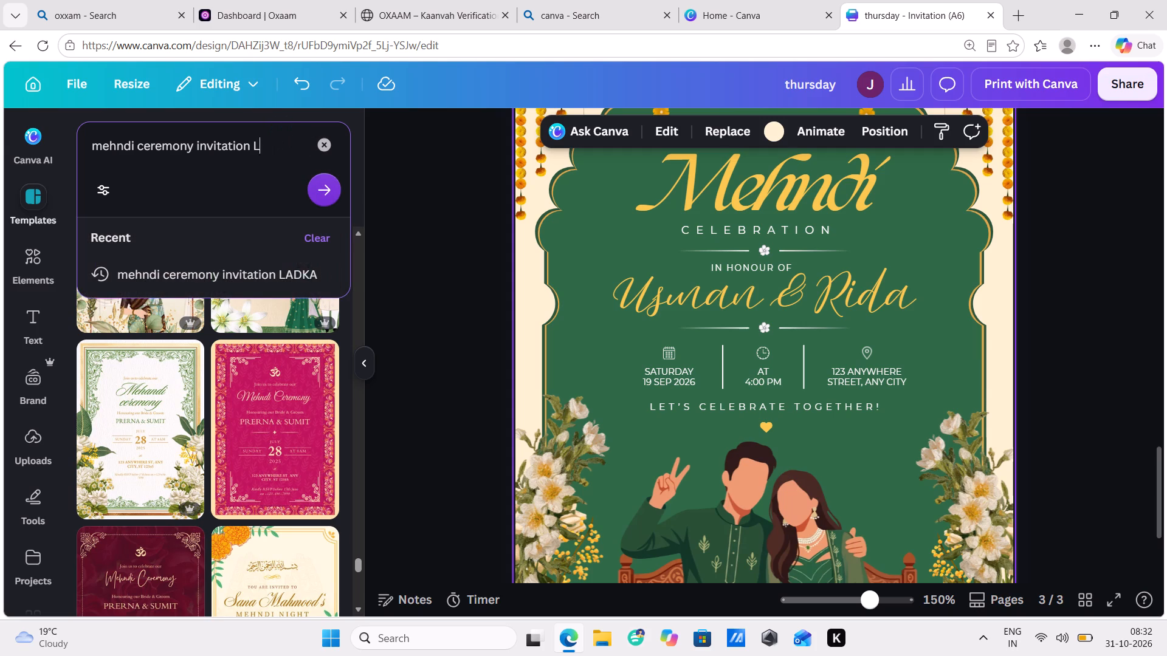
pyautogui.press('BackSpace')
pyautogui.press('BackSpace')
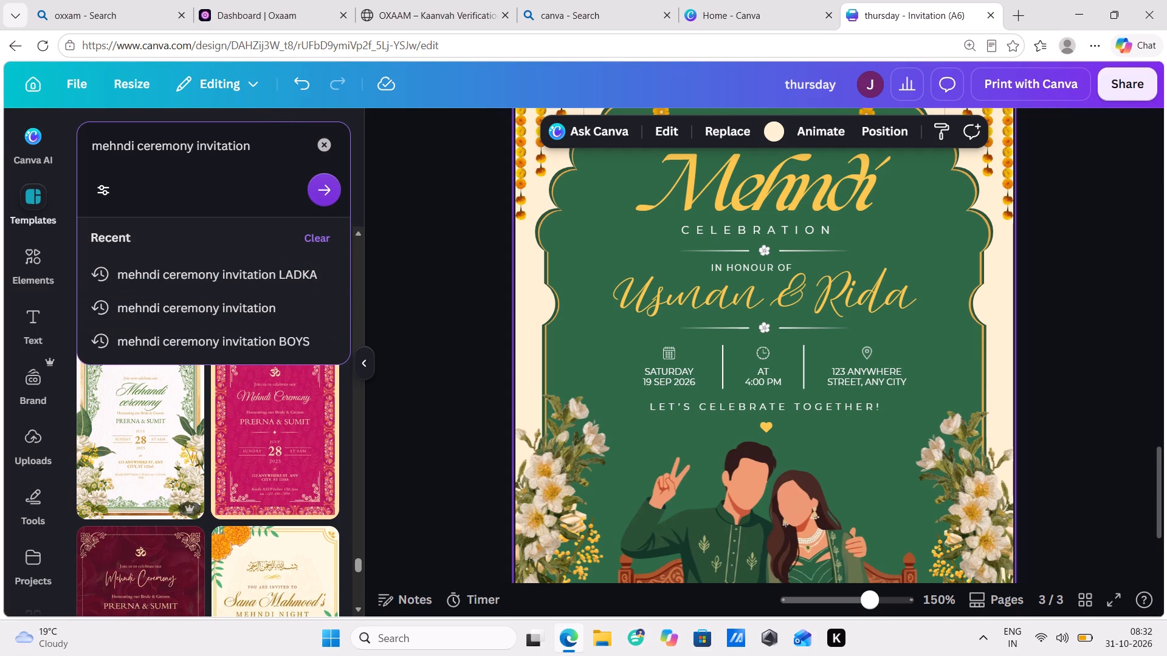
pyautogui.click(246, 301)
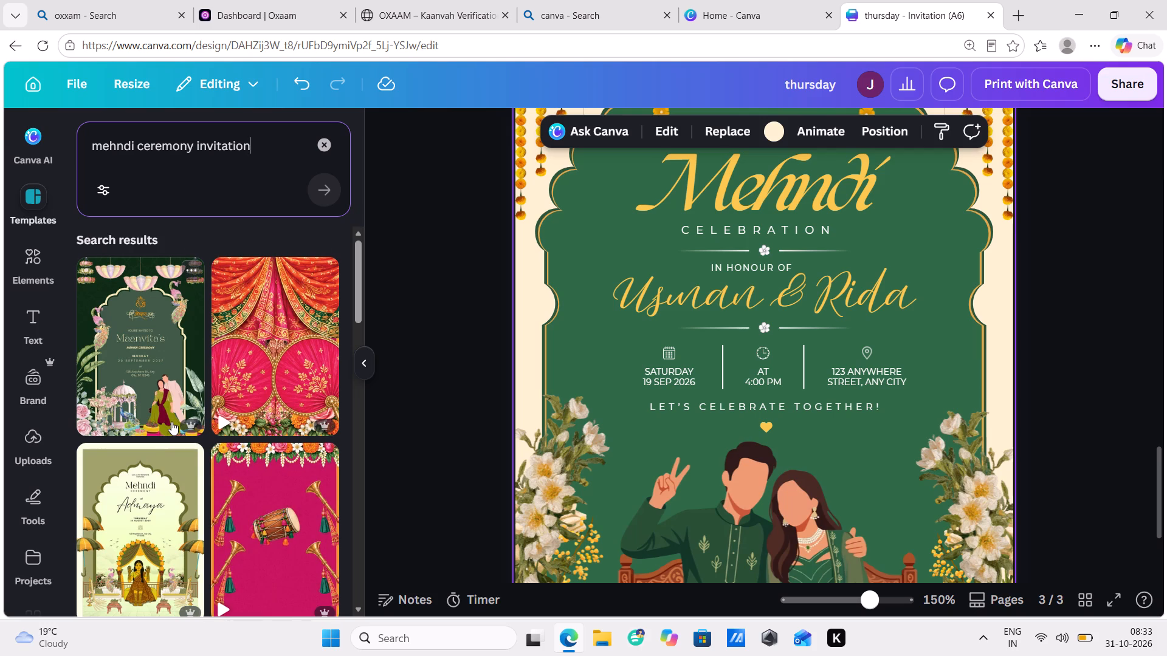
# Browse the "mehndi ceremony invitation" templates for a groom-friendly design and compare them with the design's haldi page.
pyautogui.scroll(-2, 154, 389)
pyautogui.scroll(1, 154, 389)
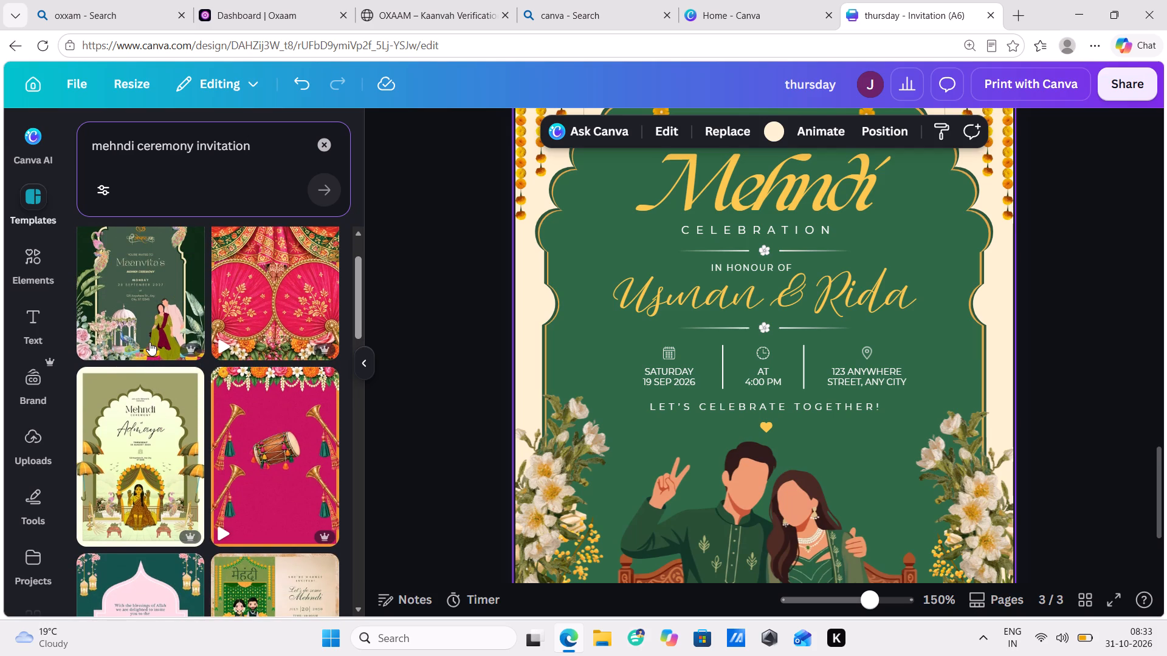
pyautogui.scroll(-3, 150, 340)
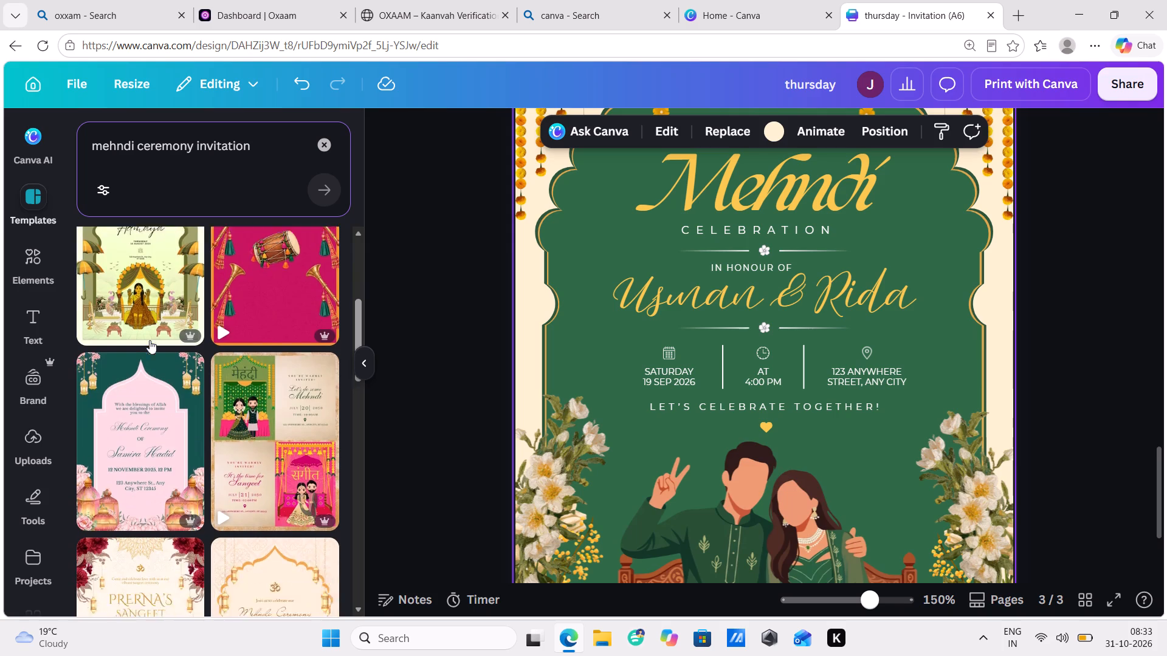
pyautogui.scroll(-3, 150, 340)
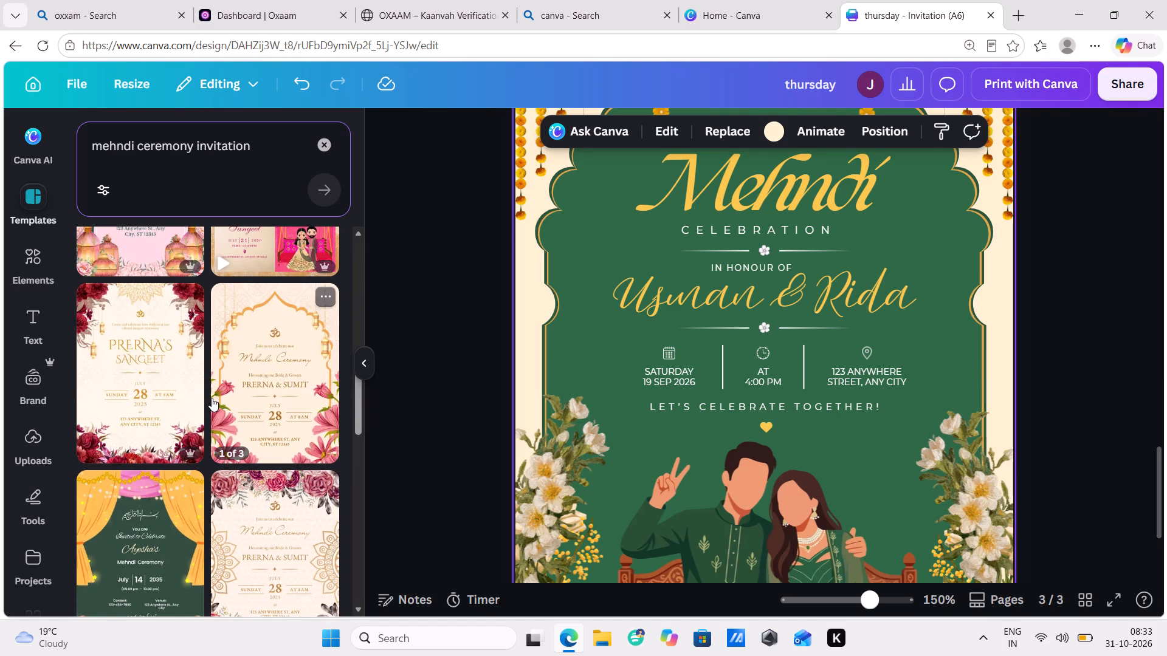
pyautogui.scroll(-8, 212, 392)
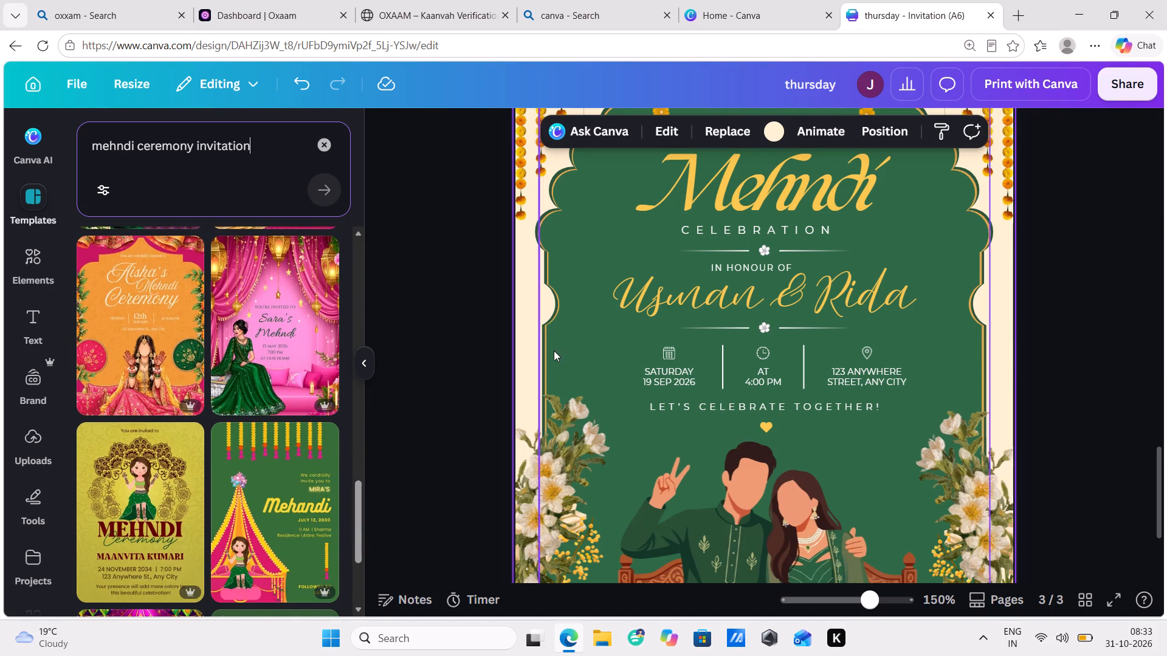
pyautogui.scroll(8, 684, 301)
pyautogui.scroll(-4, 681, 305)
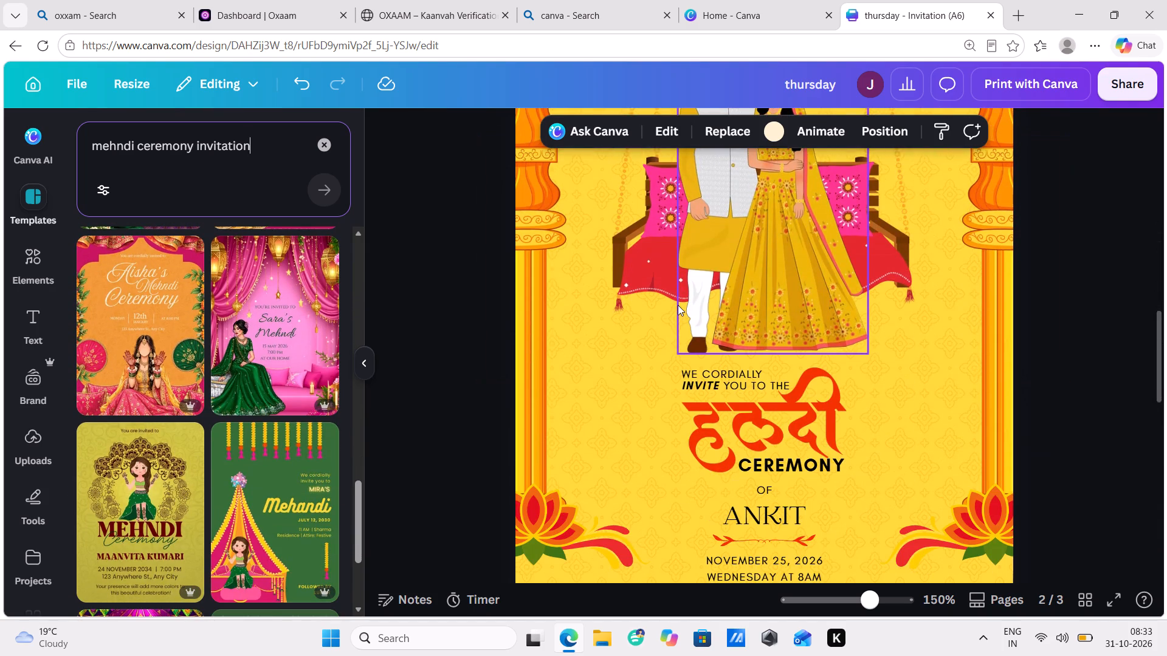
# Review the design's haldi page and green mehndi page alongside the "mehndi ceremony invitation" templates to judge which mehndi design fits.
pyautogui.scroll(-2, 678, 305)
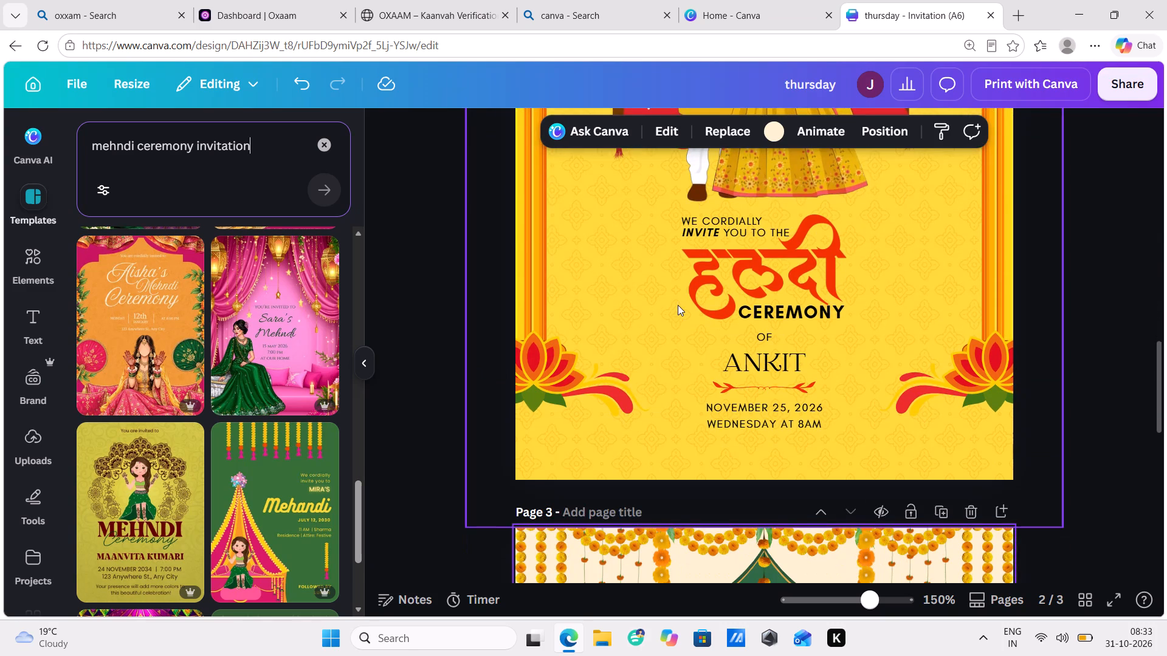
pyautogui.scroll(-3, 678, 305)
pyautogui.scroll(-7, 179, 394)
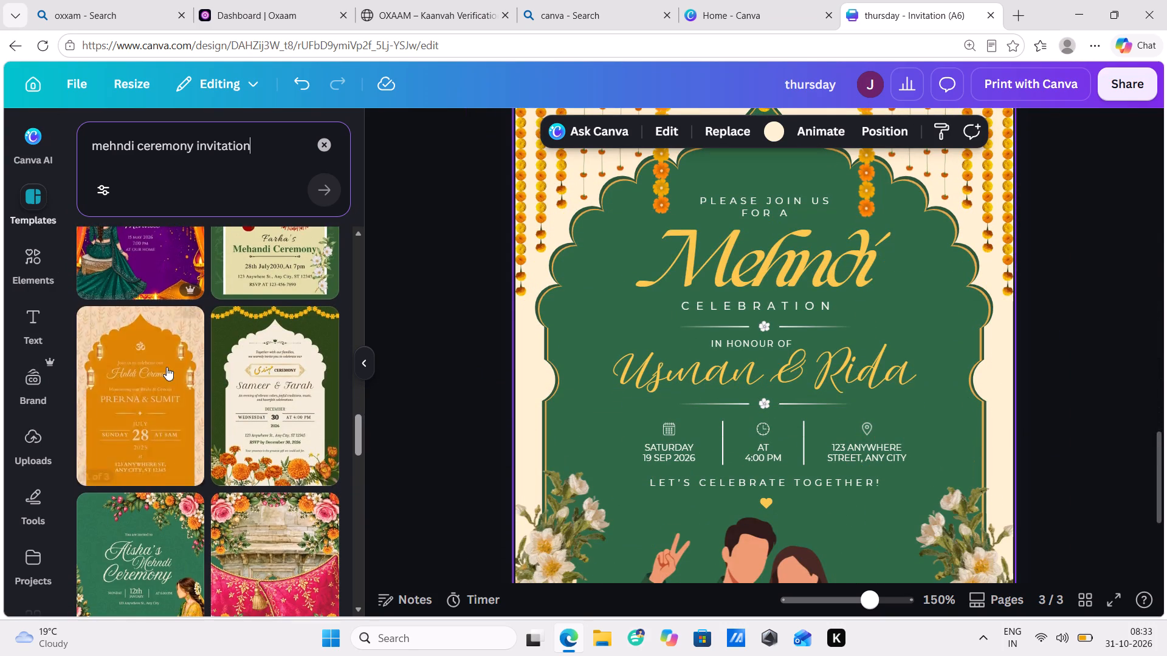
pyautogui.scroll(-3, 167, 367)
pyautogui.scroll(5, 167, 367)
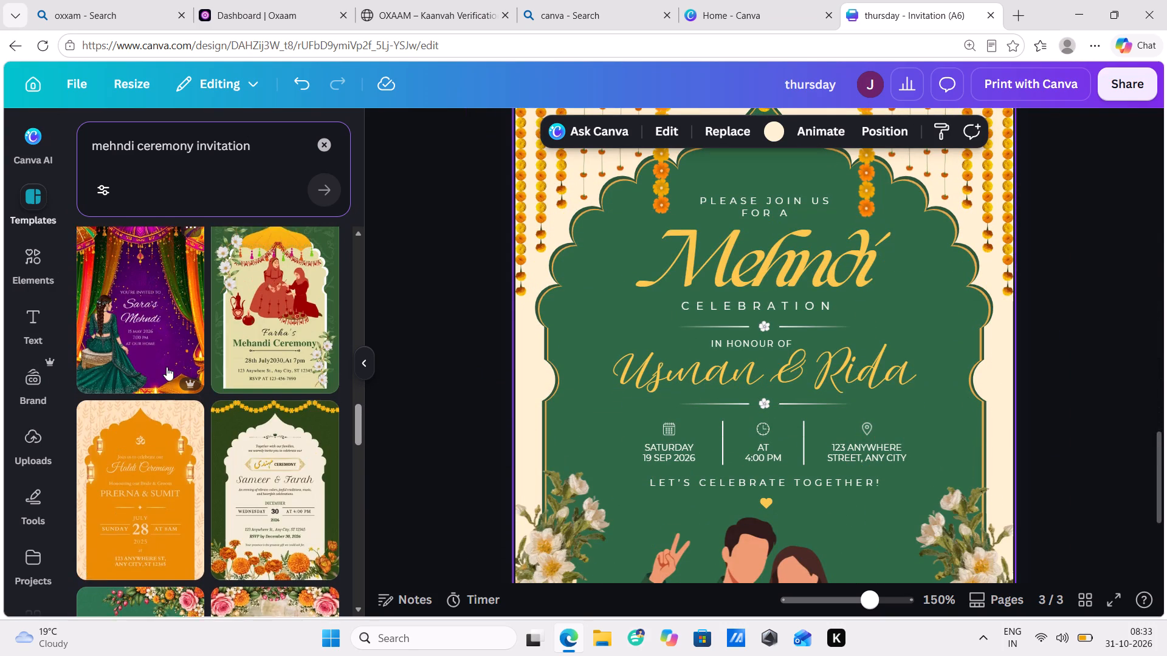
pyautogui.scroll(2, 167, 367)
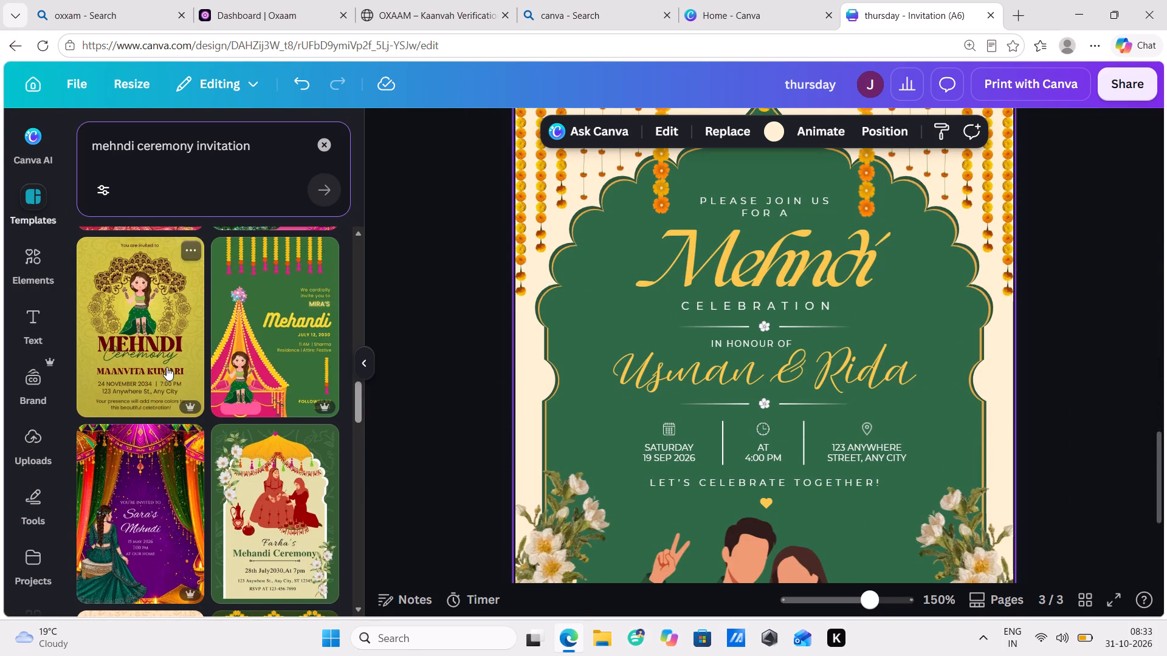
pyautogui.scroll(-2, 165, 367)
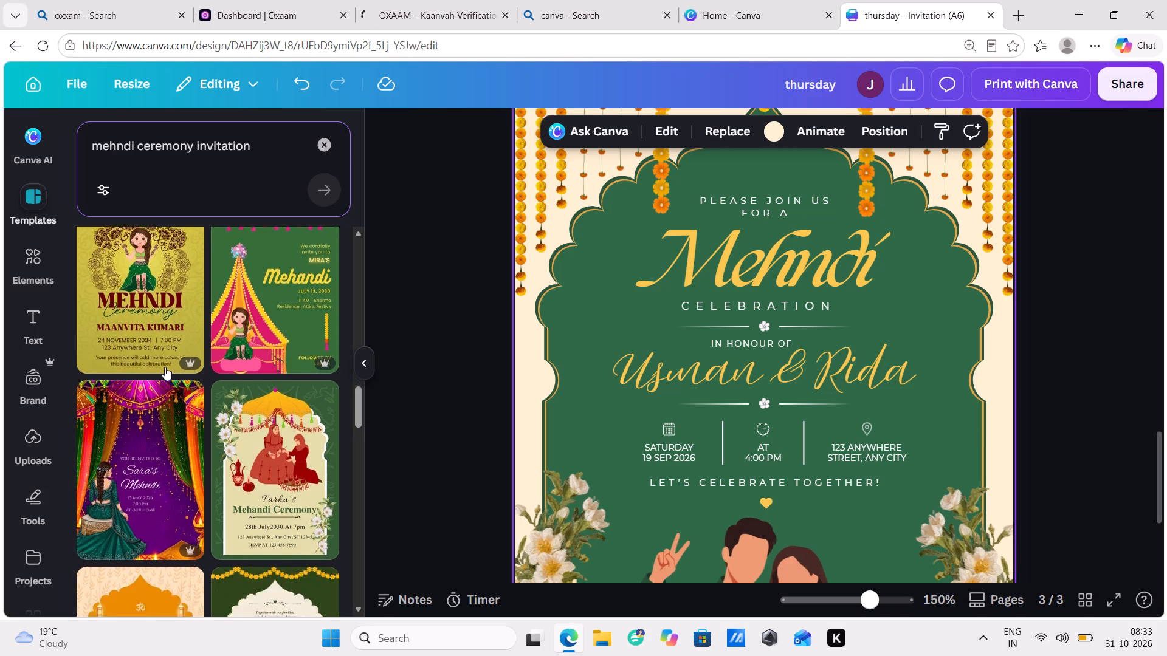
pyautogui.scroll(-2, 165, 367)
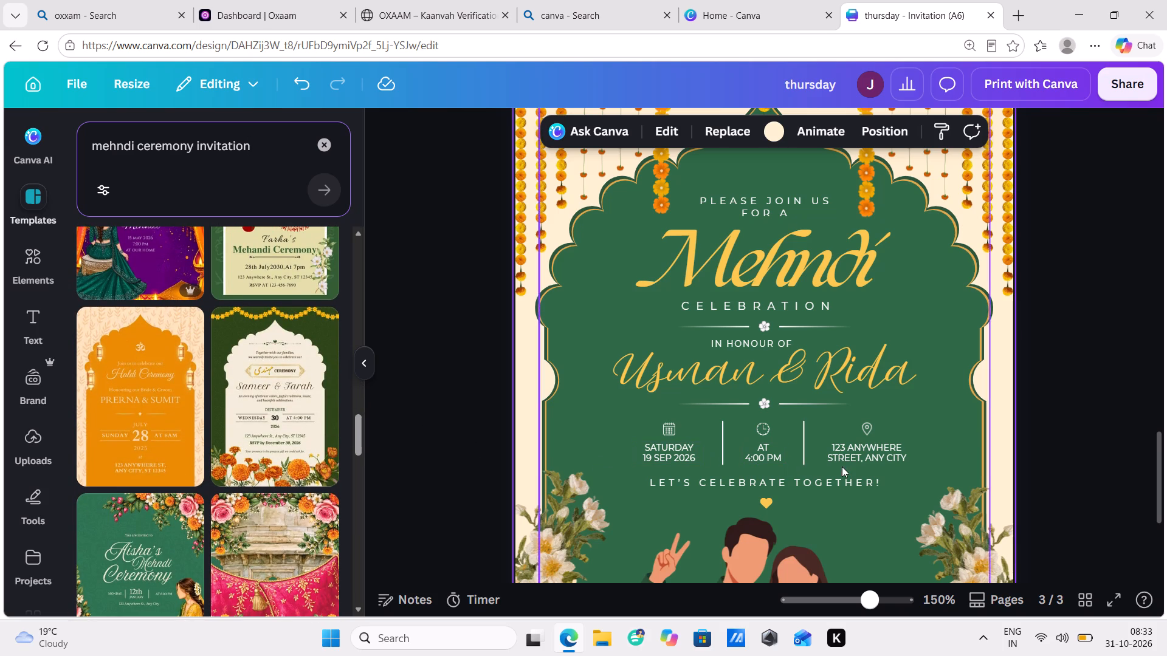
pyautogui.scroll(4, 816, 450)
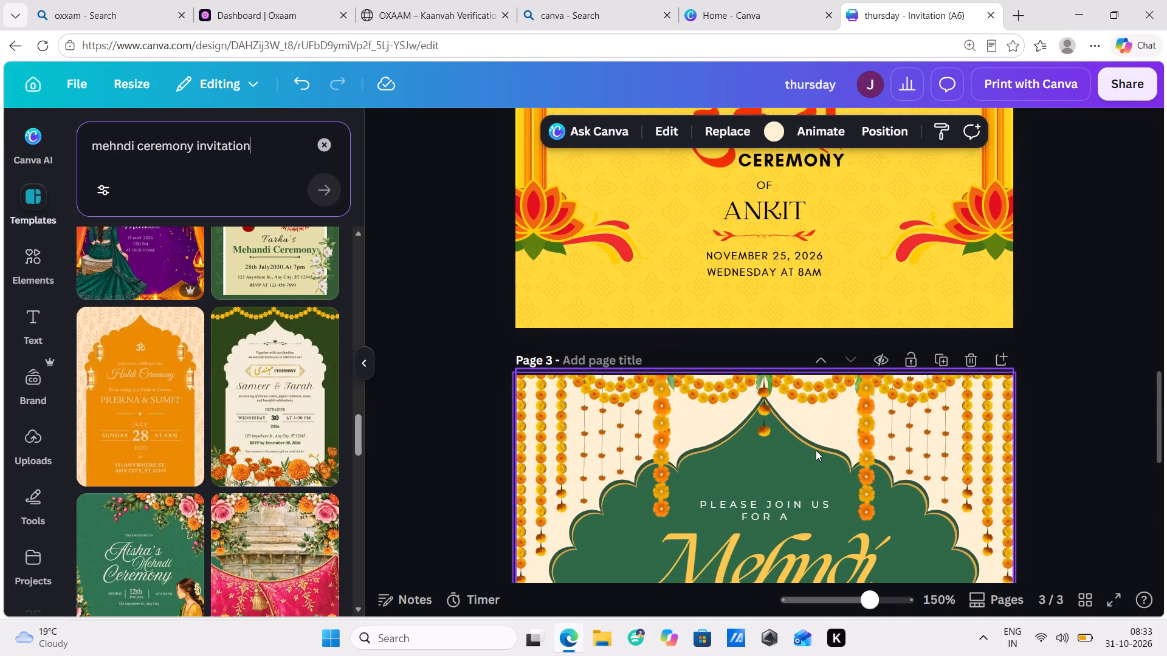
pyautogui.scroll(-6, 816, 450)
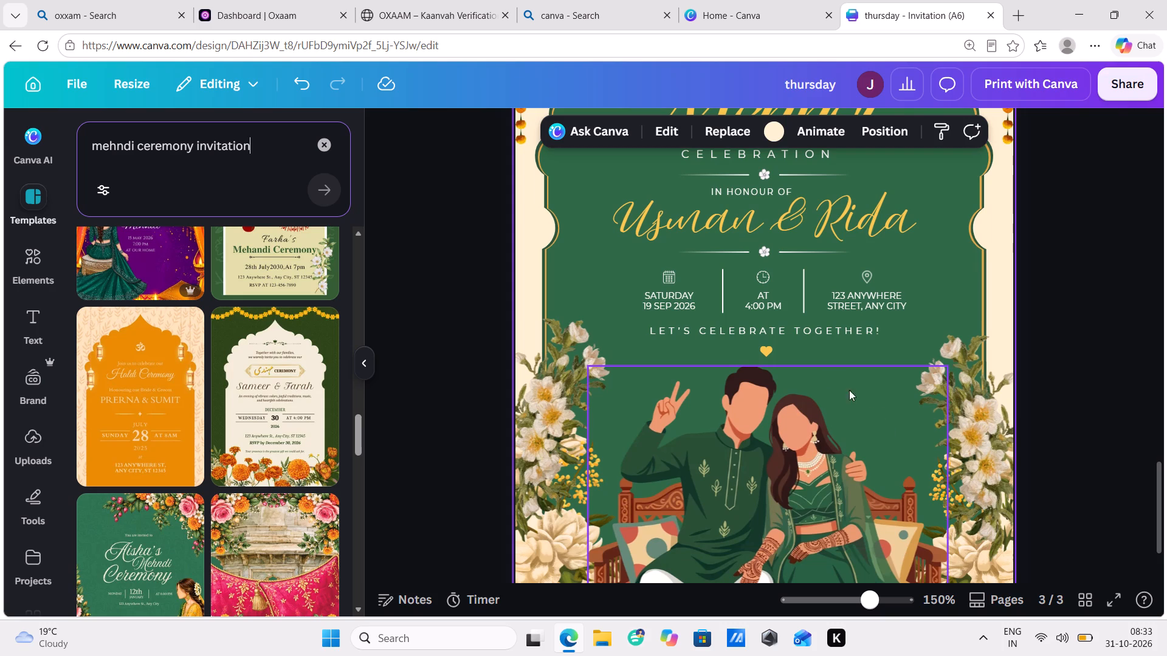
pyautogui.scroll(-3, 754, 420)
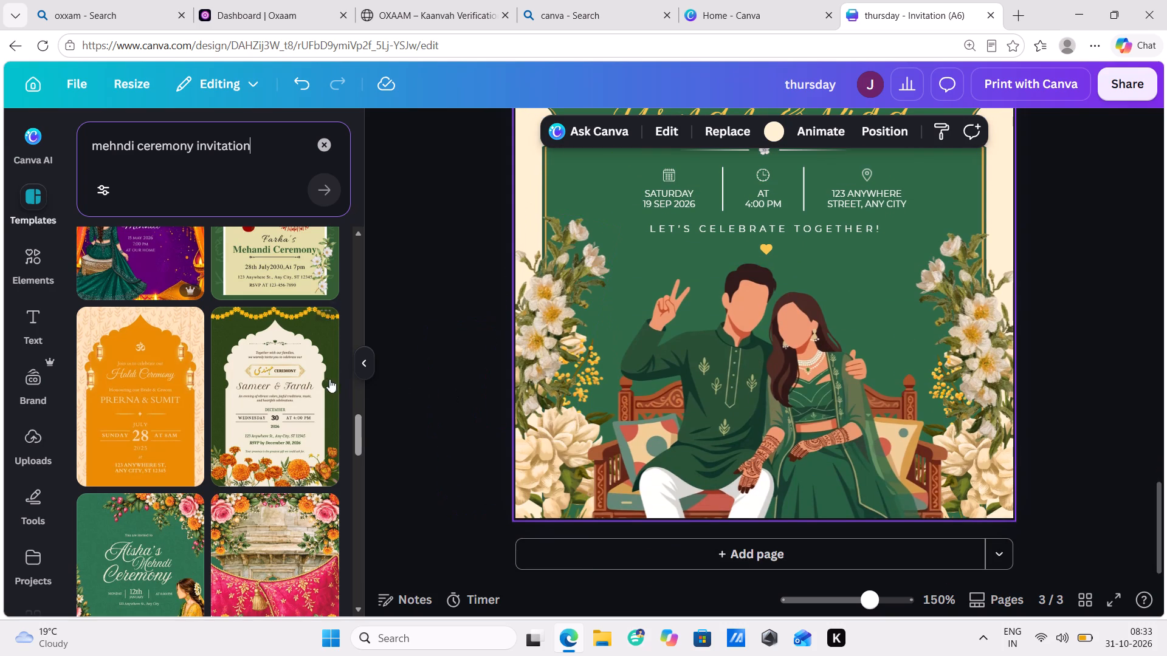
# Browse further through the "mehndi ceremony invitation" template results for an alternative to the couple-themed mehndi page.
pyautogui.scroll(-2, 311, 365)
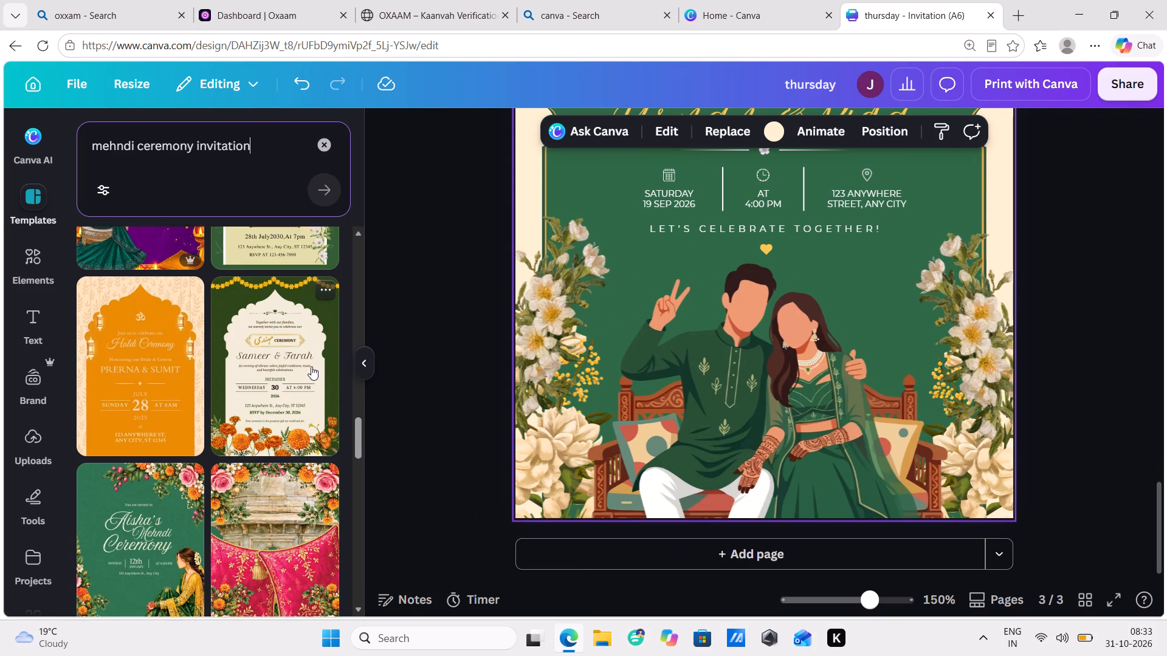
pyautogui.scroll(-2, 311, 366)
pyautogui.scroll(-3, 167, 378)
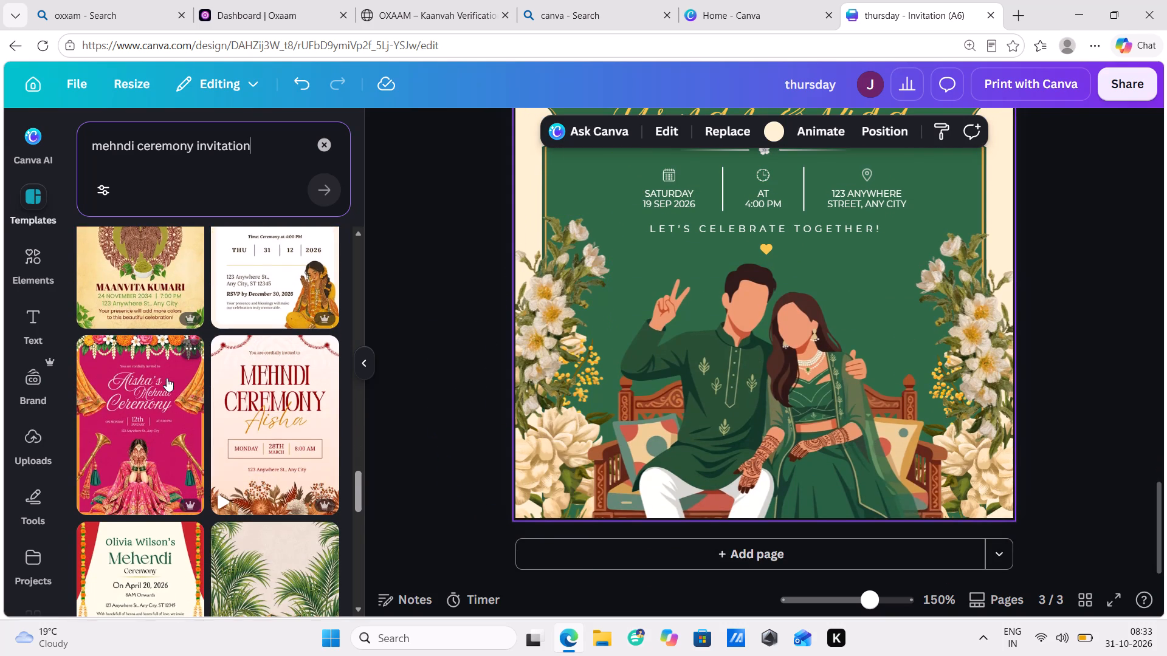
pyautogui.scroll(-10, 167, 378)
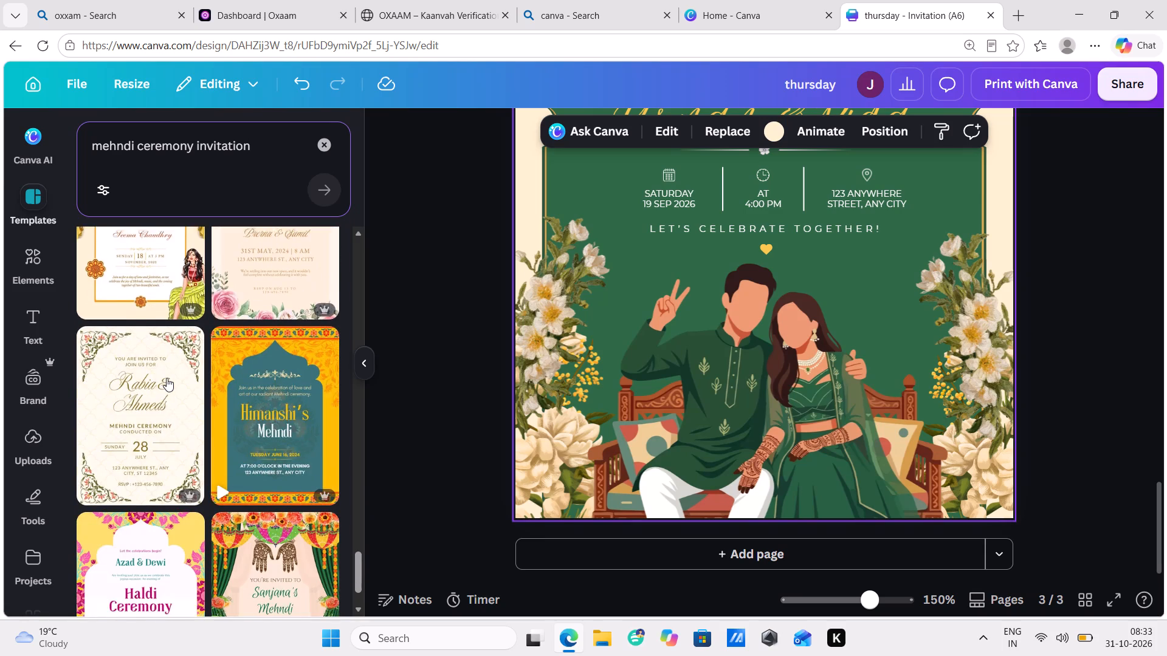
pyautogui.scroll(-9, 167, 378)
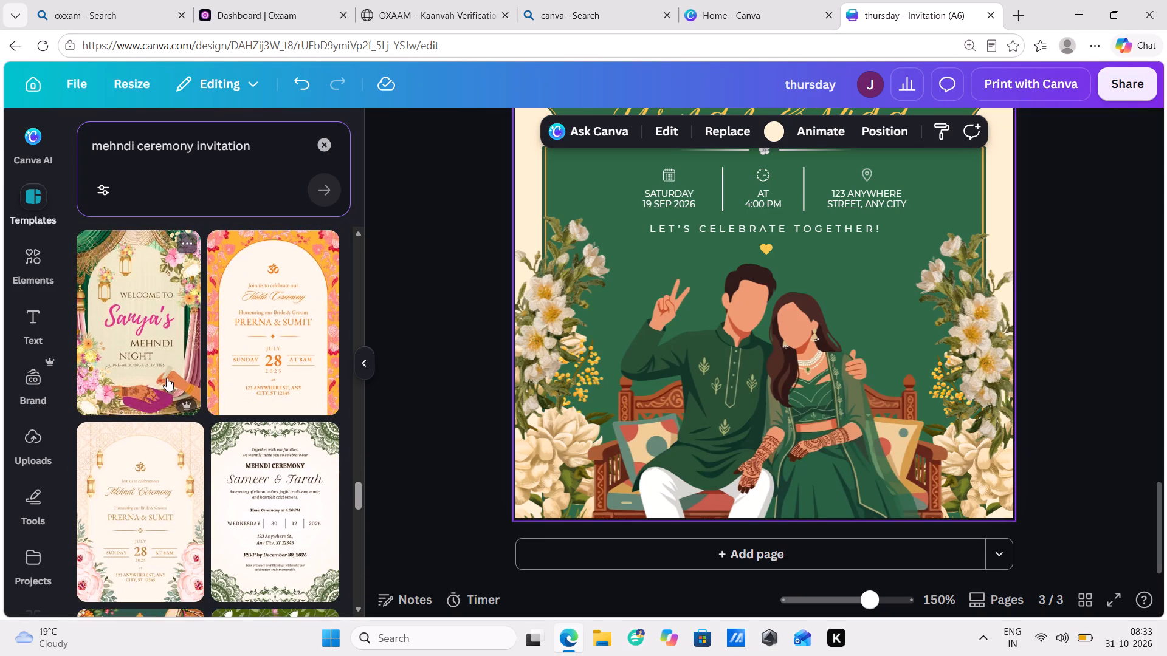
pyautogui.scroll(-8, 167, 378)
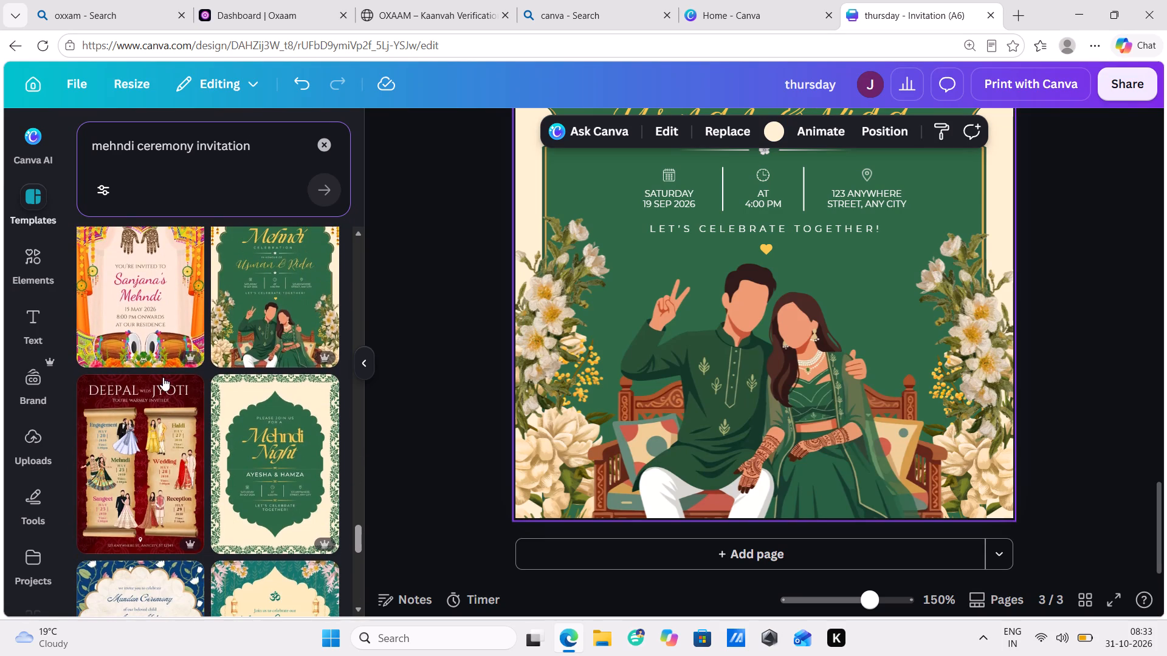
pyautogui.scroll(-5, 163, 377)
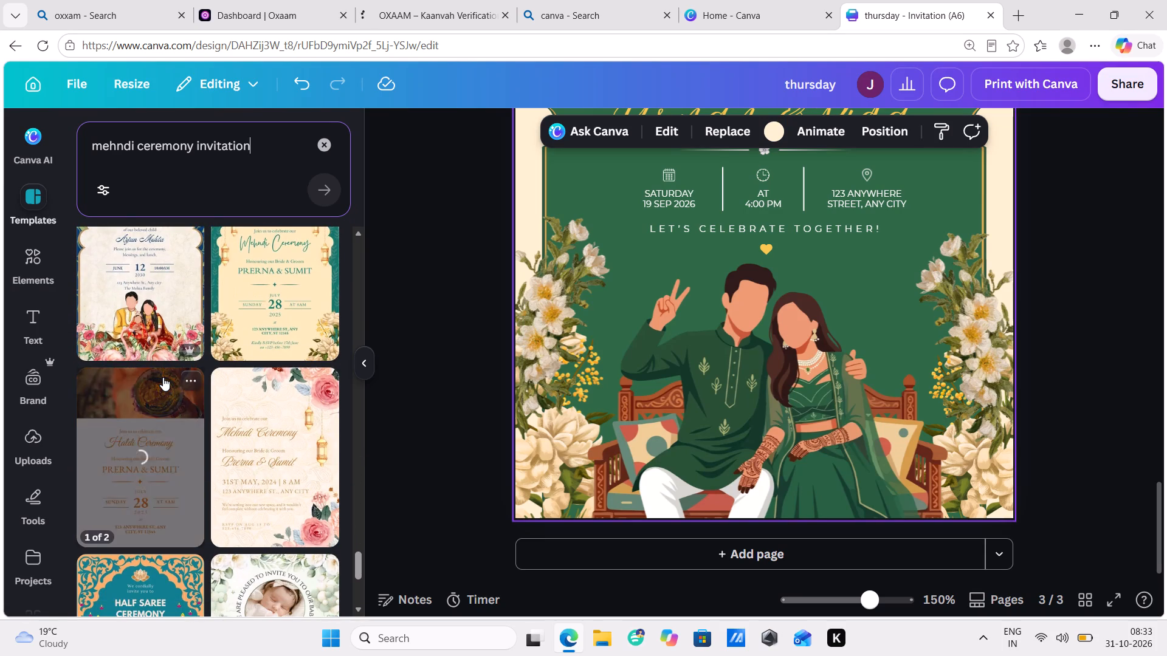
pyautogui.scroll(2, 163, 377)
pyautogui.scroll(-4, 163, 377)
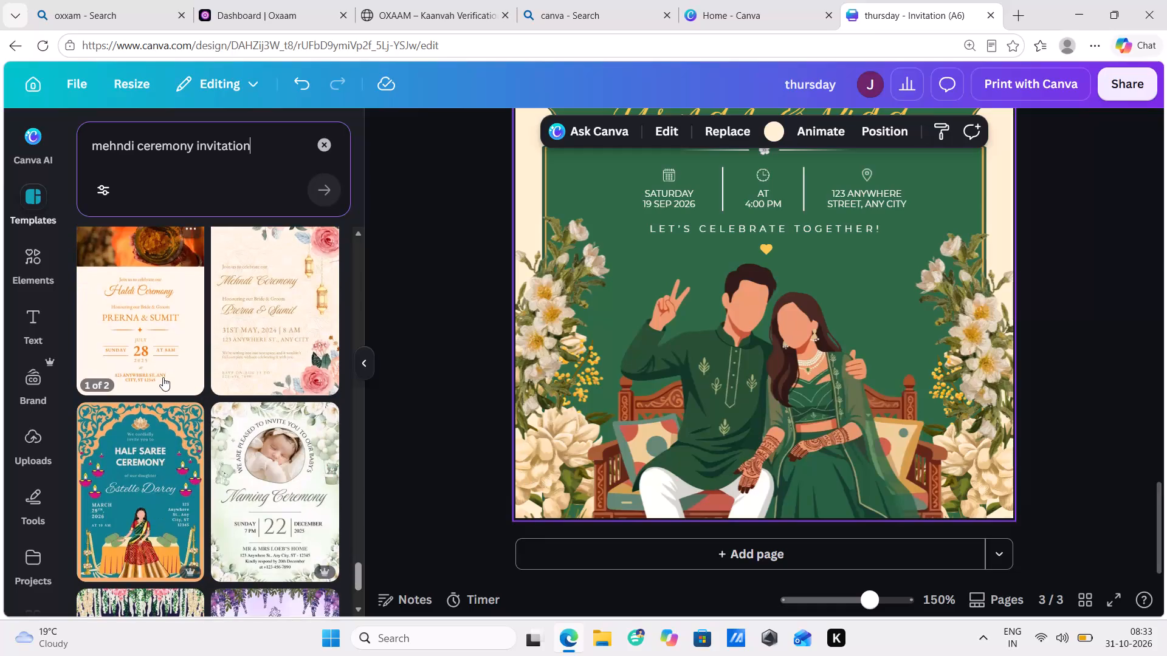
pyautogui.scroll(-6, 163, 377)
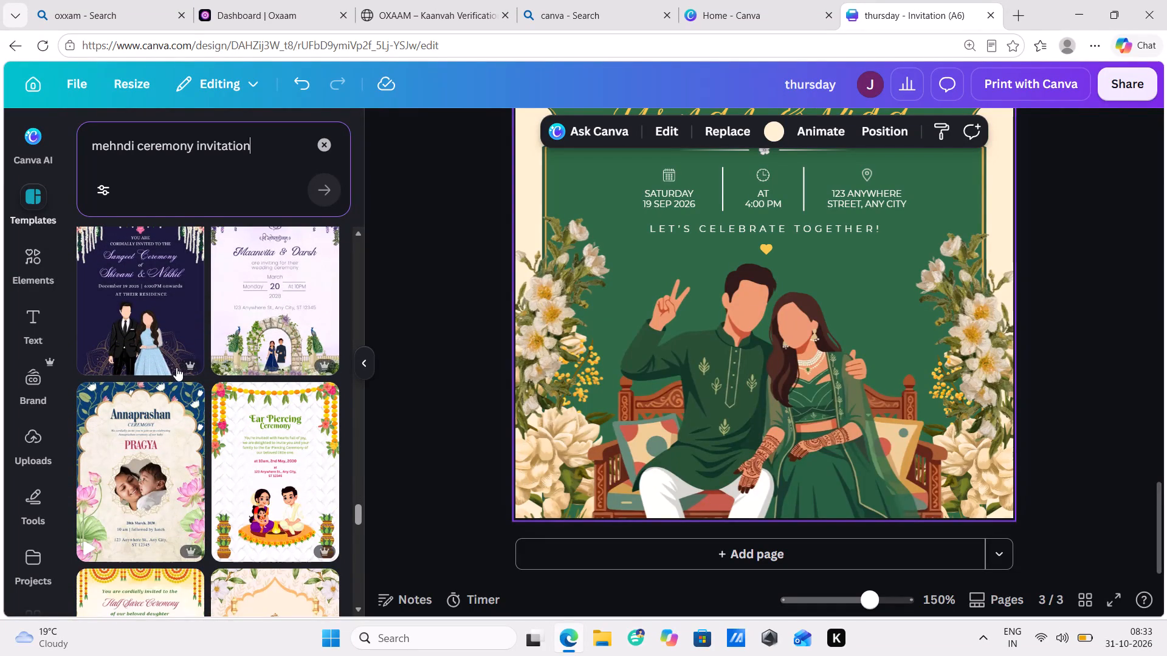
pyautogui.scroll(1, 176, 367)
pyautogui.scroll(-4, 176, 367)
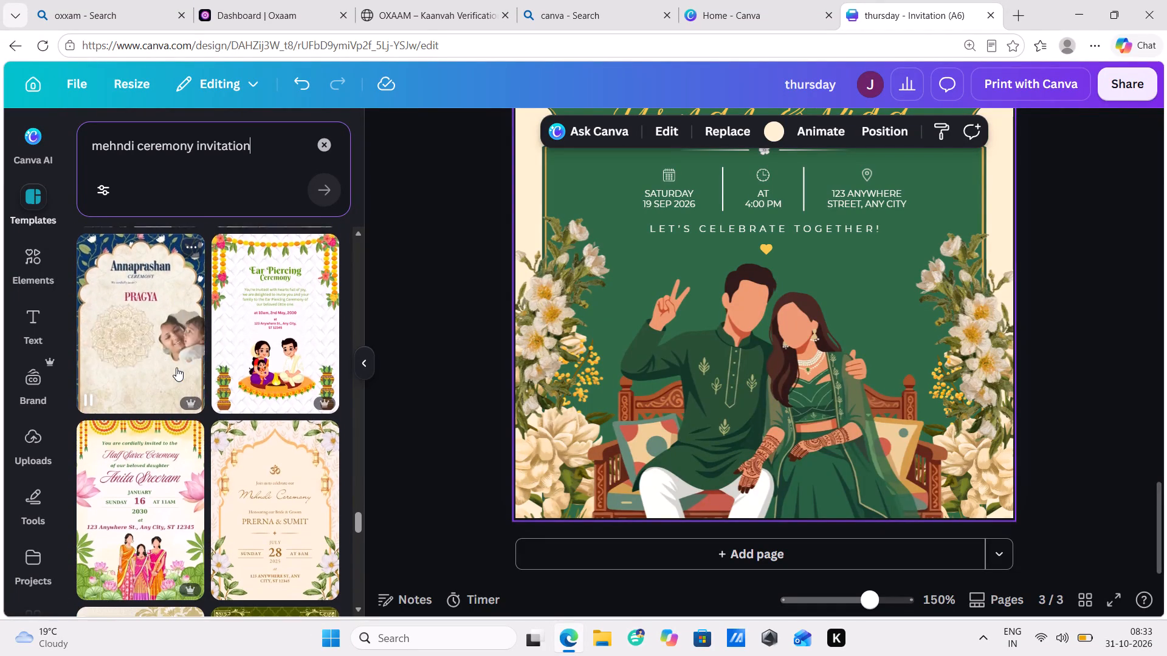
pyautogui.scroll(-6, 176, 367)
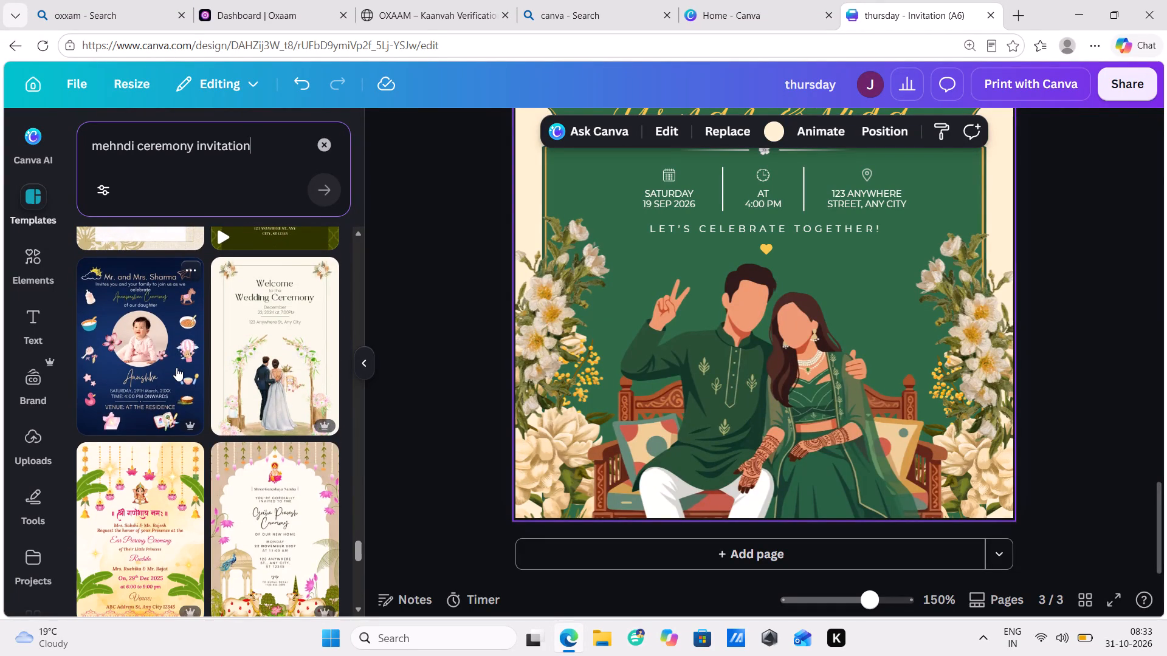
pyautogui.scroll(-4, 176, 367)
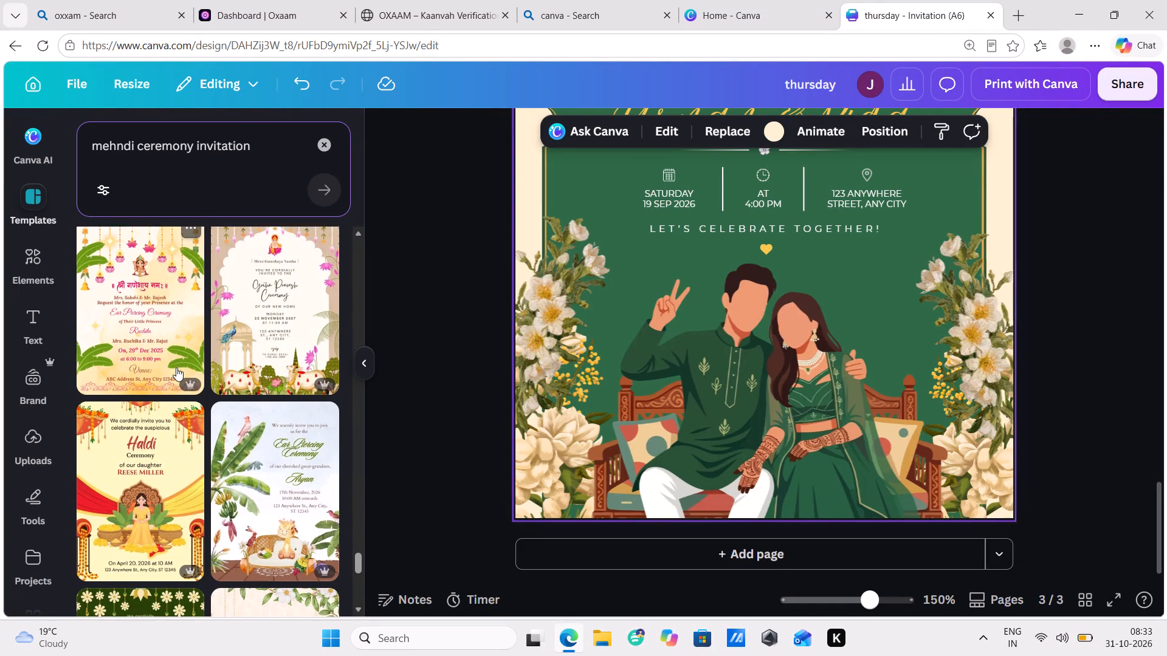
pyautogui.scroll(-4, 176, 367)
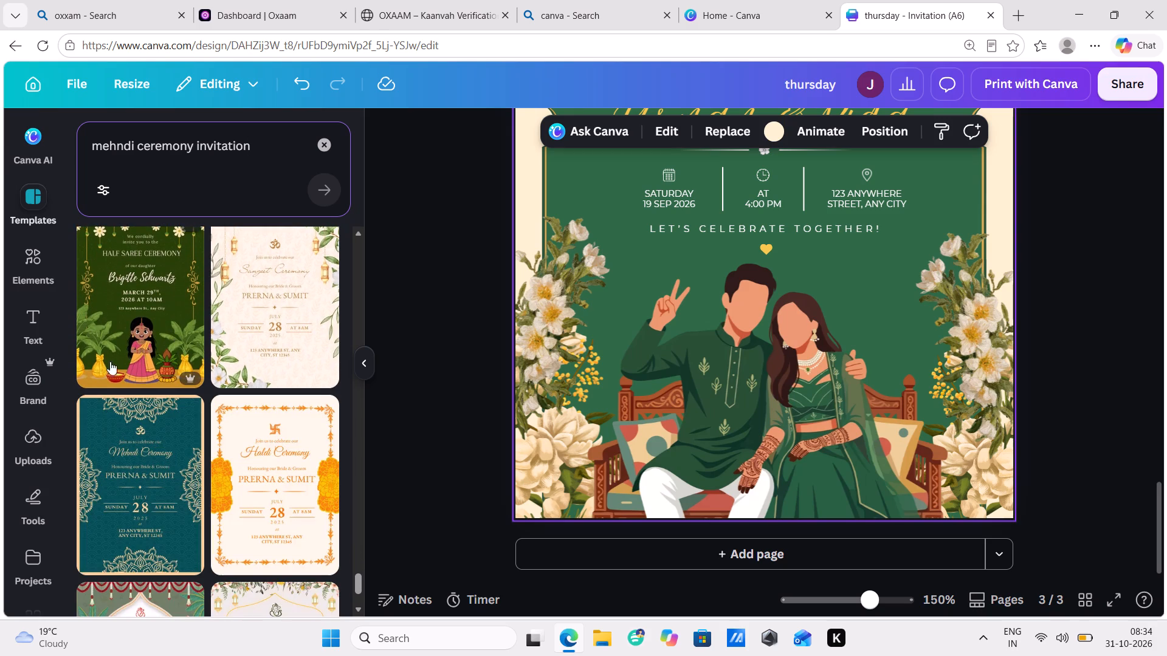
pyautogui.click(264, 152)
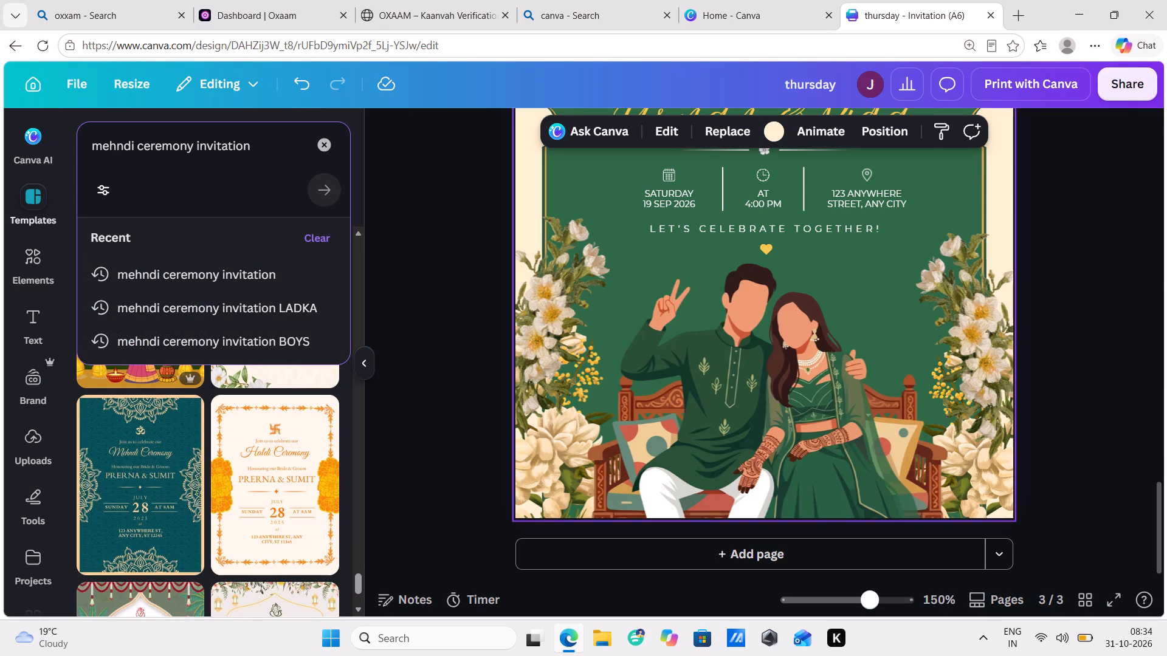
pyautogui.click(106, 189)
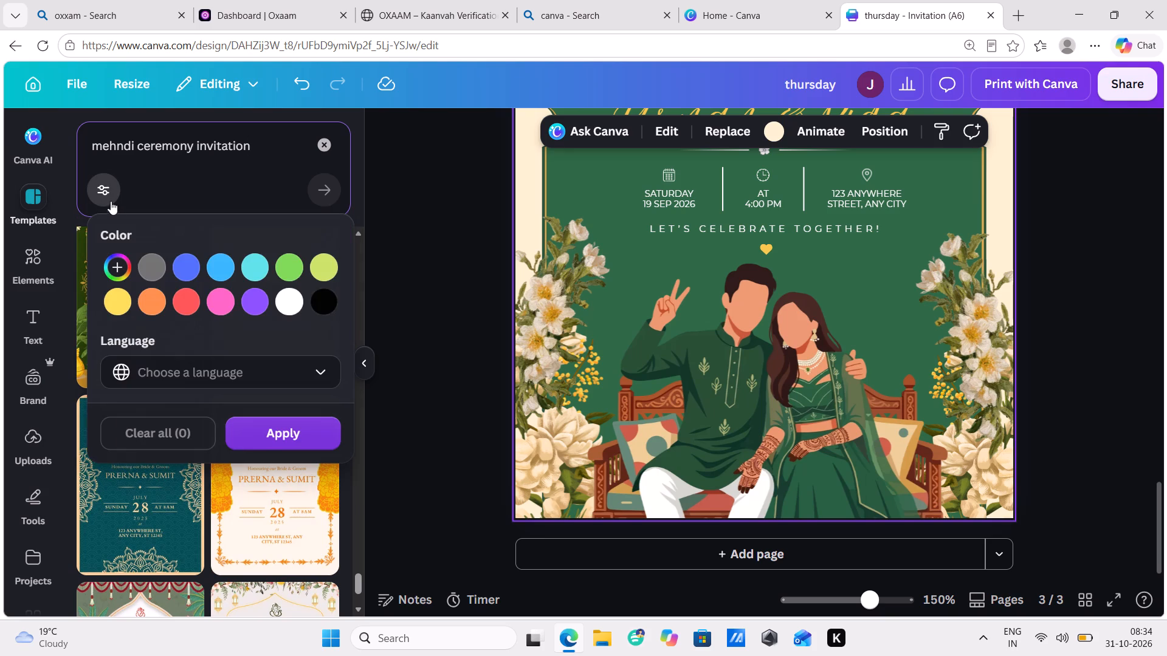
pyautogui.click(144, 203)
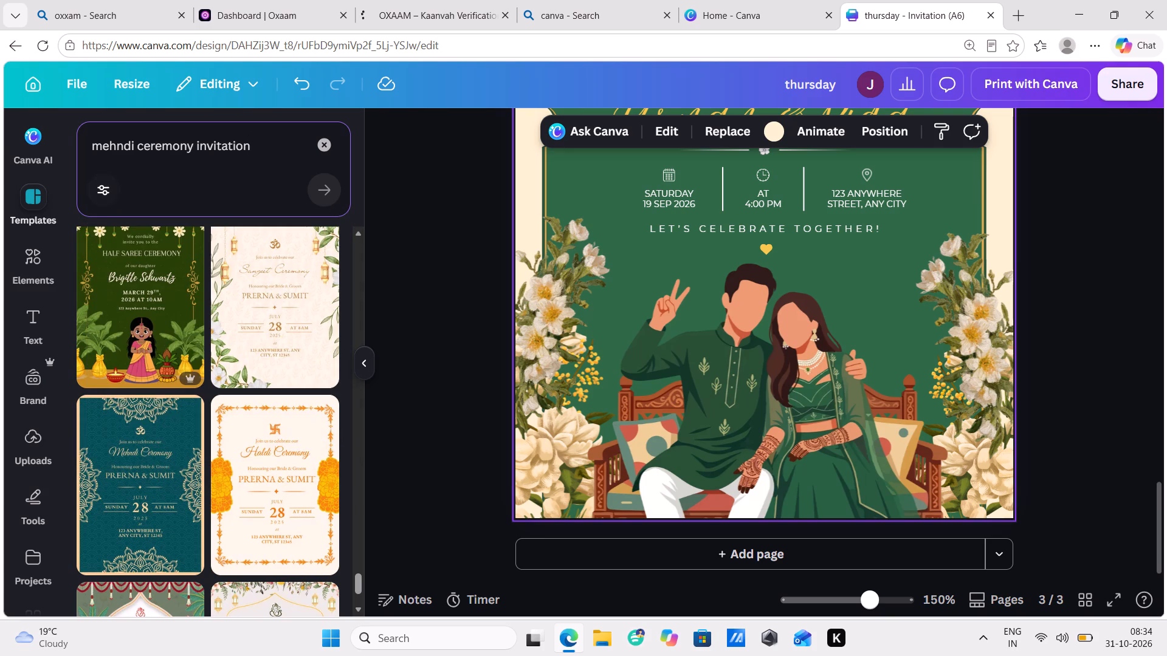
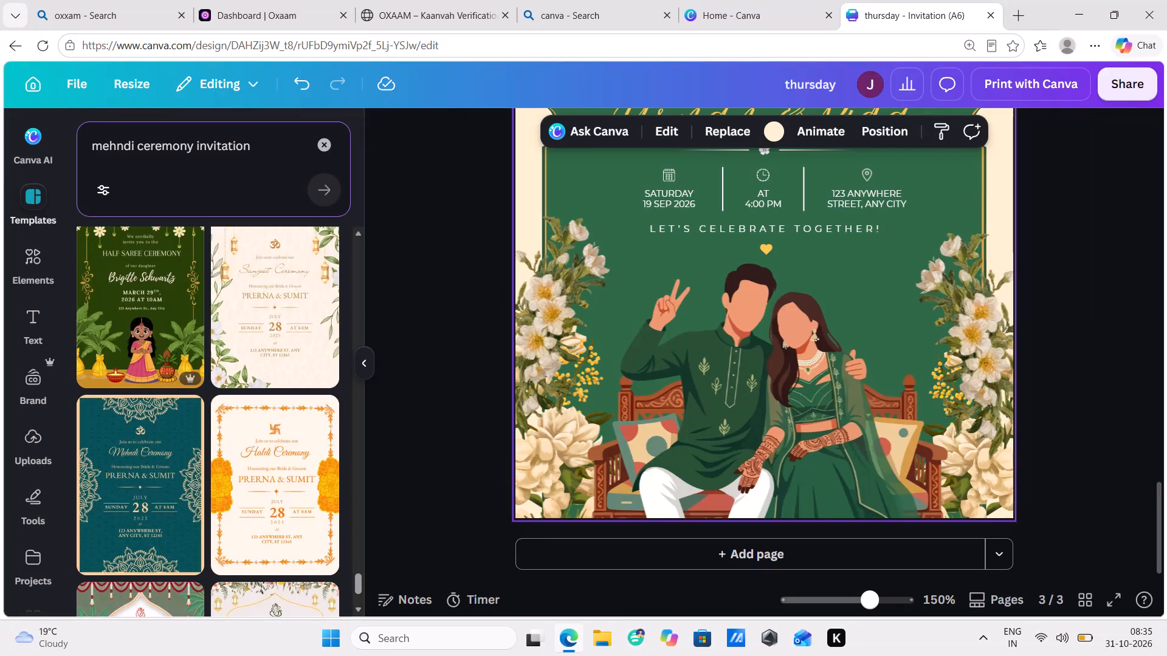
# Search the templates for "mehndi ceremony invitation GROOM" and skim the first results.
pyautogui.click(280, 155)
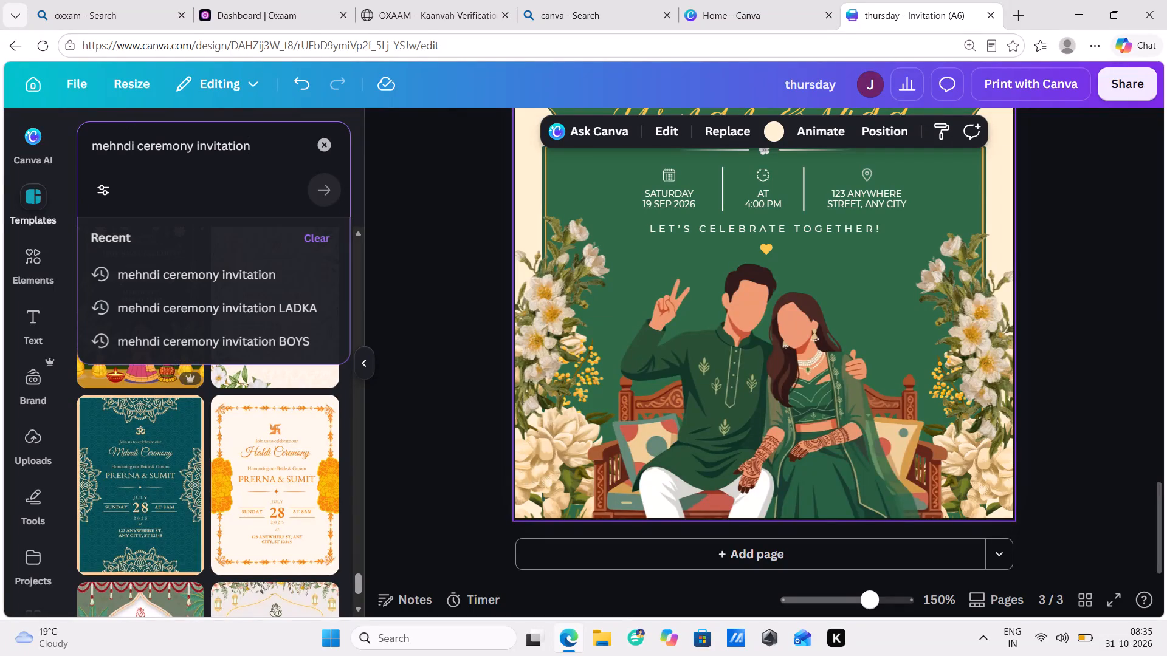
pyautogui.press('space')
pyautogui.write('GROO')
pyautogui.press('m')
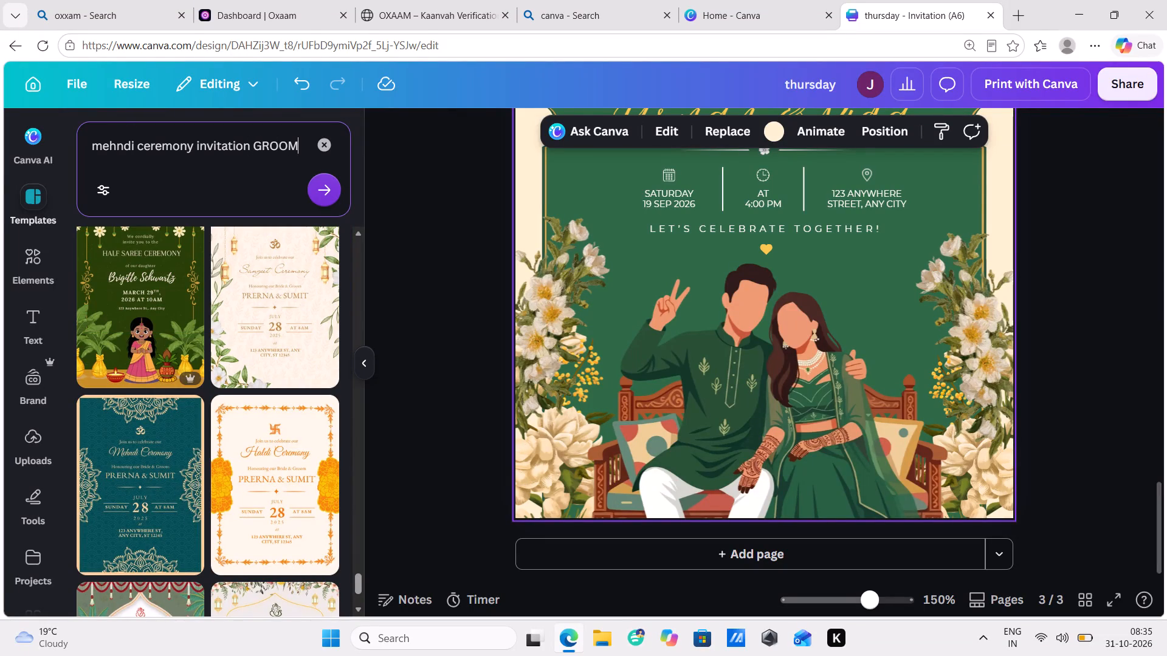
pyautogui.press('Return')
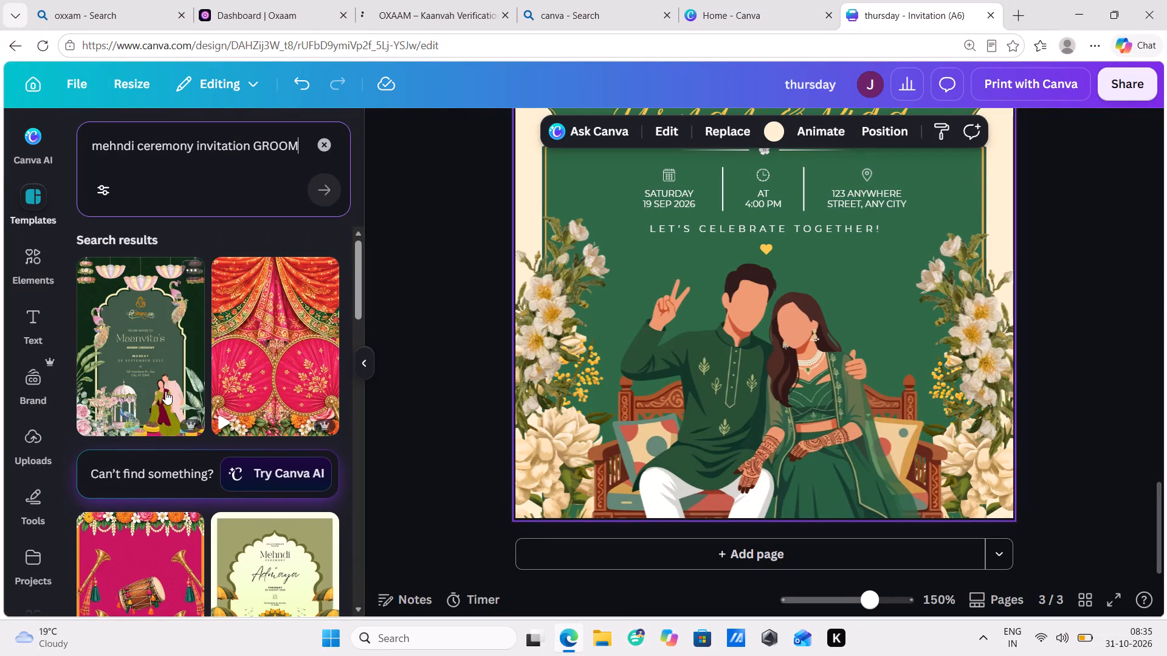
pyautogui.scroll(-6, 166, 391)
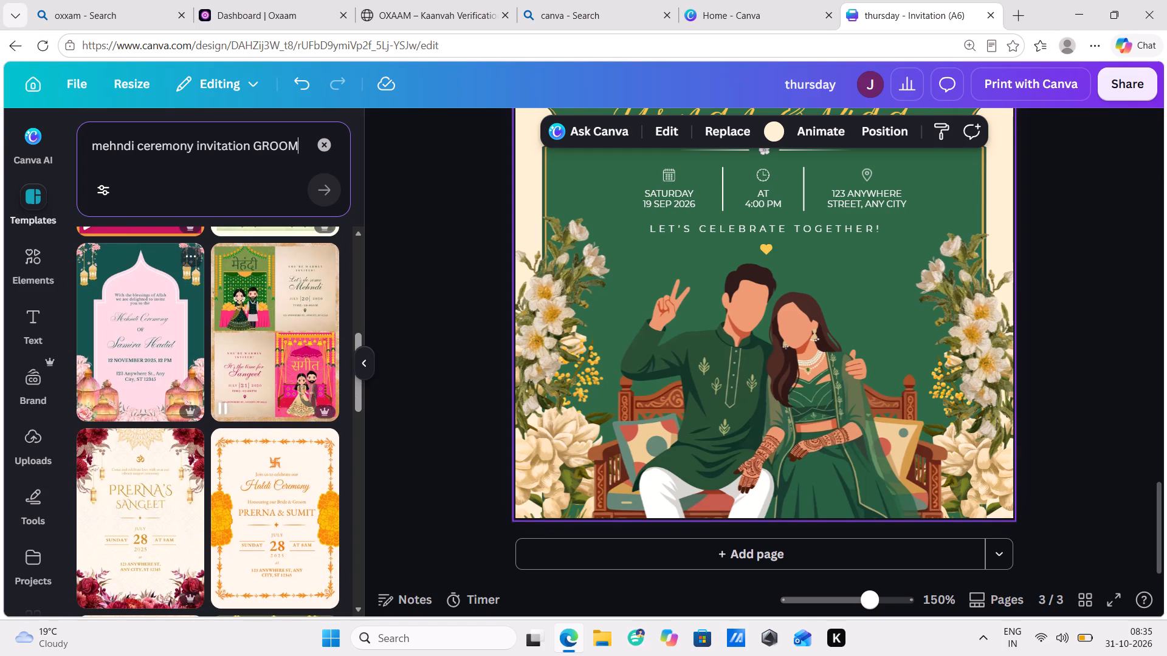
# Shorten the template search to "mehndi ceremony GROOM" and run it.
pyautogui.click(252, 145)
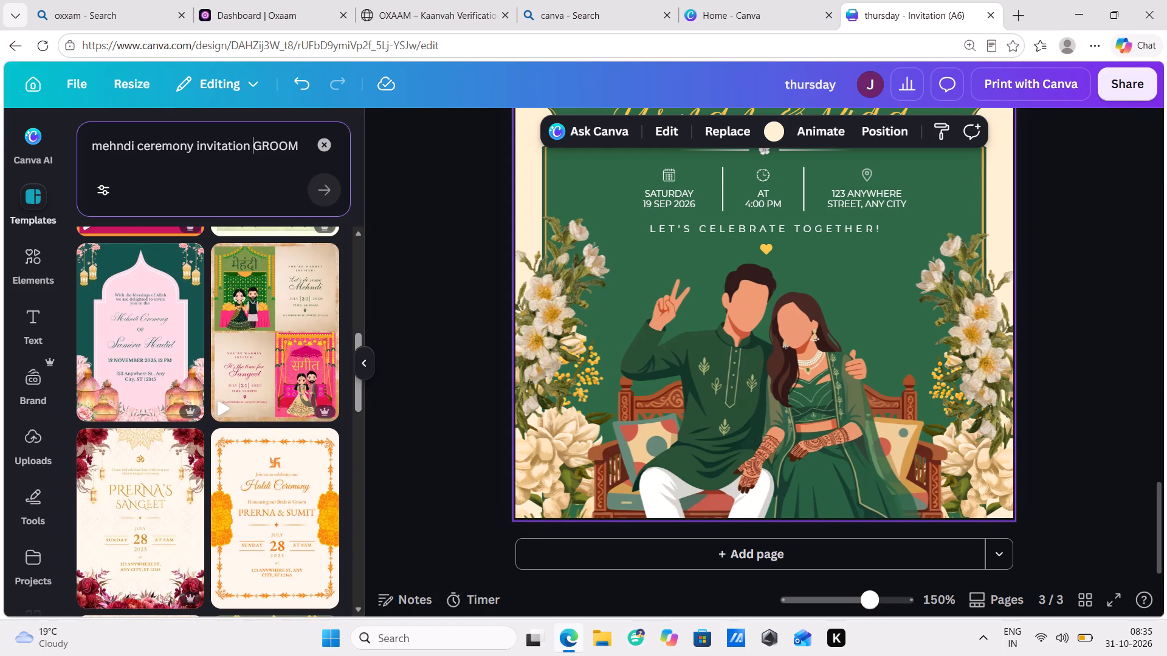
pyautogui.press('BackSpace')
pyautogui.press('BackSpace')
pyautogui.press('BackSpace')
pyautogui.press('BackSpace')
pyautogui.press('BackSpace')
pyautogui.press('BackSpace')
pyautogui.press('BackSpace')
pyautogui.press('BackSpace')
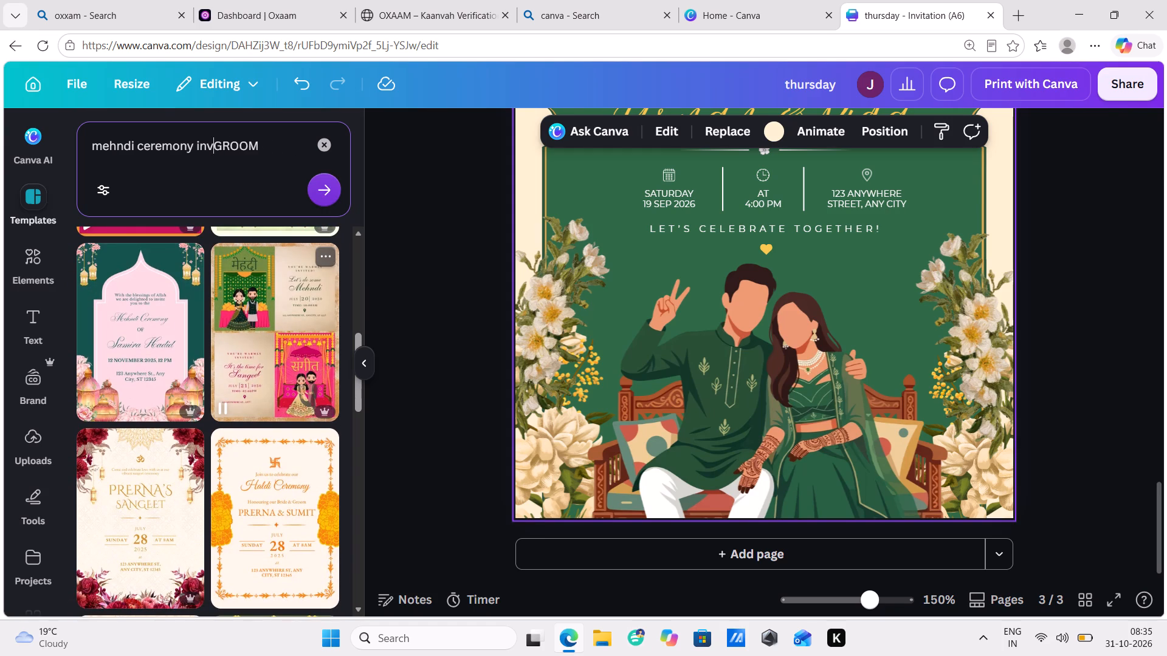
pyautogui.press('BackSpace')
pyautogui.press('BackSpace')
pyautogui.press('BackSpace')
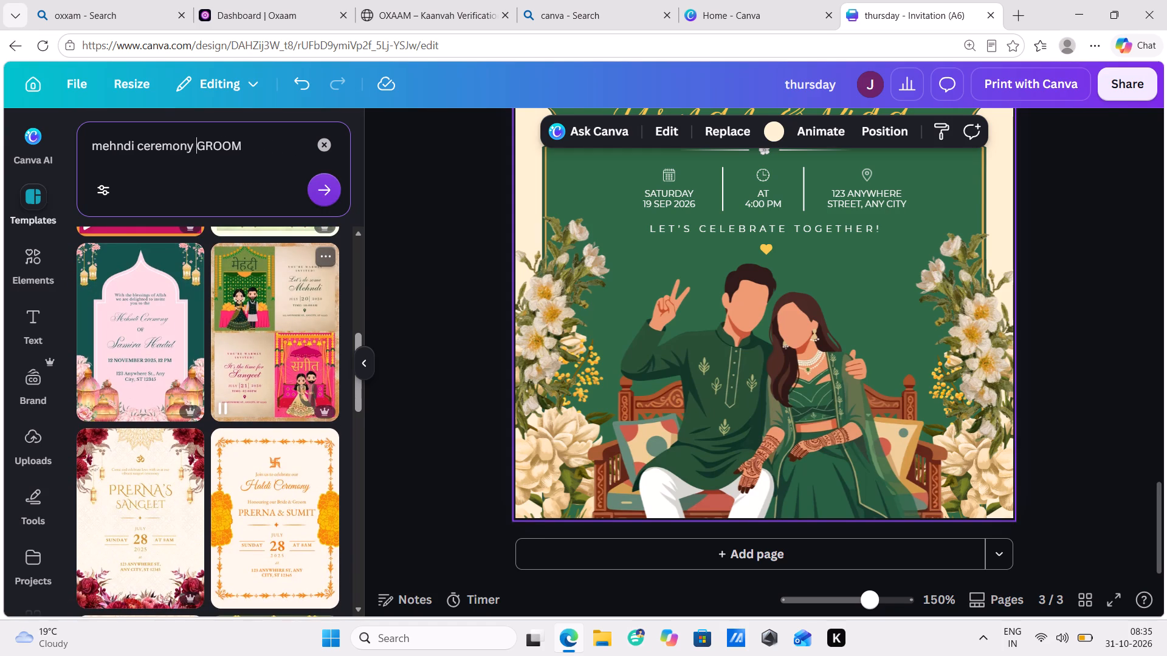
pyautogui.press('Return')
# Browse the "mehndi ceremony GROOM" templates for a mehndi design that features the groom.
pyautogui.scroll(-2, 182, 417)
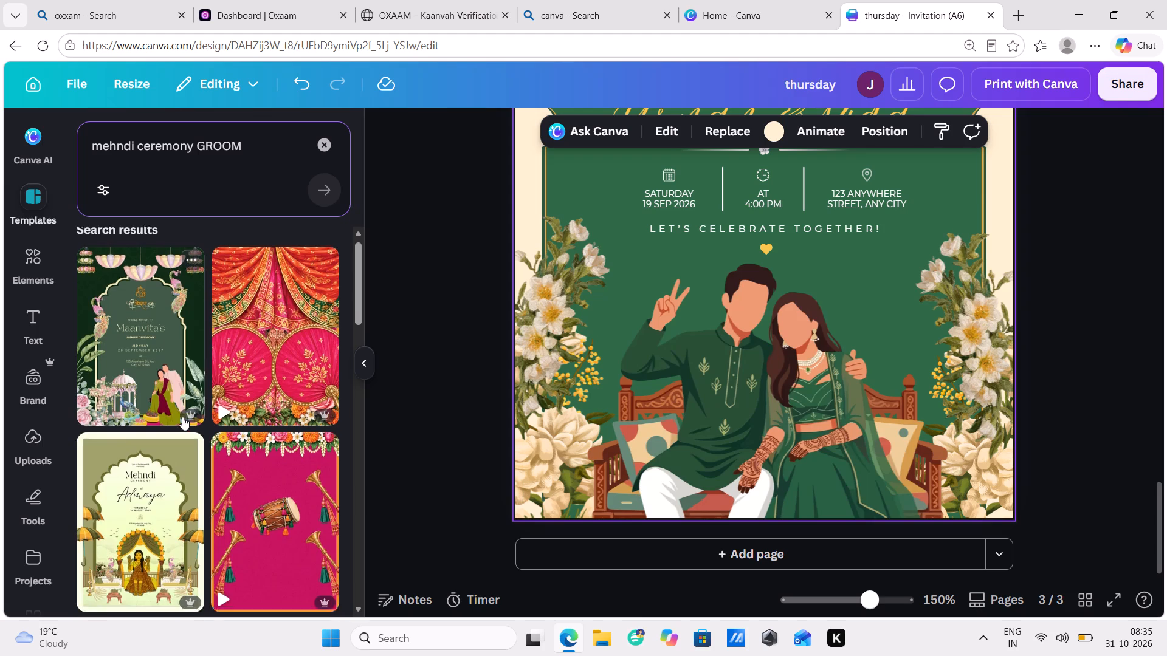
pyautogui.scroll(-6, 182, 417)
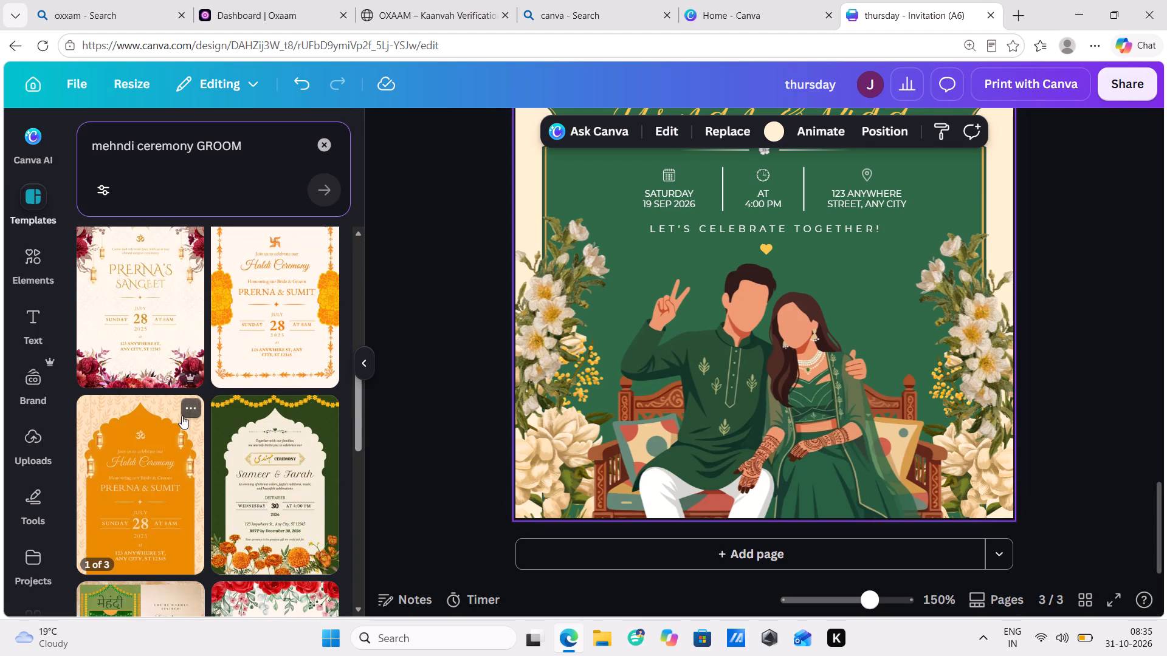
pyautogui.scroll(-3, 181, 415)
pyautogui.scroll(1, 172, 426)
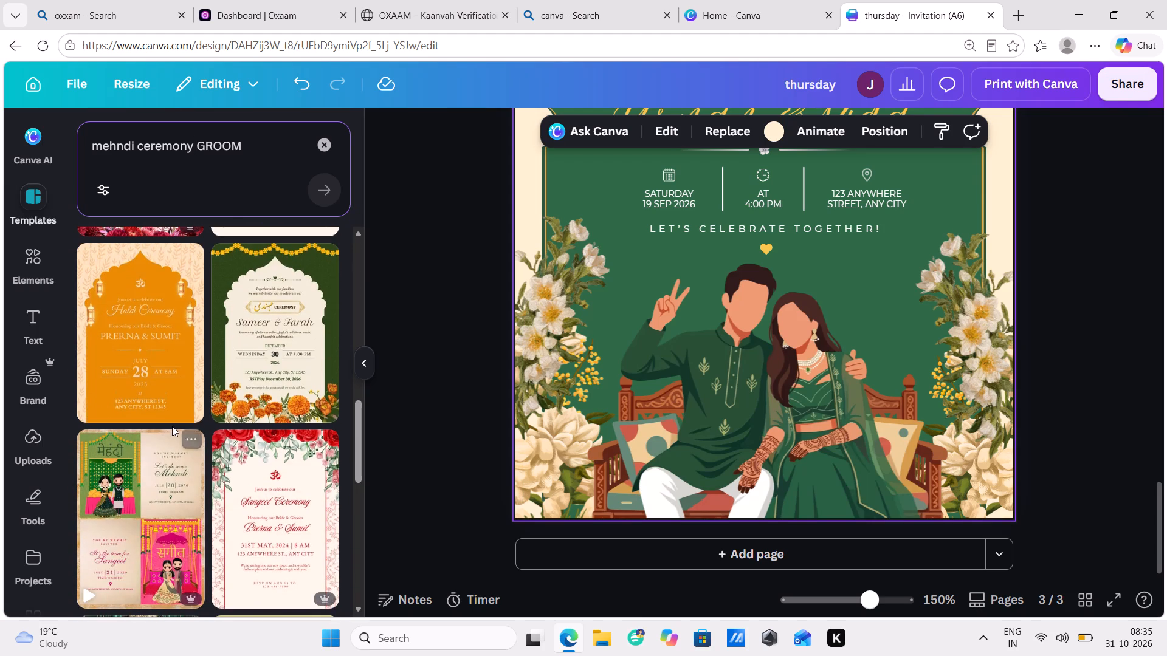
pyautogui.scroll(-2, 172, 426)
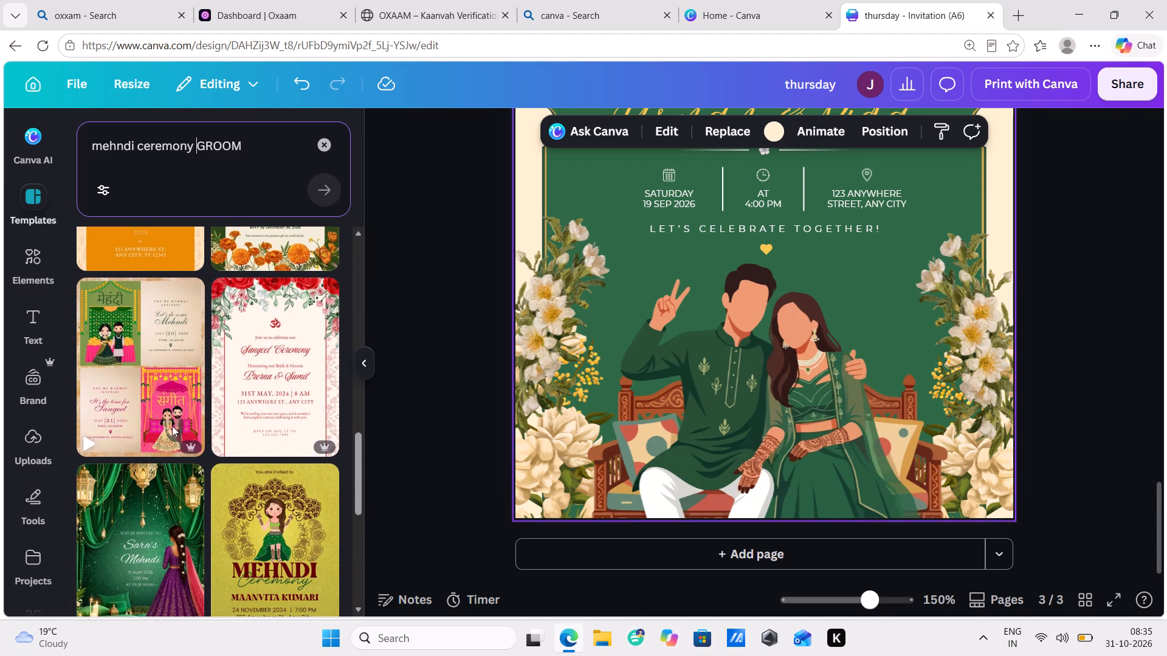
pyautogui.scroll(-6, 172, 426)
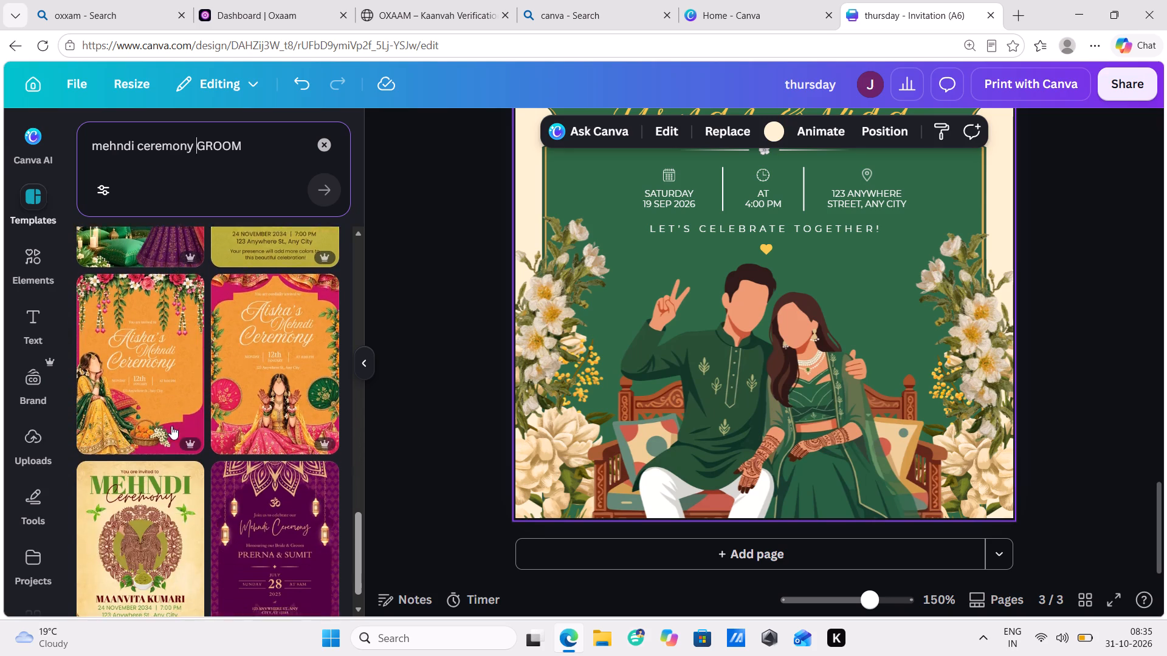
pyautogui.scroll(-7, 170, 426)
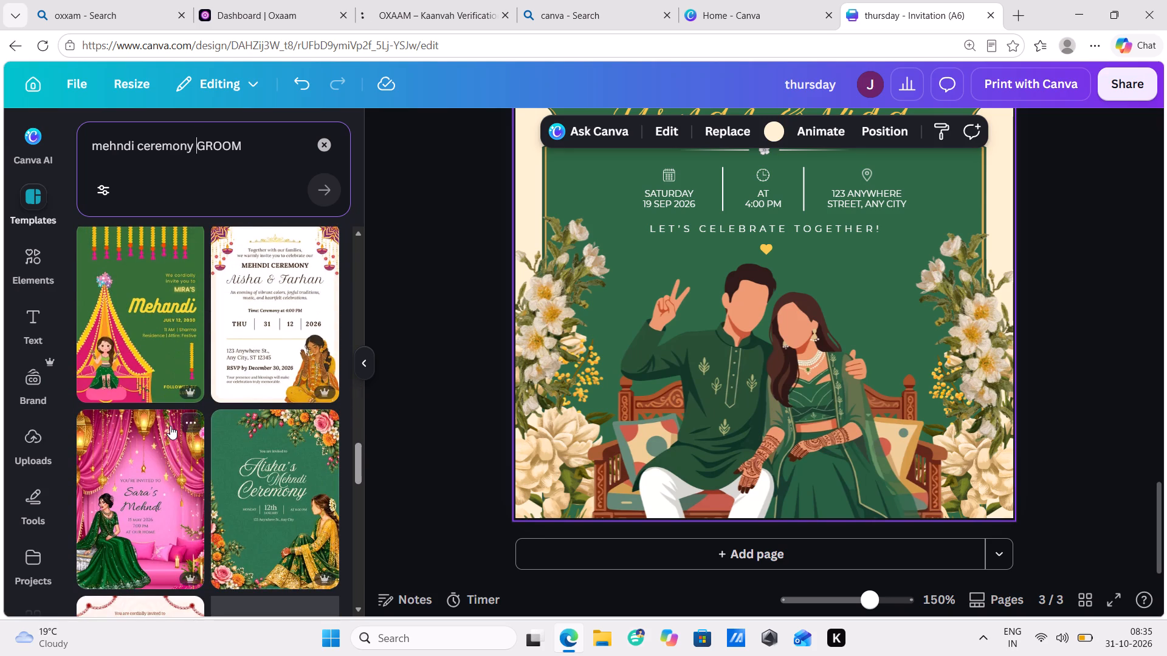
pyautogui.scroll(-5, 170, 426)
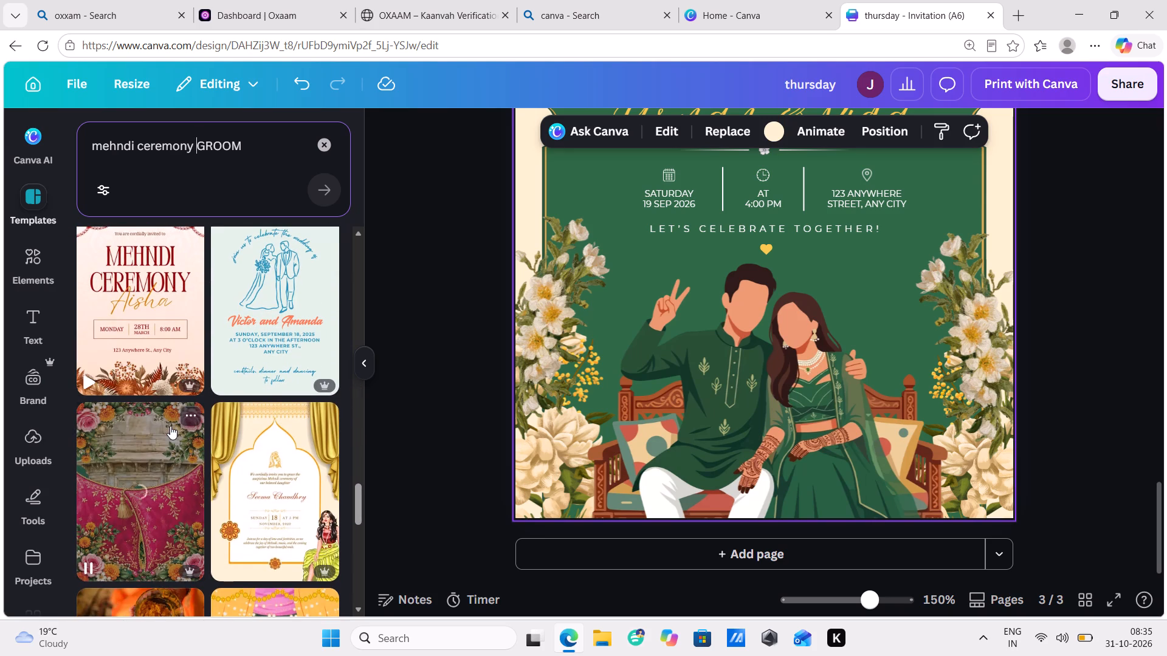
# Extend the template search to "mehndi ceremony GROOM IMG" and run it.
pyautogui.click(267, 147)
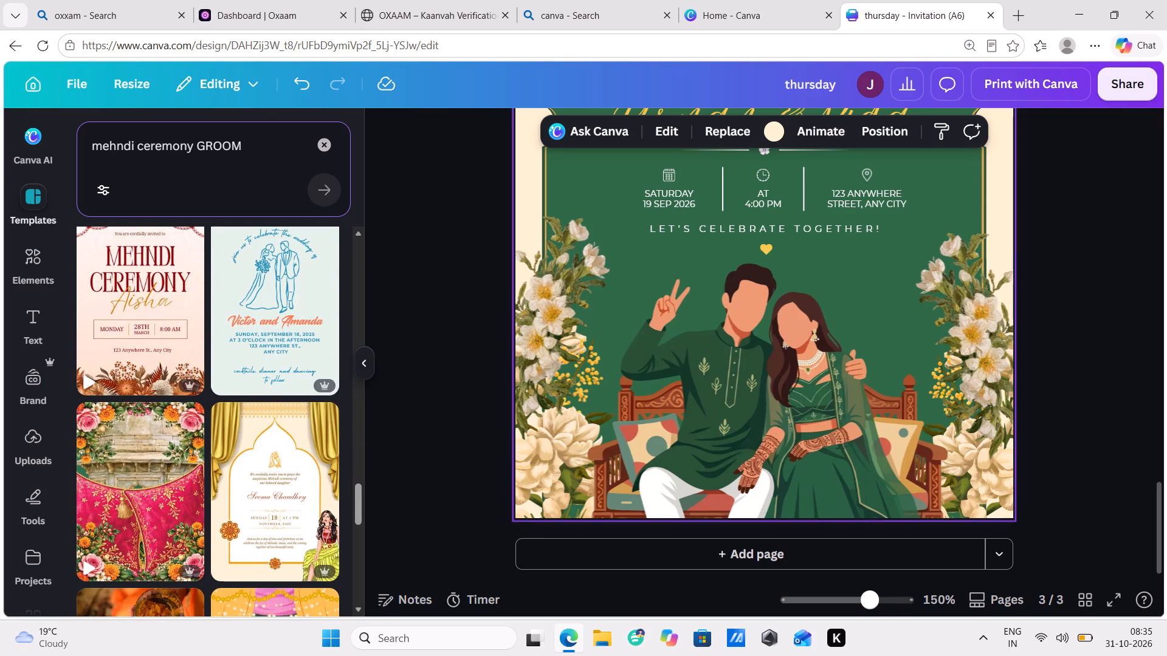
pyautogui.press('space')
pyautogui.write('IMG')
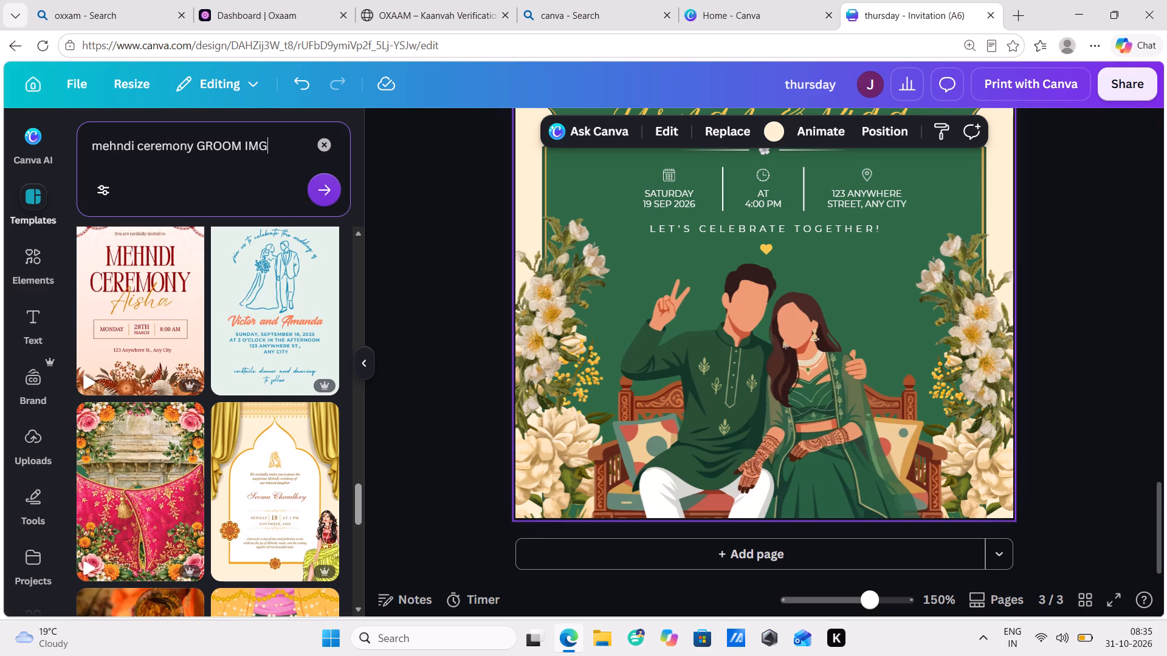
pyautogui.press('Return')
# Browse the "mehndi ceremony GROOM IMG" templates for a groom-focused mehndi design.
pyautogui.scroll(-5, 174, 314)
pyautogui.scroll(1, 168, 323)
pyautogui.scroll(-7, 168, 323)
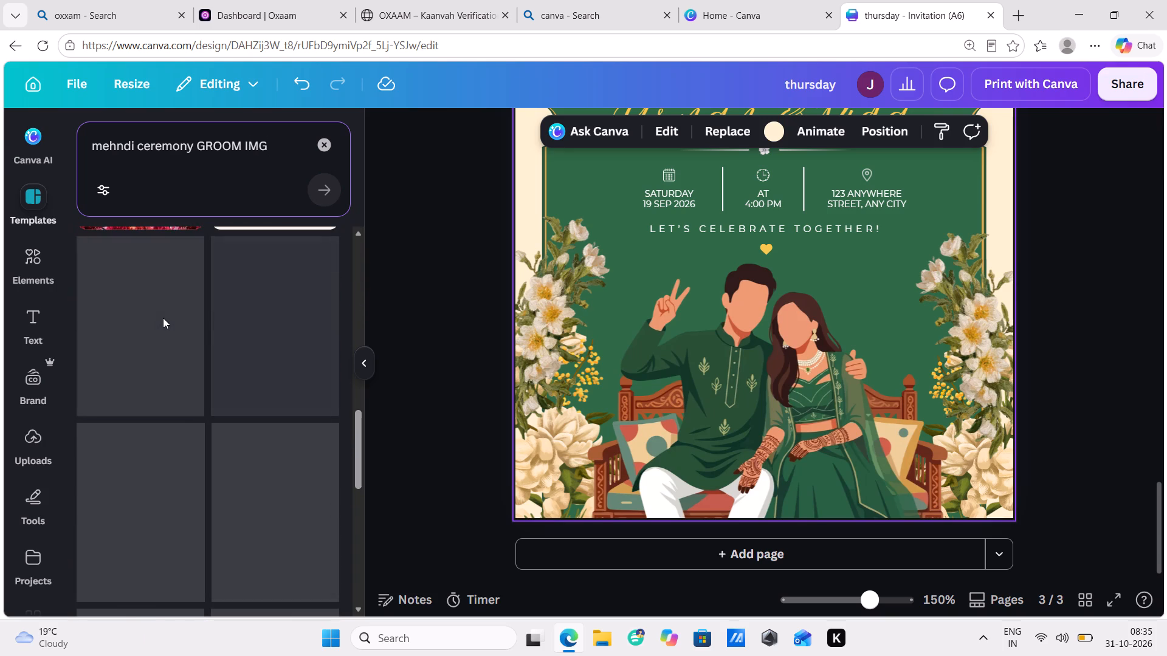
pyautogui.scroll(-5, 159, 321)
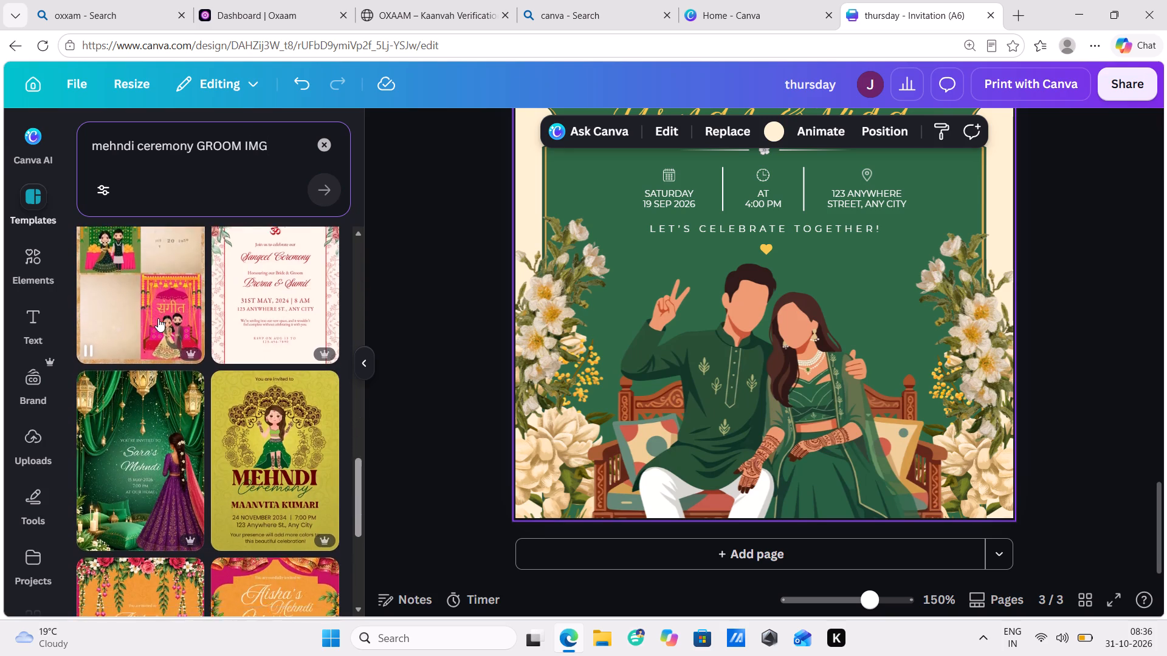
pyautogui.scroll(-7, 158, 318)
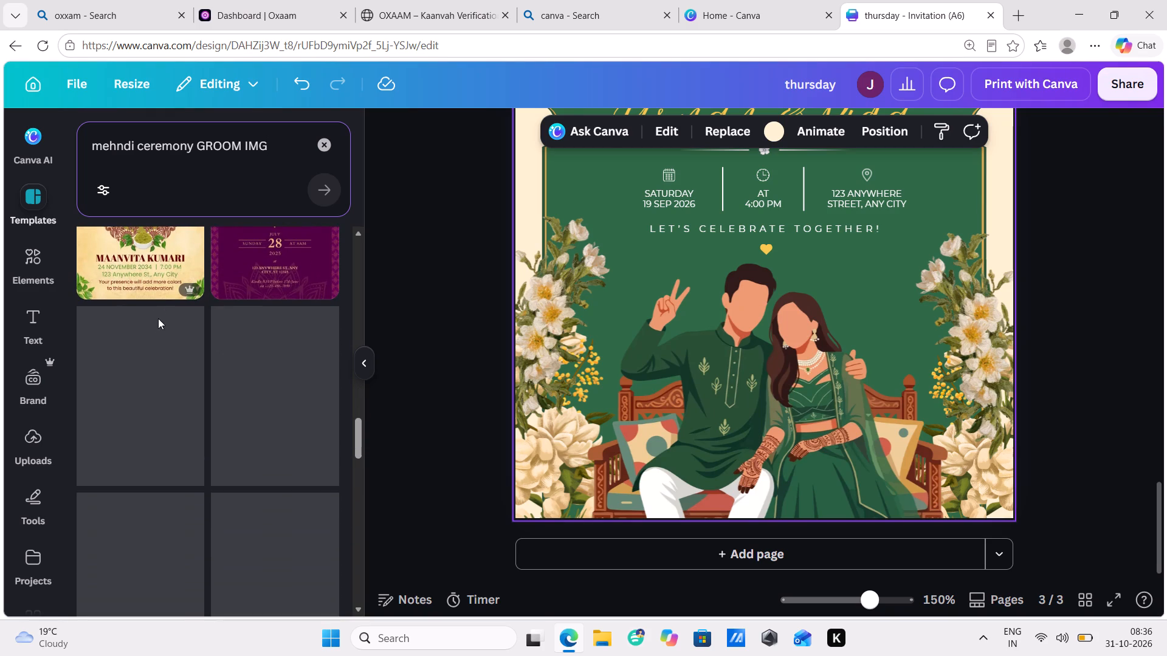
pyautogui.scroll(-9, 159, 357)
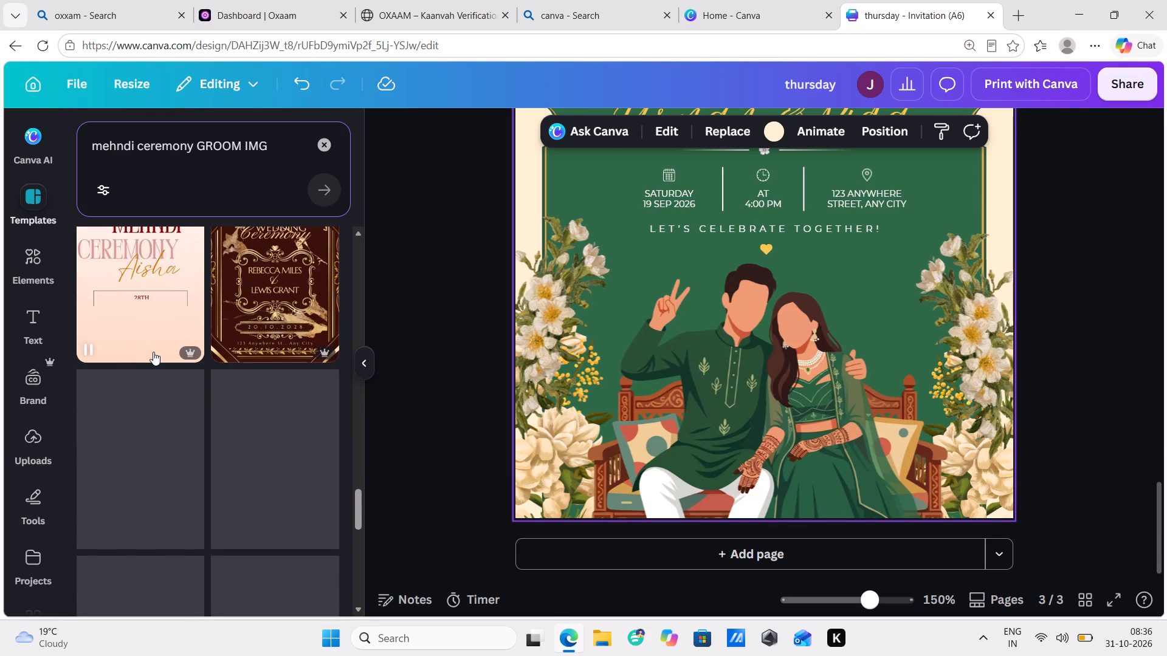
pyautogui.scroll(-8, 154, 383)
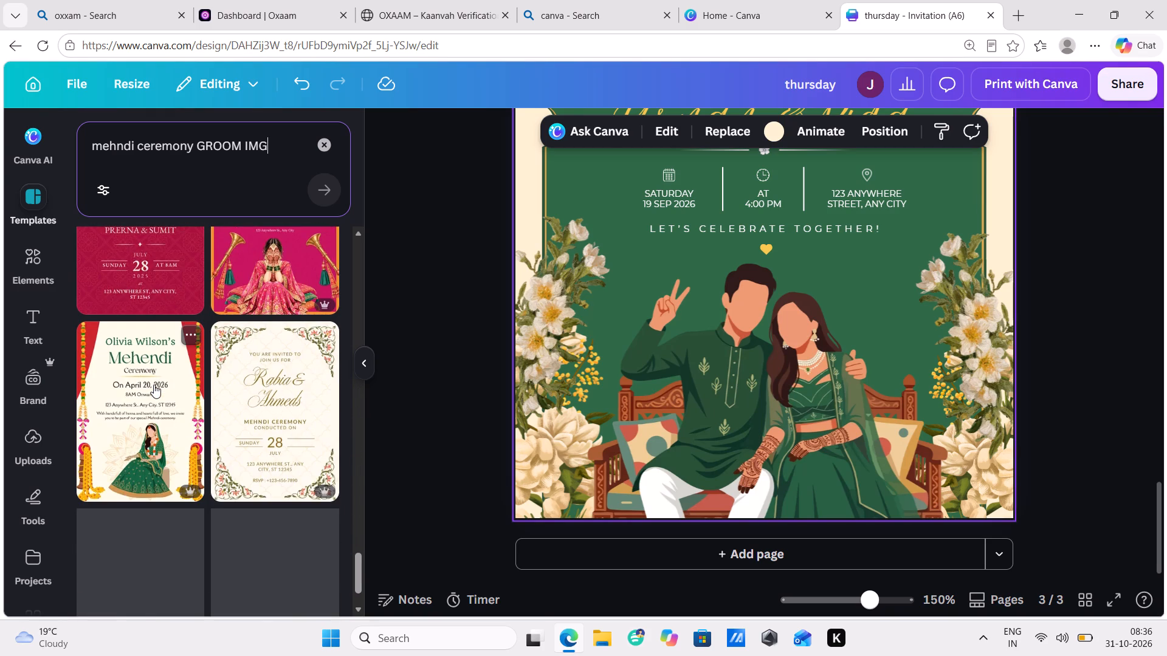
pyautogui.scroll(-14, 154, 384)
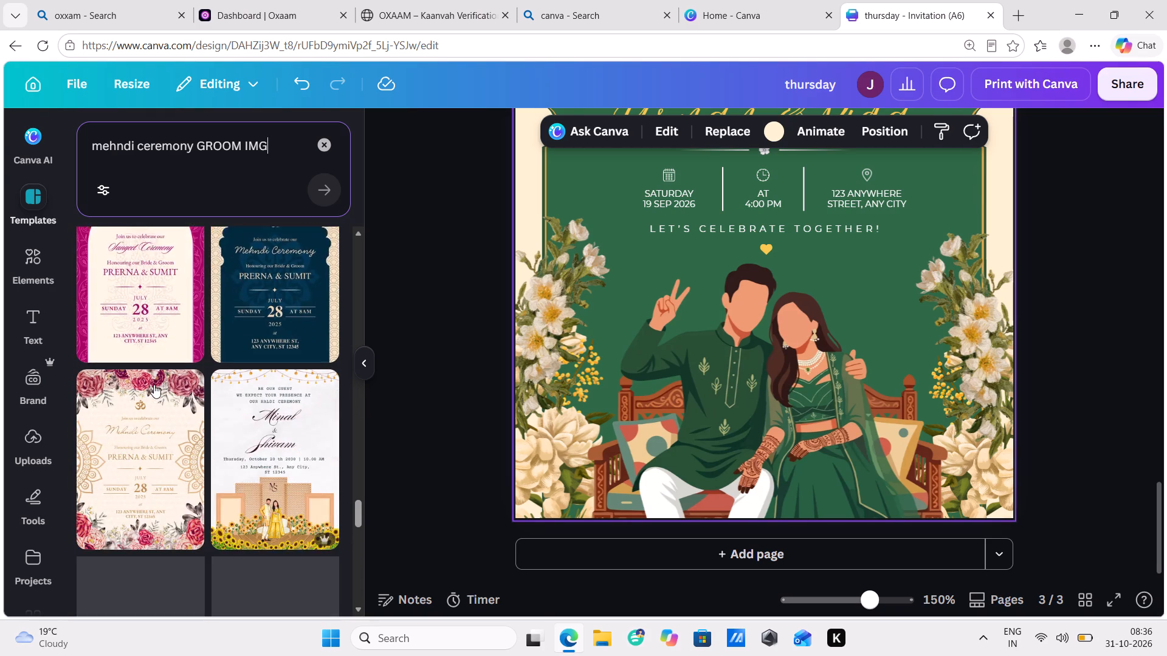
# Look further through the "mehndi ceremony GROOM IMG" results, comparing the mehndi templates that include groom or couple illustrations.
pyautogui.scroll(7, 154, 384)
pyautogui.scroll(-8, 154, 384)
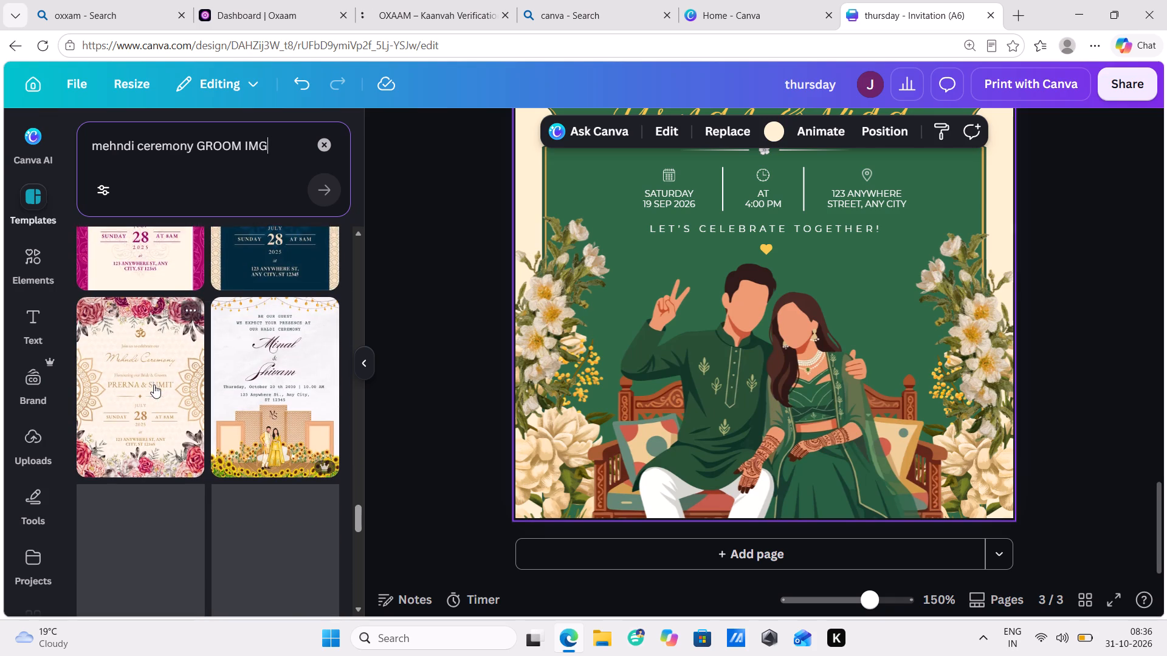
pyautogui.scroll(-3, 154, 384)
pyautogui.scroll(1, 154, 384)
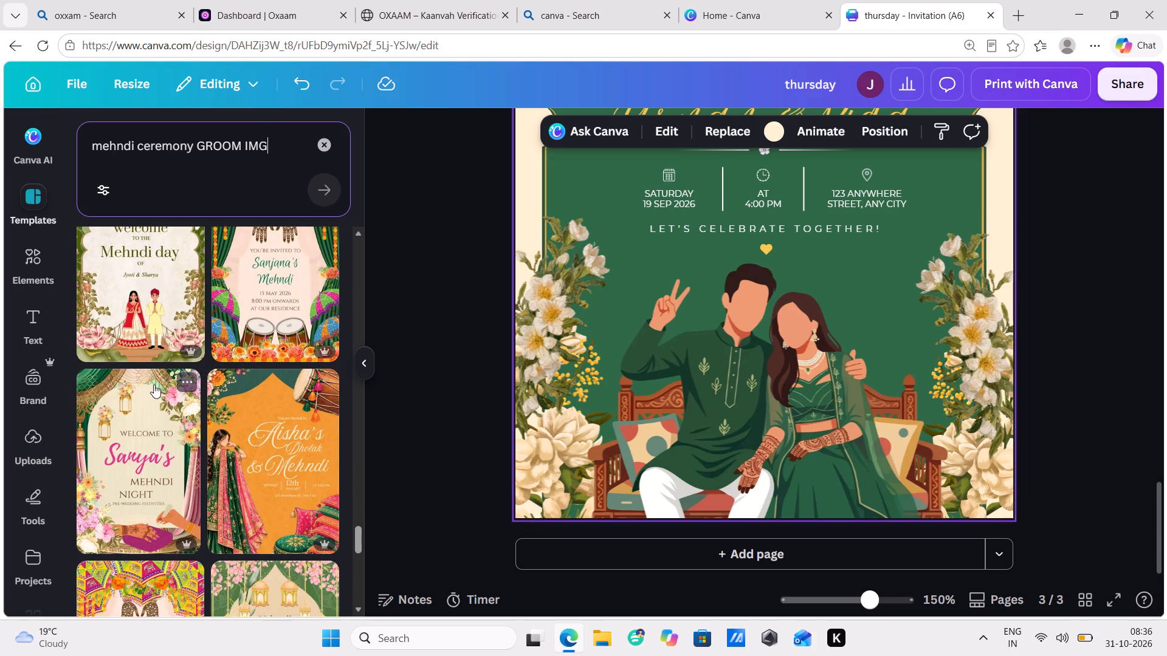
pyautogui.scroll(1, 154, 384)
pyautogui.scroll(-2, 154, 384)
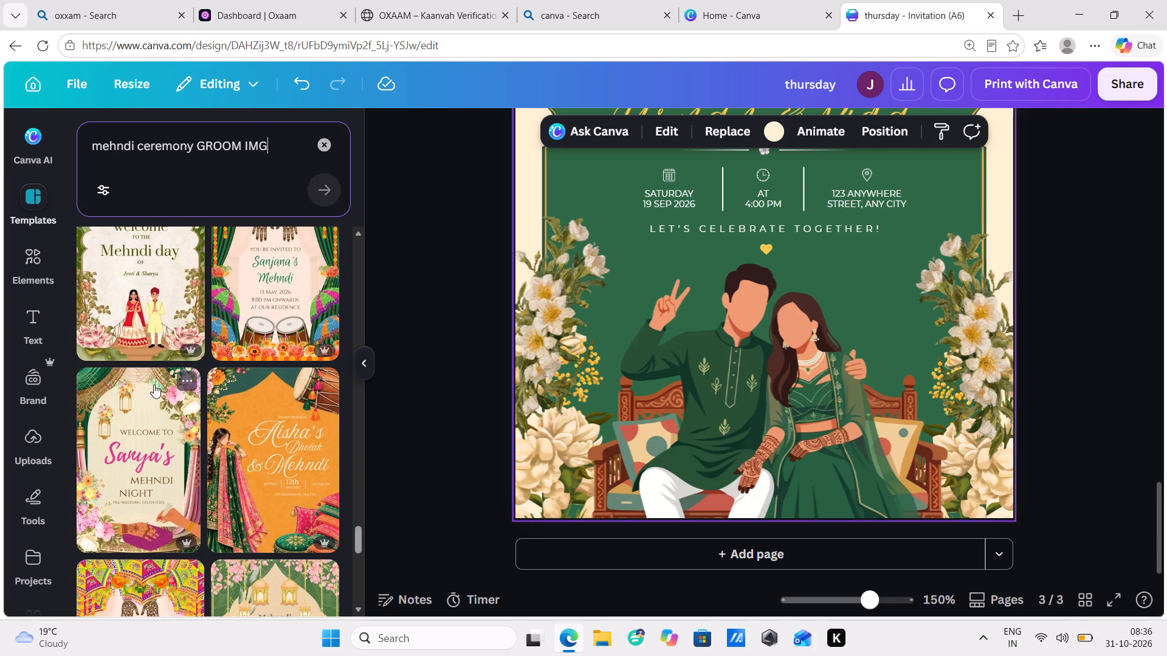
pyautogui.scroll(-4, 154, 384)
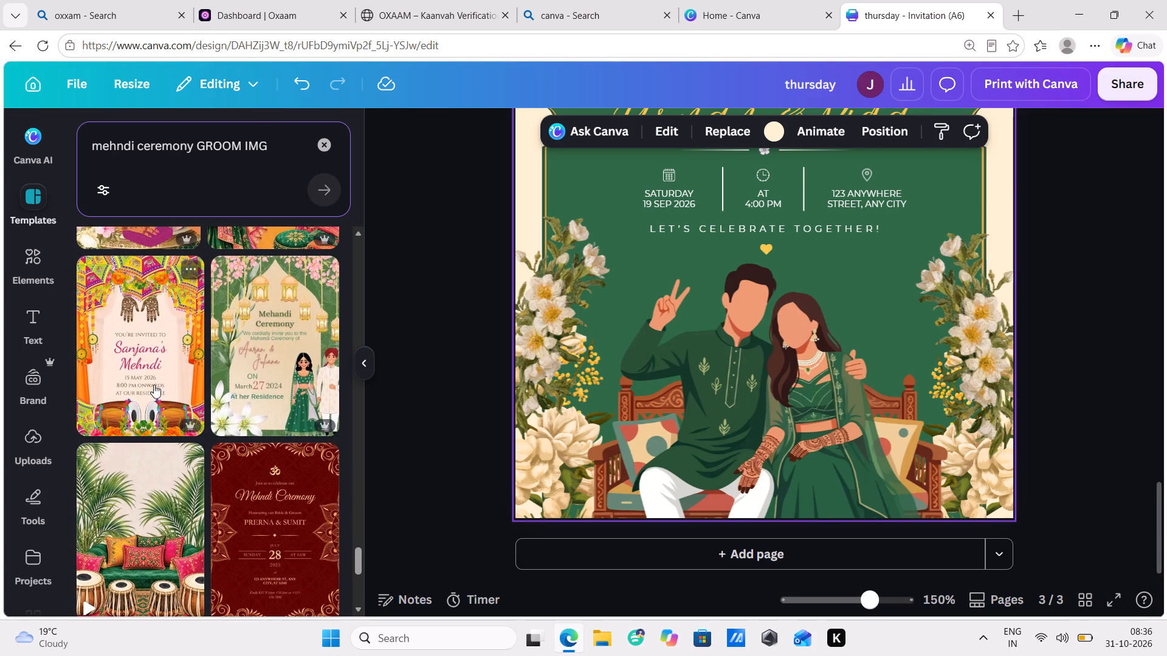
pyautogui.scroll(-8, 154, 384)
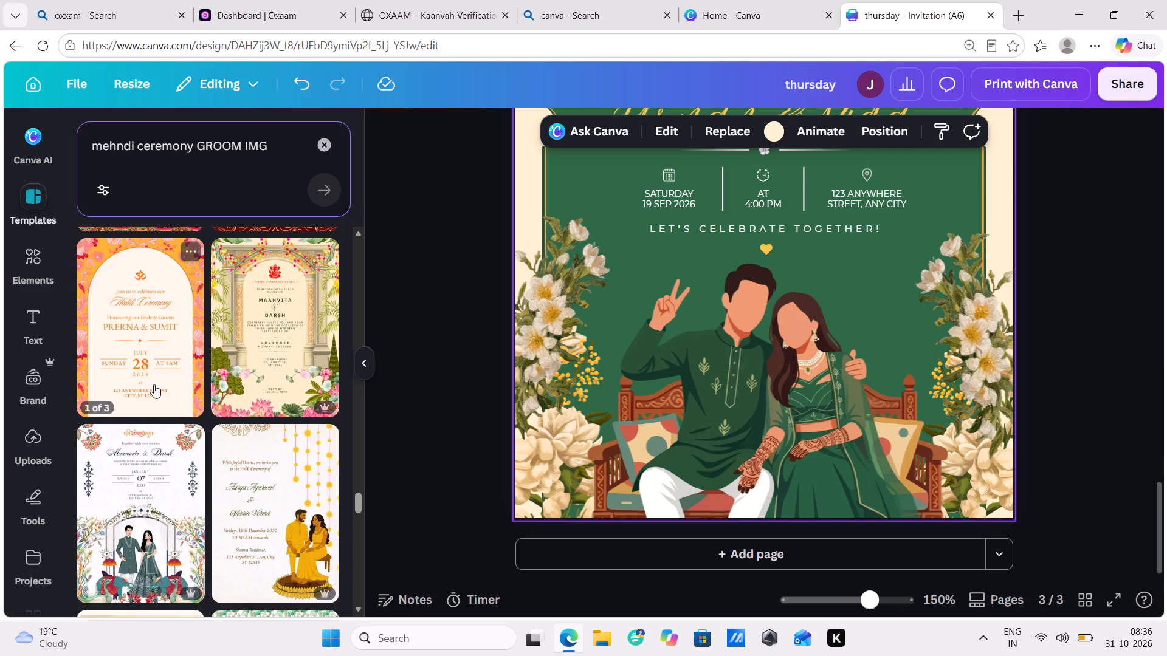
pyautogui.scroll(-3, 154, 384)
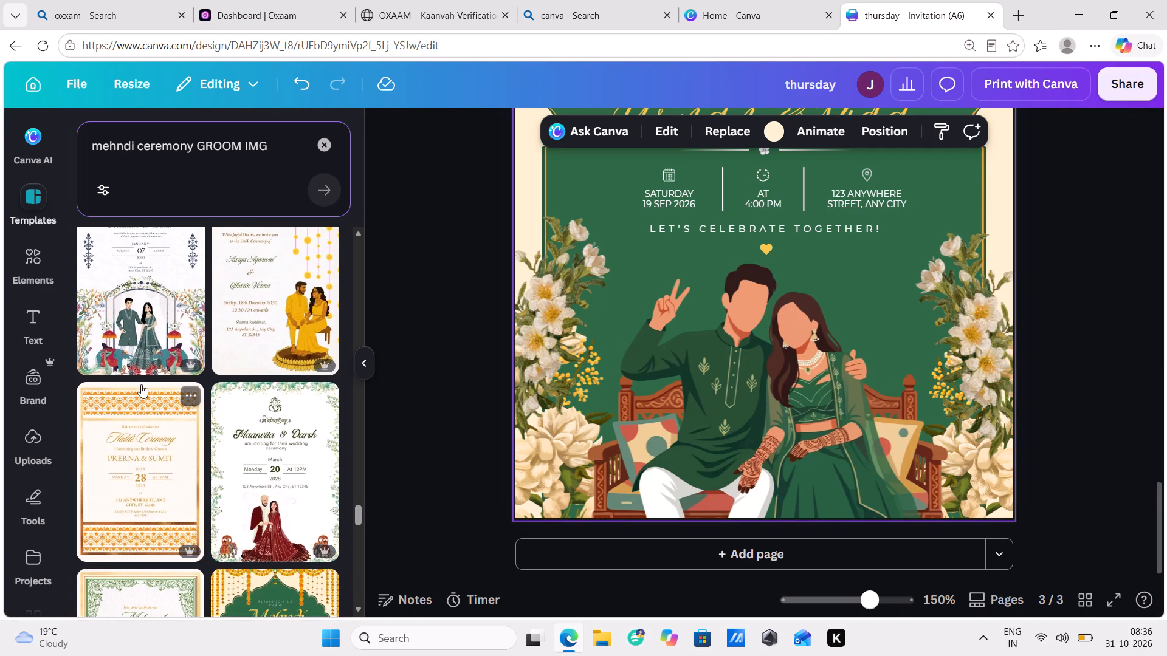
pyautogui.scroll(1, 141, 384)
pyautogui.scroll(-8, 141, 384)
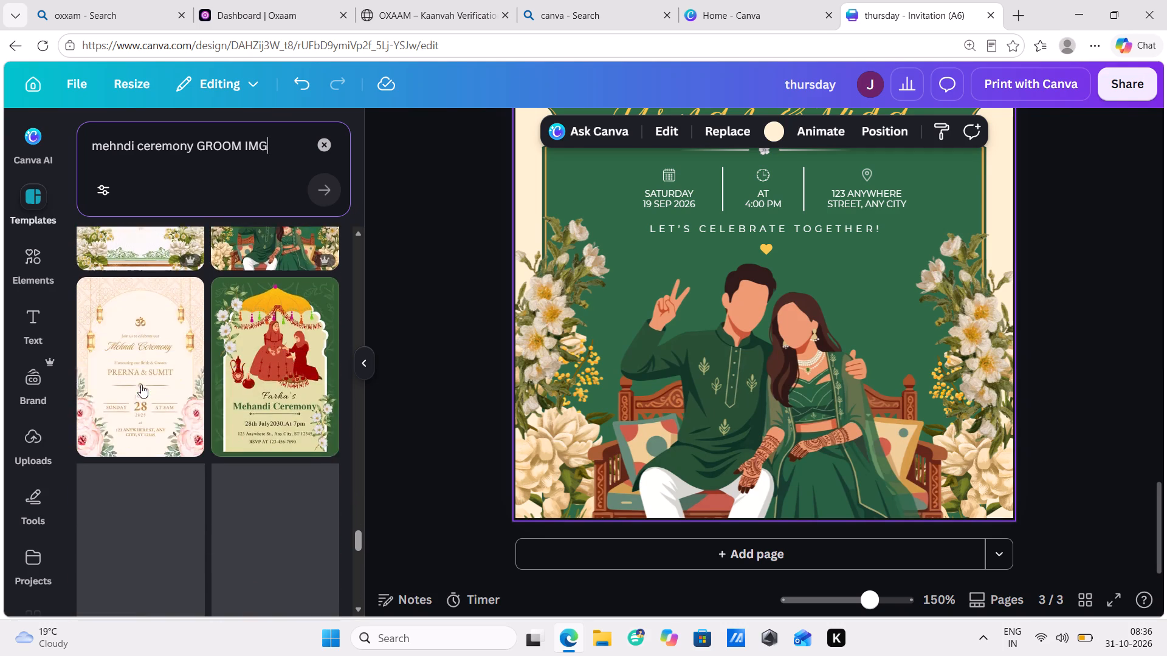
# Apply the green mehndi celebration template with the seated couple to the third page.
pyautogui.scroll(3, 141, 384)
pyautogui.scroll(-4, 141, 384)
pyautogui.scroll(2, 141, 384)
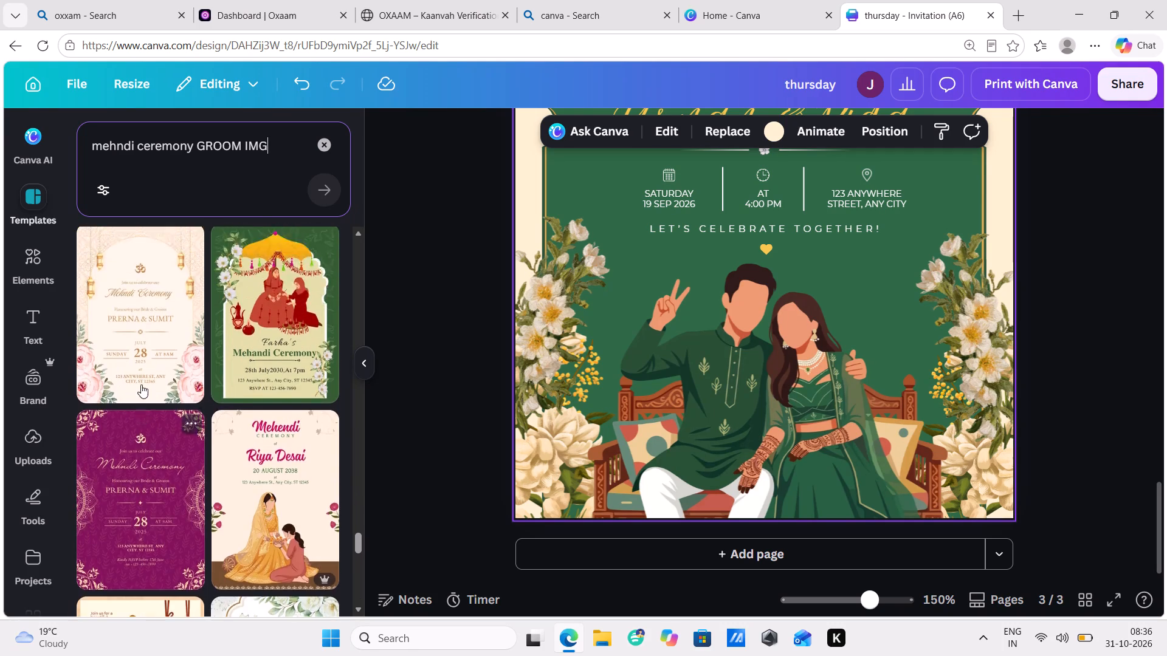
pyautogui.click(249, 257)
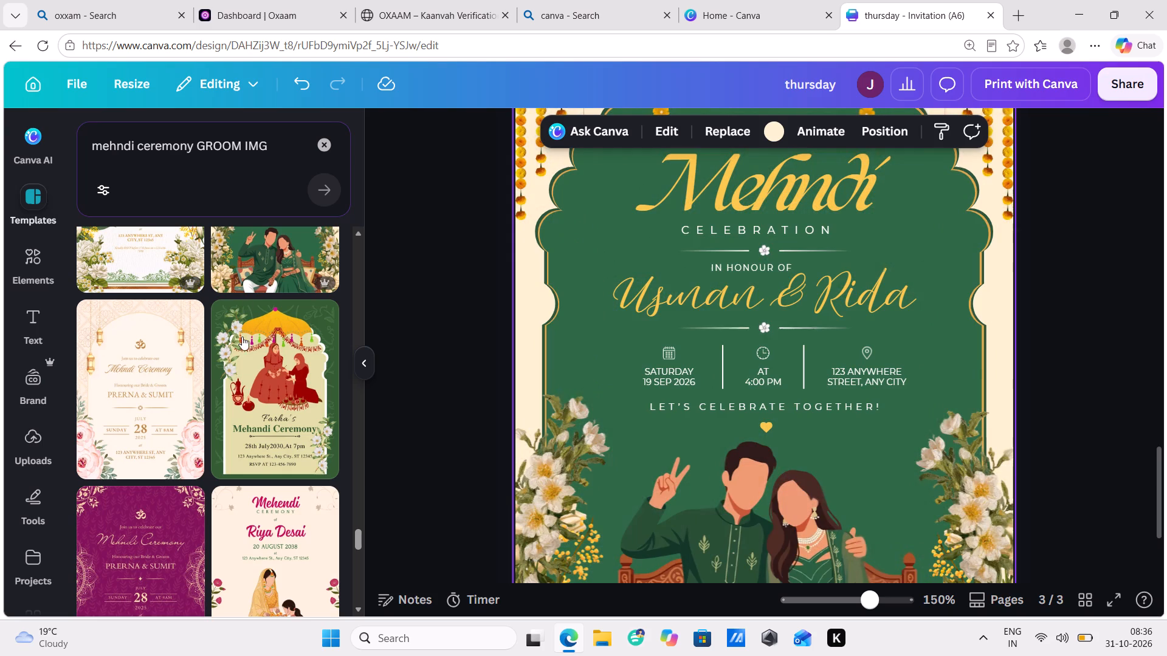
# Browse further through the "mehndi ceremony GROOM IMG" template results for other mehndi designs showing a groom or couple.
pyautogui.scroll(-3, 210, 355)
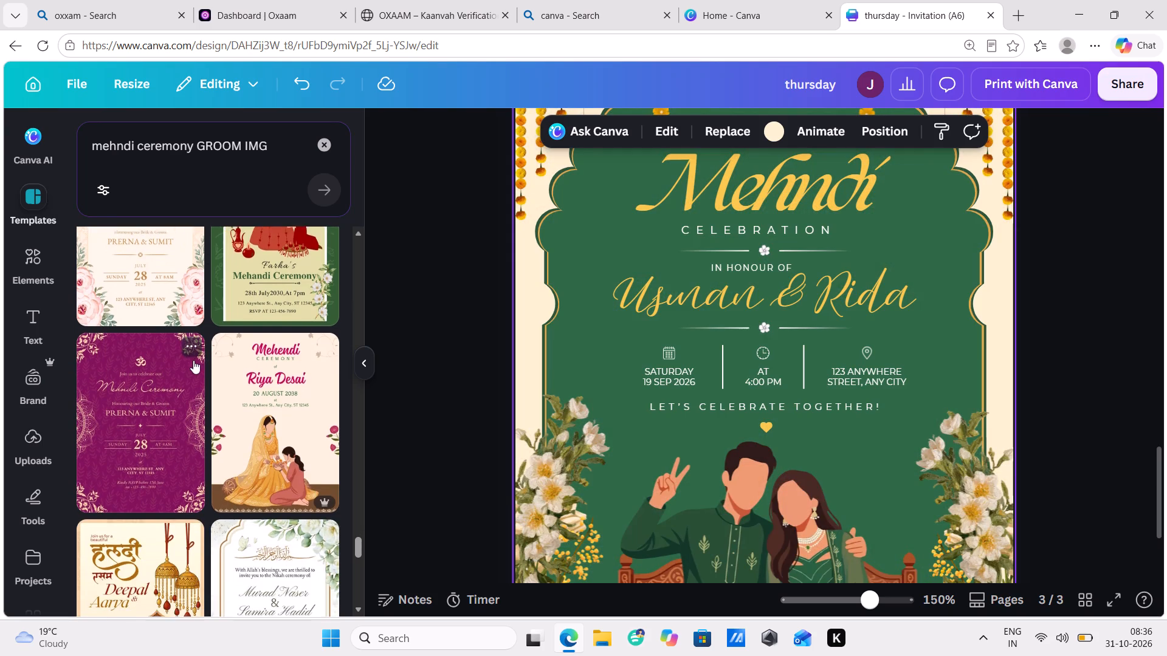
pyautogui.scroll(-5, 193, 360)
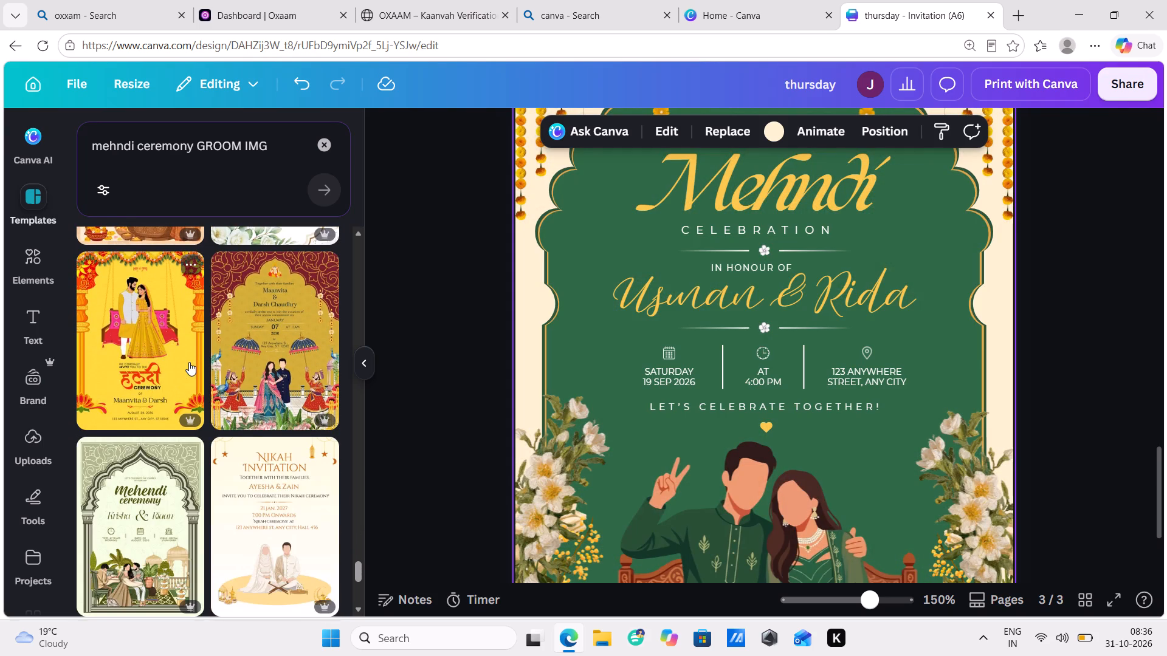
pyautogui.scroll(-2, 189, 362)
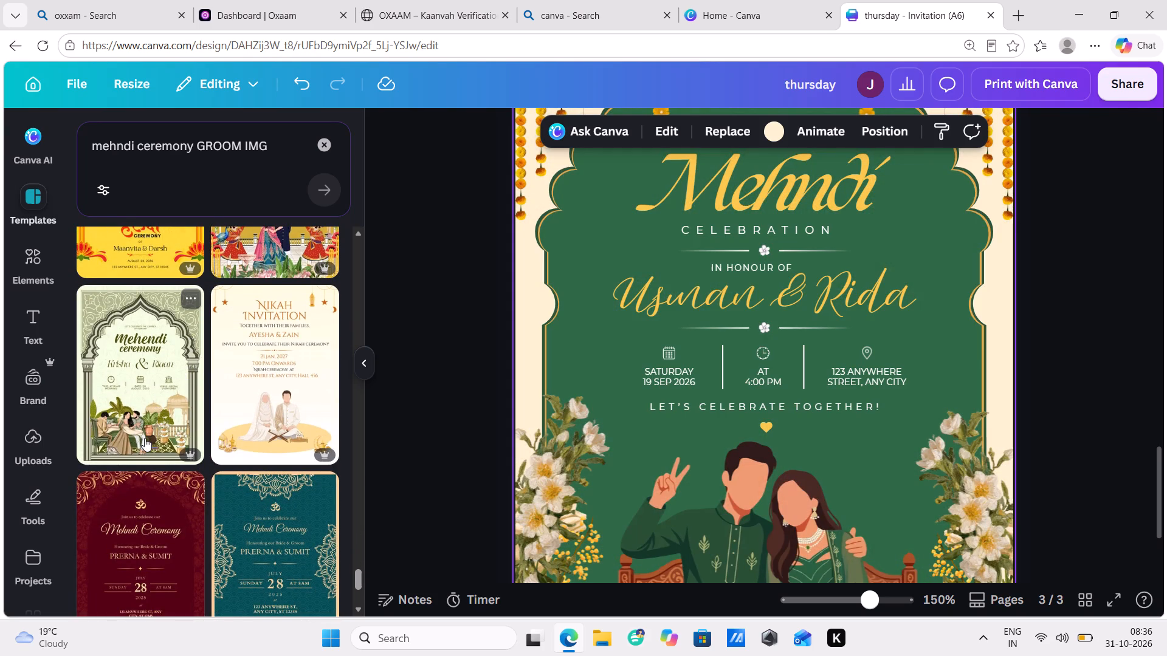
pyautogui.scroll(-4, 145, 438)
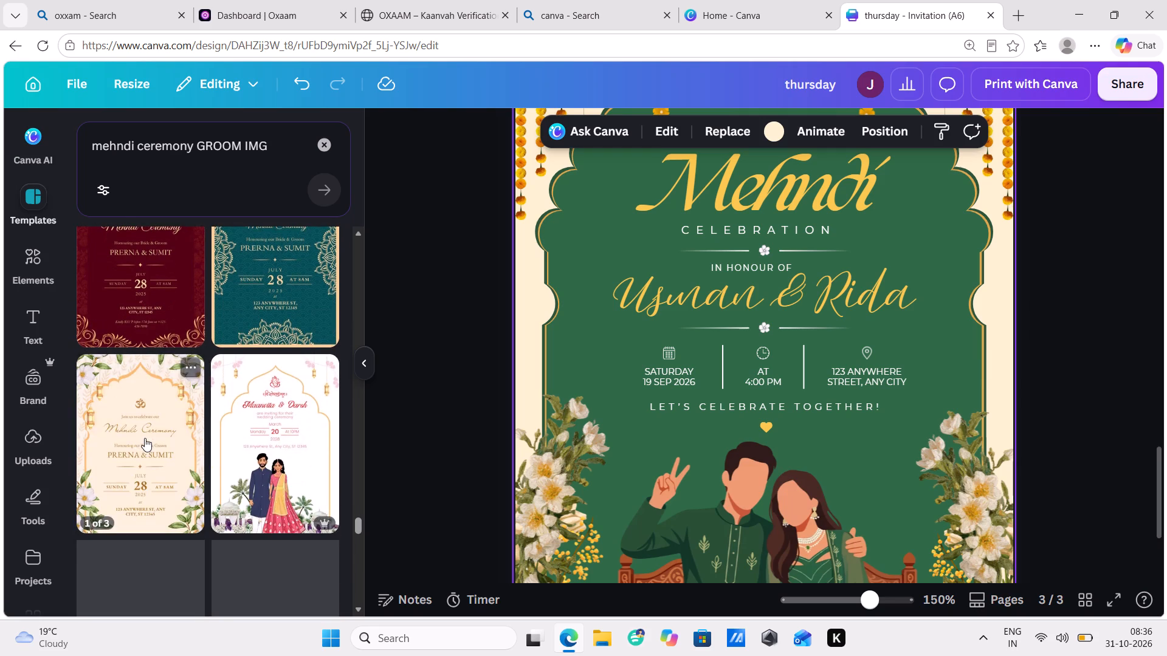
pyautogui.scroll(-7, 145, 438)
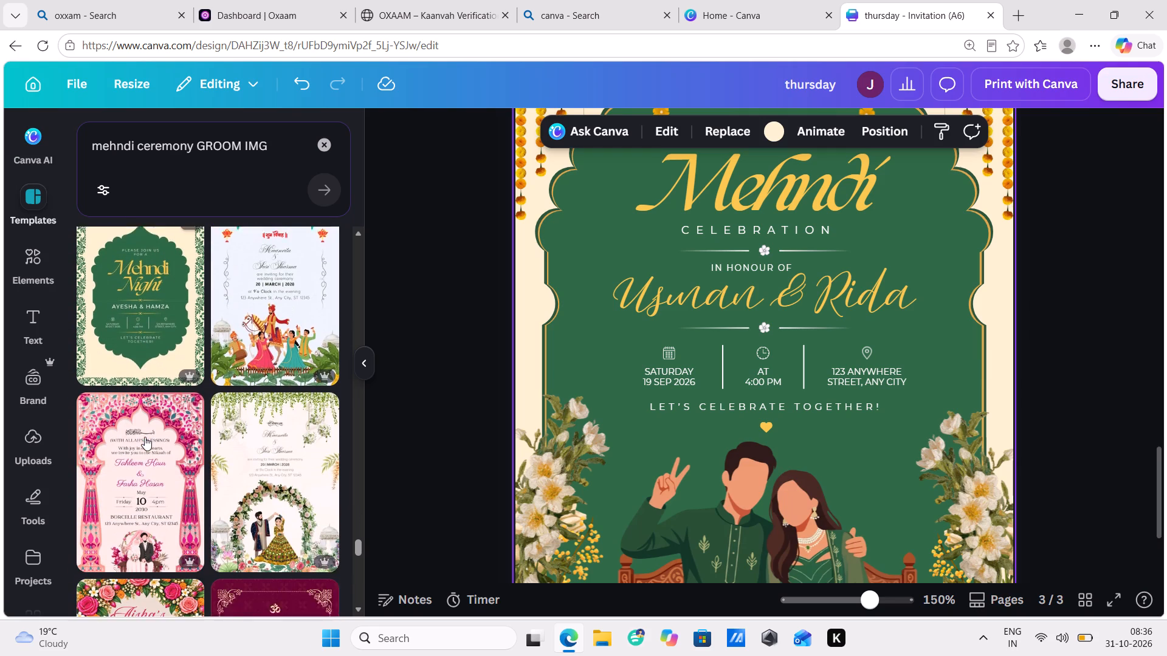
pyautogui.scroll(-4, 145, 437)
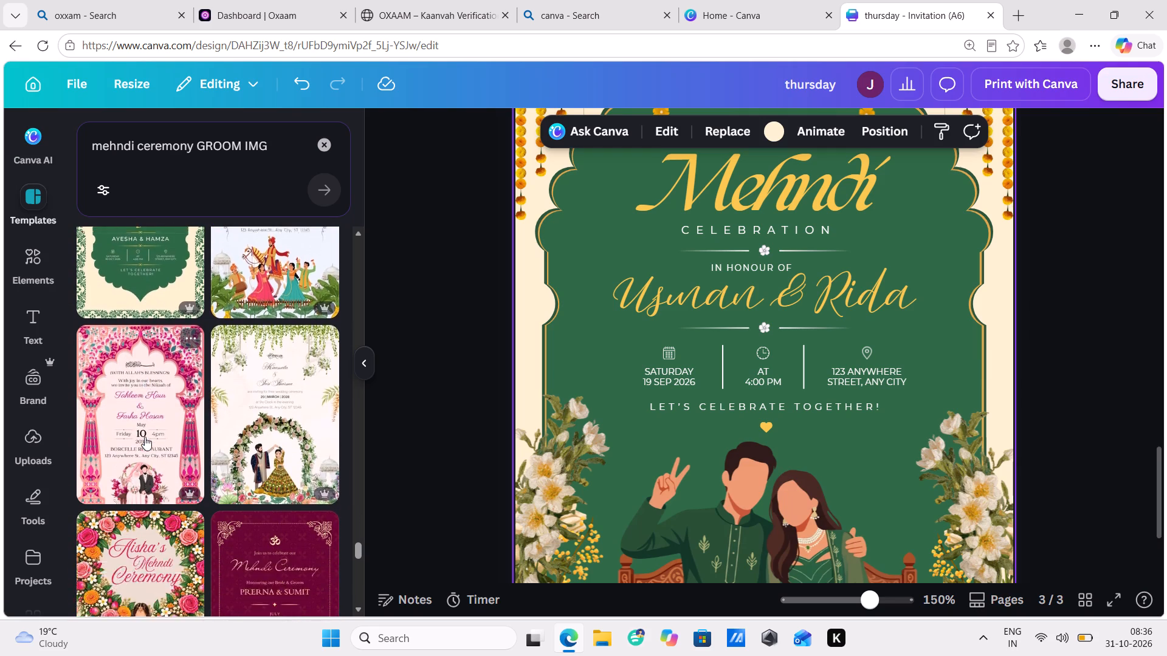
pyautogui.scroll(-4, 145, 437)
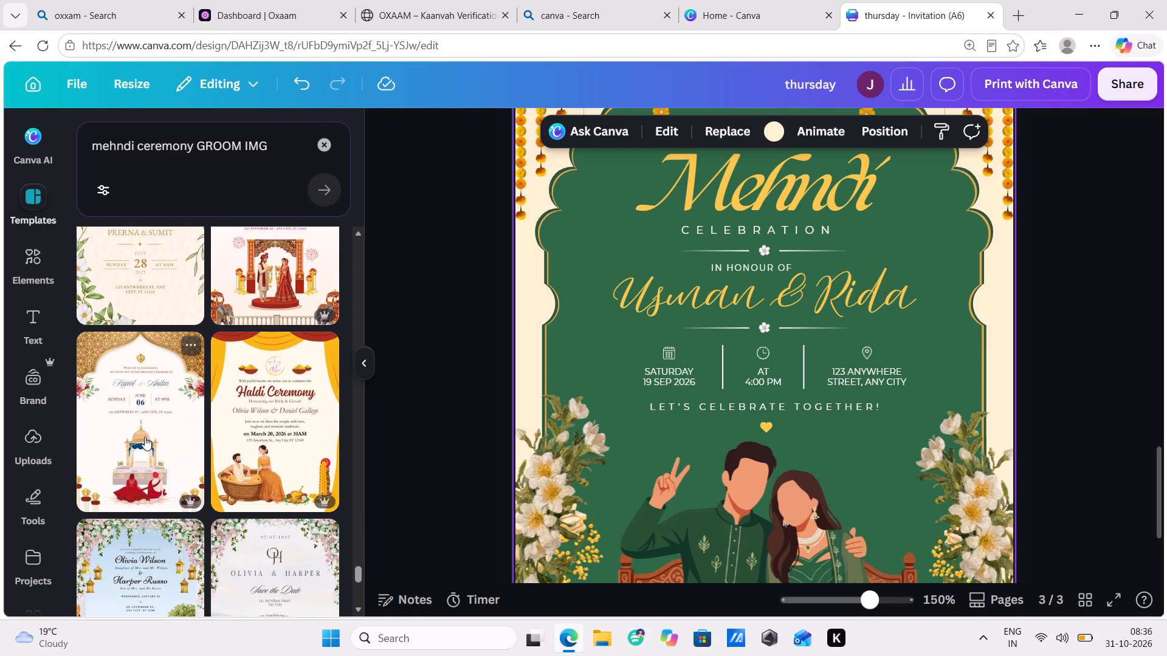
pyautogui.scroll(-3, 145, 437)
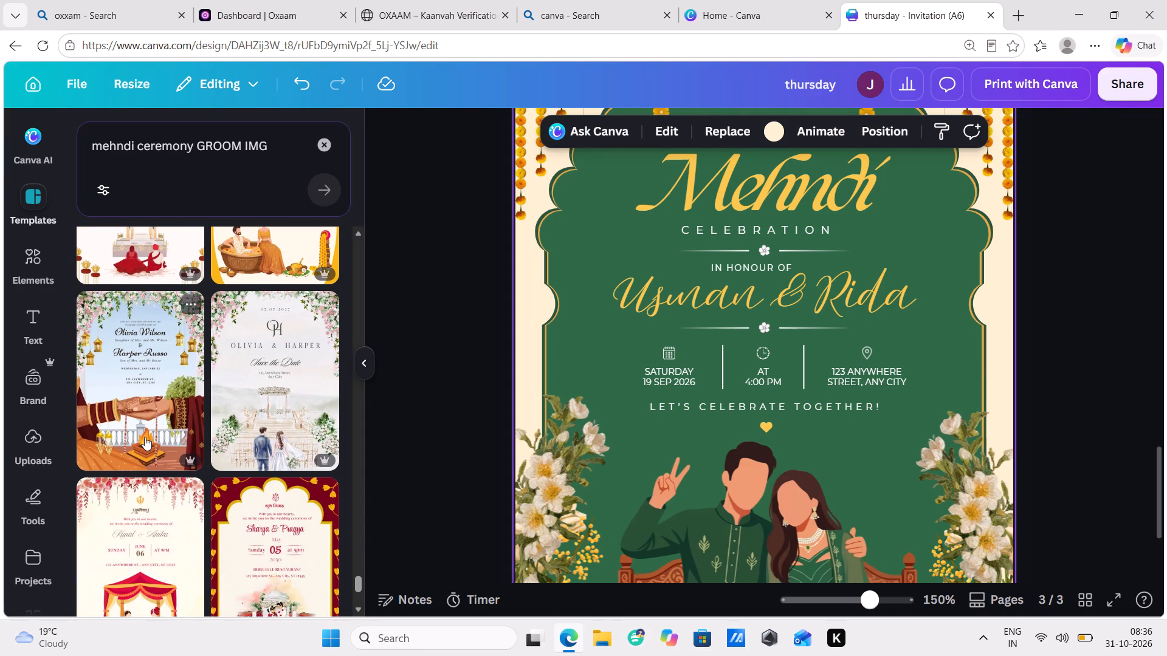
pyautogui.scroll(-2, 145, 437)
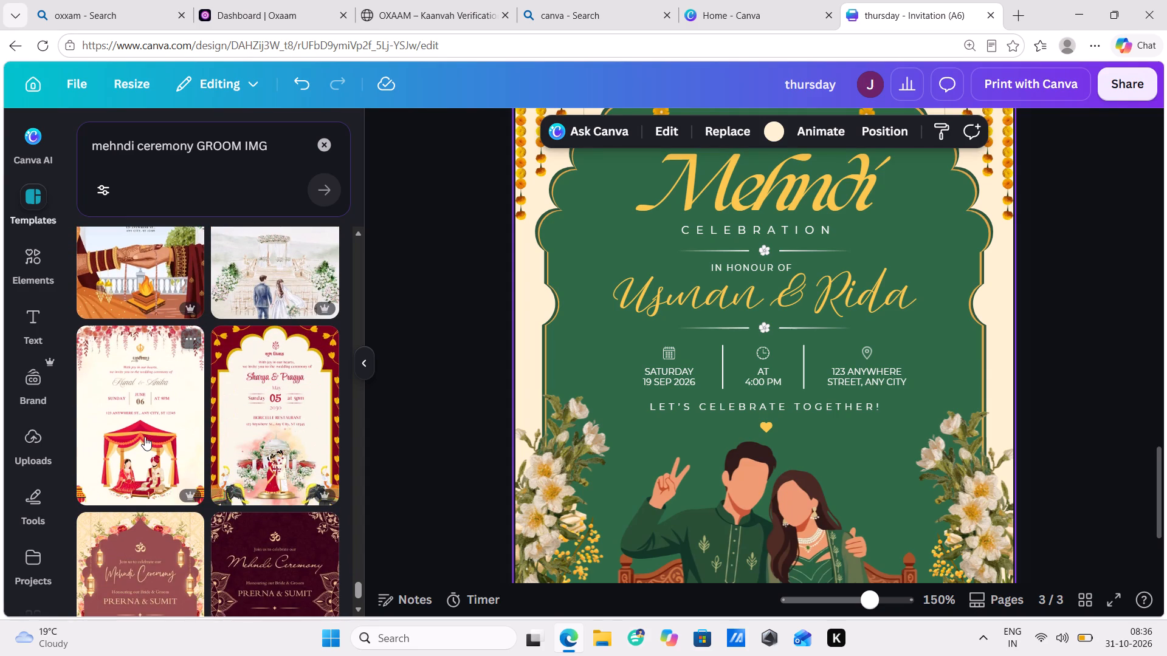
pyautogui.scroll(-4, 145, 437)
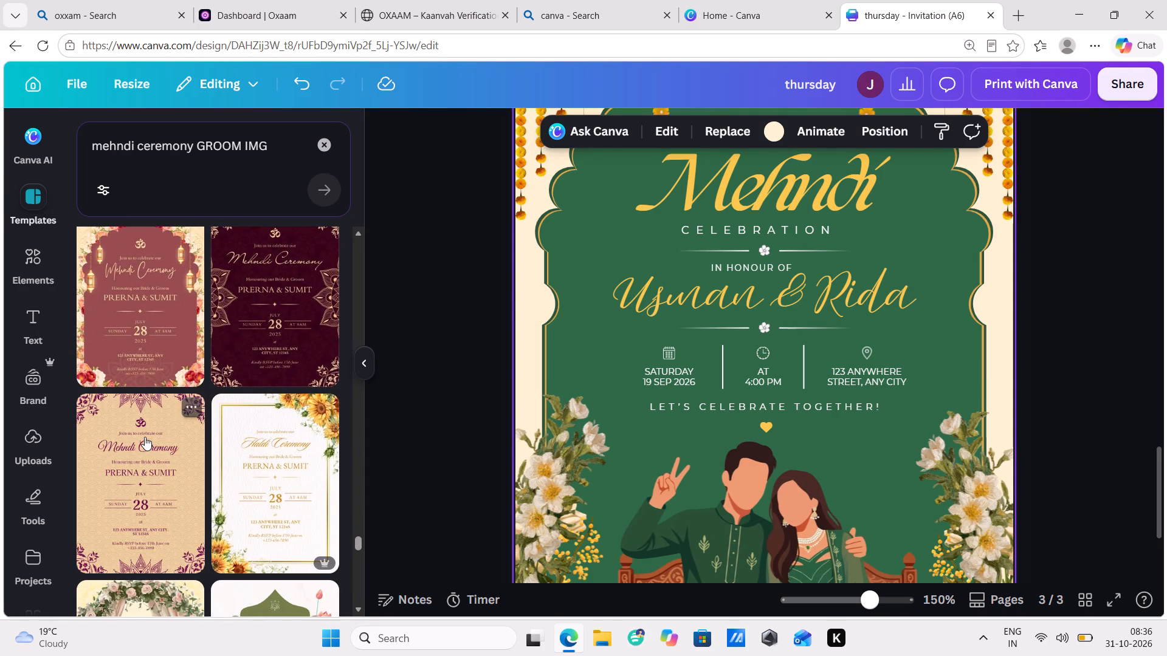
pyautogui.scroll(-8, 145, 437)
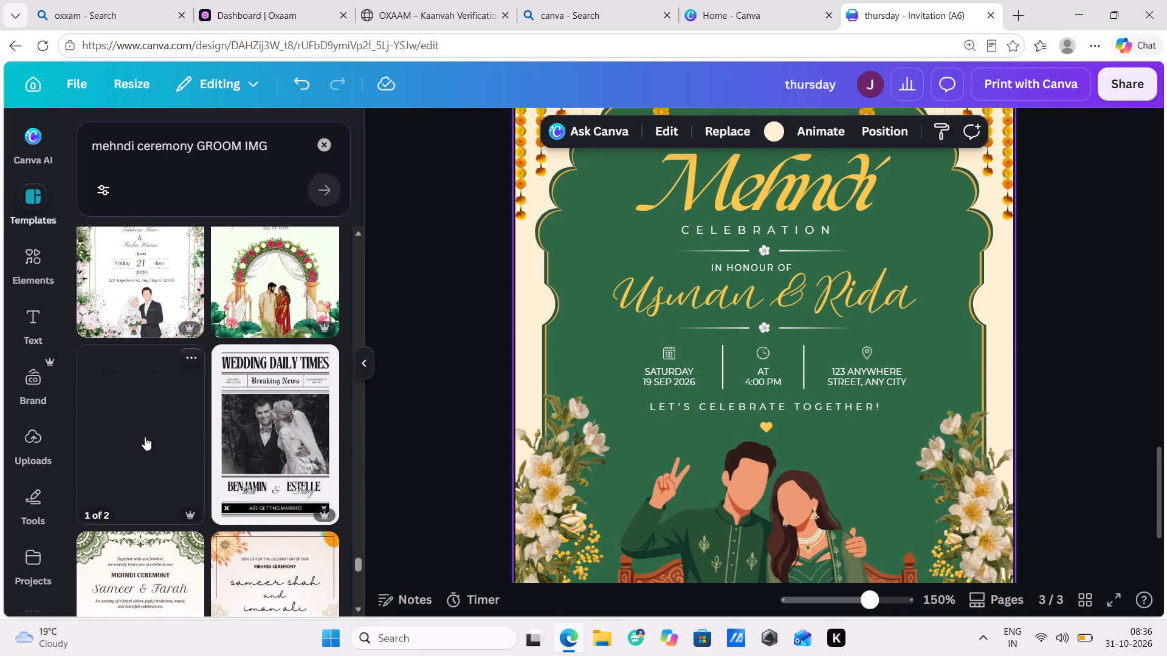
pyautogui.scroll(-8, 145, 437)
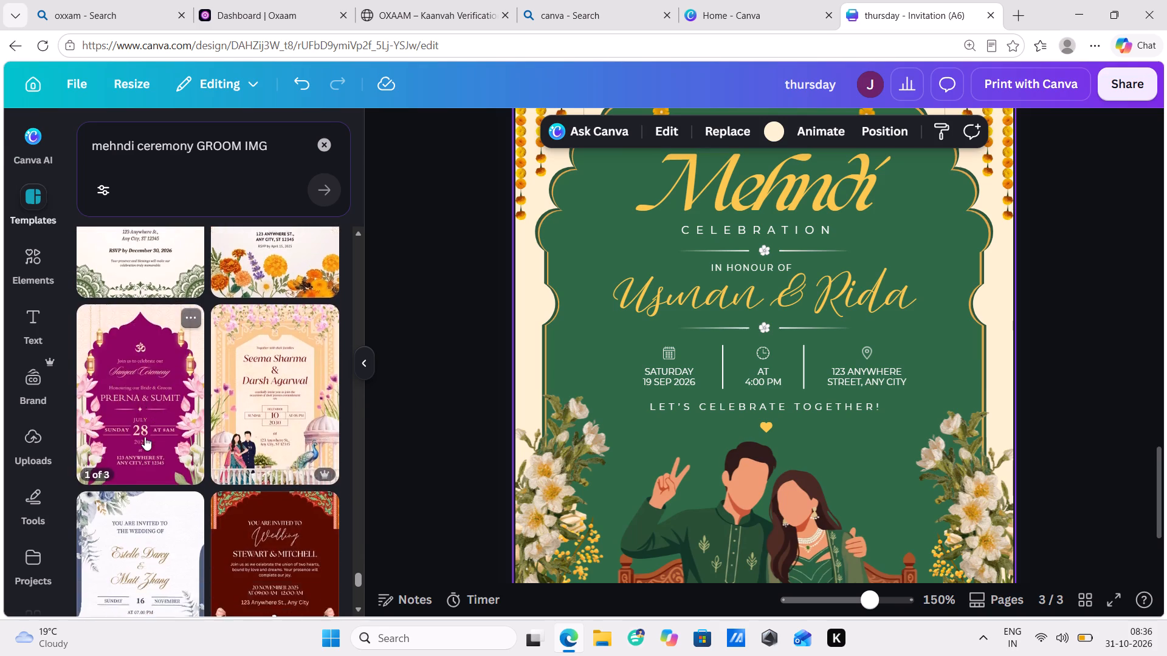
pyautogui.scroll(-1, 145, 437)
pyautogui.scroll(3, 145, 437)
pyautogui.scroll(-1, 145, 437)
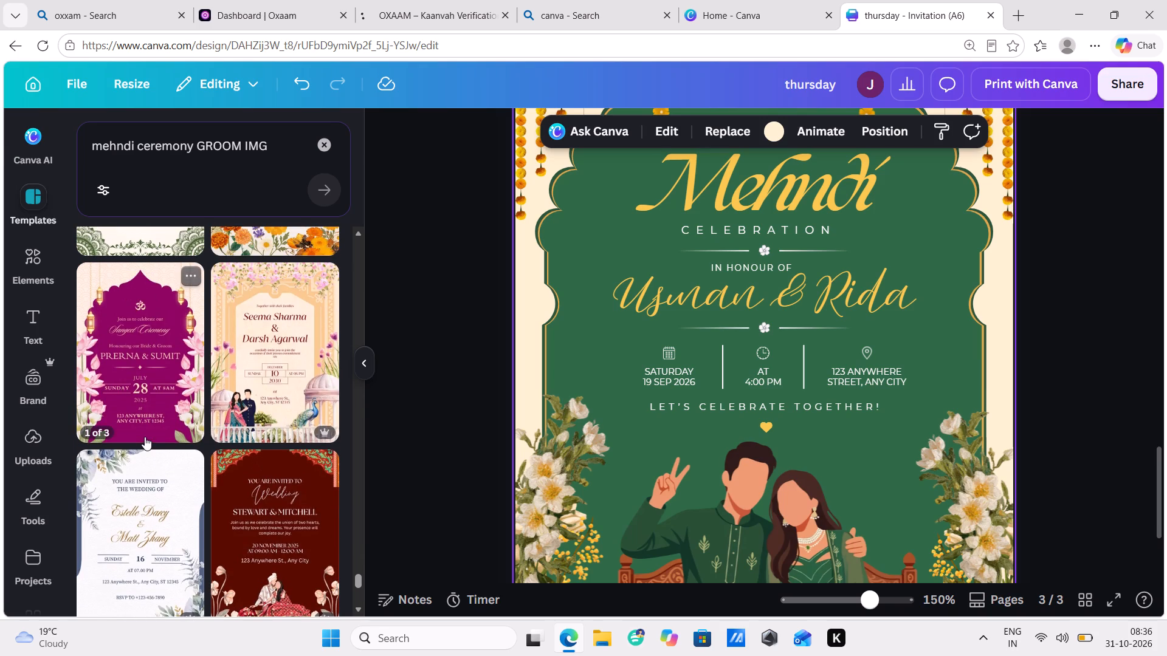
pyautogui.scroll(-7, 145, 437)
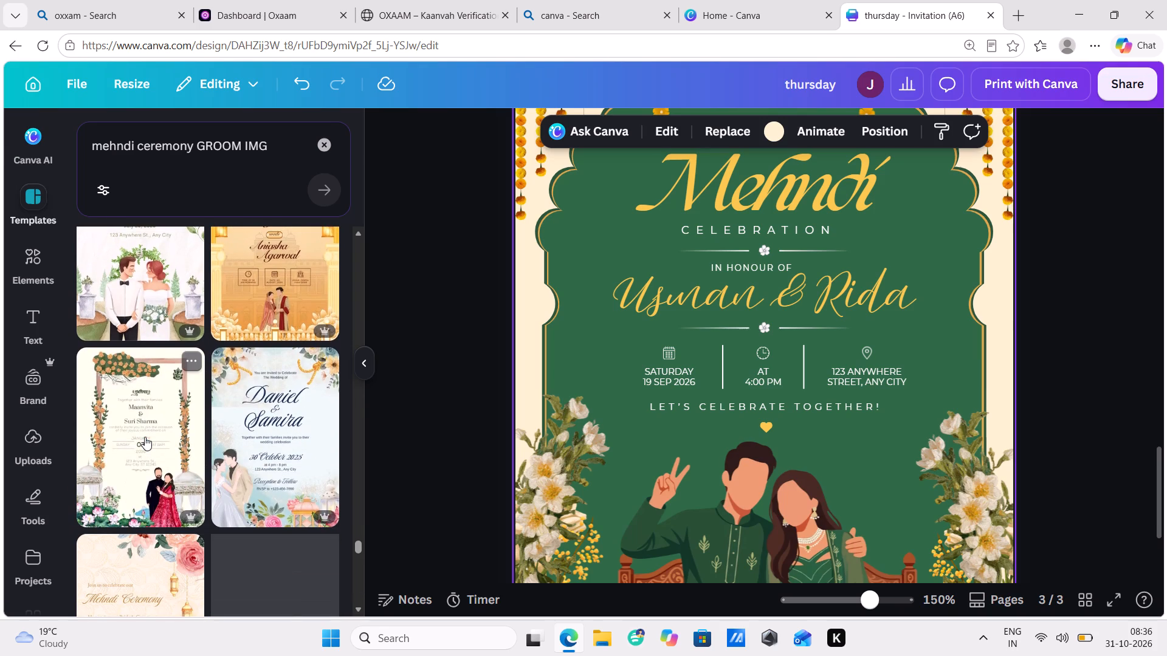
pyautogui.scroll(-3, 145, 437)
pyautogui.scroll(3, 145, 437)
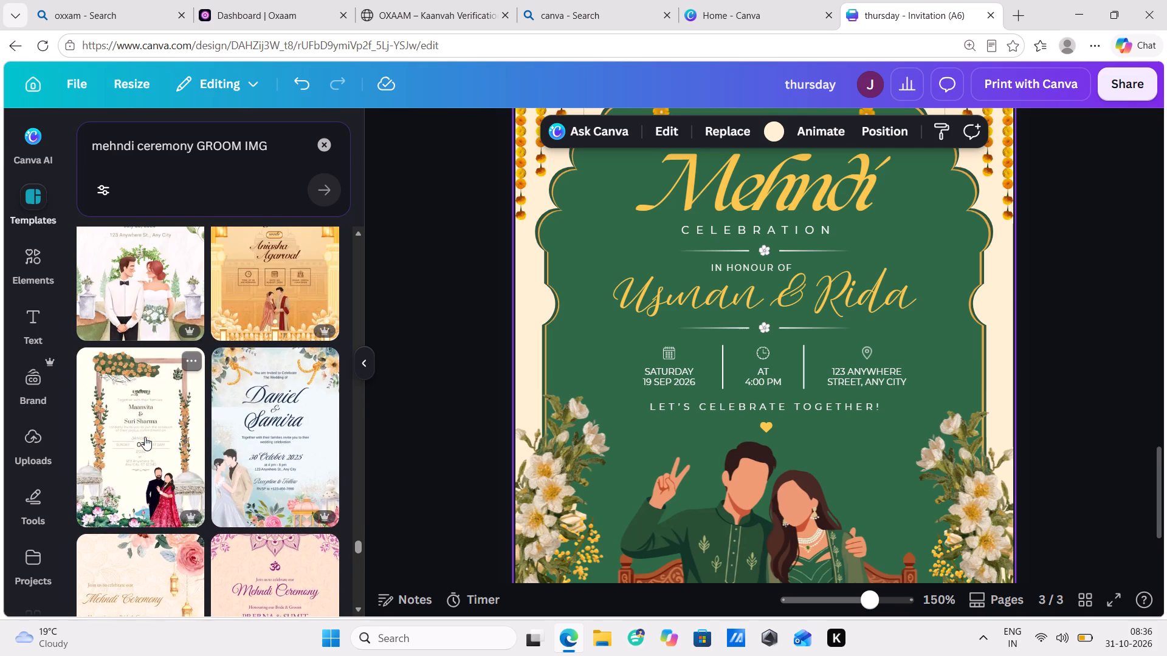
pyautogui.scroll(-9, 145, 437)
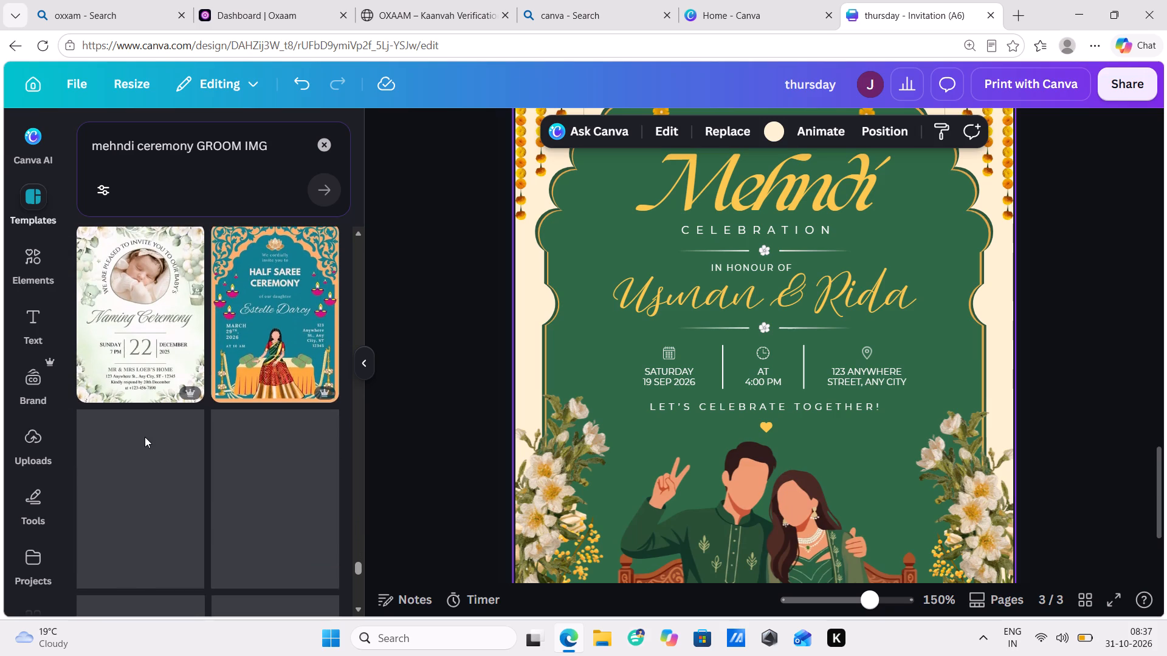
pyautogui.scroll(4, 145, 437)
pyautogui.scroll(-5, 145, 437)
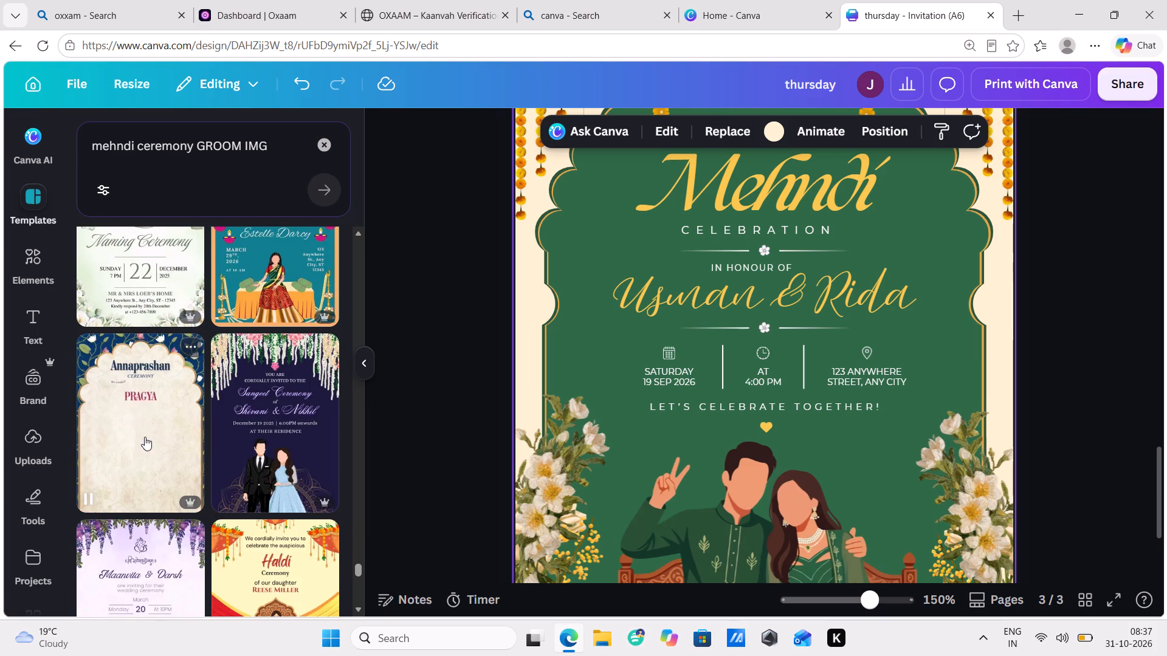
pyautogui.scroll(-4, 145, 437)
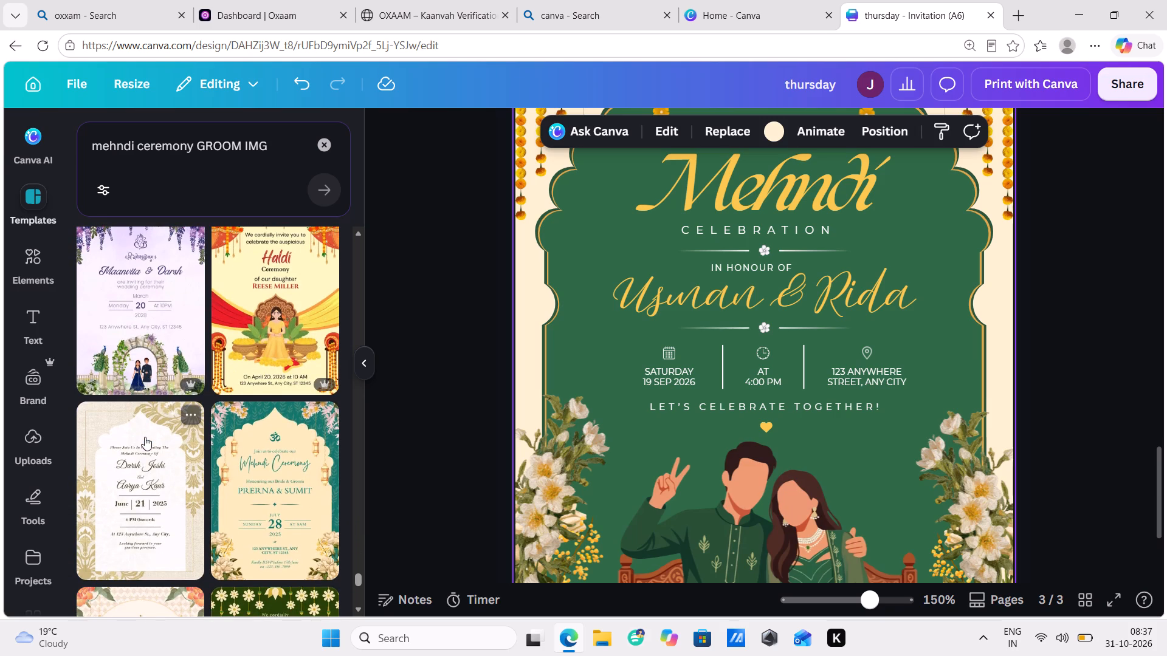
pyautogui.scroll(2, 145, 437)
pyautogui.scroll(-7, 145, 437)
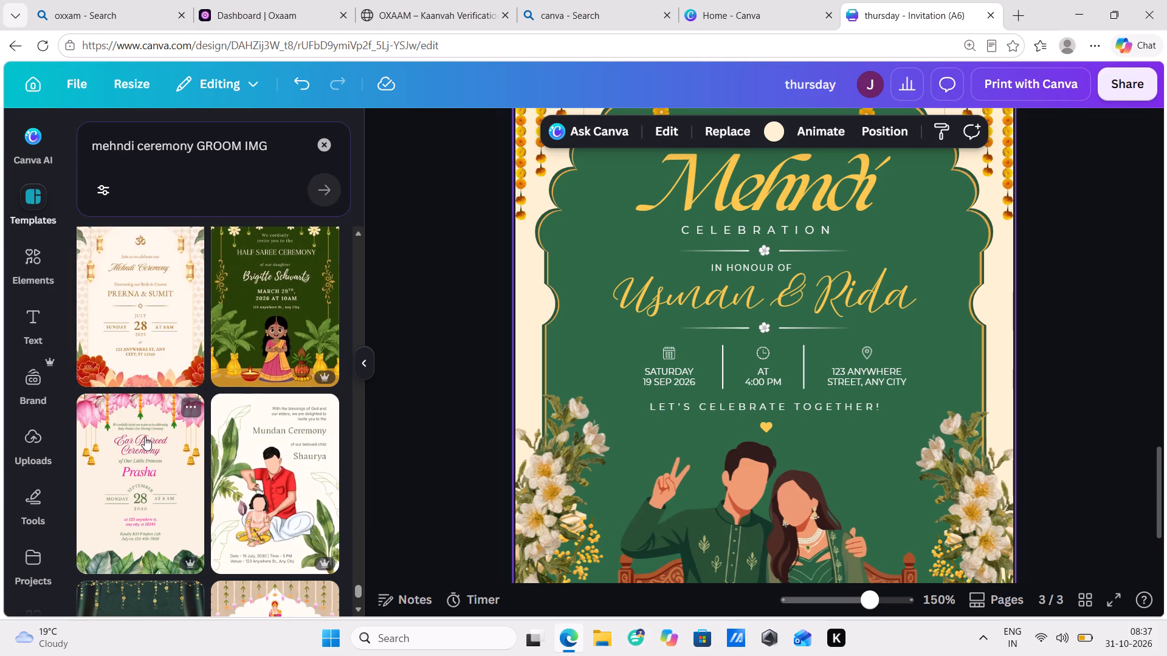
pyautogui.scroll(-9, 145, 437)
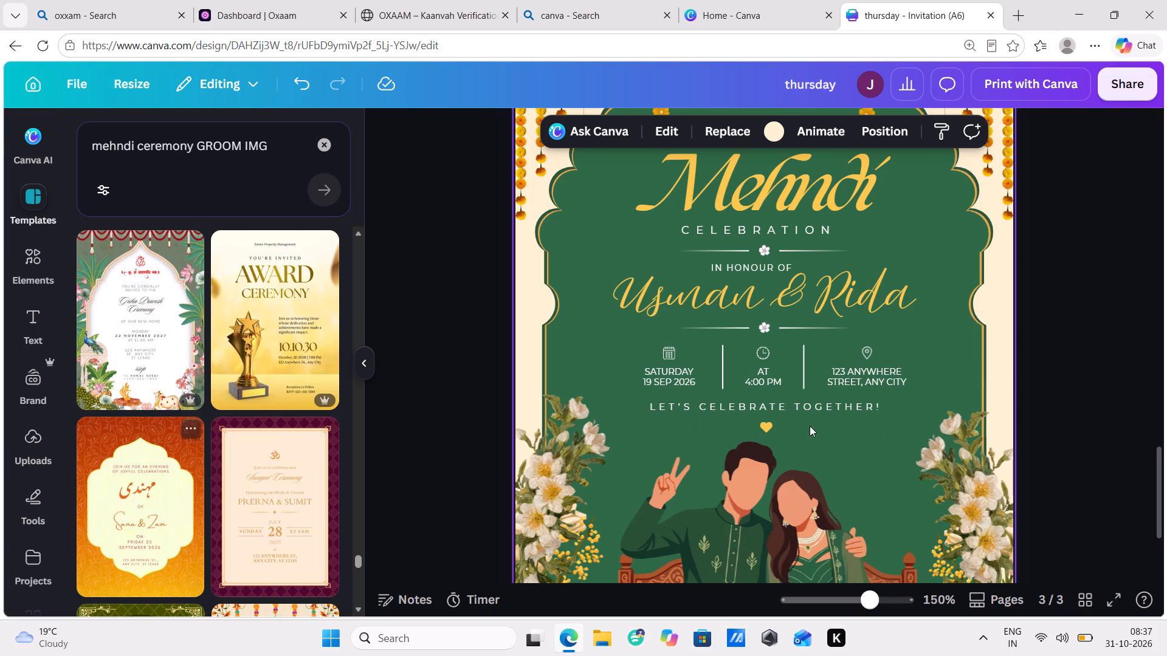
# Replace the couple's names under "In honour of" on the mehndi page with "Ankit".
pyautogui.doubleClick(723, 312)
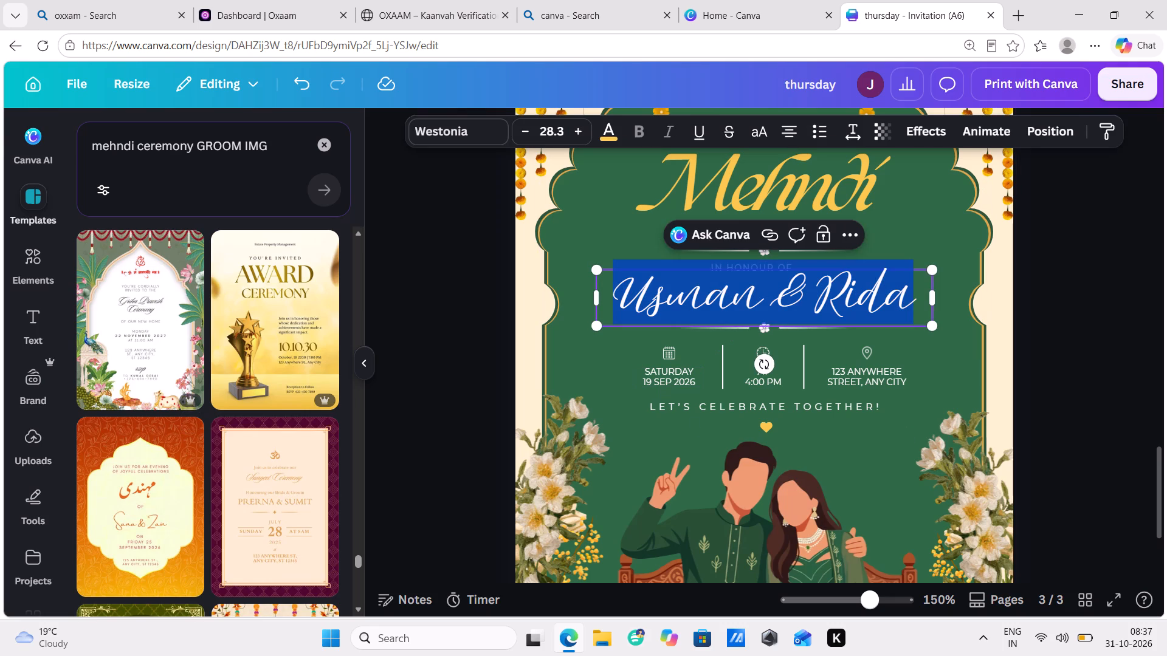
pyautogui.press('a')
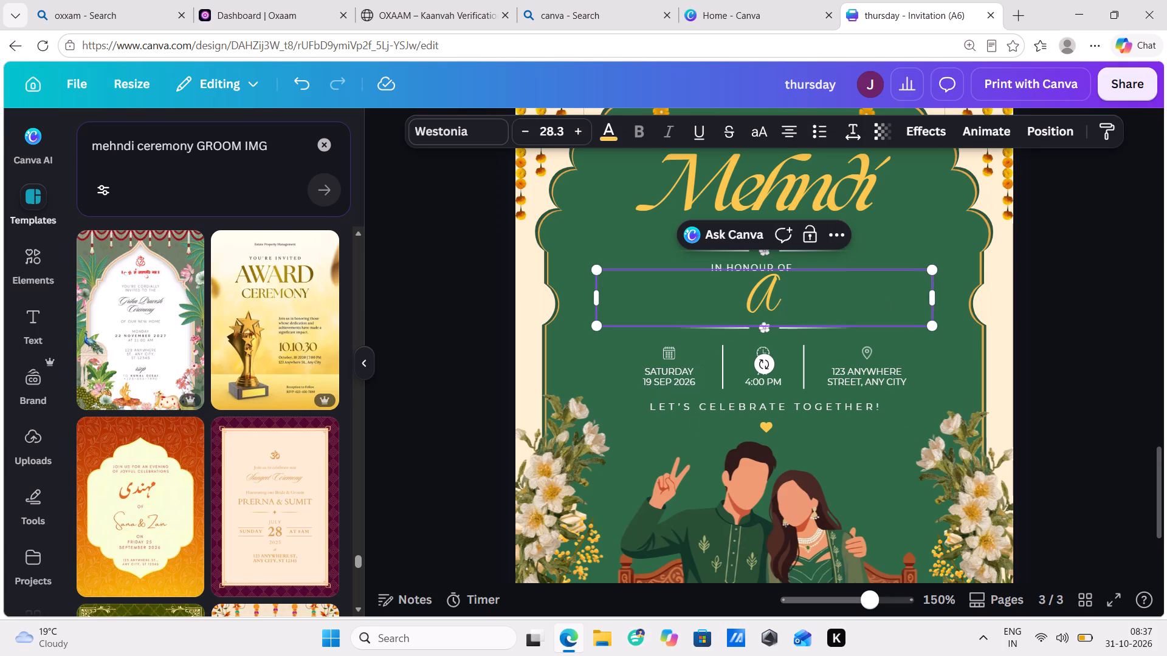
pyautogui.write('nli')
pyautogui.press('BackSpace')
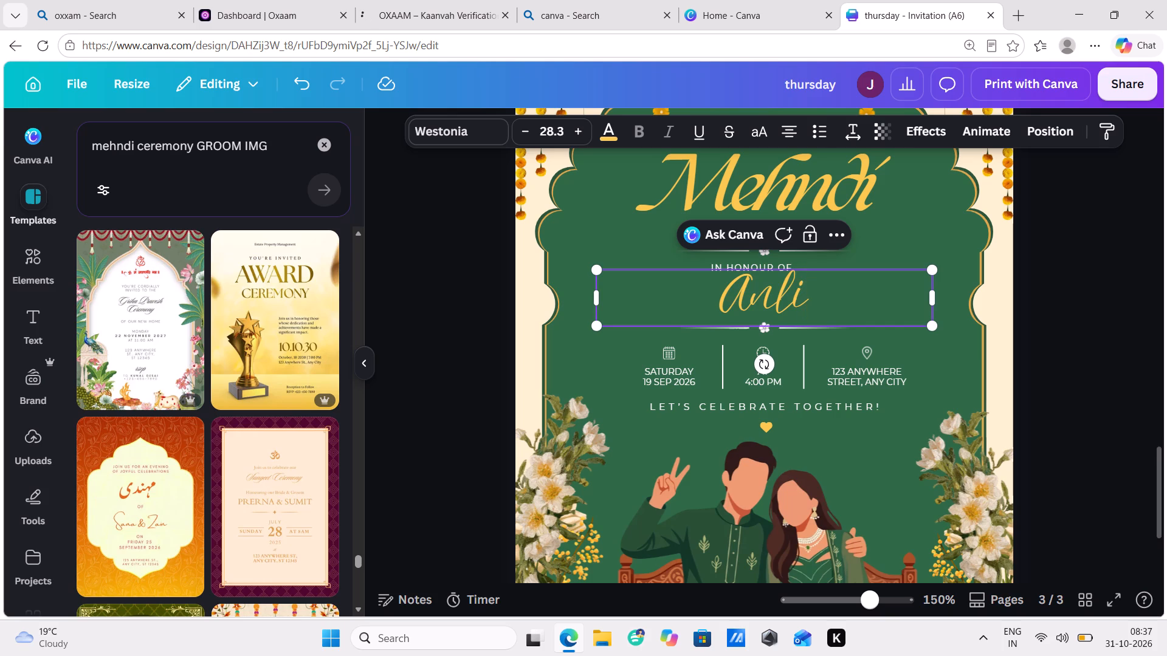
pyautogui.press('BackSpace')
pyautogui.press('BackSpace')
pyautogui.write('nkit')
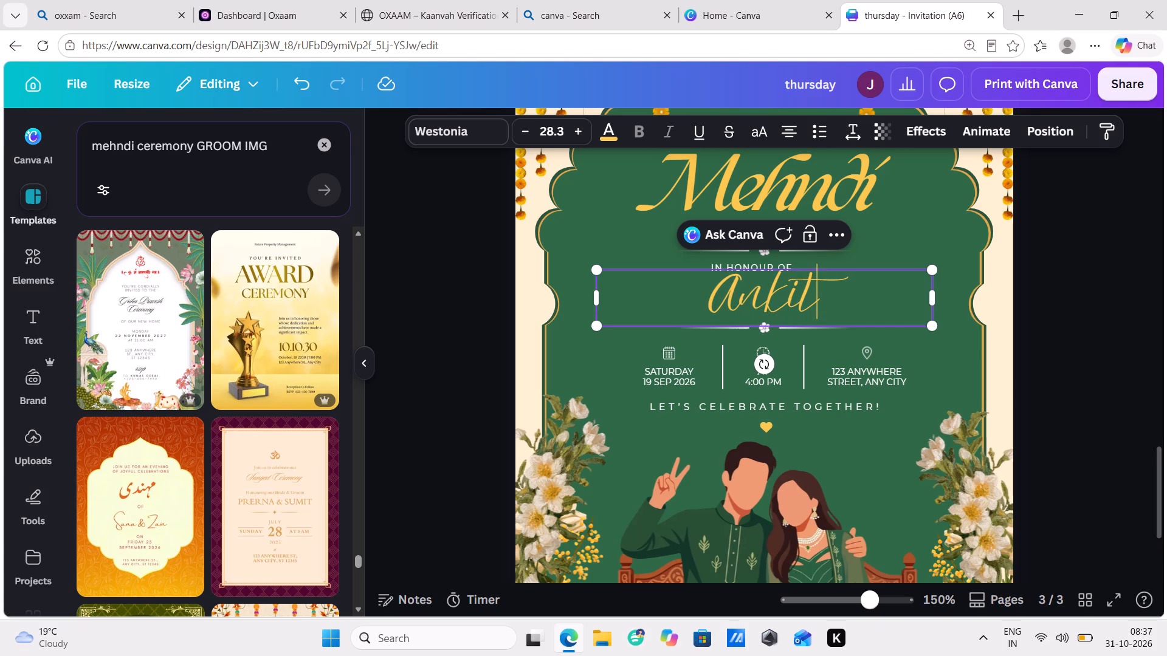
# Change the weekday in the mehndi page's date text to Wednesday.
pyautogui.click(677, 367)
pyautogui.doubleClick(679, 367)
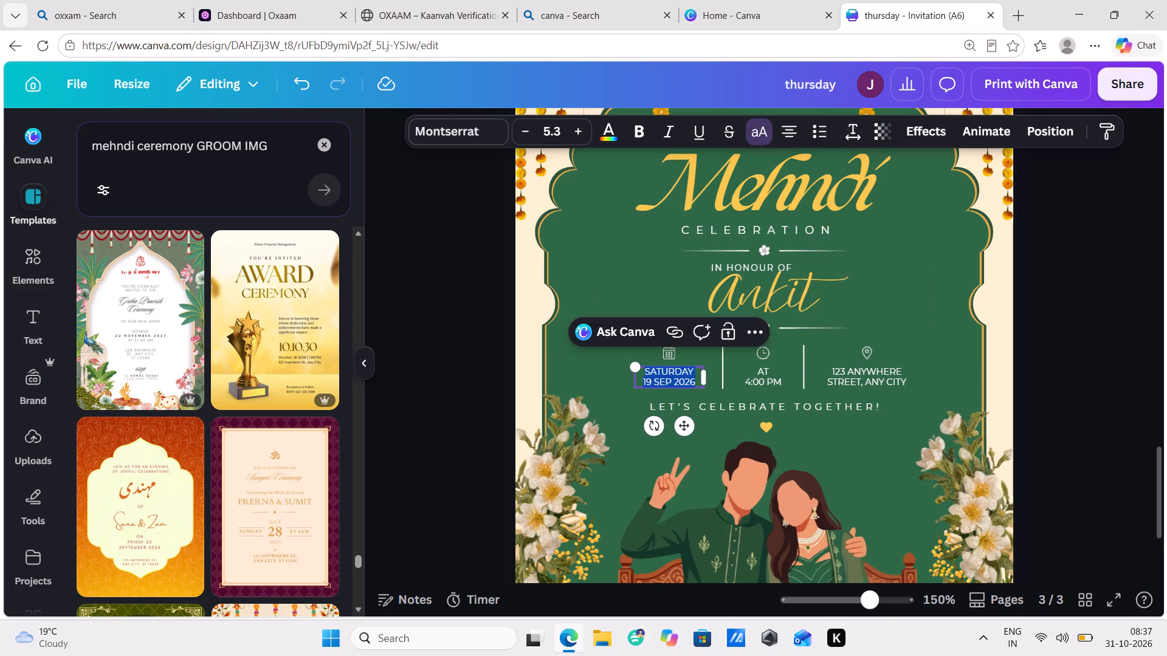
pyautogui.click(692, 367)
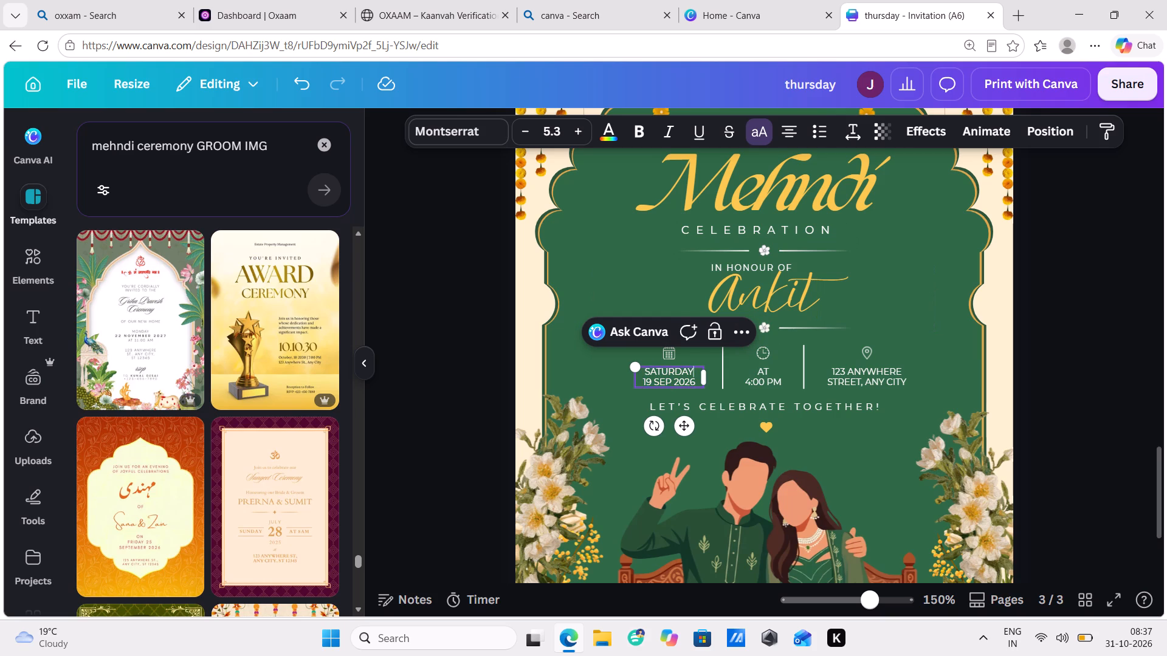
pyautogui.press('BackSpace')
pyautogui.press('BackSpace')
pyautogui.press('BackSpace')
pyautogui.press('BackSpace')
pyautogui.press('BackSpace')
pyautogui.press('BackSpace')
pyautogui.press('BackSpace')
pyautogui.press('BackSpace')
pyautogui.press('BackSpace')
pyautogui.press('BackSpace')
pyautogui.press('BackSpace')
pyautogui.press('BackSpace')
pyautogui.press('BackSpace')
pyautogui.press('BackSpace')
pyautogui.press('BackSpace')
pyautogui.press('BackSpace')
pyautogui.press('BackSpace')
pyautogui.press('BackSpace')
pyautogui.press('BackSpace')
pyautogui.press('BackSpace')
pyautogui.press('BackSpace')
pyautogui.press('BackSpace')
pyautogui.press('BackSpace')
pyautogui.press('BackSpace')
pyautogui.press('BackSpace')
pyautogui.press('BackSpace')
pyautogui.press('BackSpace')
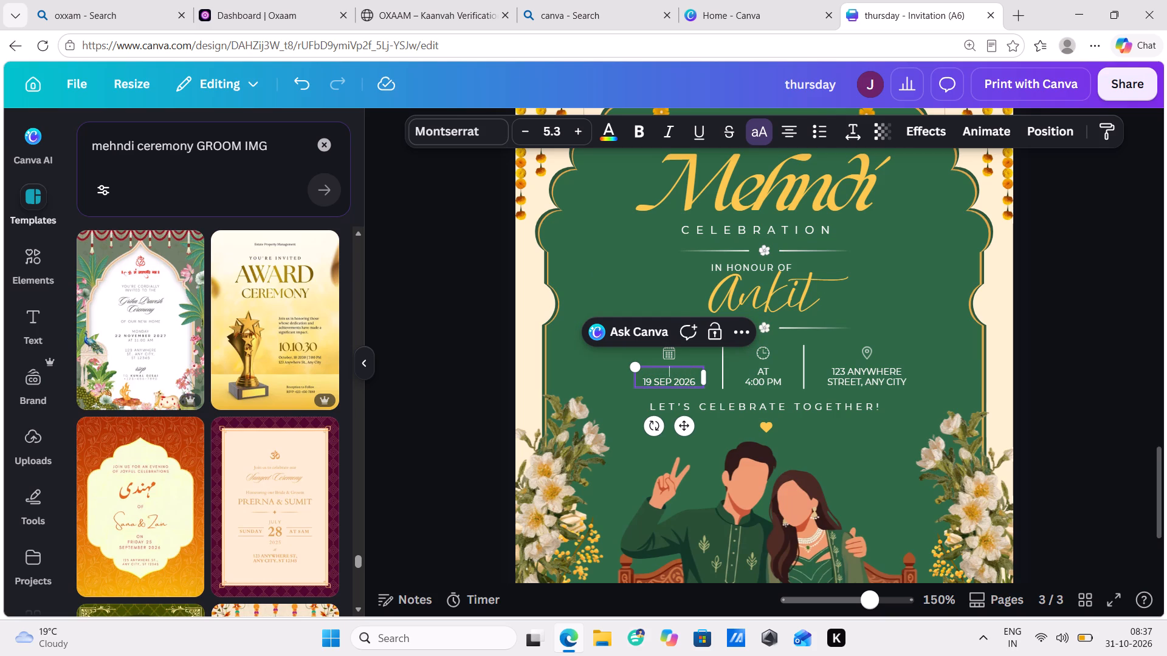
pyautogui.press('BackSpace')
pyautogui.write('wed')
pyautogui.write('nesday')
# Change the day and month below the weekday on the mehndi page to 25 Nov.
pyautogui.click(650, 382)
pyautogui.press('BackSpace')
pyautogui.press('BackSpace')
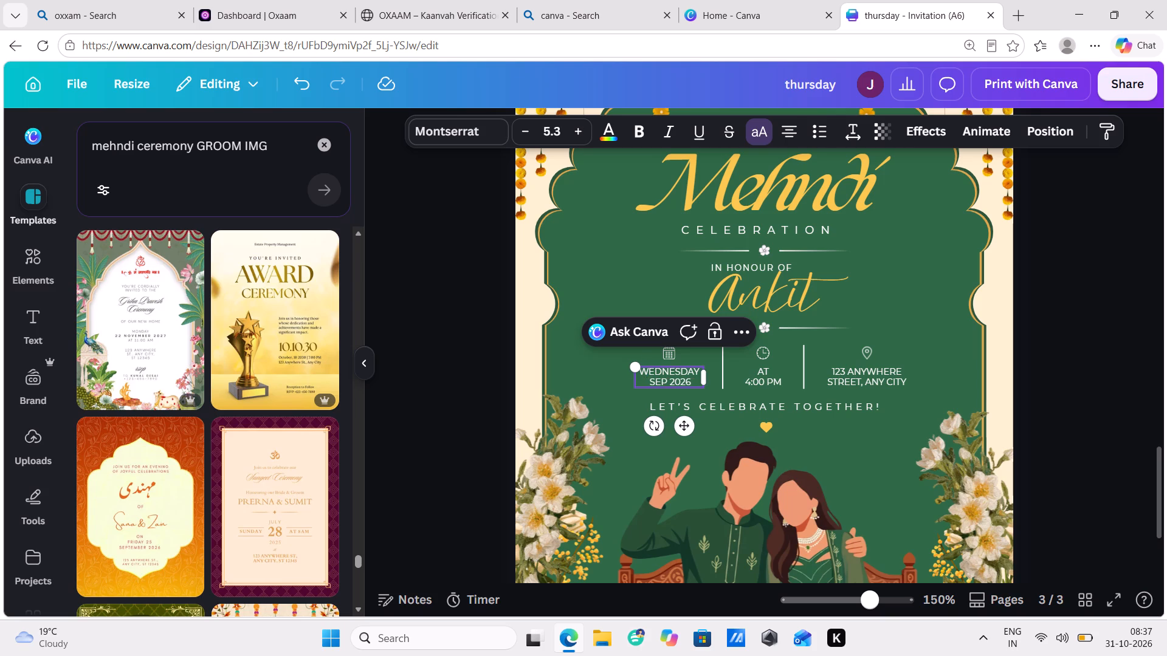
pyautogui.press('2')
pyautogui.press('5')
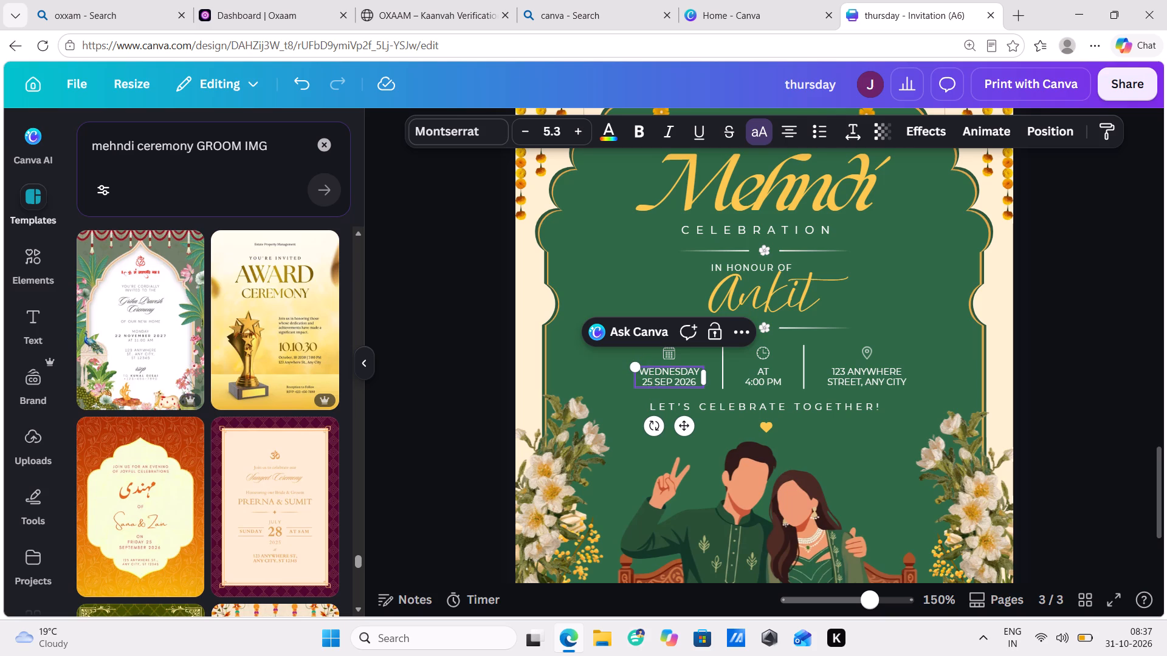
pyautogui.click(672, 380)
pyautogui.press('BackSpace')
pyautogui.press('BackSpace')
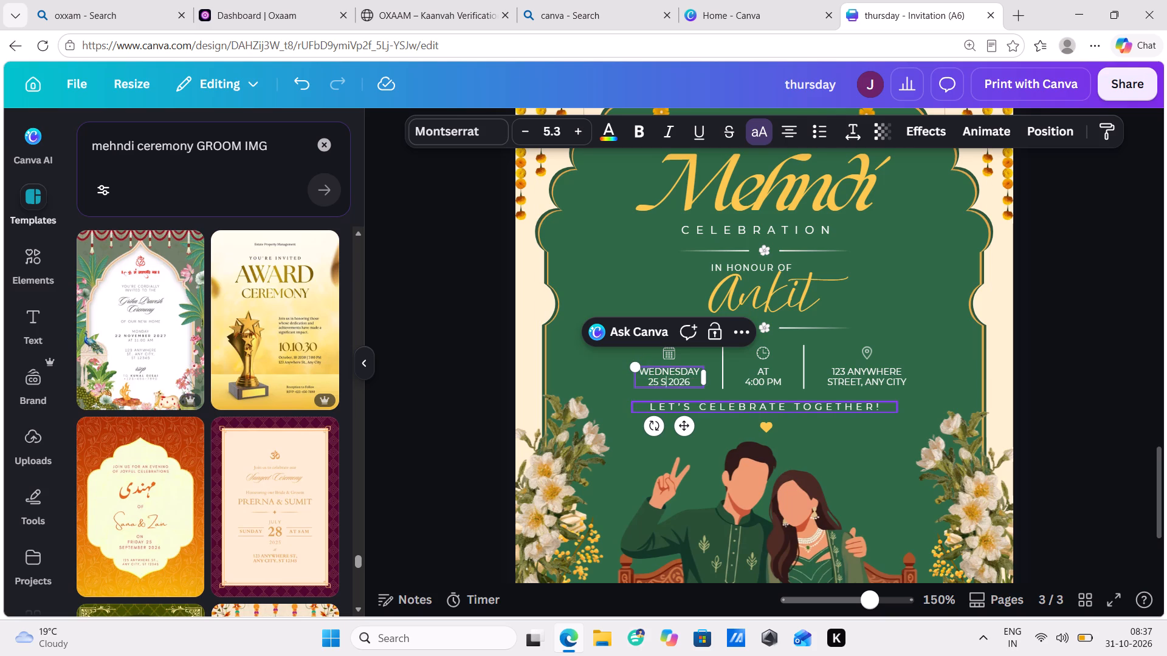
pyautogui.press('BackSpace')
pyautogui.write('nov')
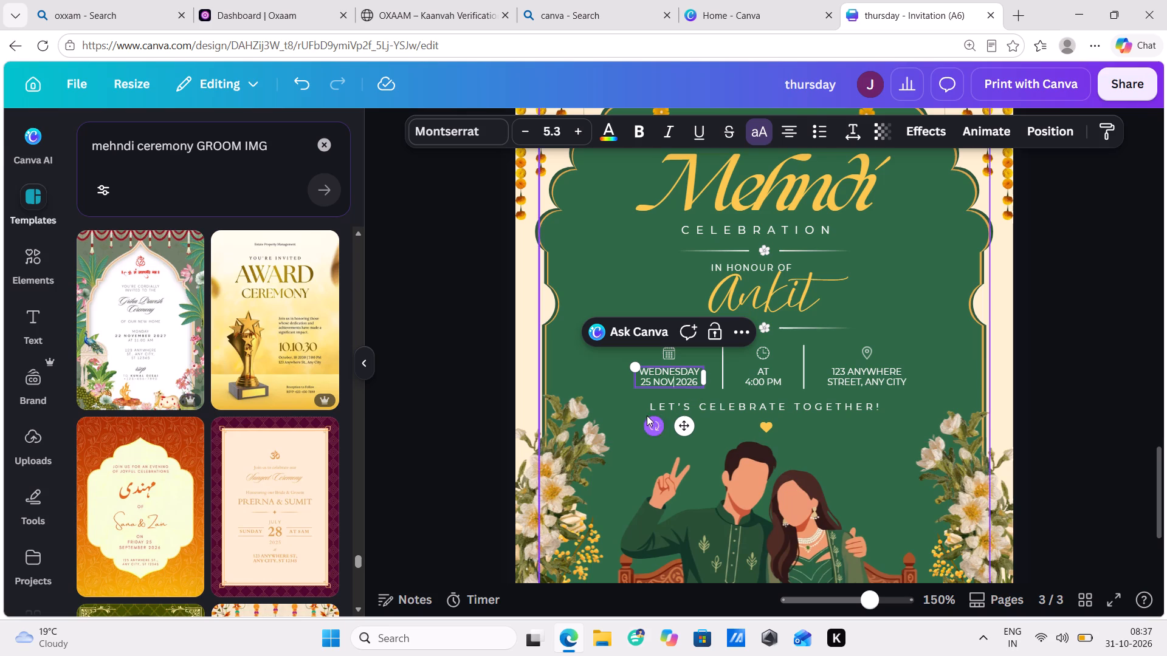
# Change the event time on the mehndi page to 7:00 PM.
pyautogui.click(759, 378)
pyautogui.click(756, 379)
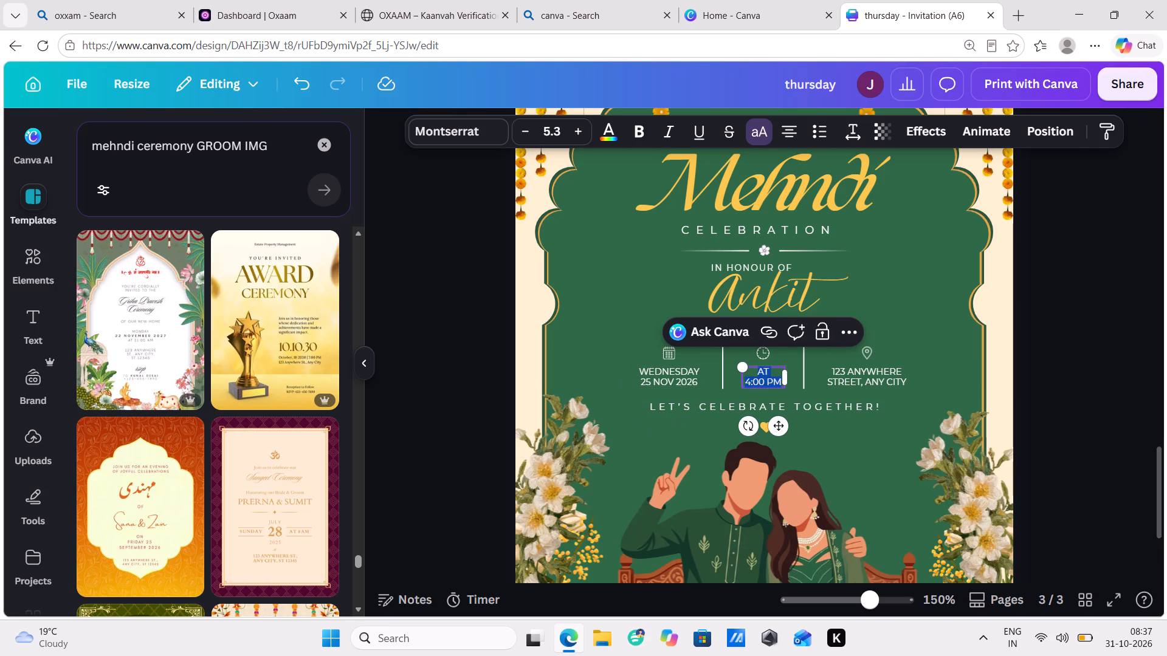
pyautogui.click(752, 381)
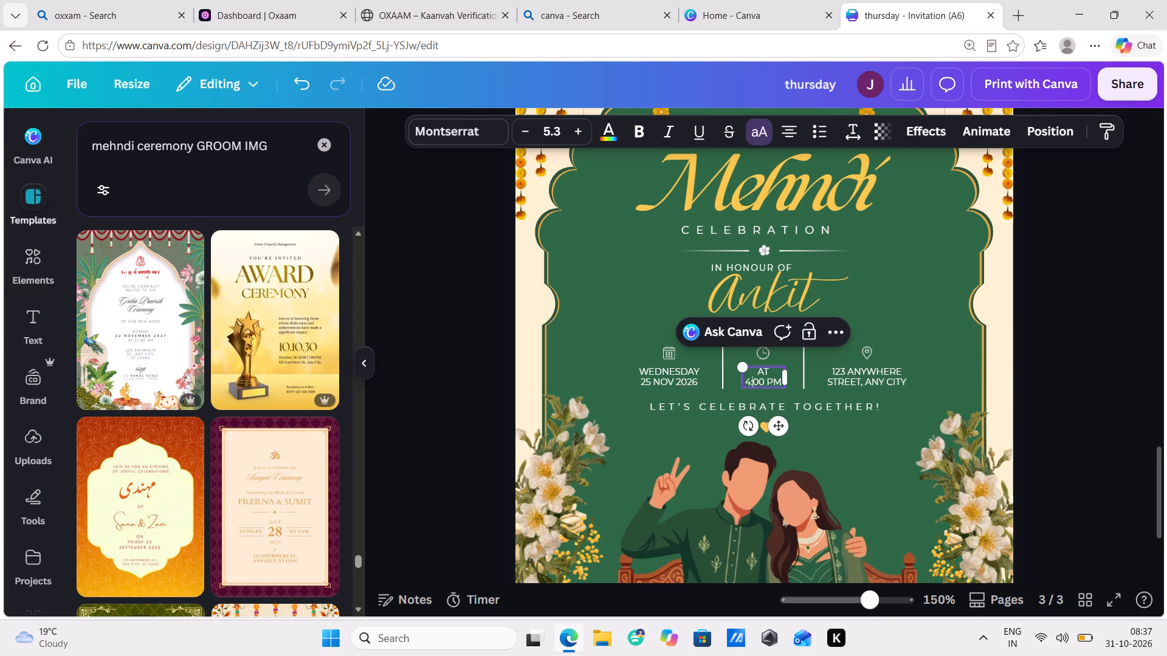
pyautogui.click(748, 381)
pyautogui.press('BackSpace')
pyautogui.press('7')
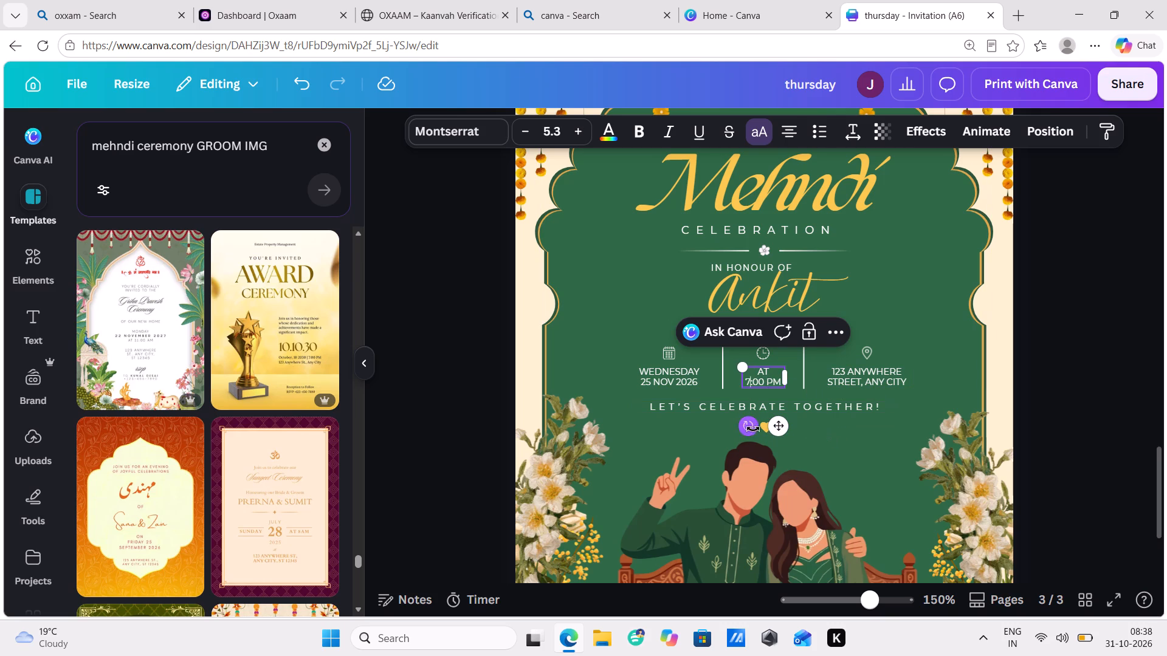
pyautogui.scroll(2, 742, 428)
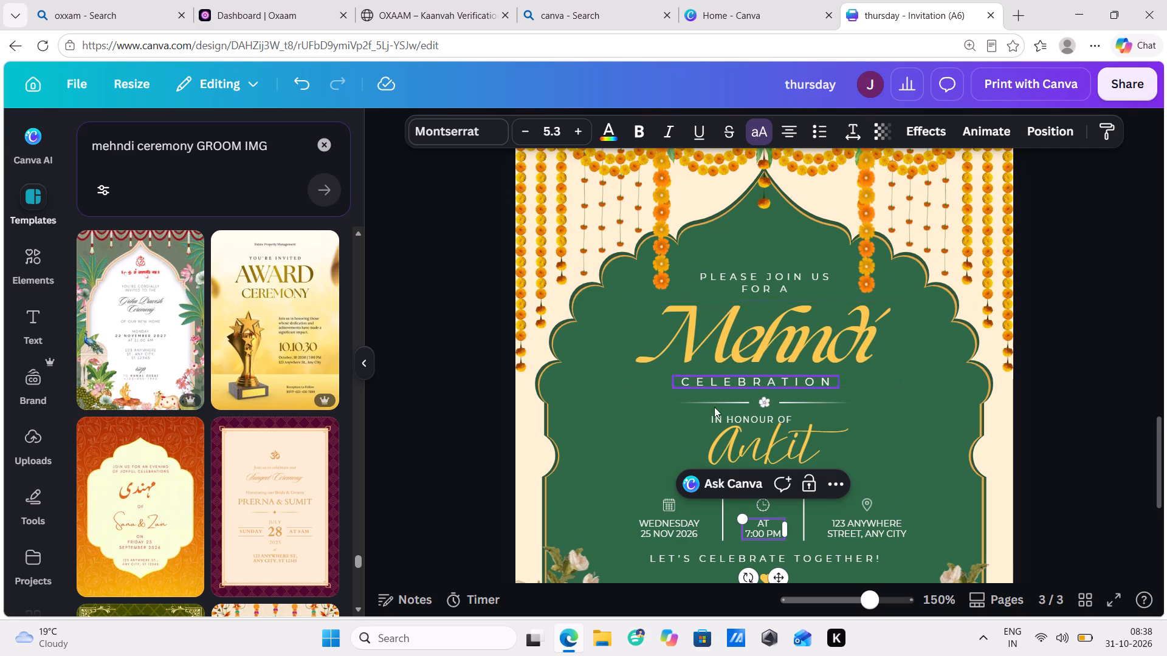
pyautogui.scroll(-1, 739, 426)
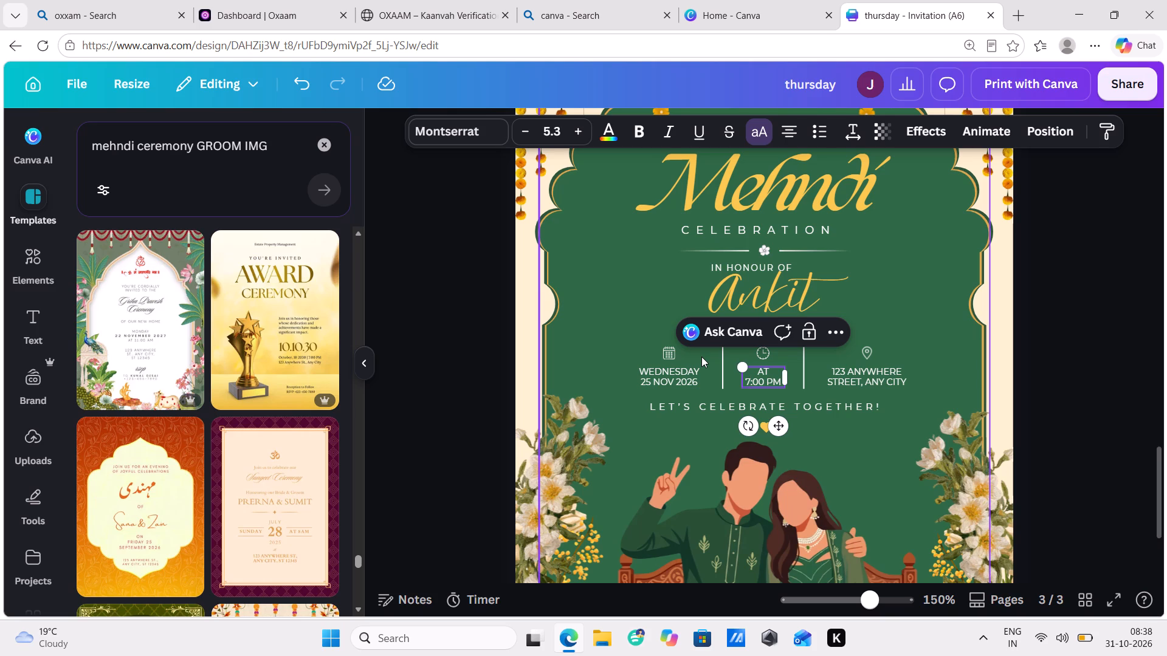
# Move the "In honour of" line on the mehndi page slightly right and up, centring it above the groom's name.
pyautogui.moveTo(763, 265); pyautogui.dragTo(773, 264)
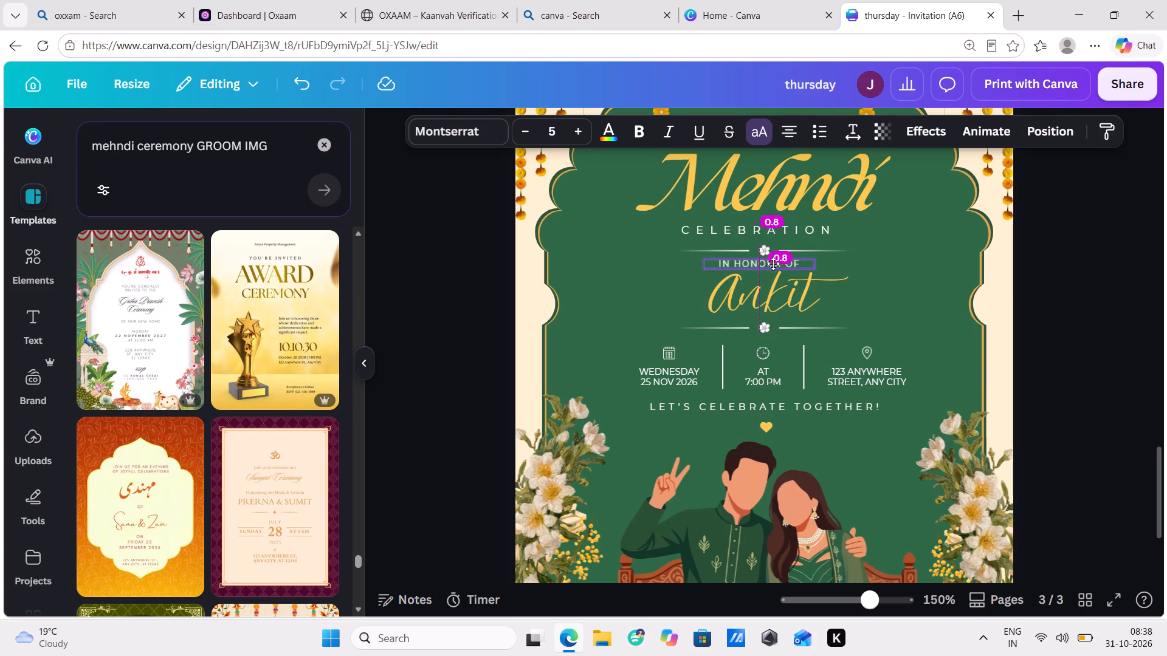
pyautogui.moveTo(773, 264); pyautogui.dragTo(774, 264)
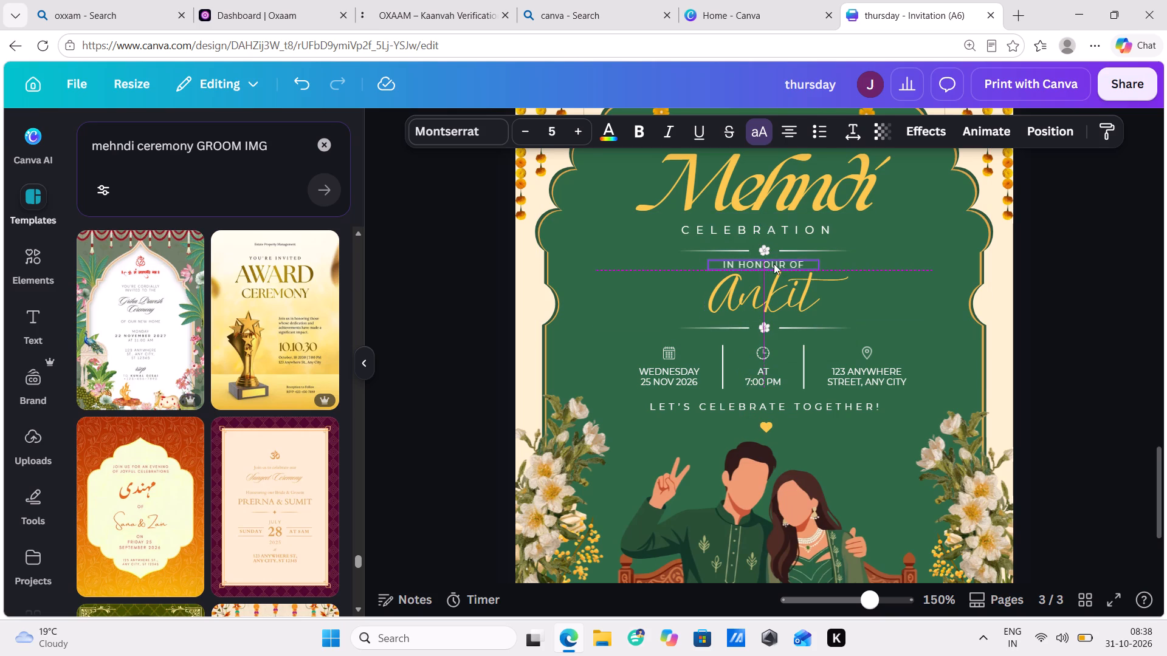
pyautogui.click(951, 278)
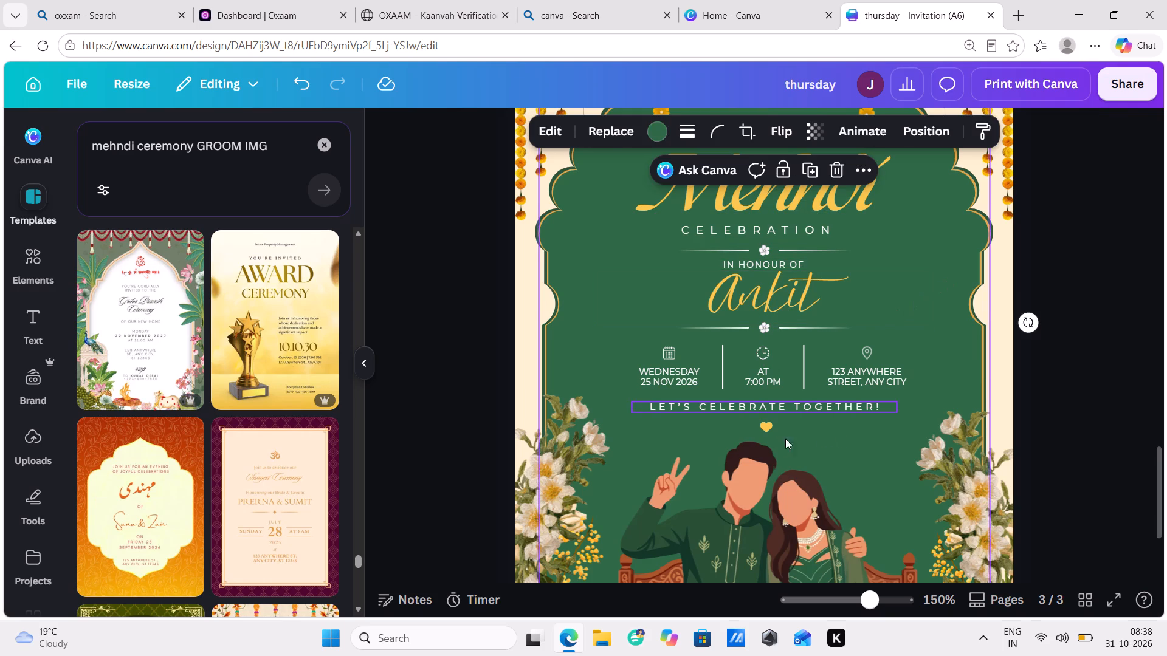
# Add a new blank page 4 after the mehndi page.
pyautogui.scroll(-7, 756, 439)
pyautogui.scroll(5, 811, 240)
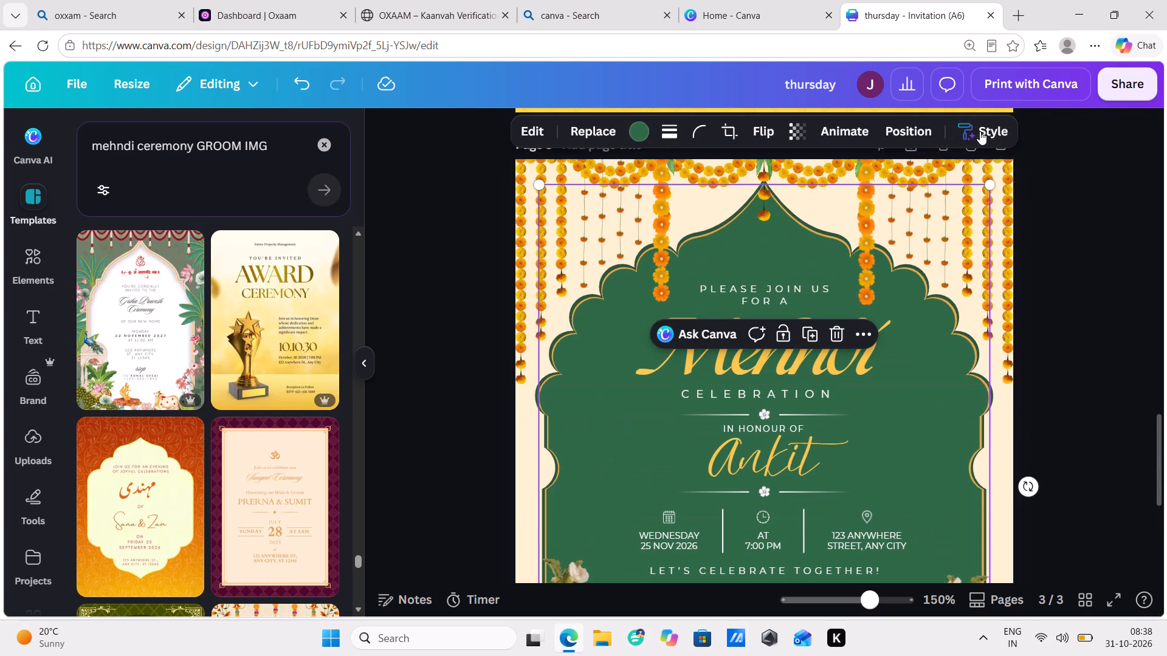
pyautogui.scroll(1, 976, 194)
pyautogui.click(1002, 215)
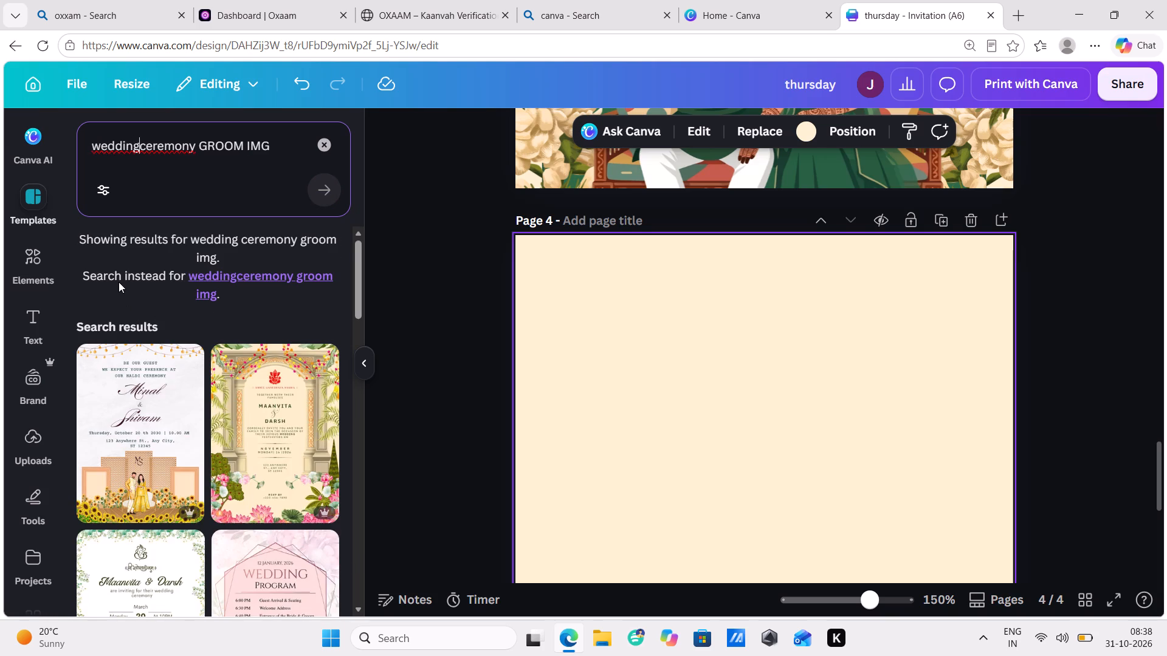
pyautogui.press('space')
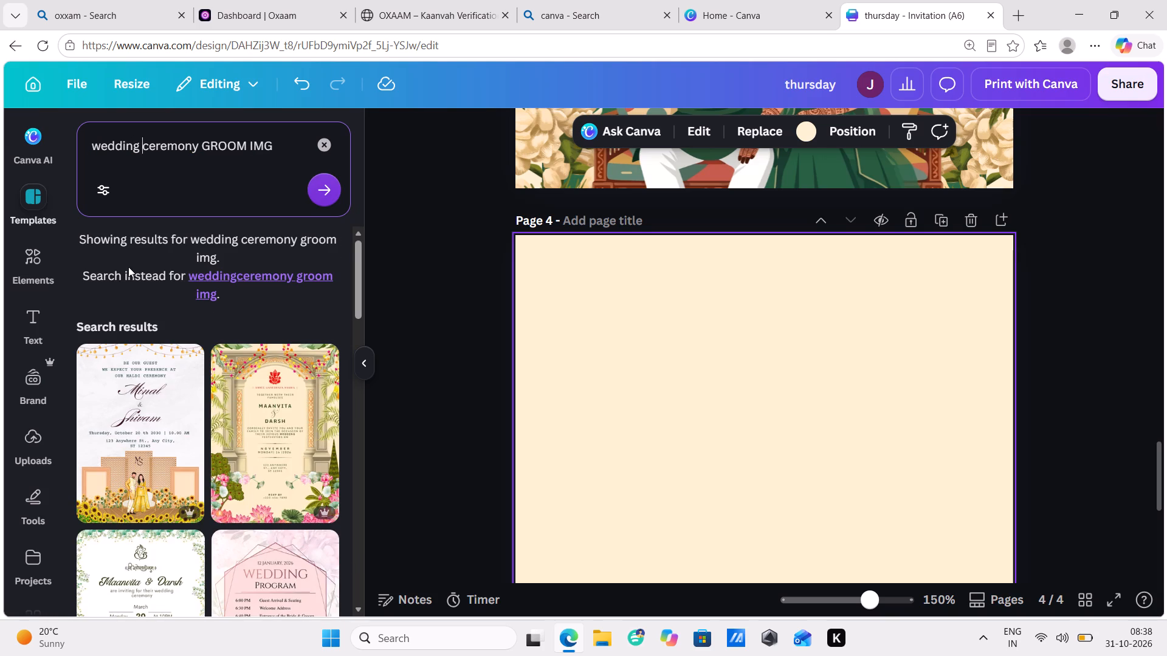
pyautogui.press('Return')
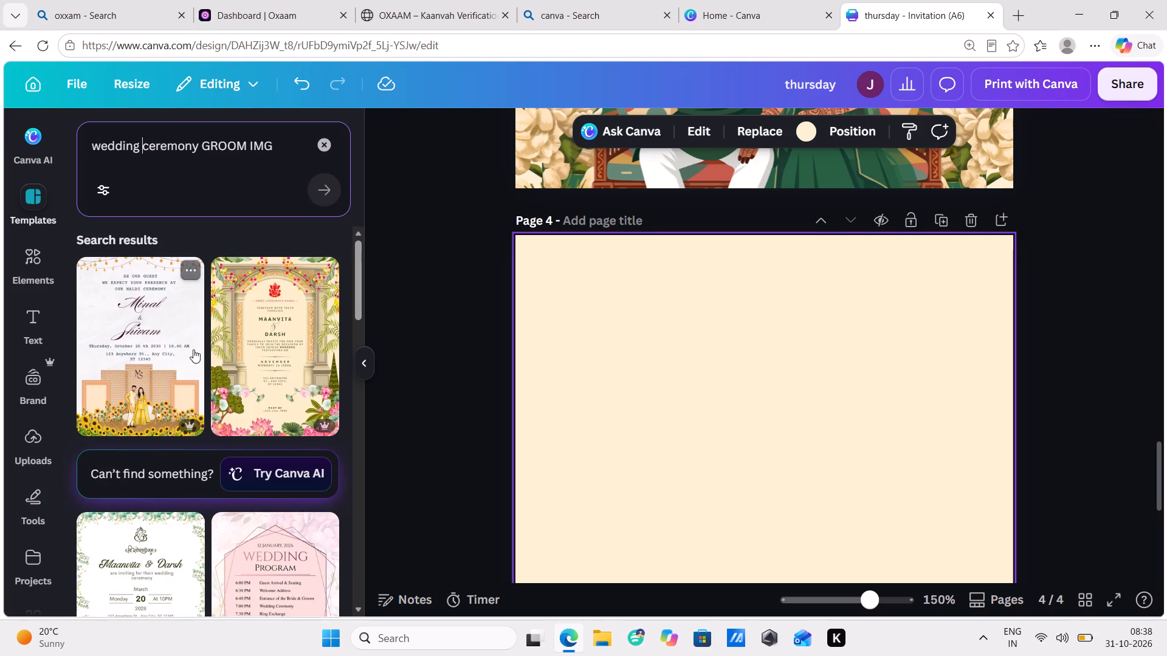
# Find the mustard and maroon wedding template with umbrellas and a standing couple and apply it to page 4.
pyautogui.scroll(-3, 180, 405)
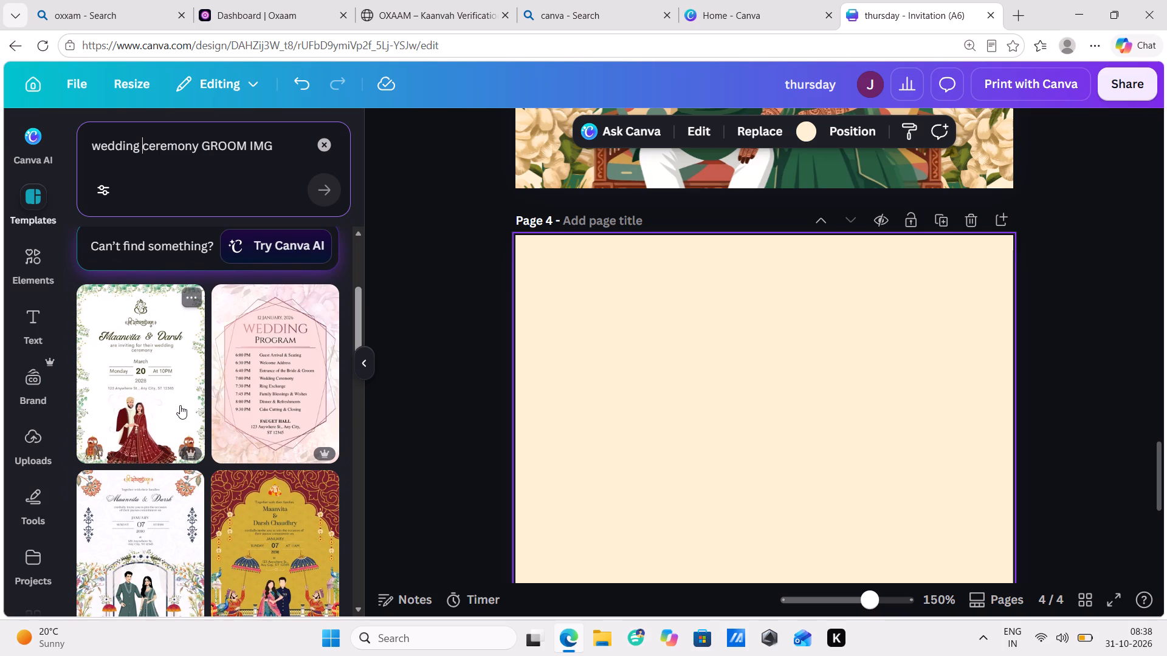
pyautogui.scroll(-3, 180, 405)
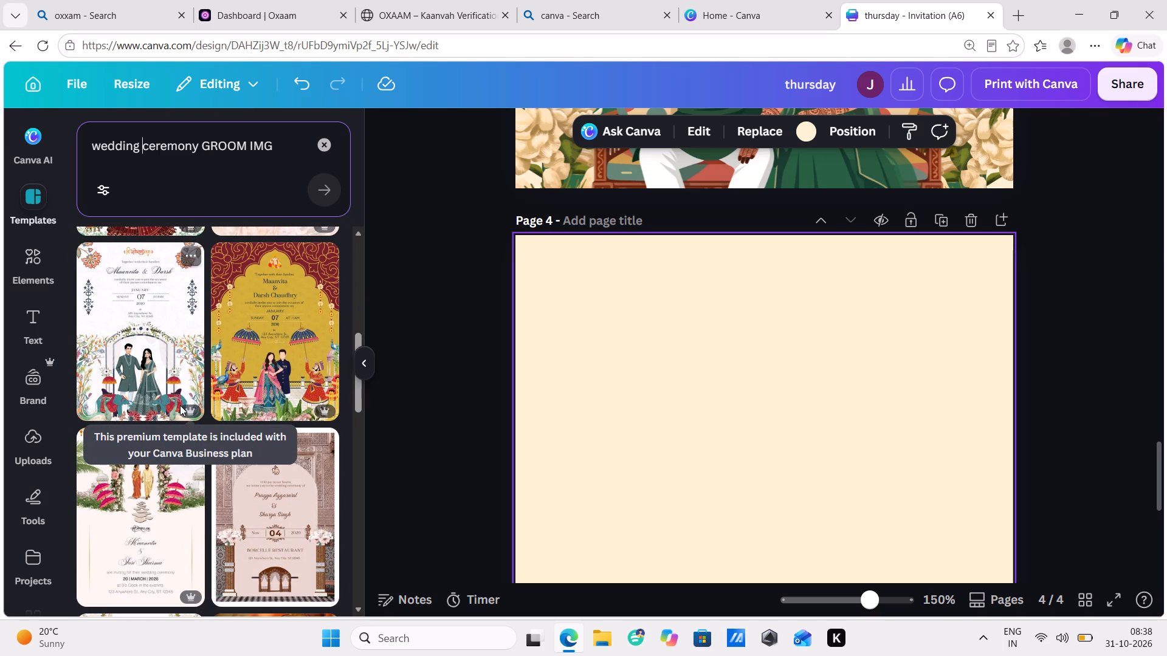
pyautogui.scroll(1, 180, 405)
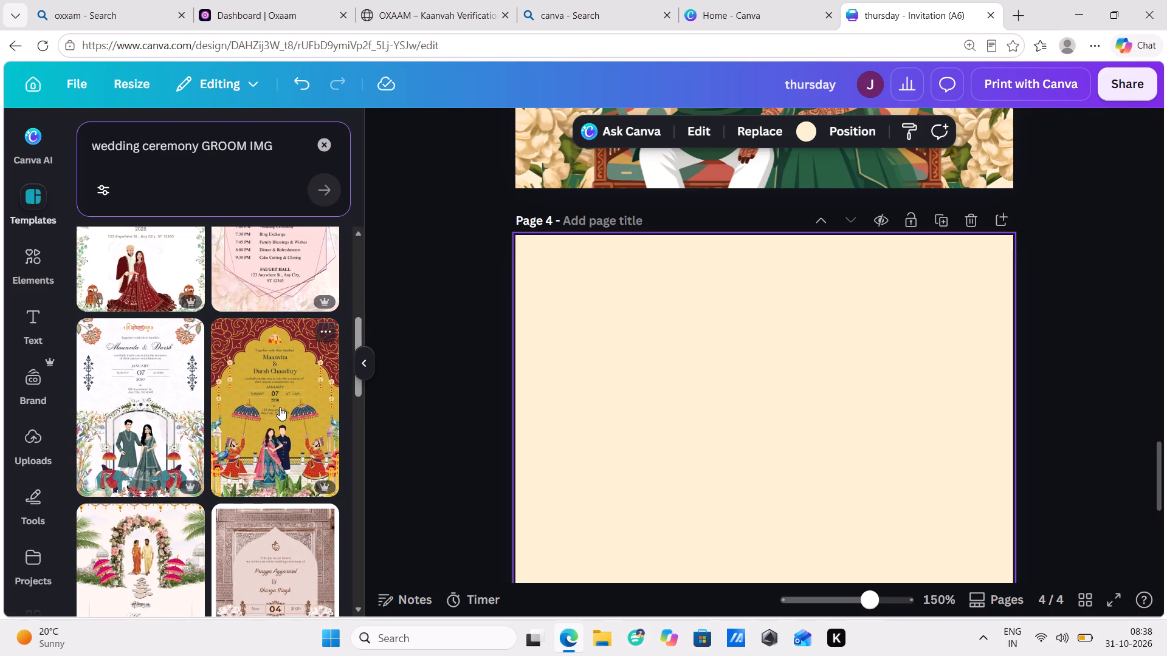
pyautogui.scroll(-3, 280, 407)
pyautogui.scroll(2, 280, 407)
pyautogui.scroll(-3, 280, 407)
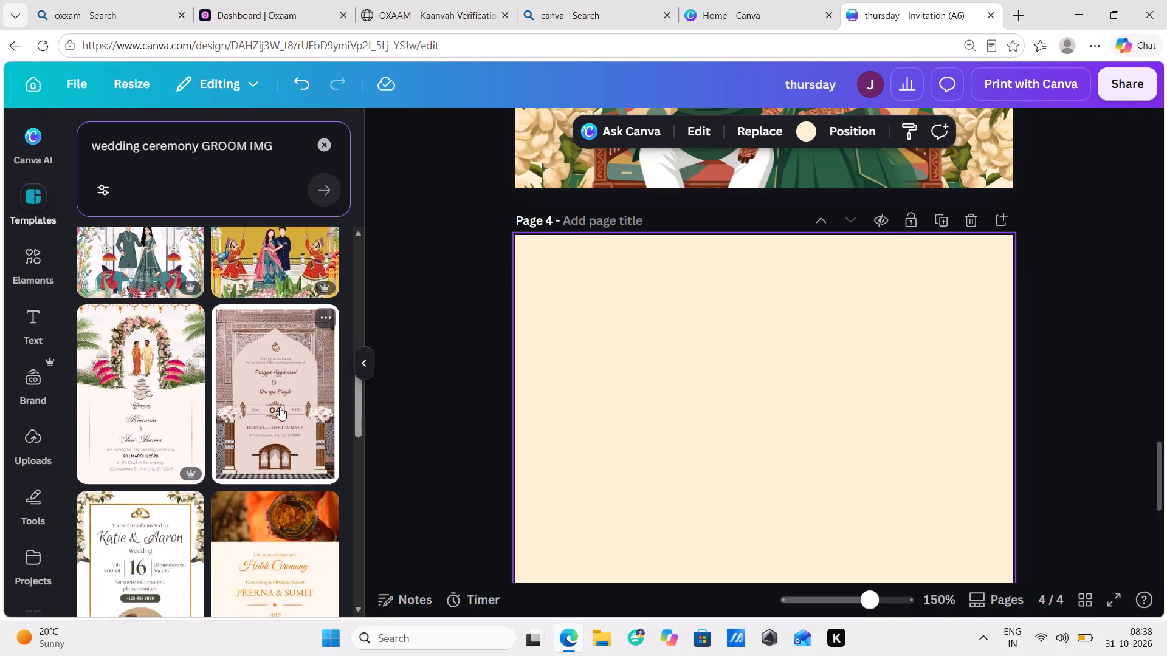
pyautogui.scroll(-2, 280, 407)
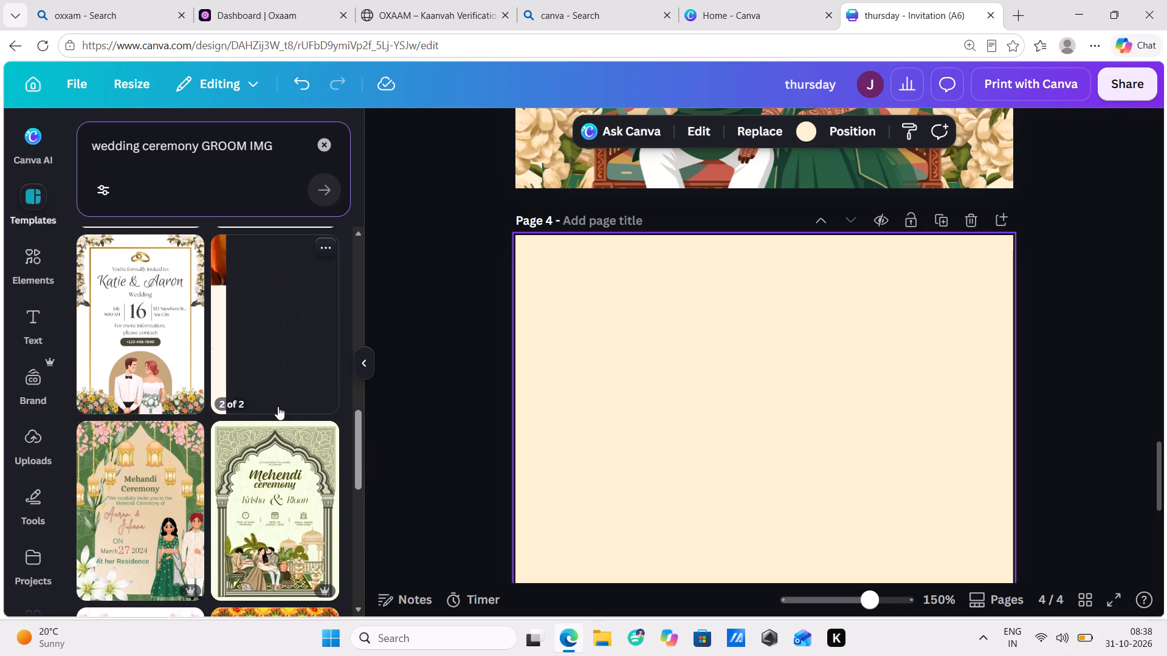
pyautogui.scroll(3, 278, 406)
pyautogui.scroll(1, 267, 346)
pyautogui.moveTo(285, 303); pyautogui.dragTo(692, 351)
# Replace the couple's names on page 4 with "Ankit" above the ampersand and "Seema" below it.
pyautogui.scroll(-1, 785, 361)
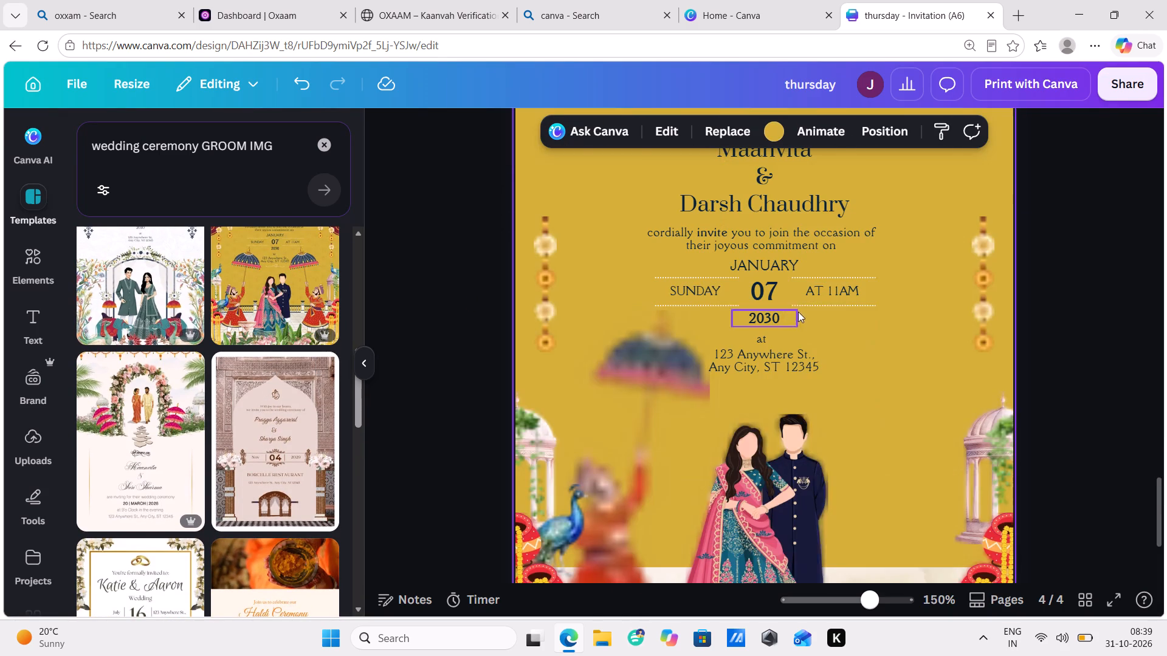
pyautogui.scroll(1, 785, 293)
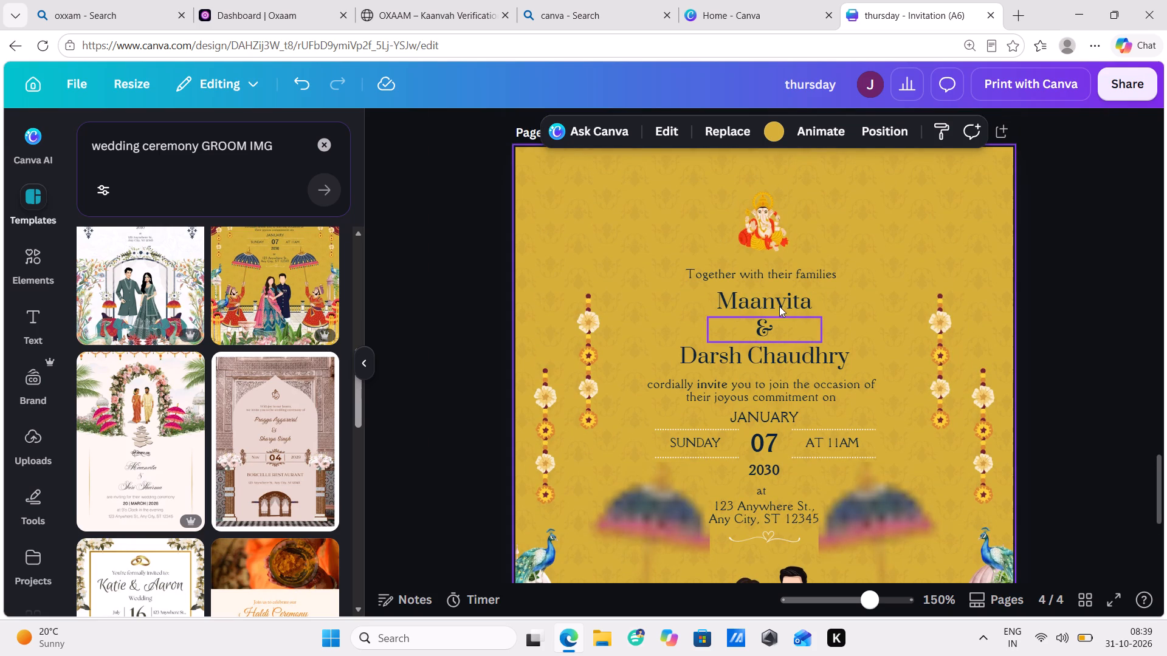
pyautogui.doubleClick(779, 306)
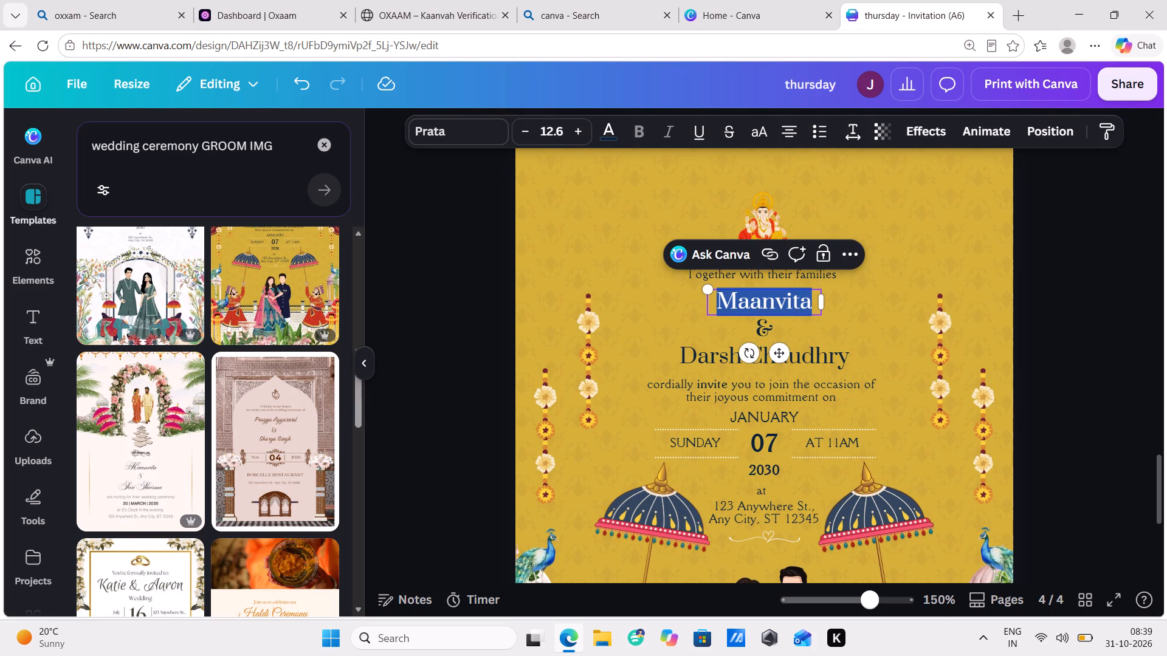
pyautogui.press('a')
pyautogui.write('nki')
pyautogui.press('t')
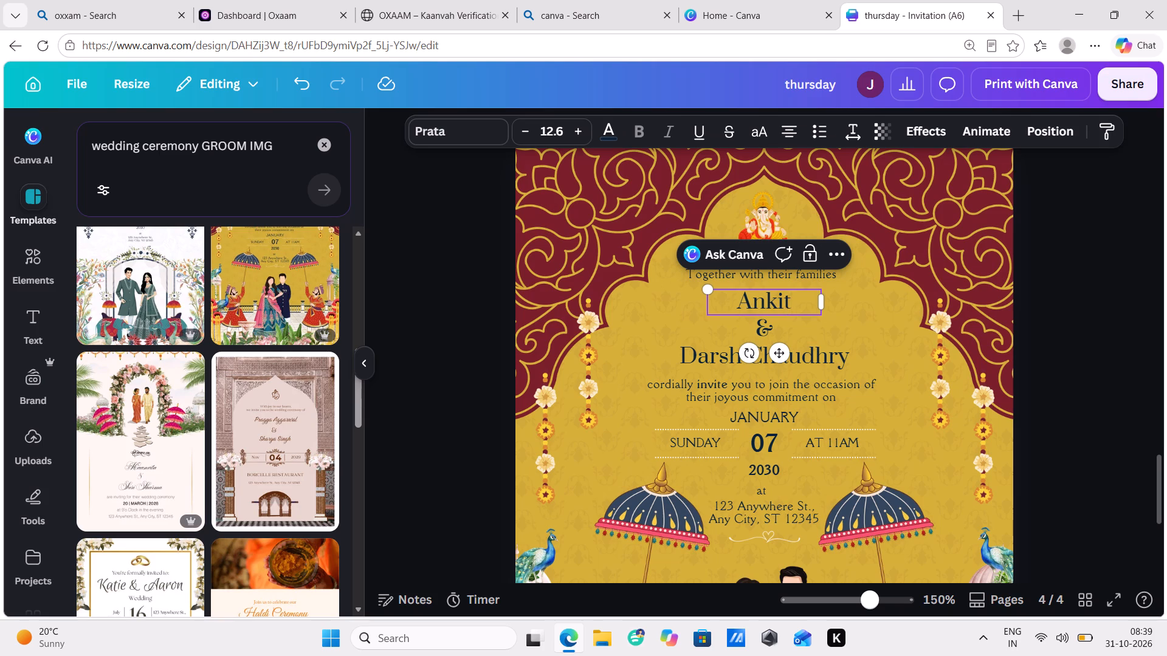
pyautogui.doubleClick(817, 360)
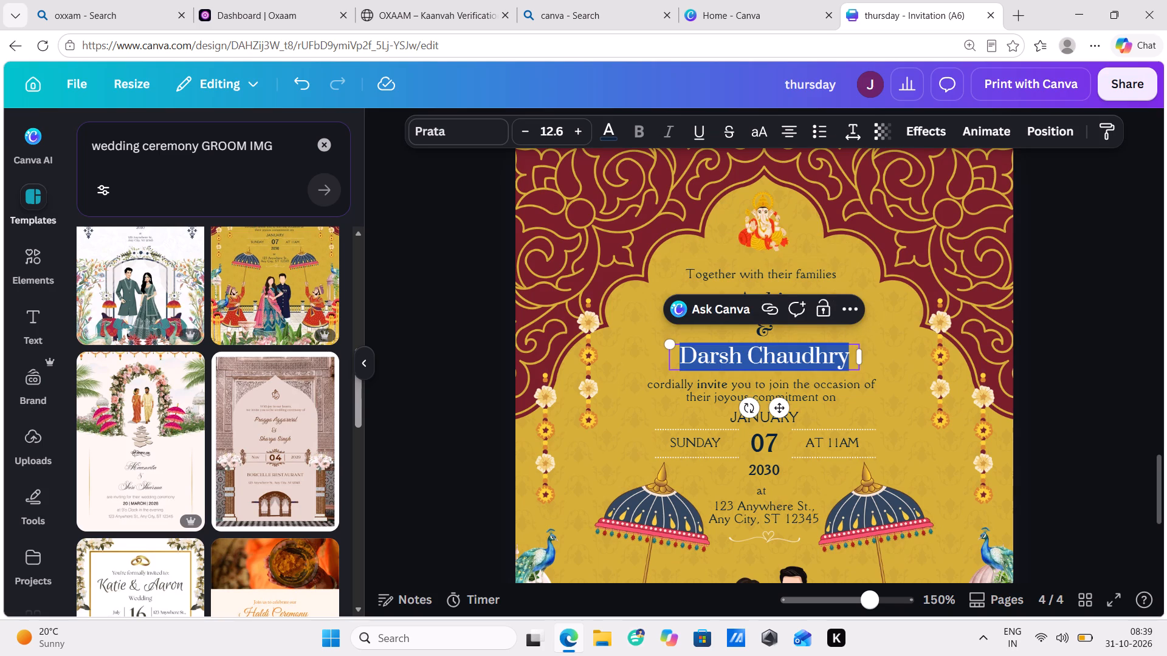
pyautogui.press('s')
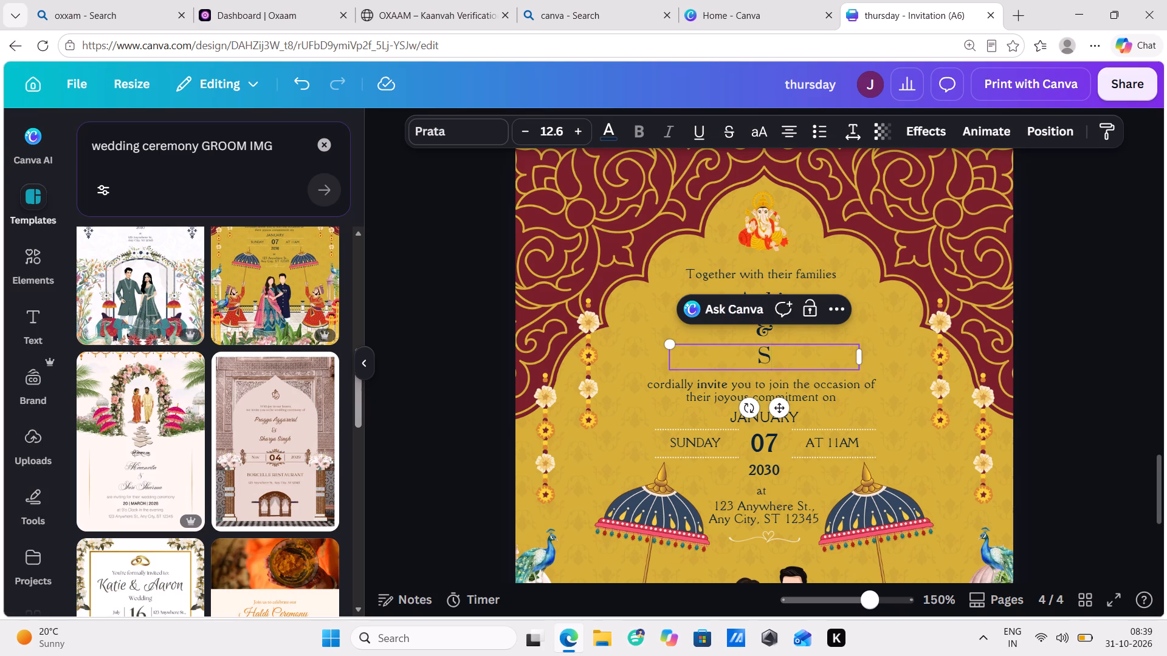
pyautogui.write('eema')
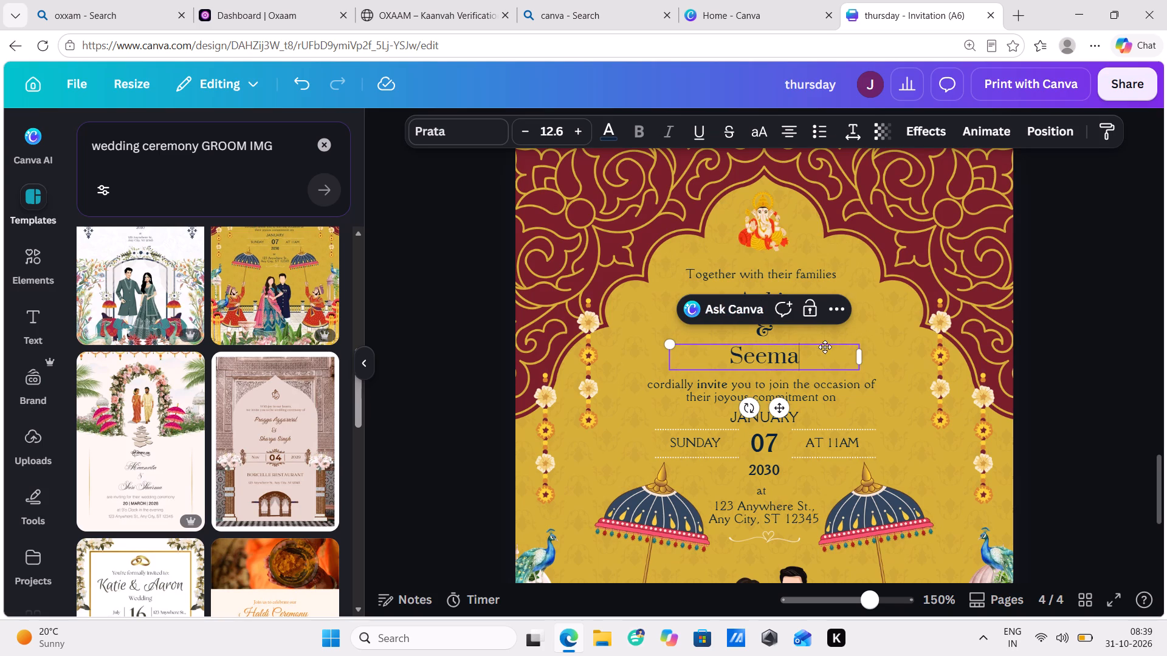
# Change the month on the page 4 wedding invitation to November.
pyautogui.doubleClick(762, 423)
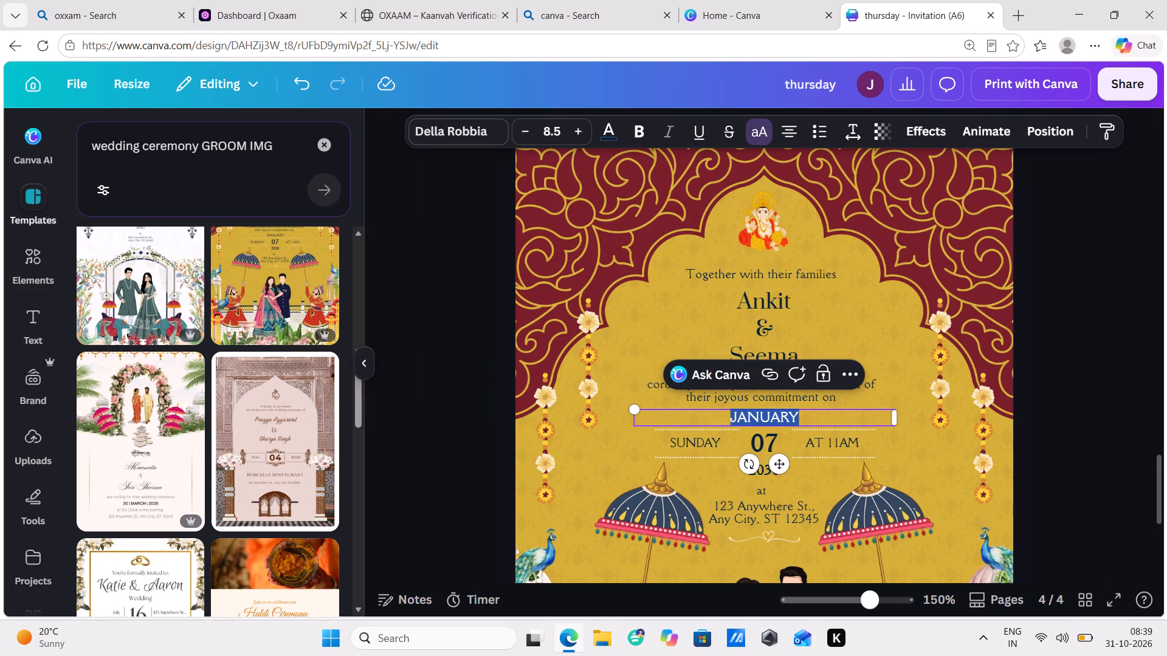
pyautogui.write('no')
pyautogui.write('vember')
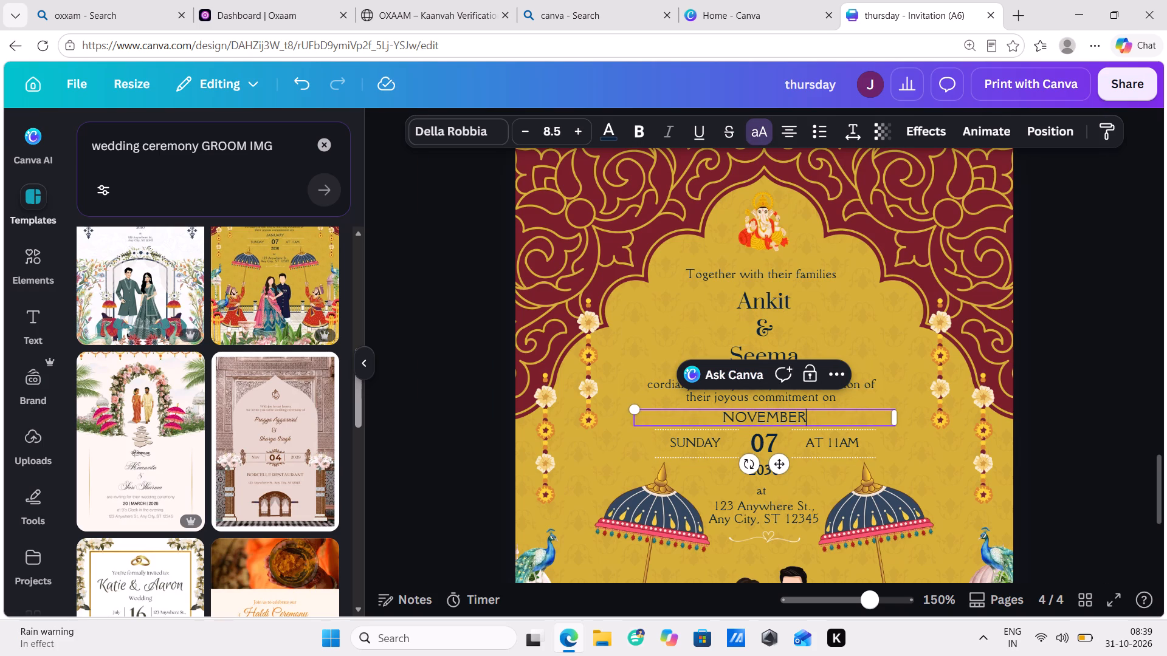
# Change the date on the page 4 wedding invitation to Thursday, 26, 2026, keeping the existing text layout.
pyautogui.doubleClick(709, 445)
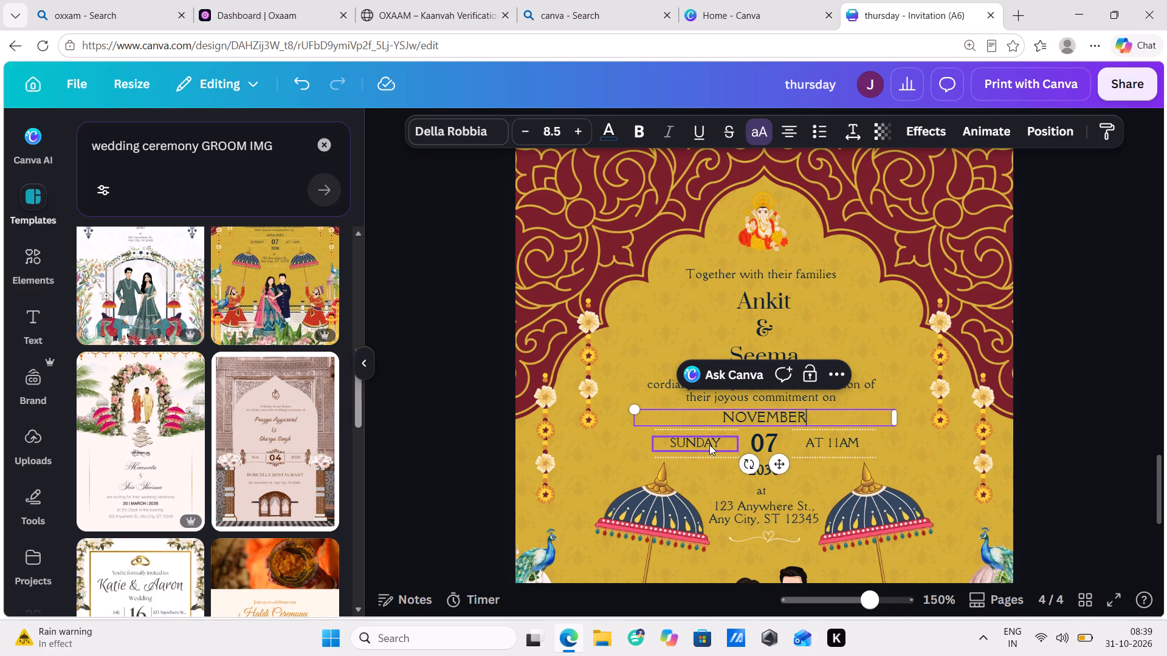
pyautogui.write('th')
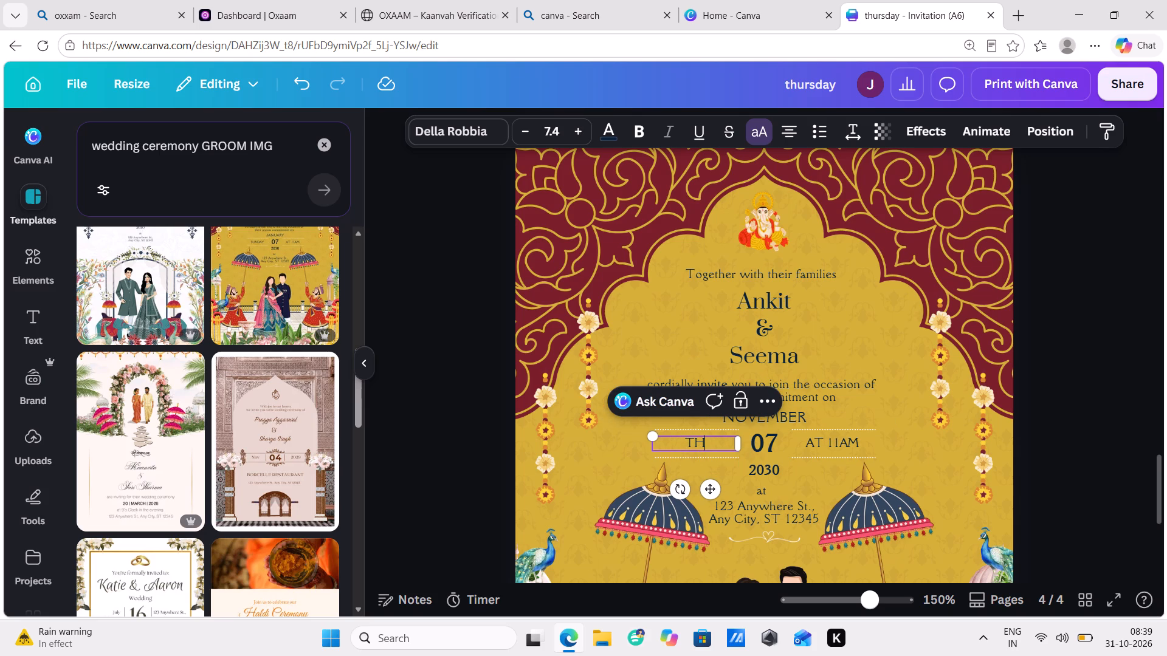
pyautogui.press('u')
pyautogui.write('rsd')
pyautogui.write('ay')
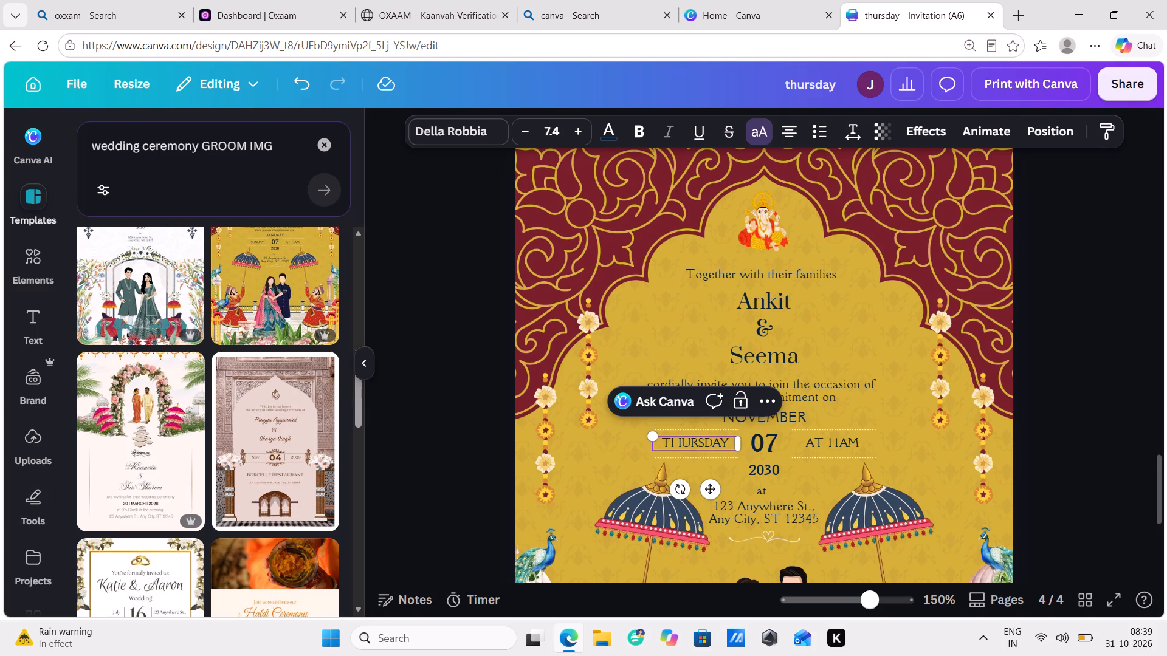
pyautogui.doubleClick(763, 449)
pyautogui.press('2')
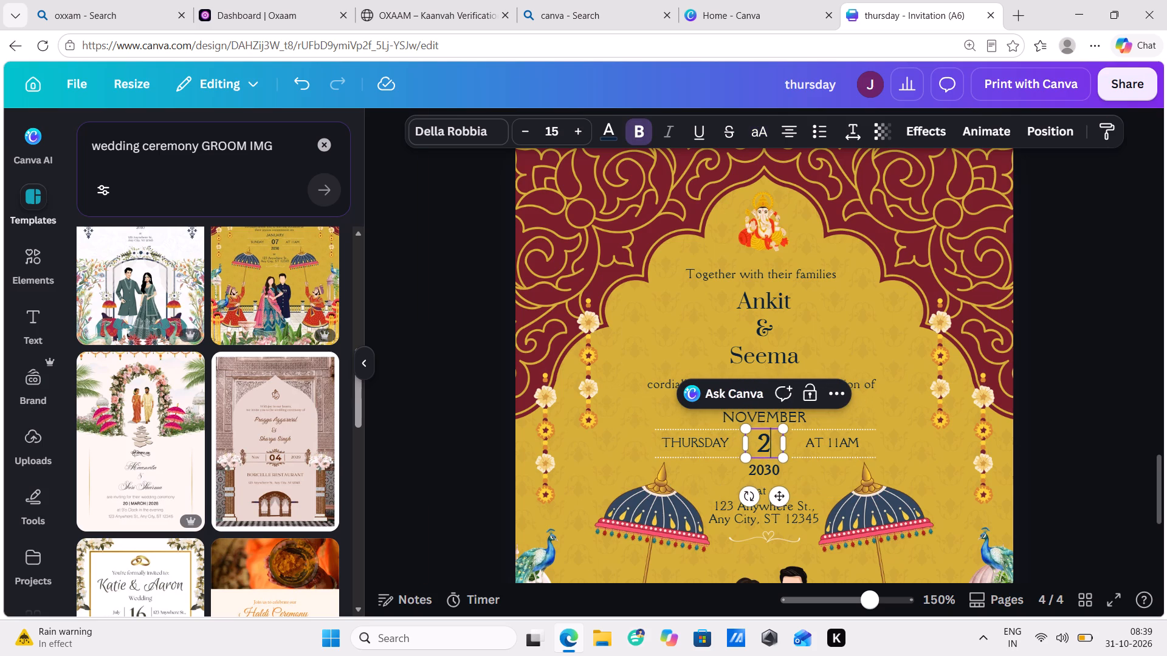
pyautogui.press('6')
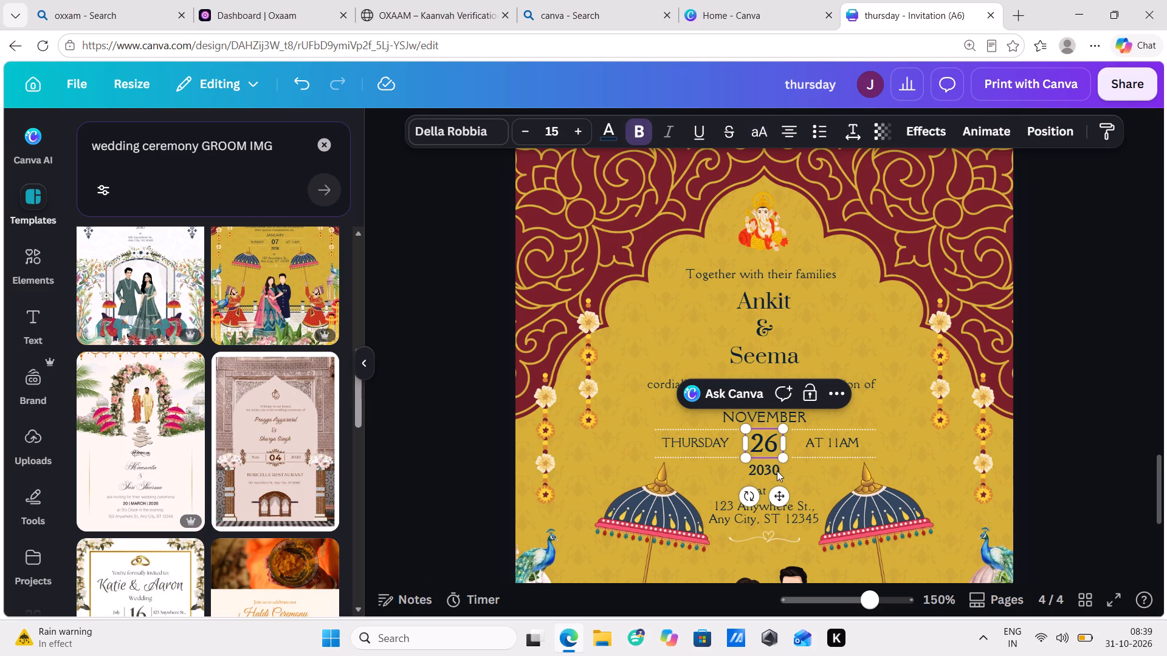
pyautogui.doubleClick(777, 471)
pyautogui.write('202')
pyautogui.press('6')
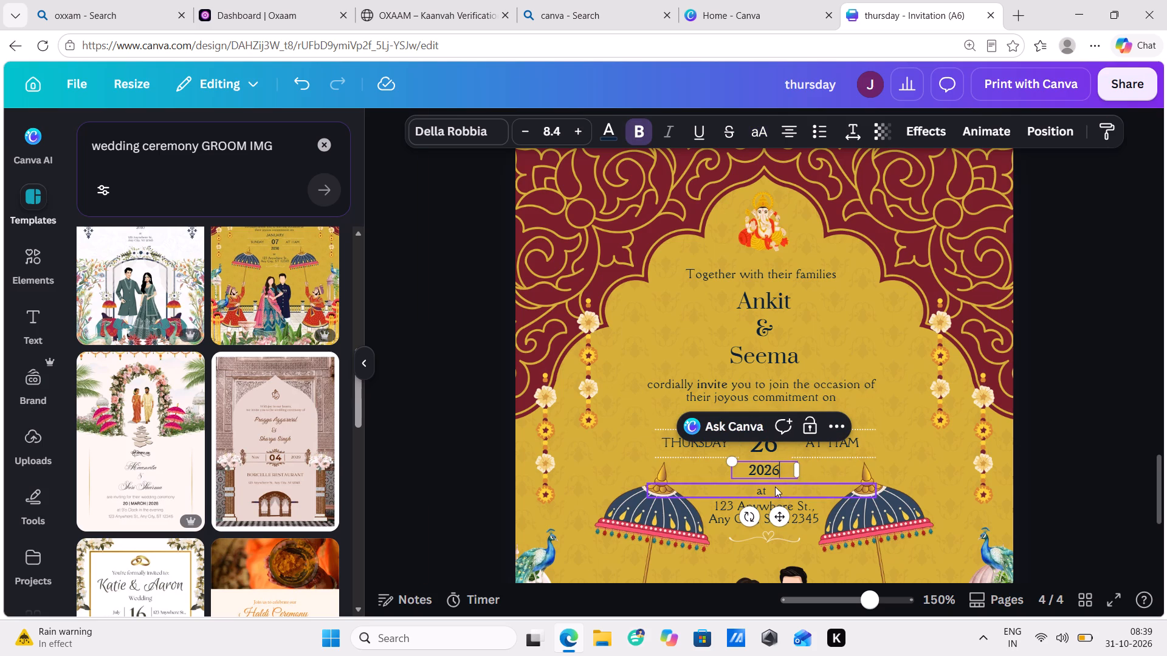
# Browse the wedding ceremony template results for other suitable invitation designs.
pyautogui.doubleClick(831, 443)
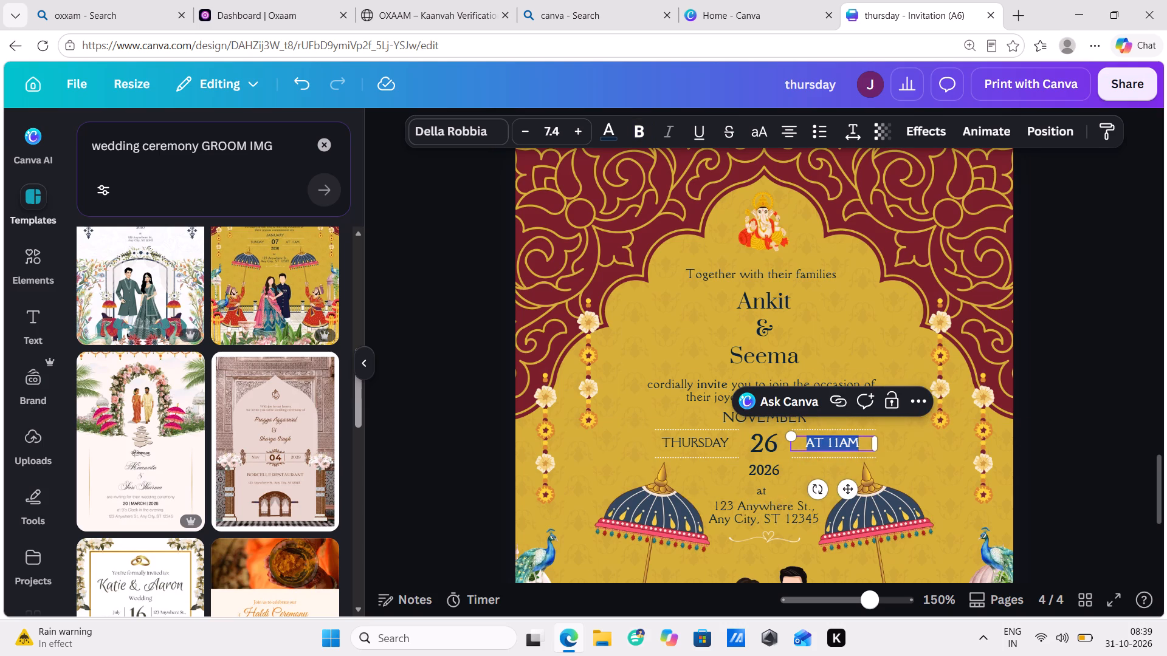
pyautogui.scroll(1, 191, 361)
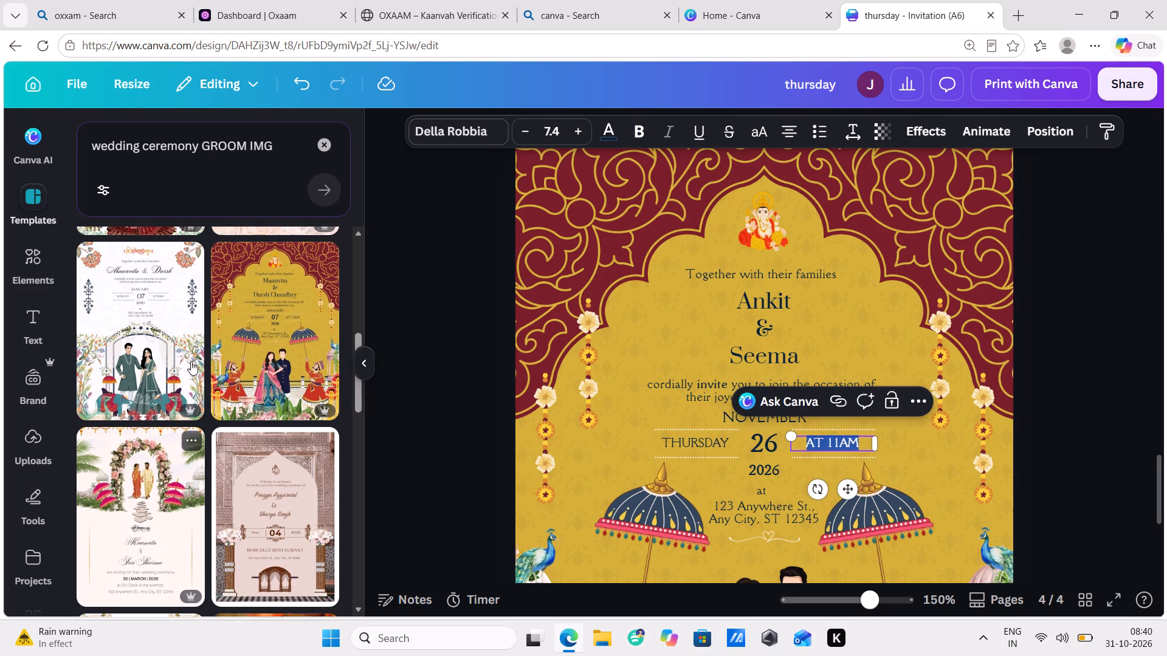
pyautogui.scroll(-3, 191, 361)
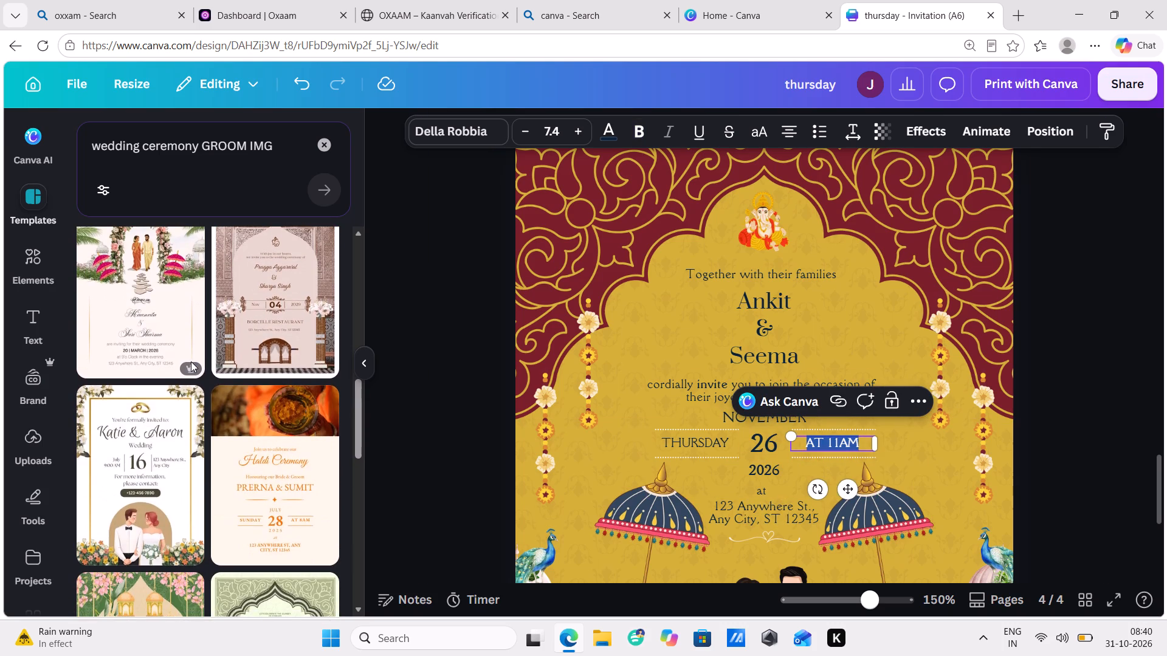
pyautogui.scroll(-4, 196, 455)
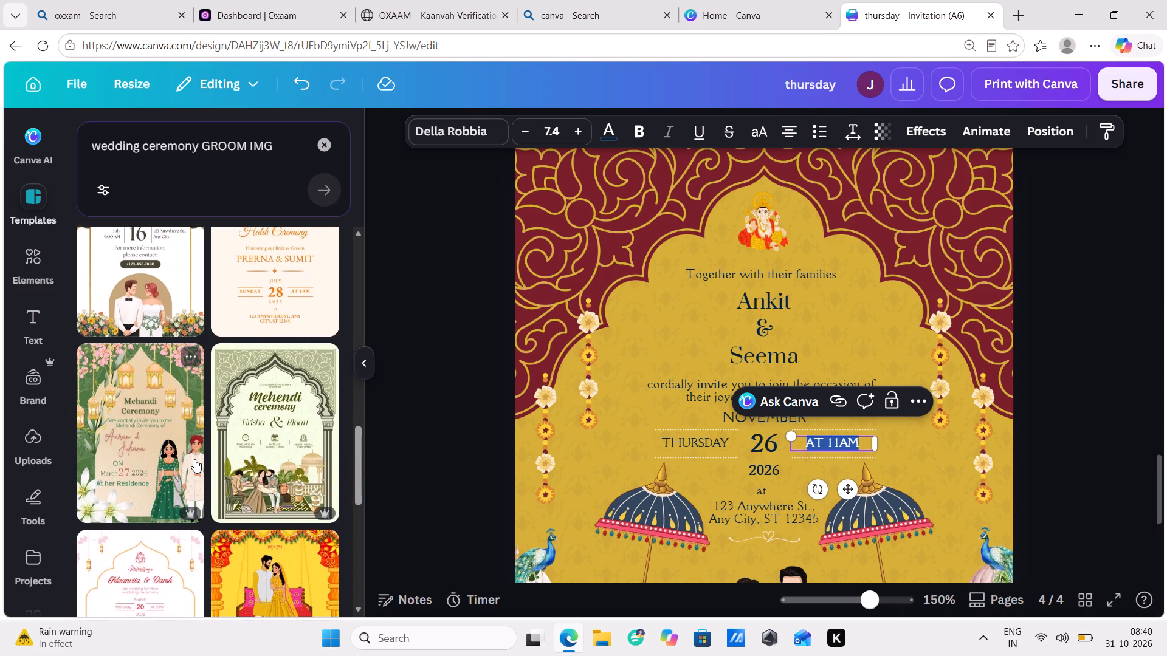
pyautogui.scroll(-1, 176, 459)
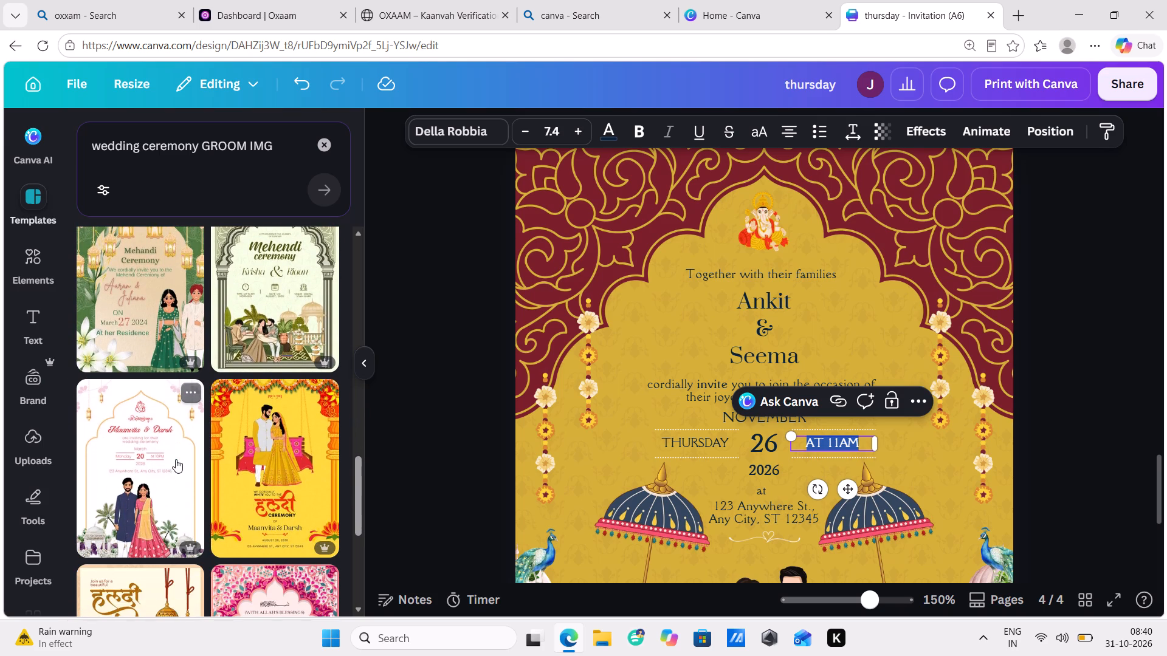
pyautogui.scroll(-1, 179, 457)
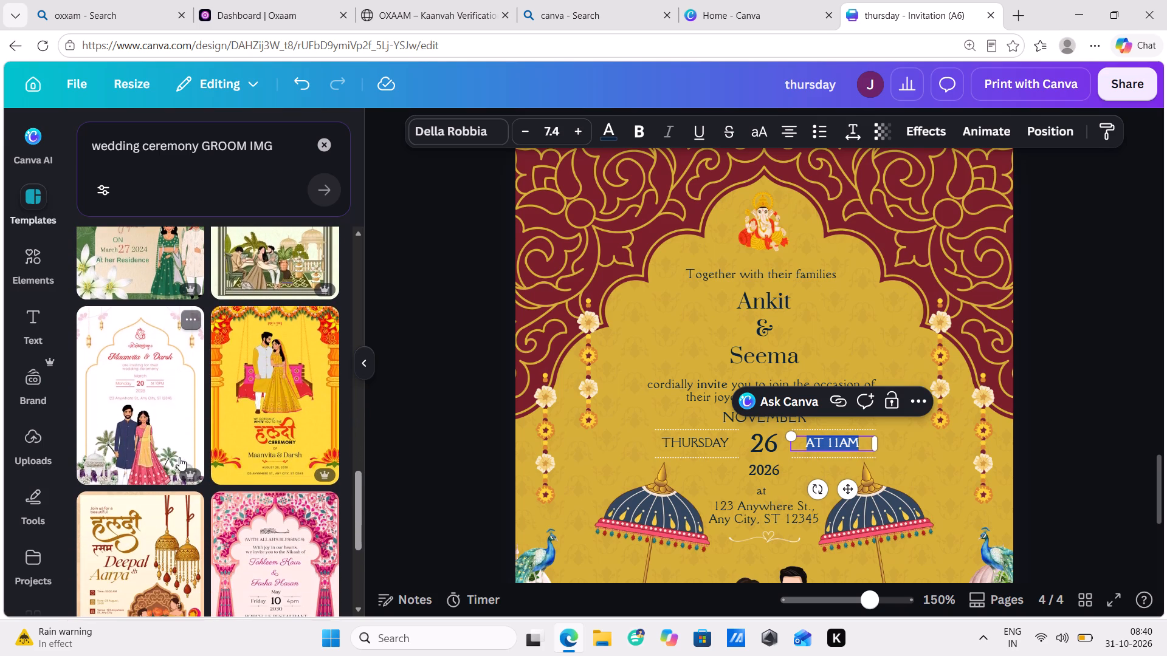
pyautogui.scroll(-4, 179, 457)
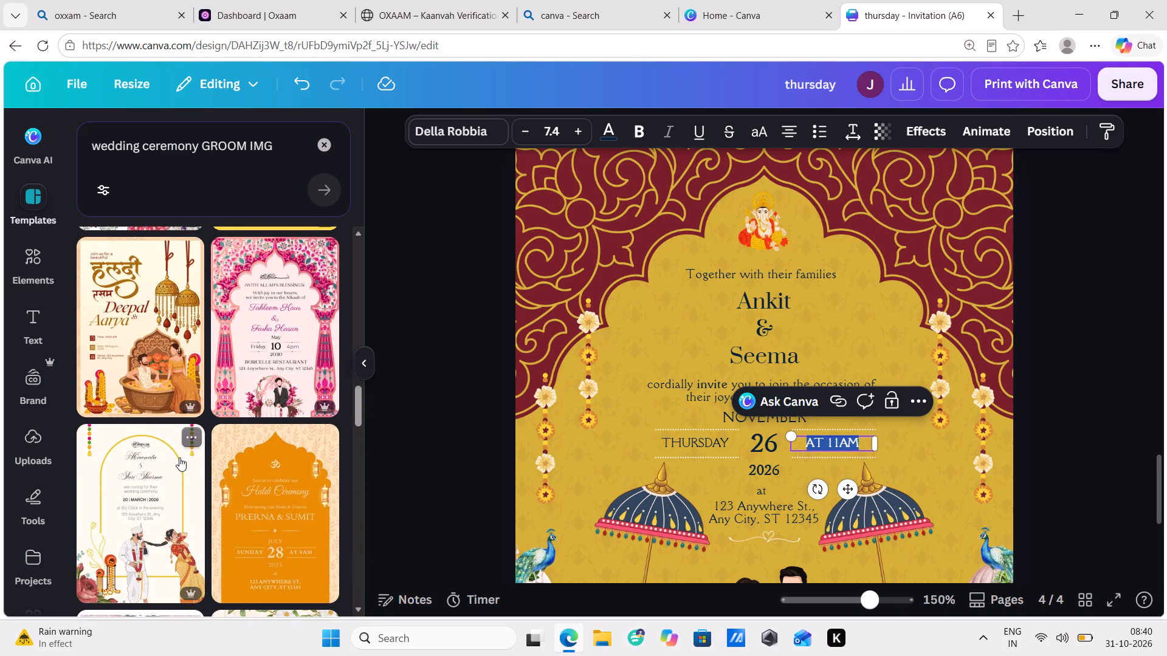
pyautogui.scroll(-3, 179, 457)
pyautogui.scroll(3, 179, 457)
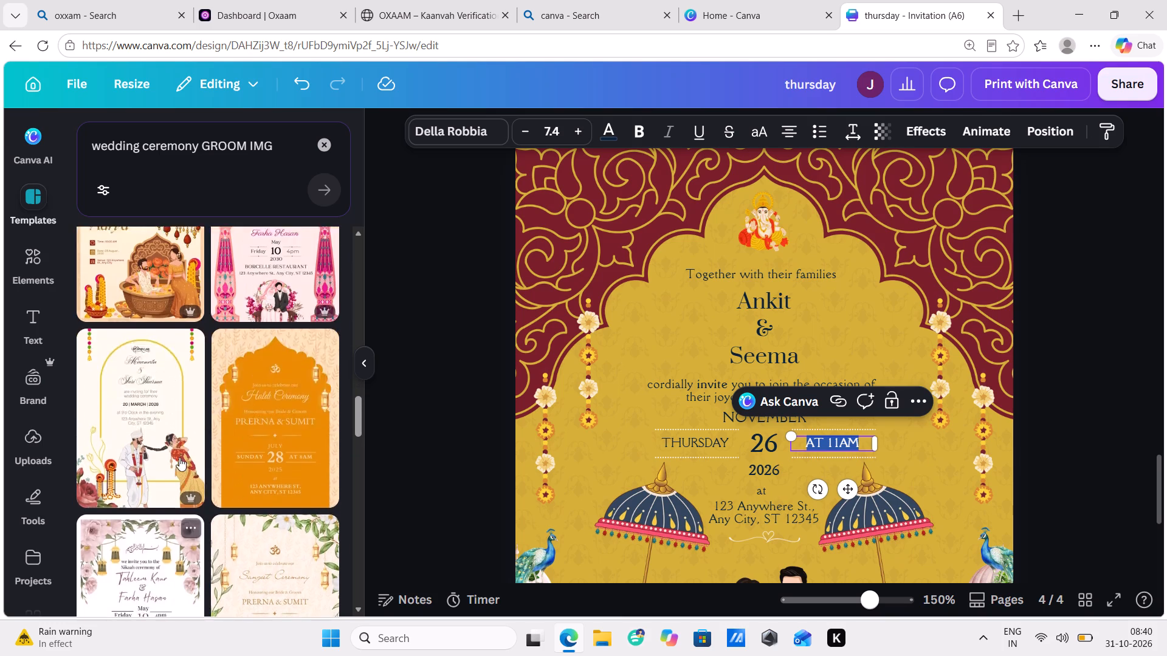
pyautogui.scroll(1, 179, 457)
pyautogui.scroll(-2, 179, 457)
pyautogui.scroll(2, 179, 457)
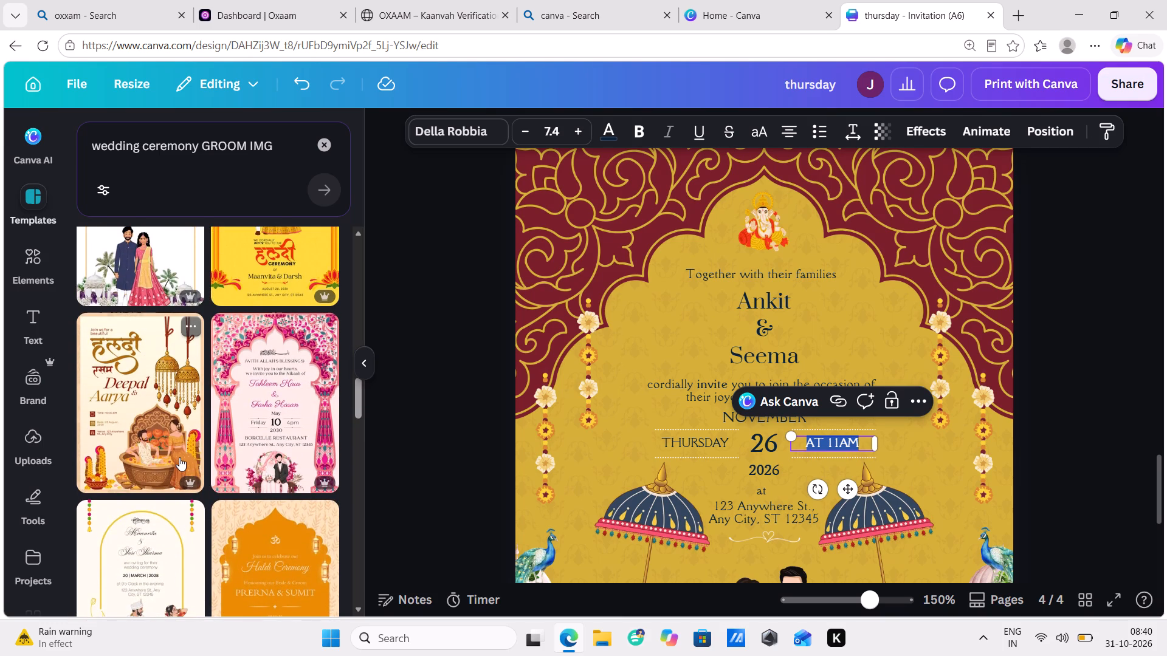
pyautogui.scroll(-6, 179, 457)
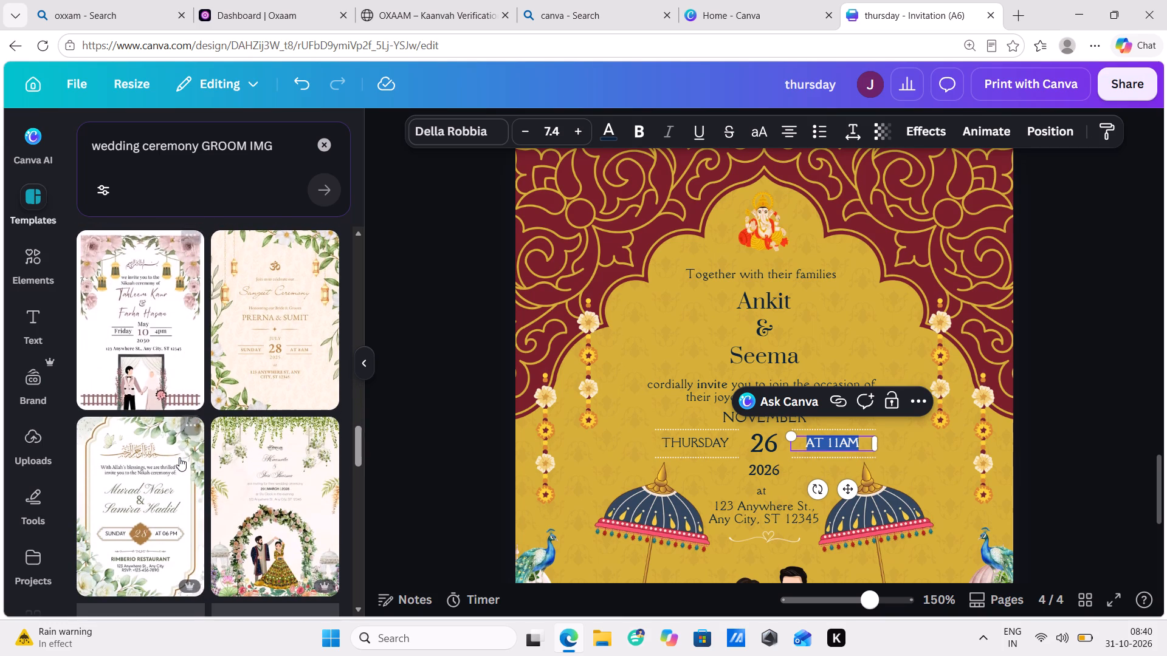
pyautogui.scroll(-5, 179, 457)
pyautogui.scroll(3, 179, 457)
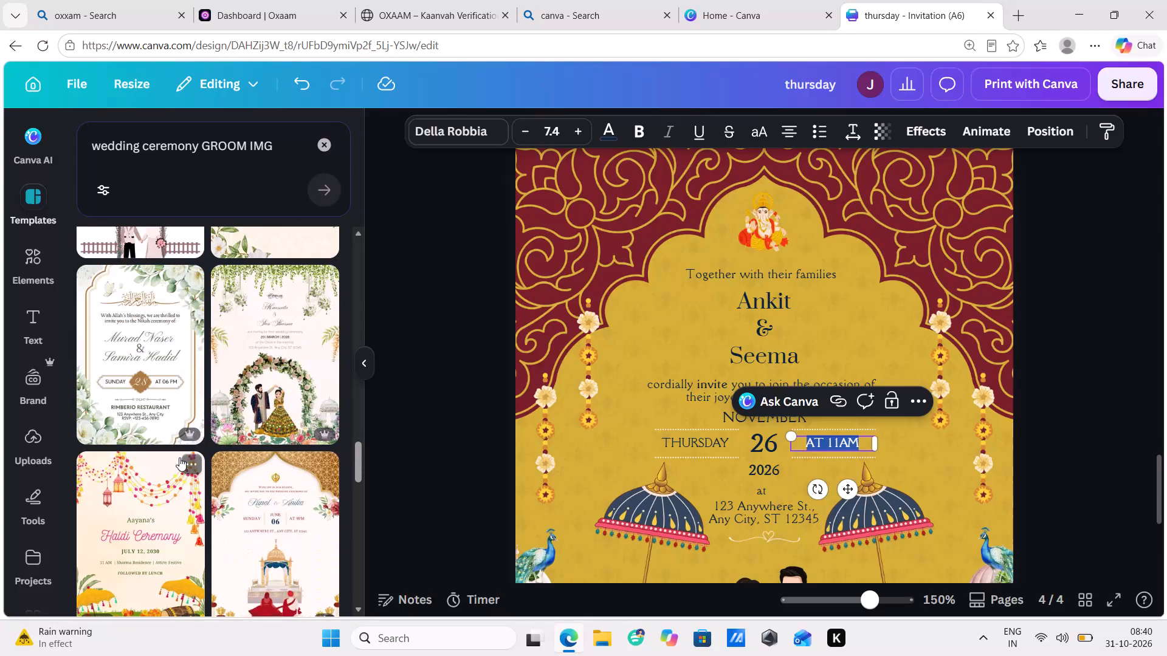
pyautogui.scroll(-7, 179, 457)
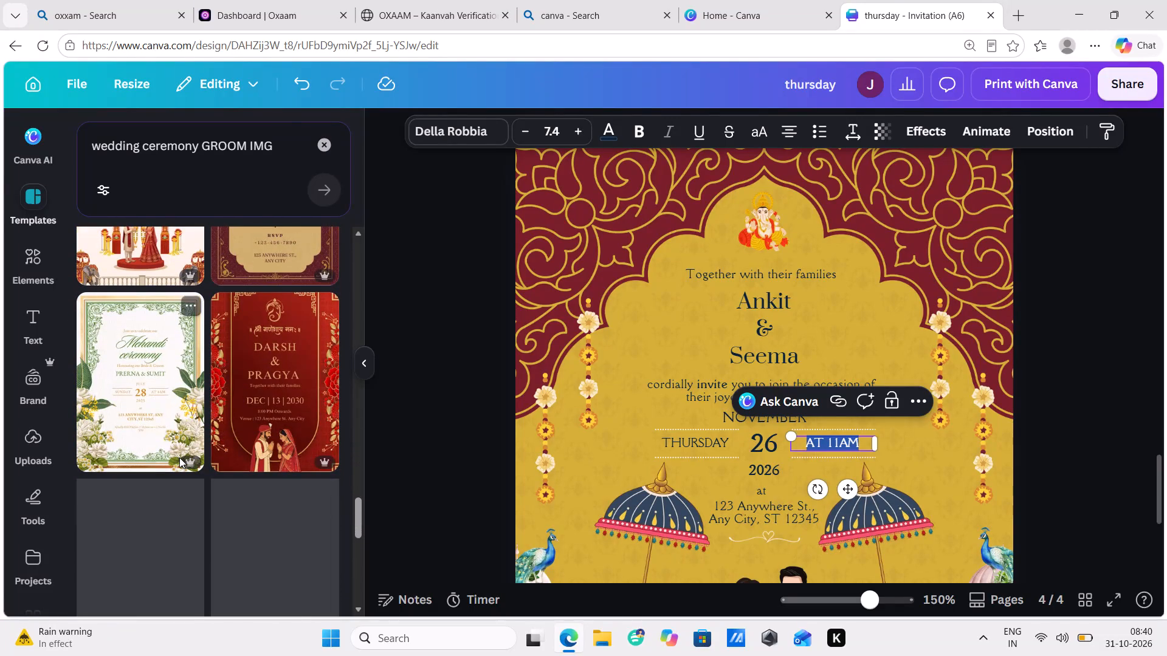
# Change the ceremony time on the page 4 wedding invitation to "AT 12PM".
pyautogui.scroll(-1, 698, 434)
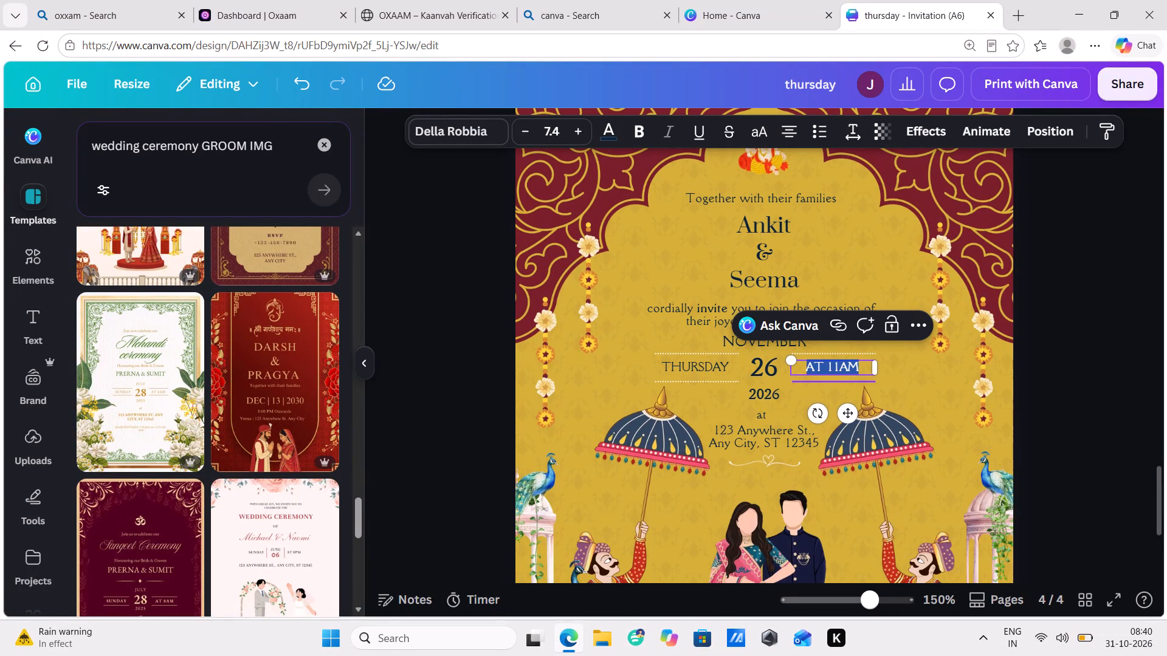
pyautogui.click(834, 372)
pyautogui.click(837, 367)
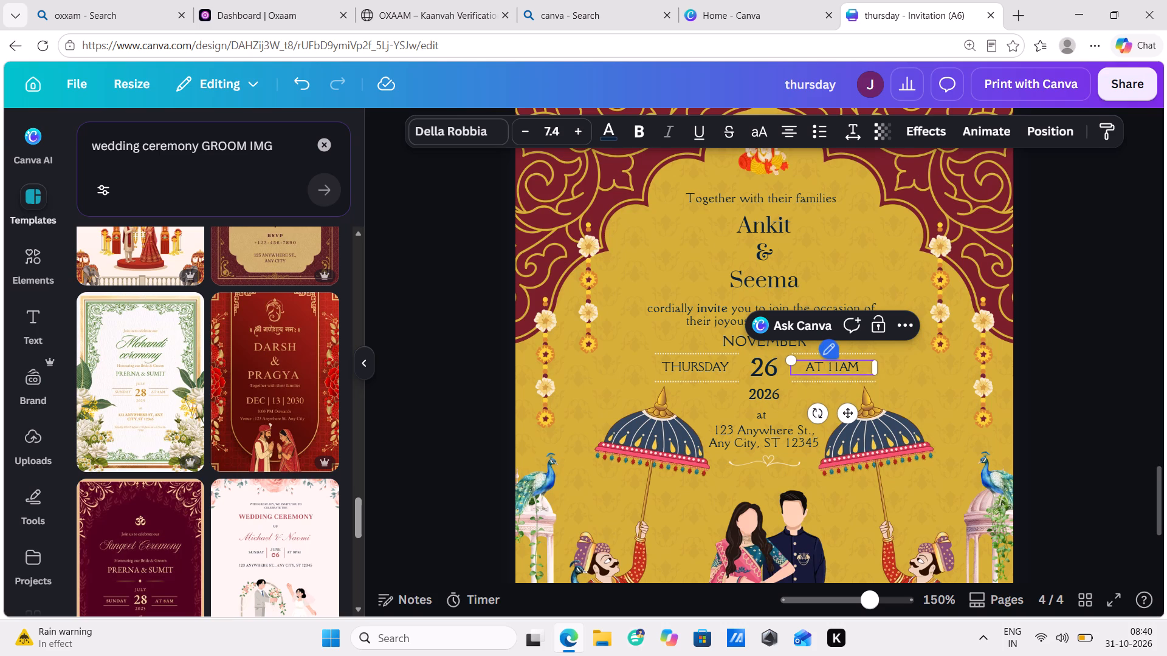
pyautogui.press('BackSpace')
pyautogui.press('2')
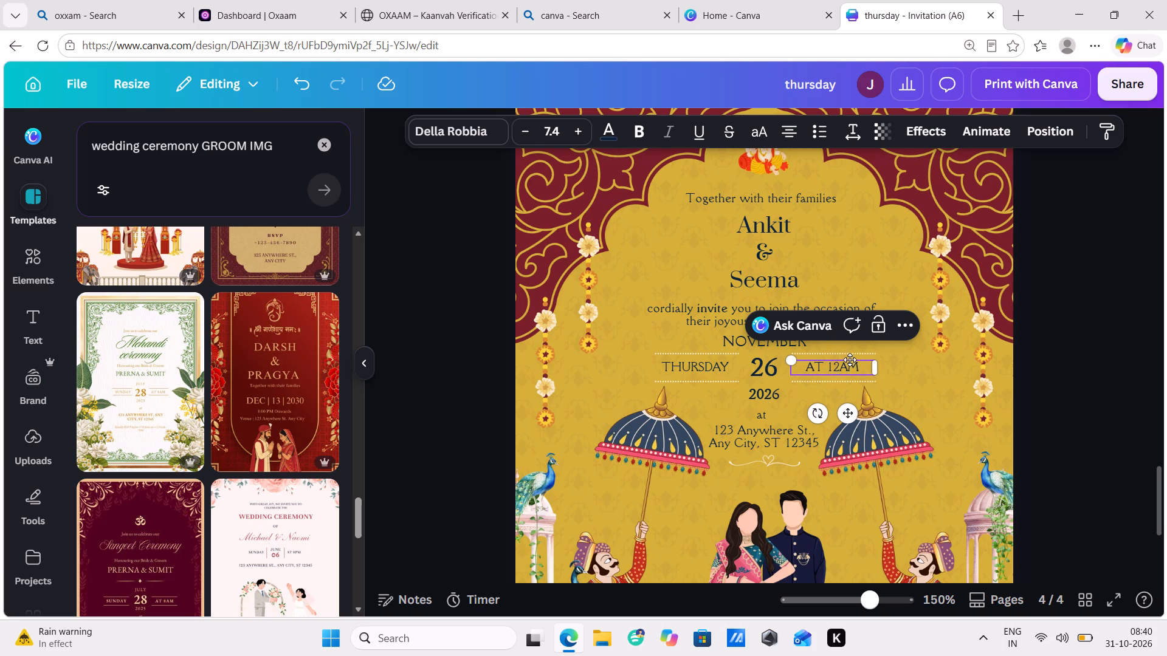
pyautogui.click(850, 366)
pyautogui.press('BackSpace')
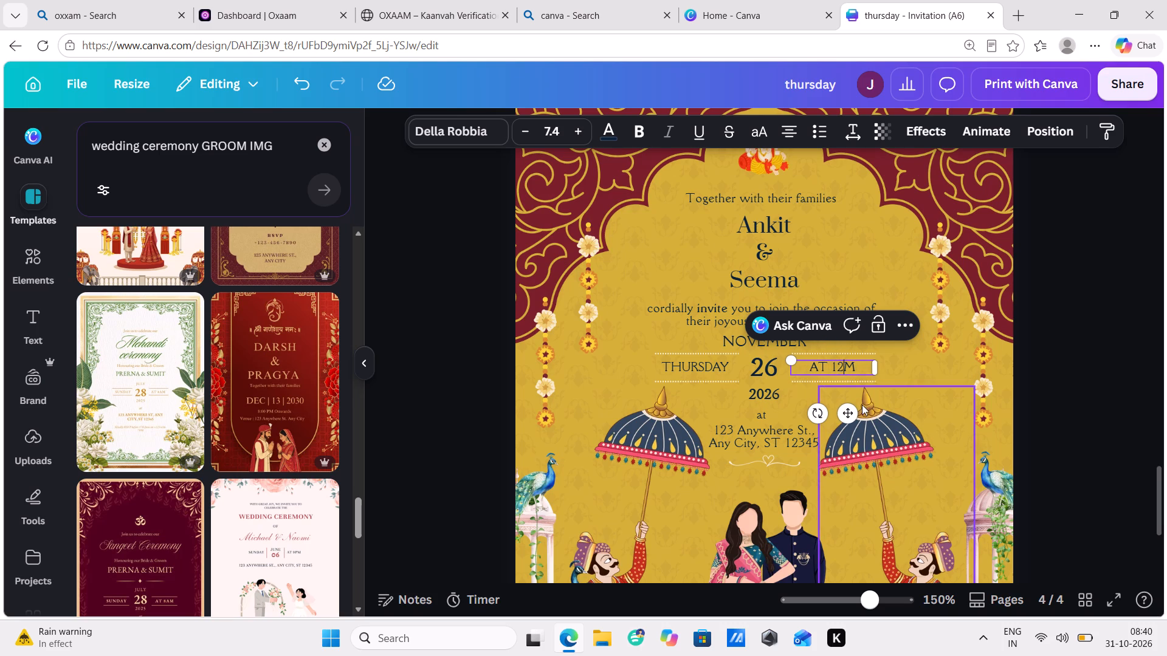
pyautogui.press('p')
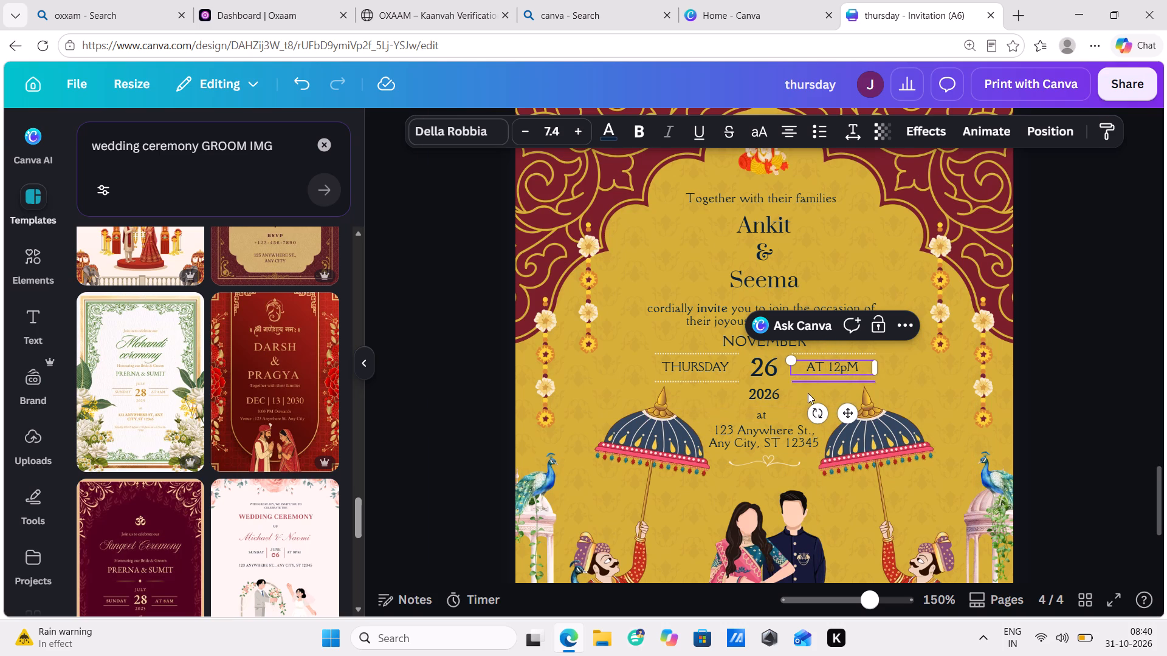
pyautogui.press('BackSpace')
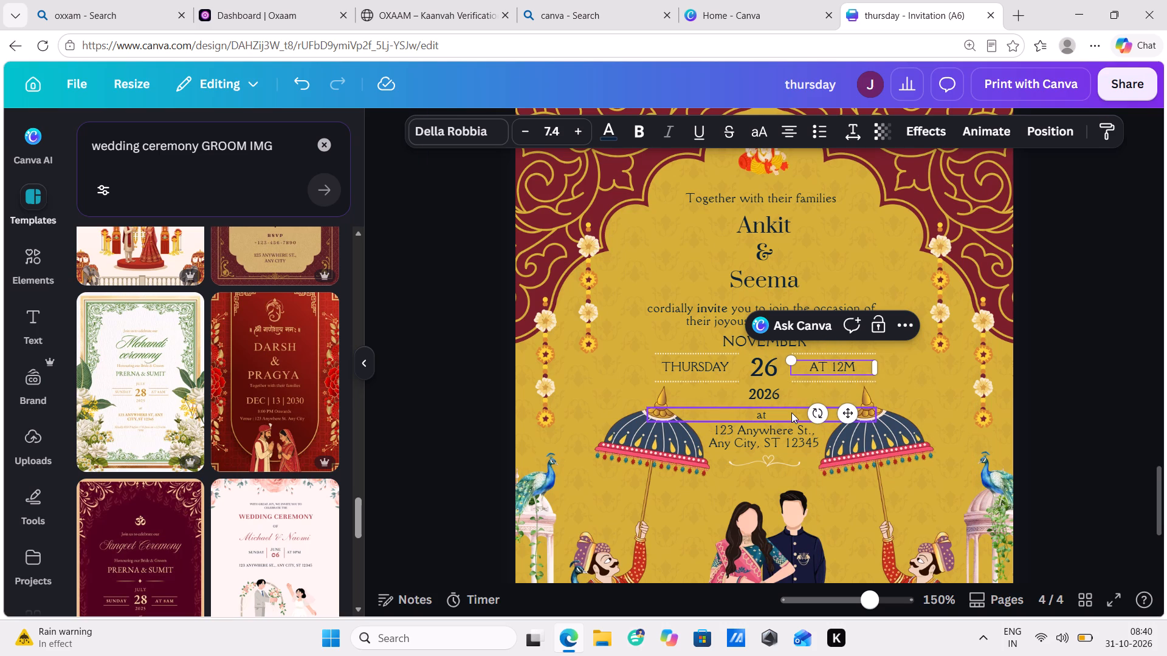
pyautogui.press('p')
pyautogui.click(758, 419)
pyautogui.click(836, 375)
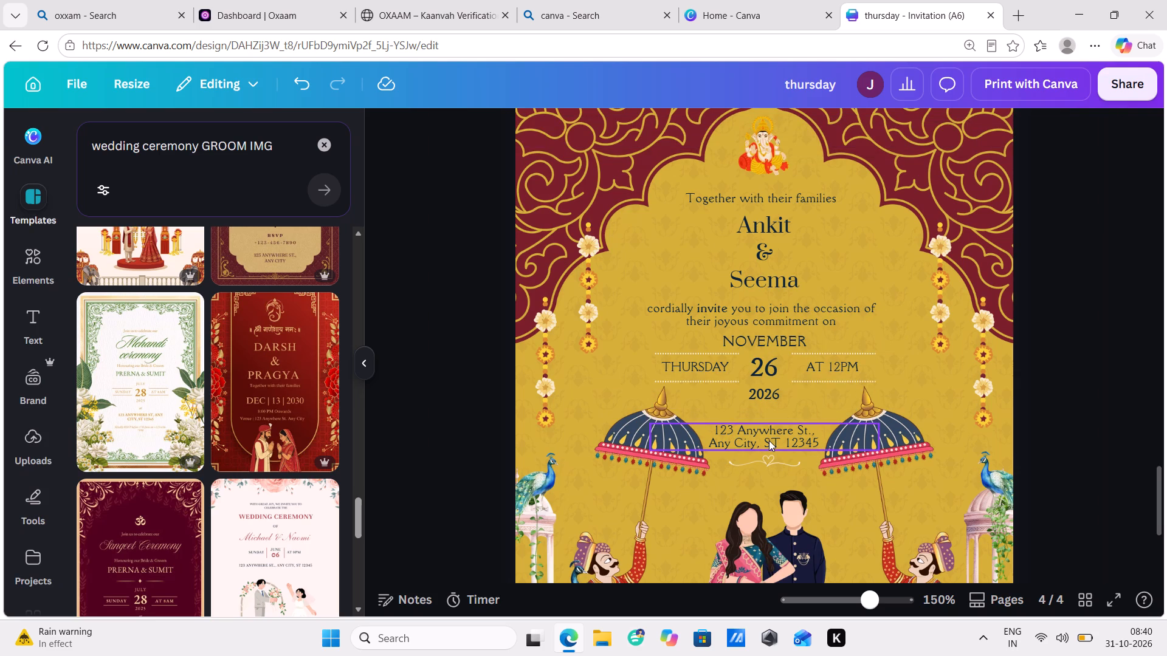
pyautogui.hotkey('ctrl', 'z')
# Add a new page after the page 4 wedding invitation.
pyautogui.scroll(2, 857, 347)
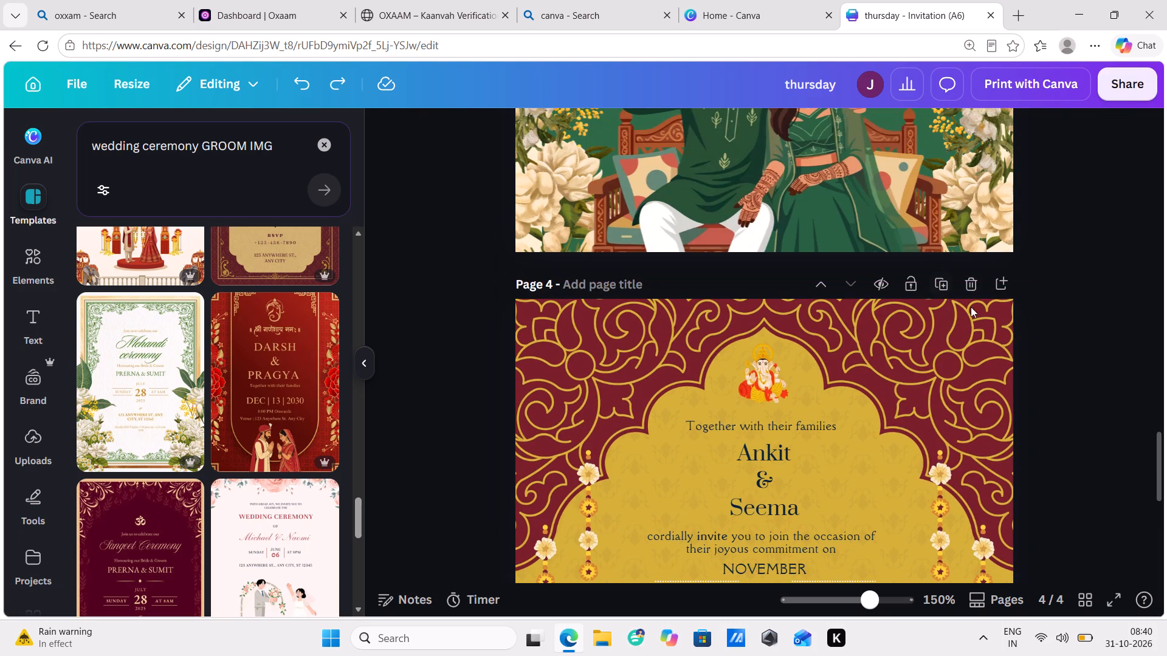
pyautogui.click(999, 287)
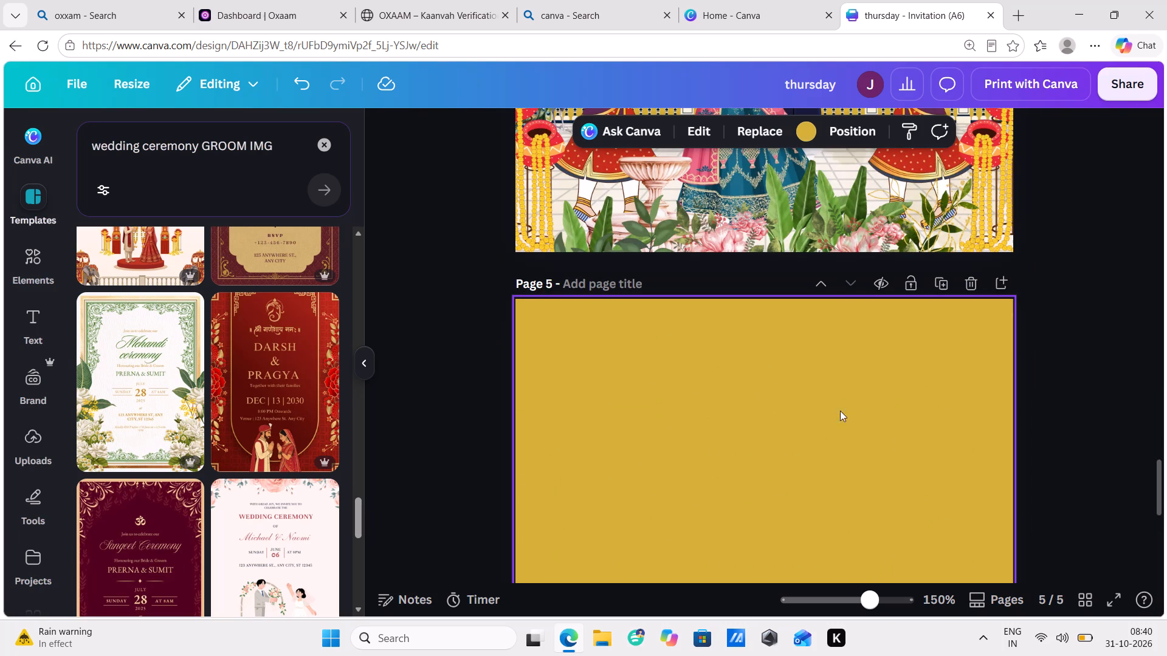
# Review the haldi, mehndi and wedding pages, ending at the new page 5.
pyautogui.scroll(-1, 385, 408)
pyautogui.scroll(2, 875, 371)
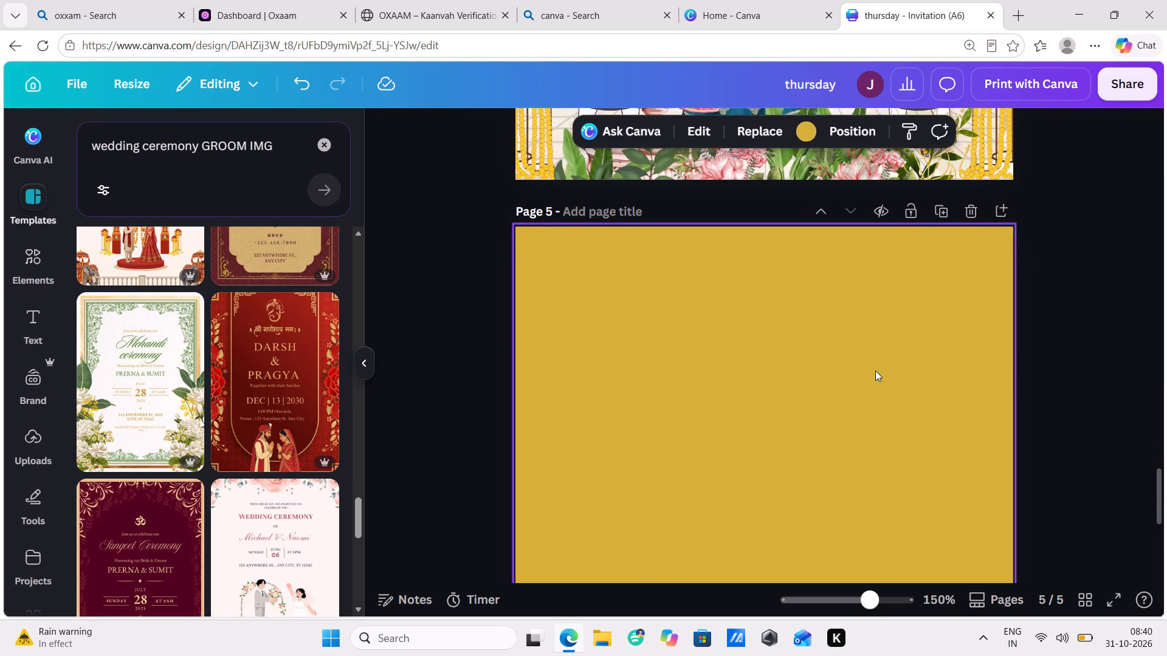
pyautogui.scroll(12, 875, 371)
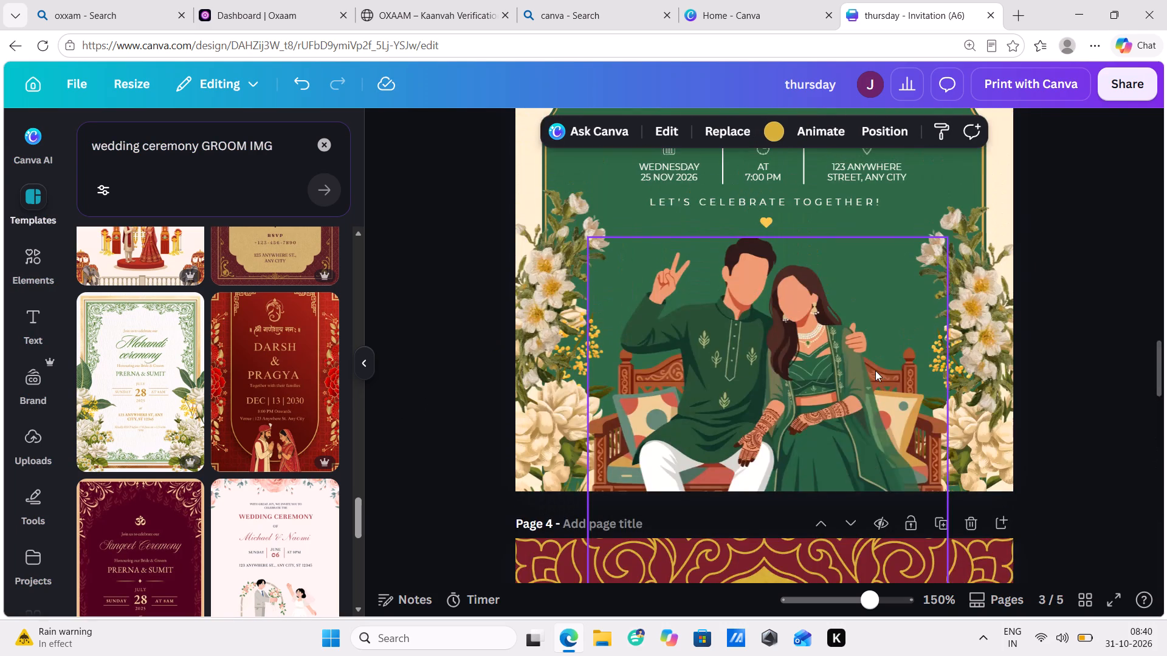
pyautogui.scroll(7, 875, 371)
pyautogui.scroll(-6, 875, 371)
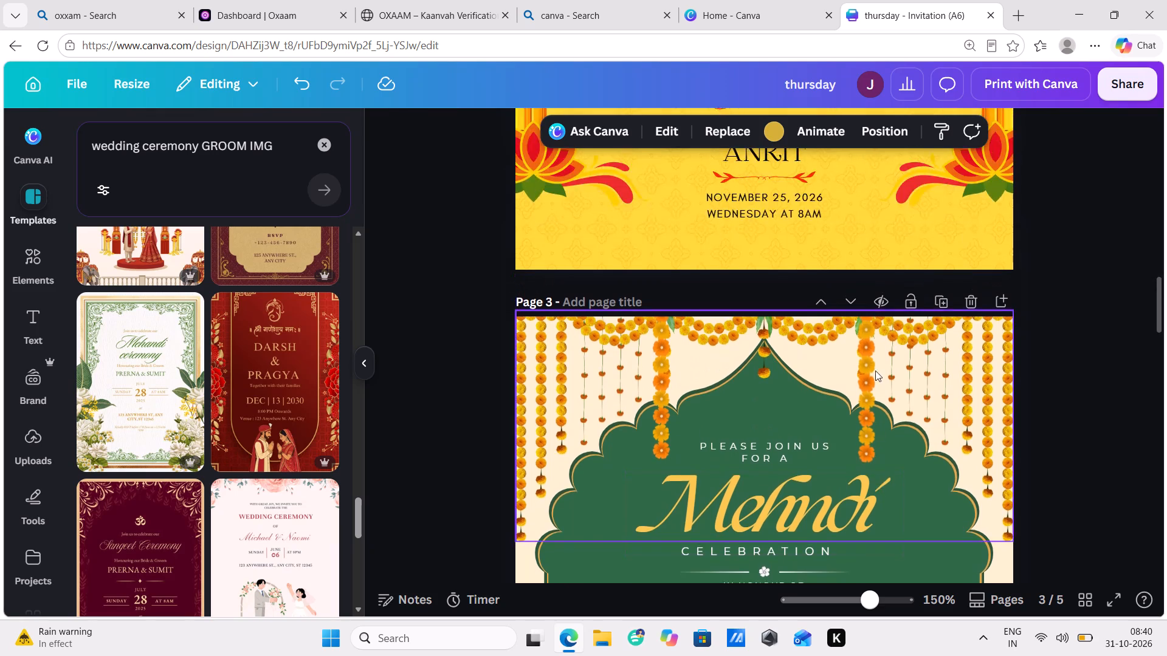
pyautogui.scroll(-16, 875, 371)
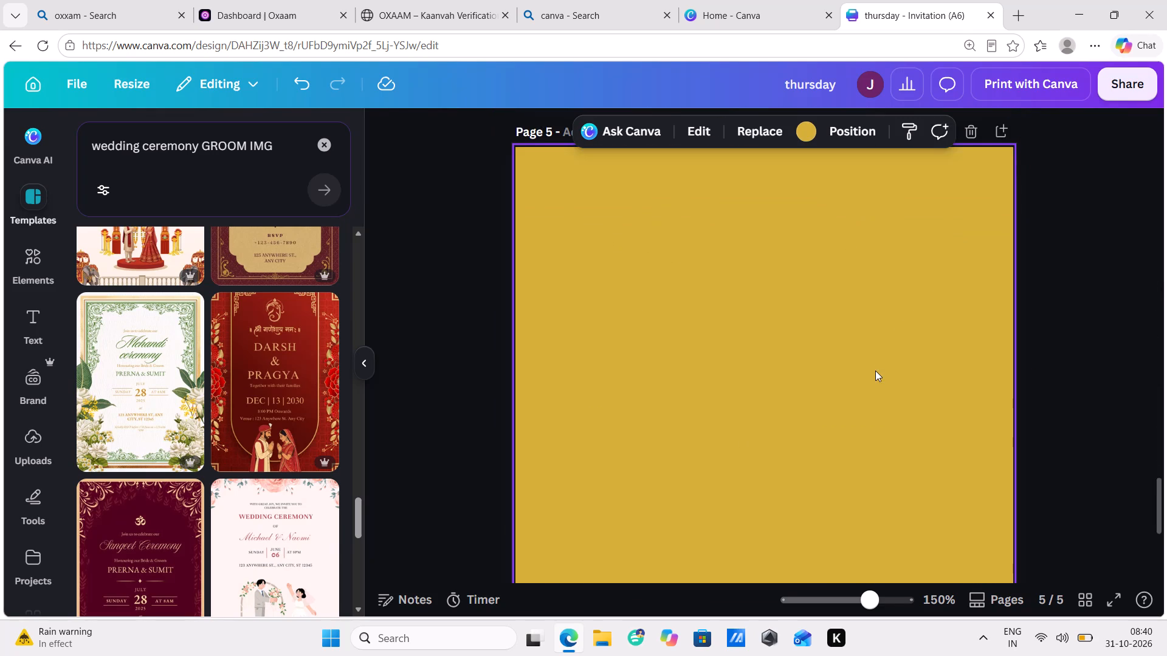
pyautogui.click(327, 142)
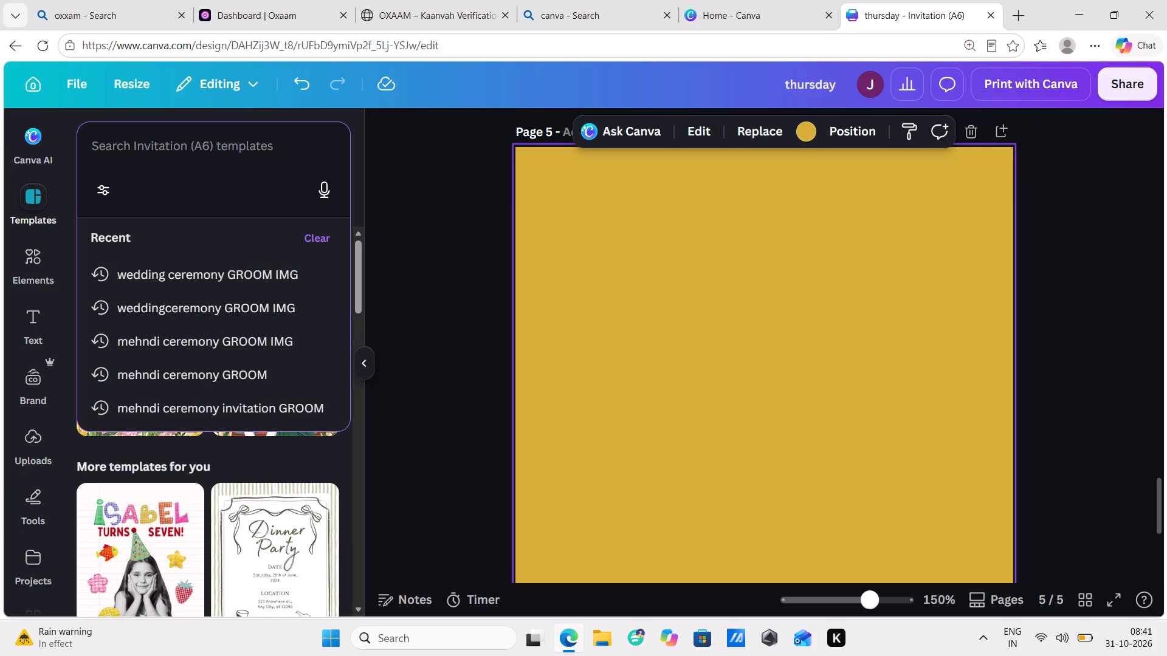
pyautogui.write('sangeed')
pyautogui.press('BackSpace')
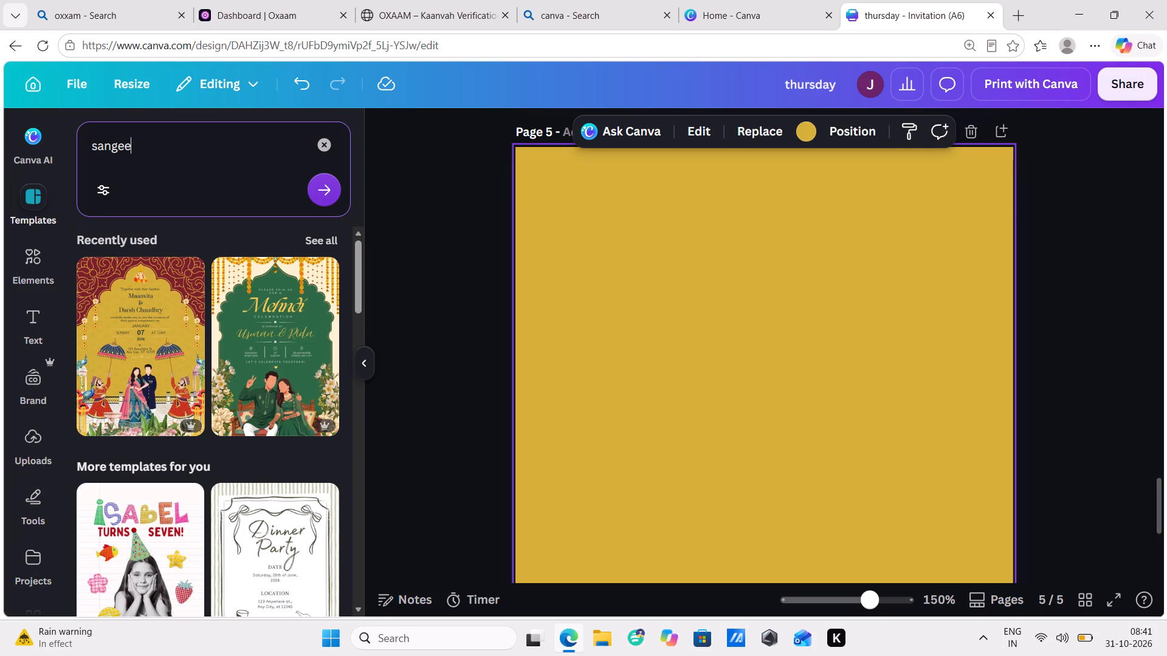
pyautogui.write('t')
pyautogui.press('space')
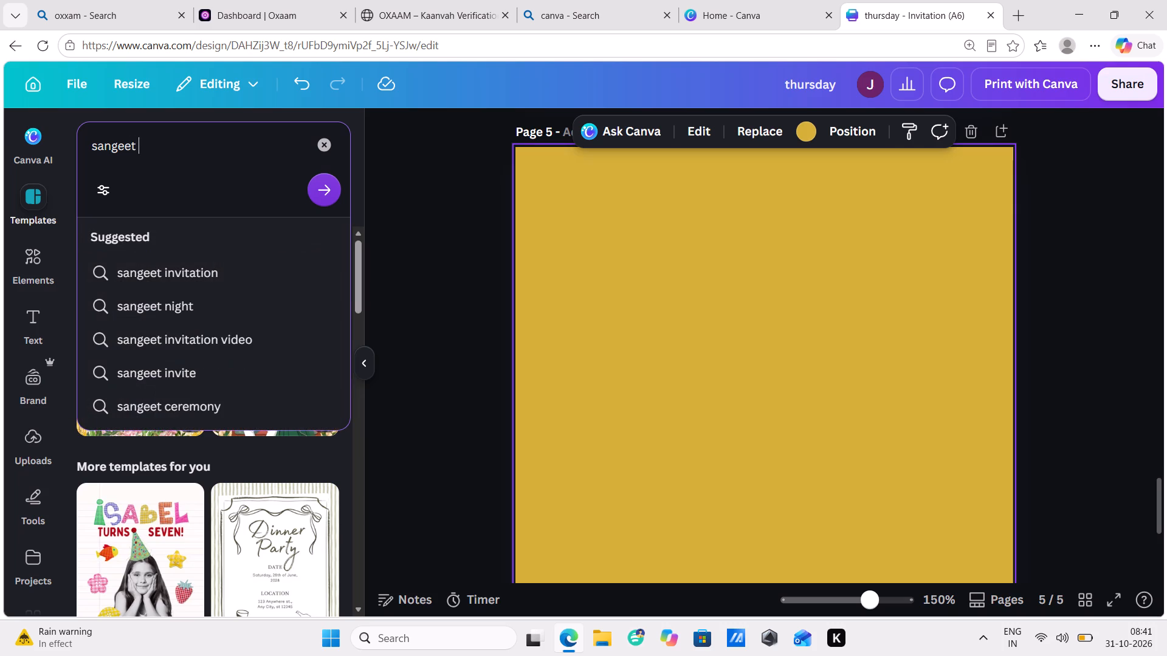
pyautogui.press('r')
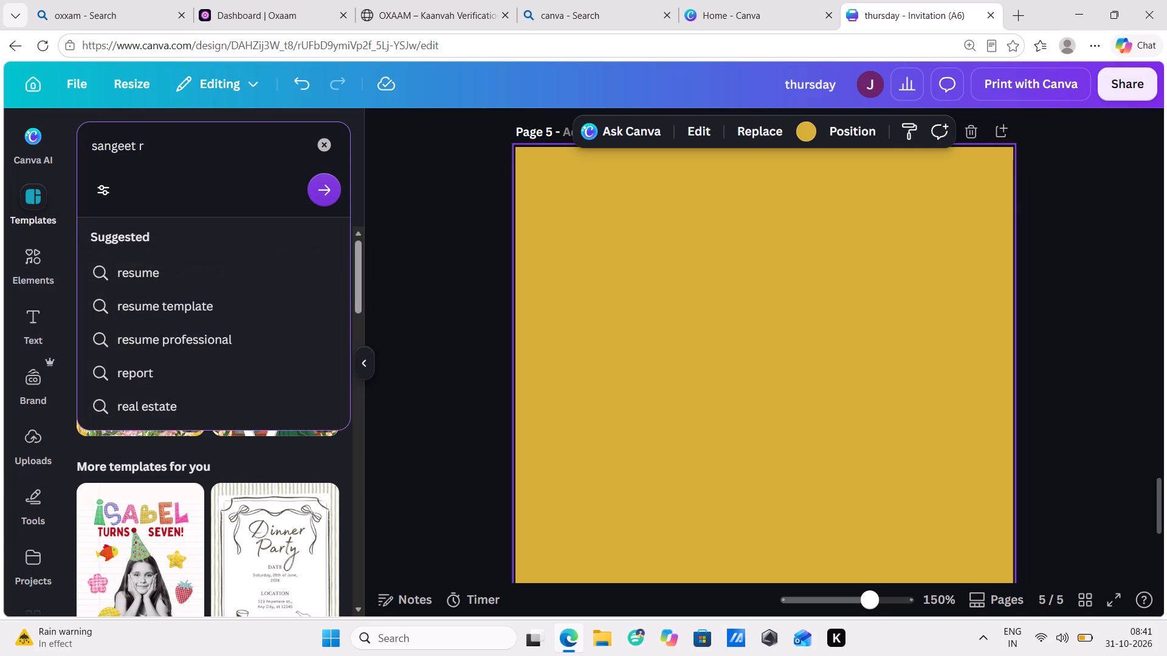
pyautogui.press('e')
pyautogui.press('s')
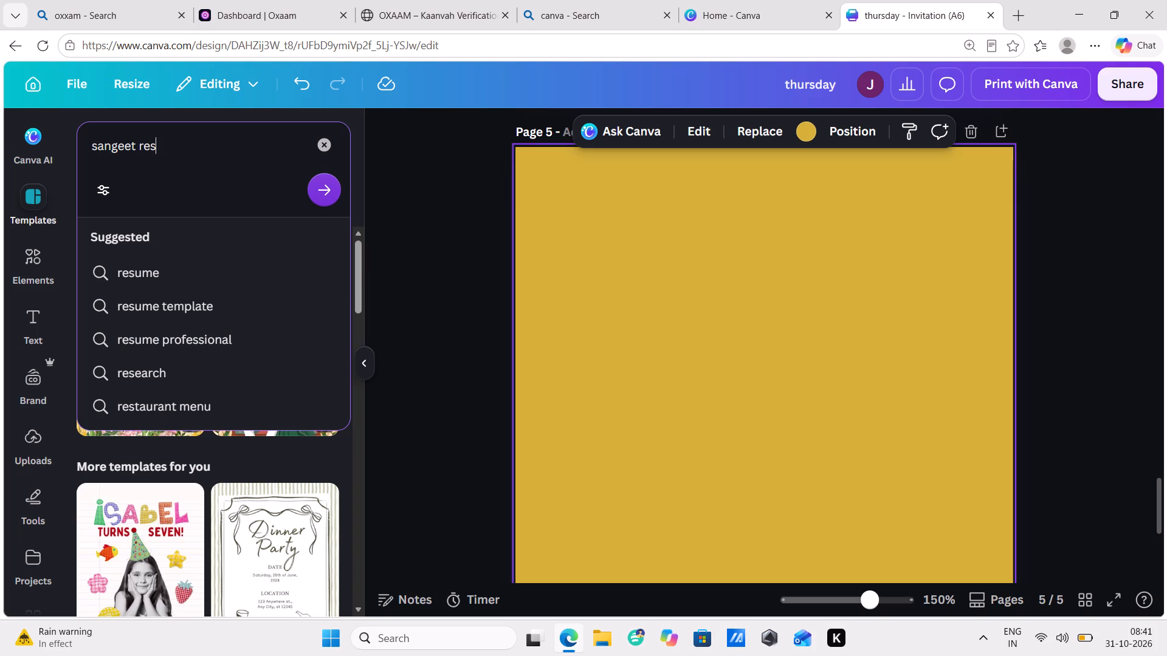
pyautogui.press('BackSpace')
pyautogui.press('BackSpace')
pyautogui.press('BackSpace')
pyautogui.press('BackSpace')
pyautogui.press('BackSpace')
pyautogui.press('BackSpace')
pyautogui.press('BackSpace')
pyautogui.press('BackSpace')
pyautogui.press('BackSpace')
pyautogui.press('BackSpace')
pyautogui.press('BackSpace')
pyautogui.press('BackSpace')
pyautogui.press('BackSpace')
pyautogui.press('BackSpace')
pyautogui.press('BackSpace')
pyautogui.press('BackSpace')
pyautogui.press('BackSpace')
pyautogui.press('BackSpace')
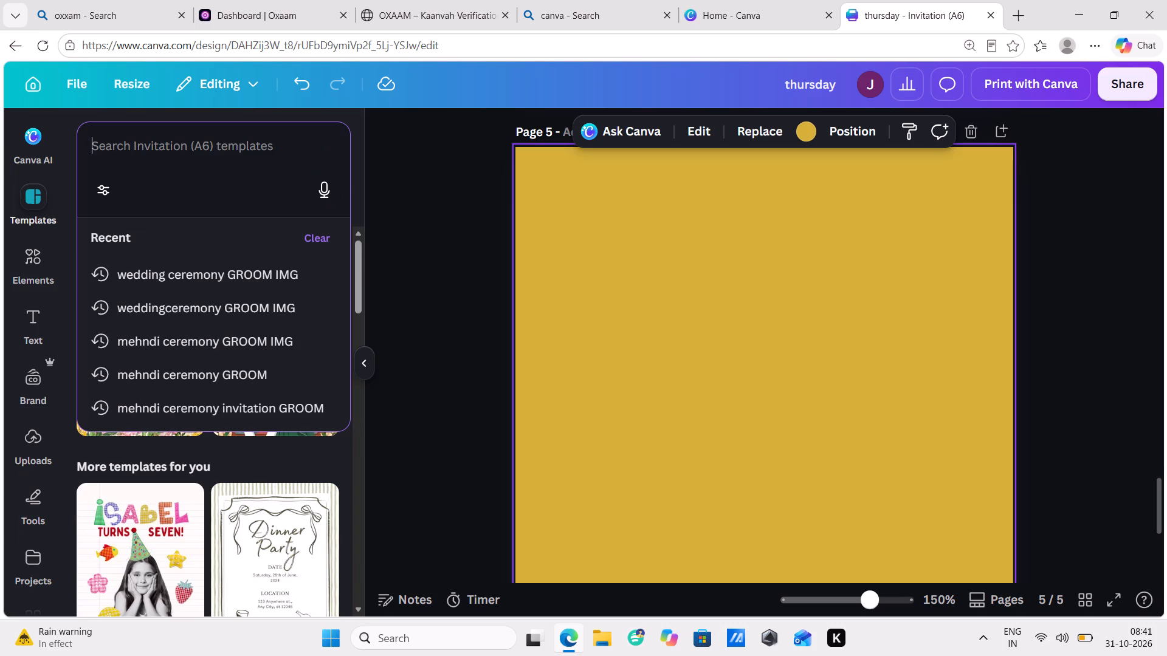
# Search the invitation templates for "reception and sangeet" and browse the results for a page 5 design.
pyautogui.press('r')
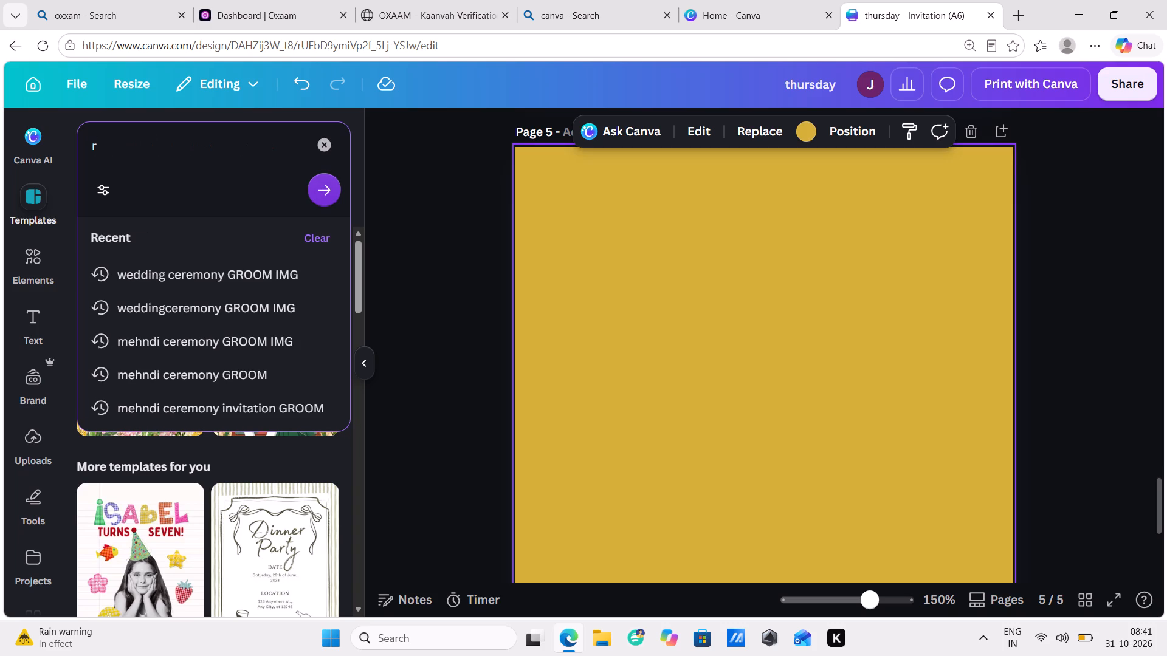
pyautogui.press('e')
pyautogui.press('c')
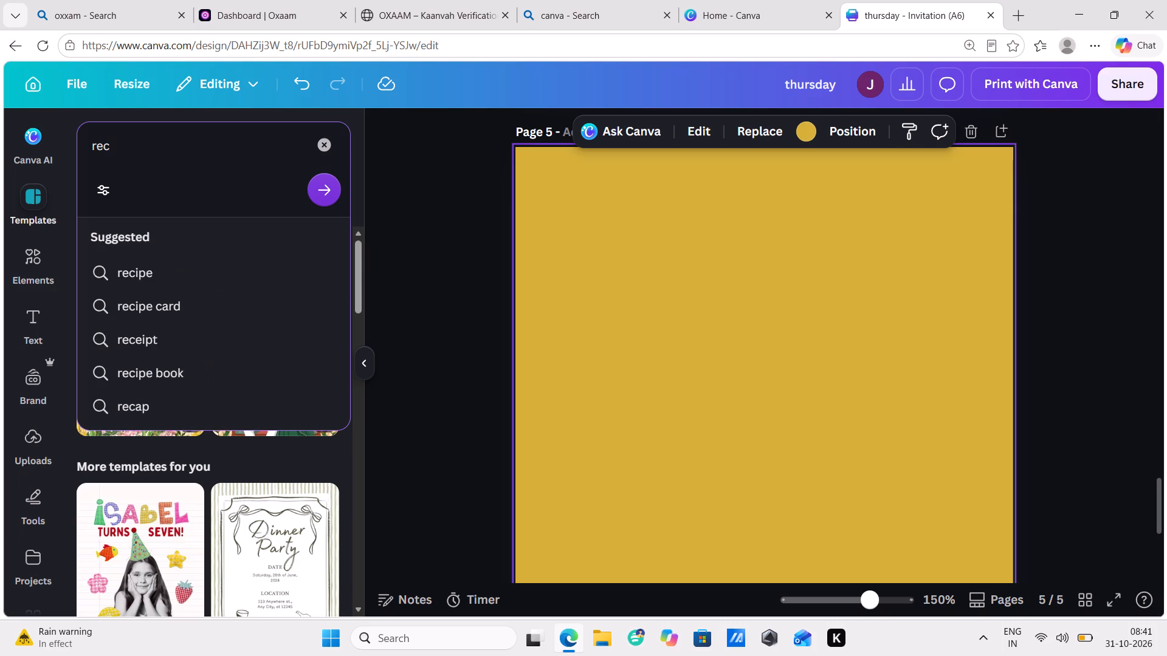
pyautogui.press('f')
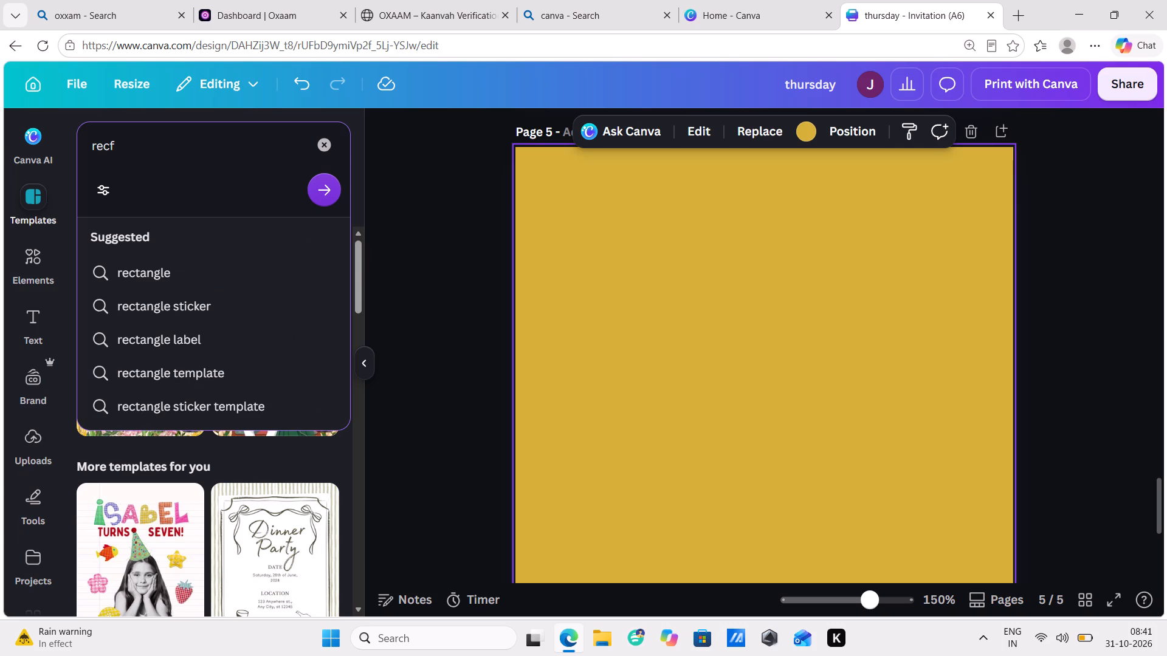
pyautogui.press('BackSpace')
pyautogui.press('BackSpace')
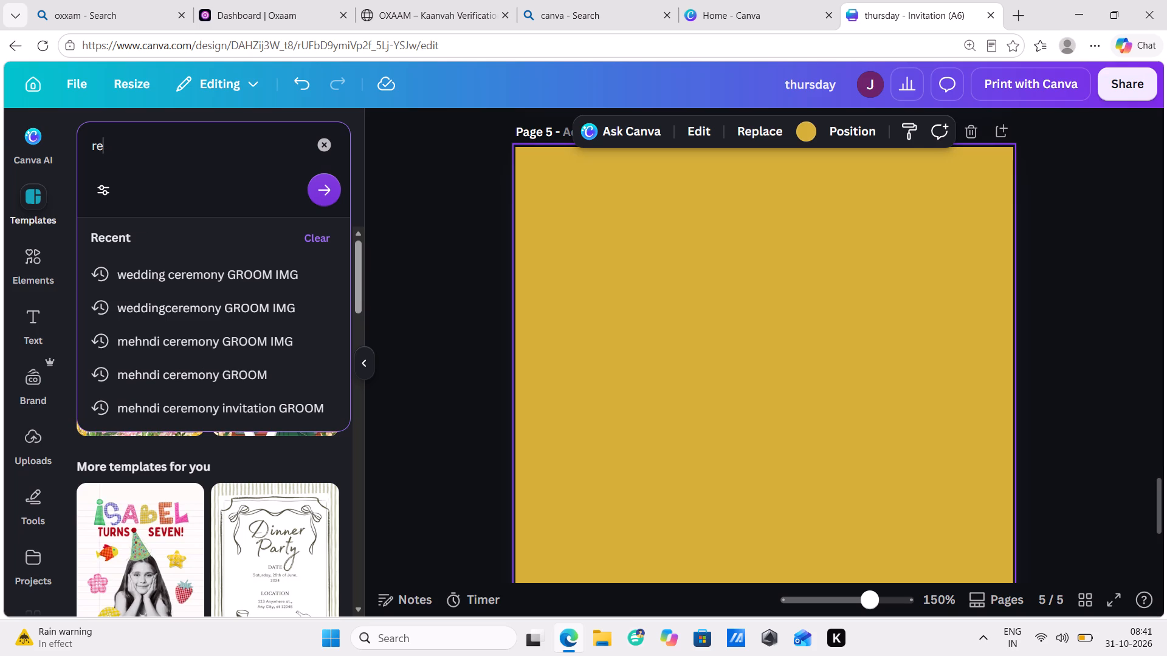
pyautogui.write('ce')
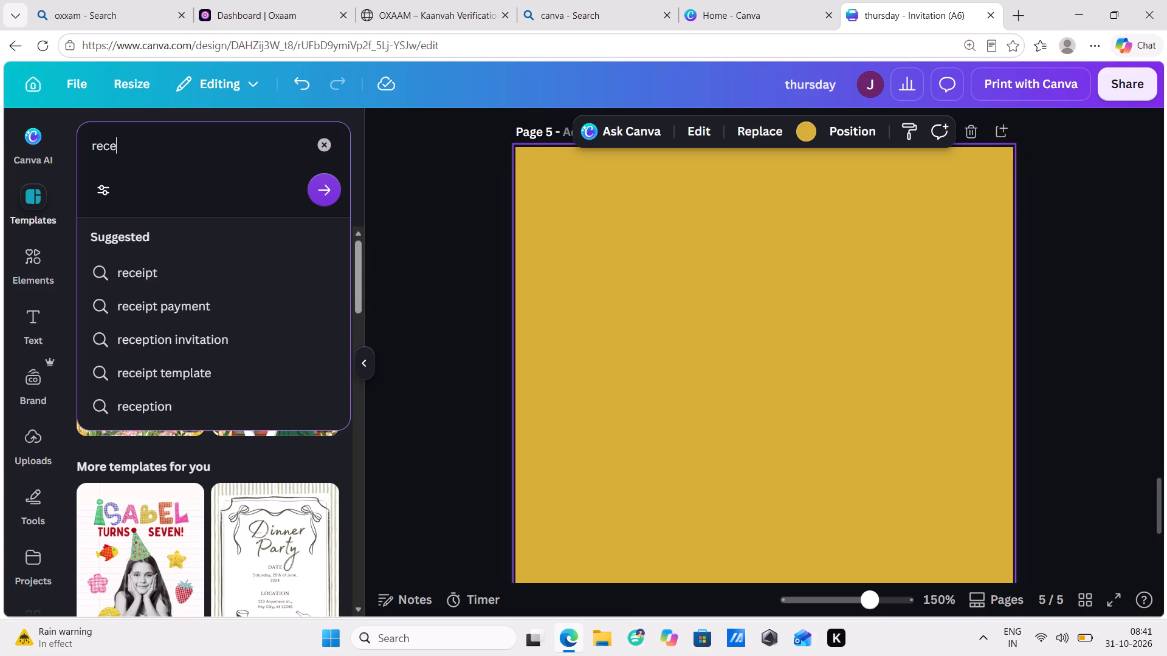
pyautogui.press('p')
pyautogui.write('tion')
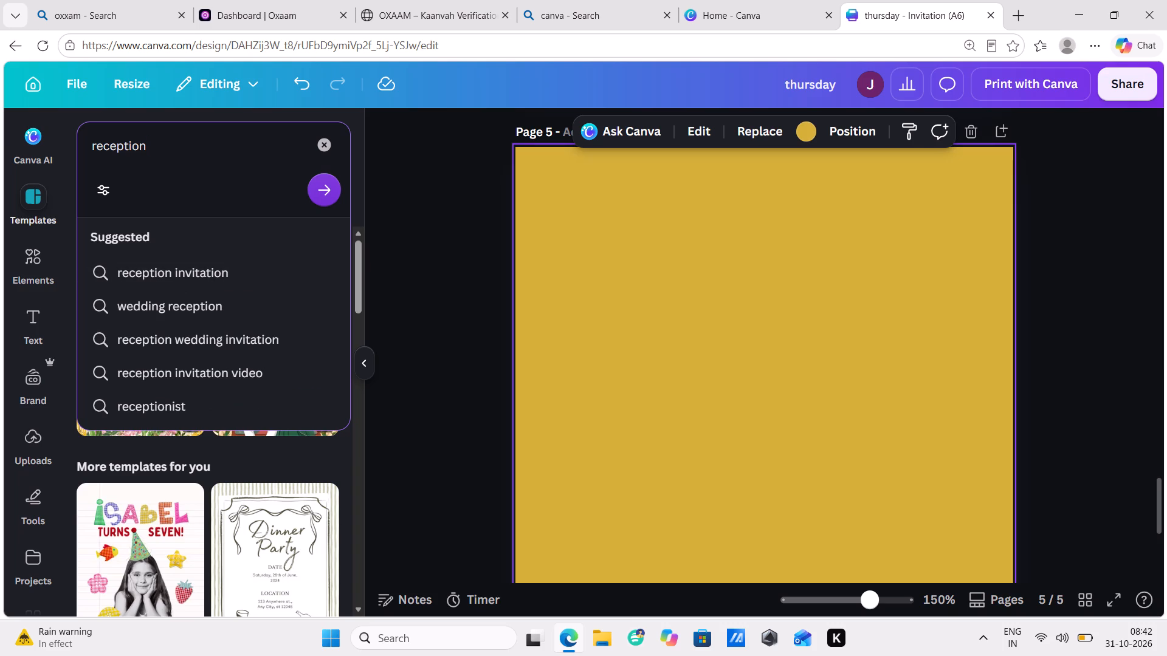
pyautogui.press('space')
pyautogui.write('ab')
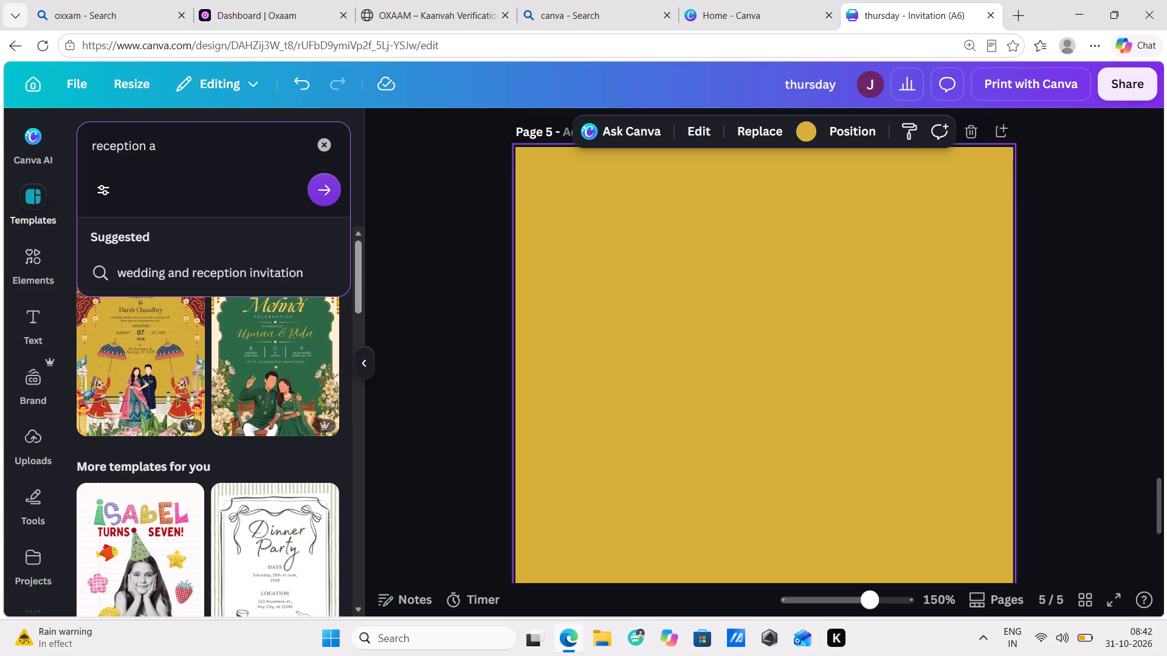
pyautogui.write('d')
pyautogui.press('space')
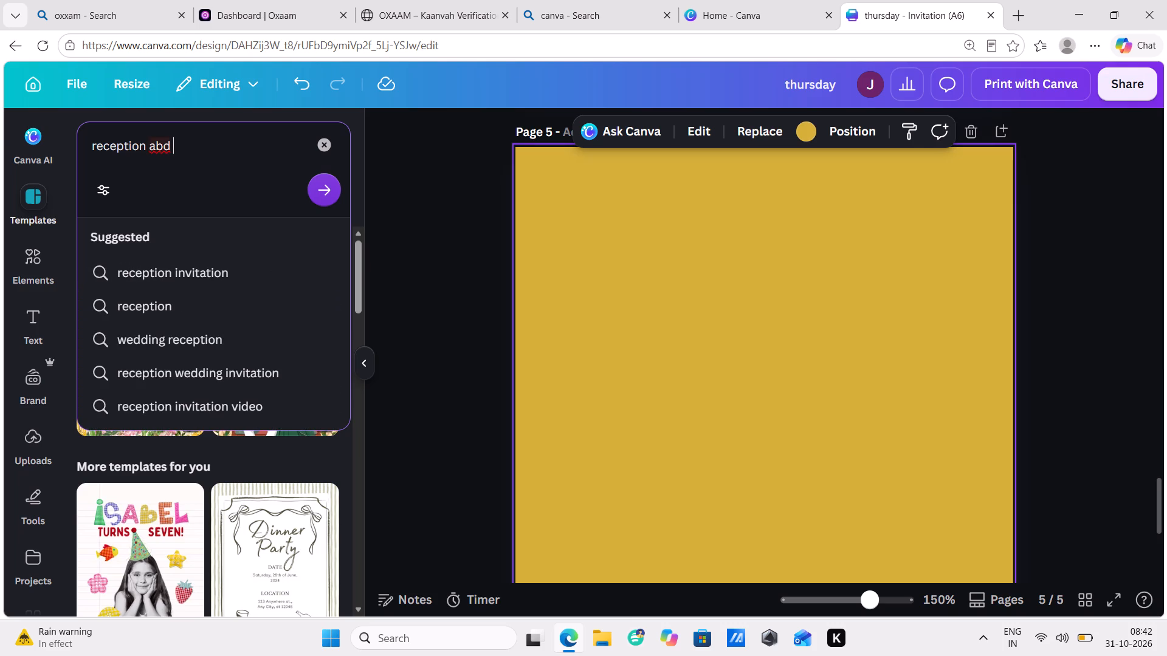
pyautogui.write('sangeet')
pyautogui.press('space')
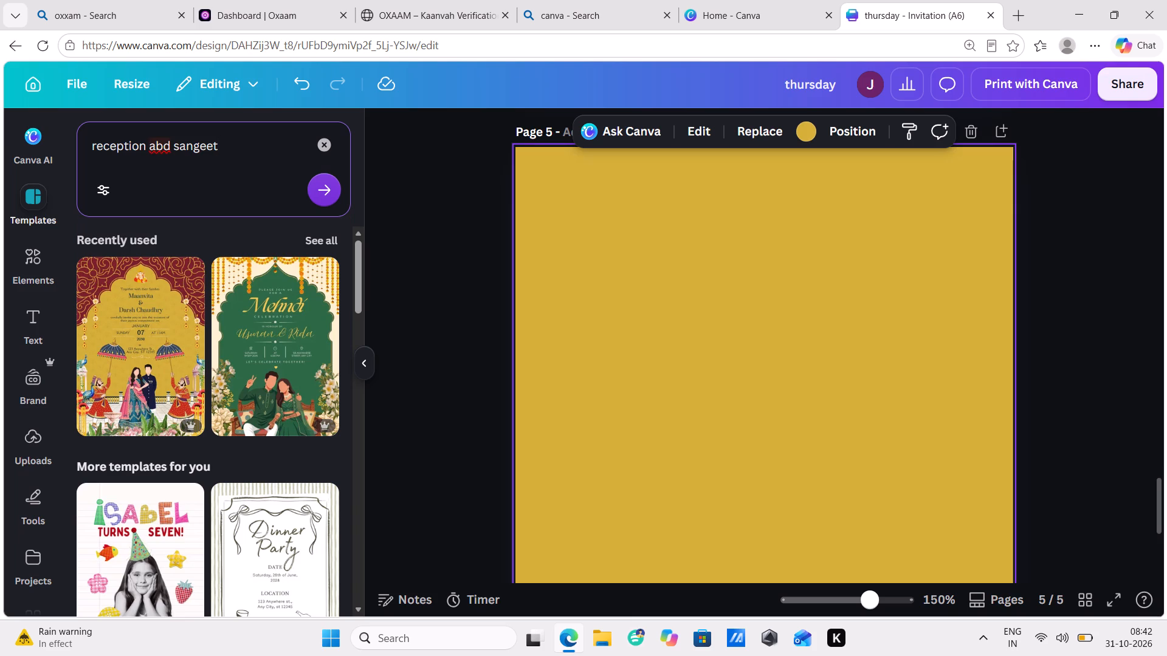
pyautogui.press('space')
pyautogui.press('i')
pyautogui.click(170, 142)
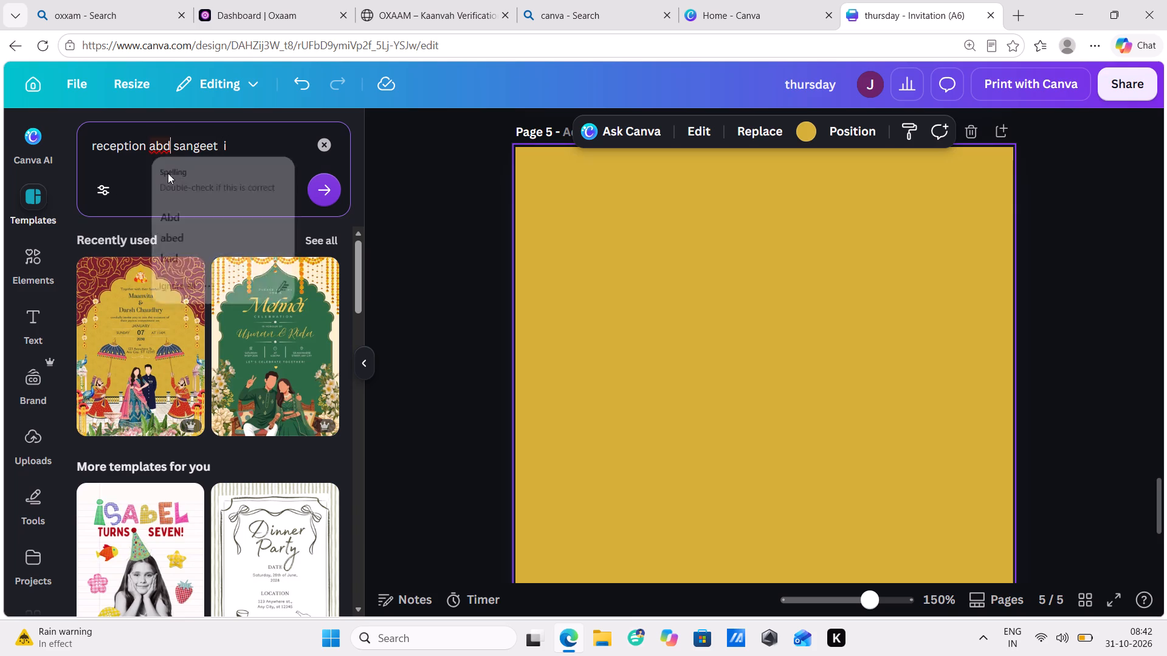
pyautogui.press('BackSpace')
pyautogui.press('BackSpace')
pyautogui.press('BackSpace')
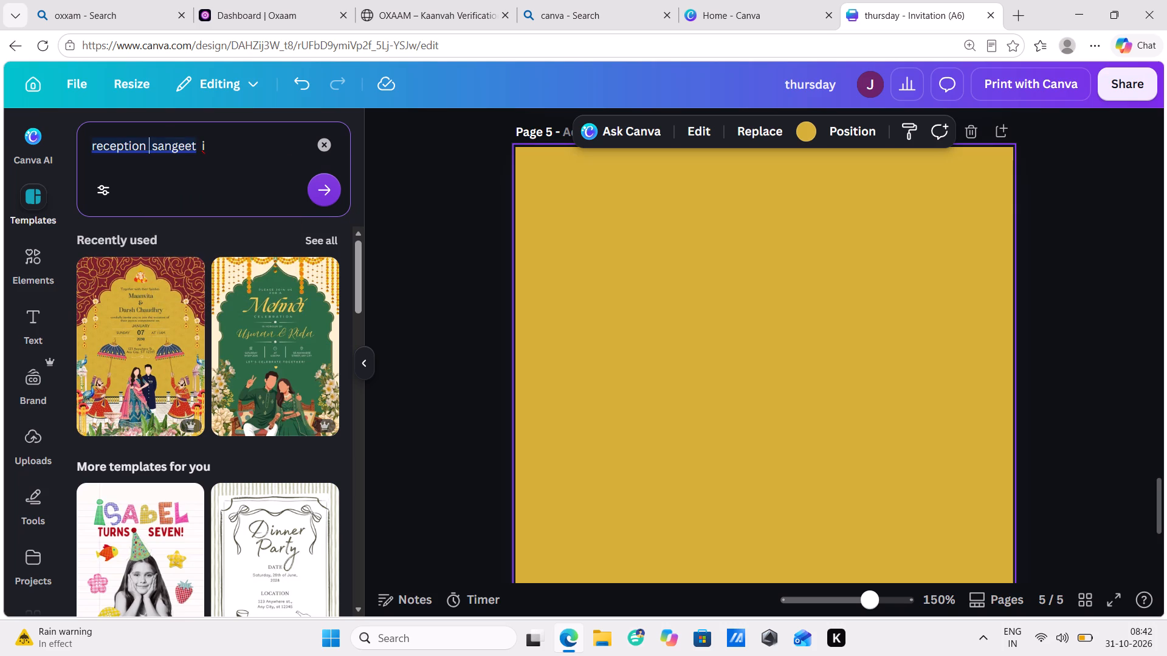
pyautogui.write('an')
pyautogui.press('d')
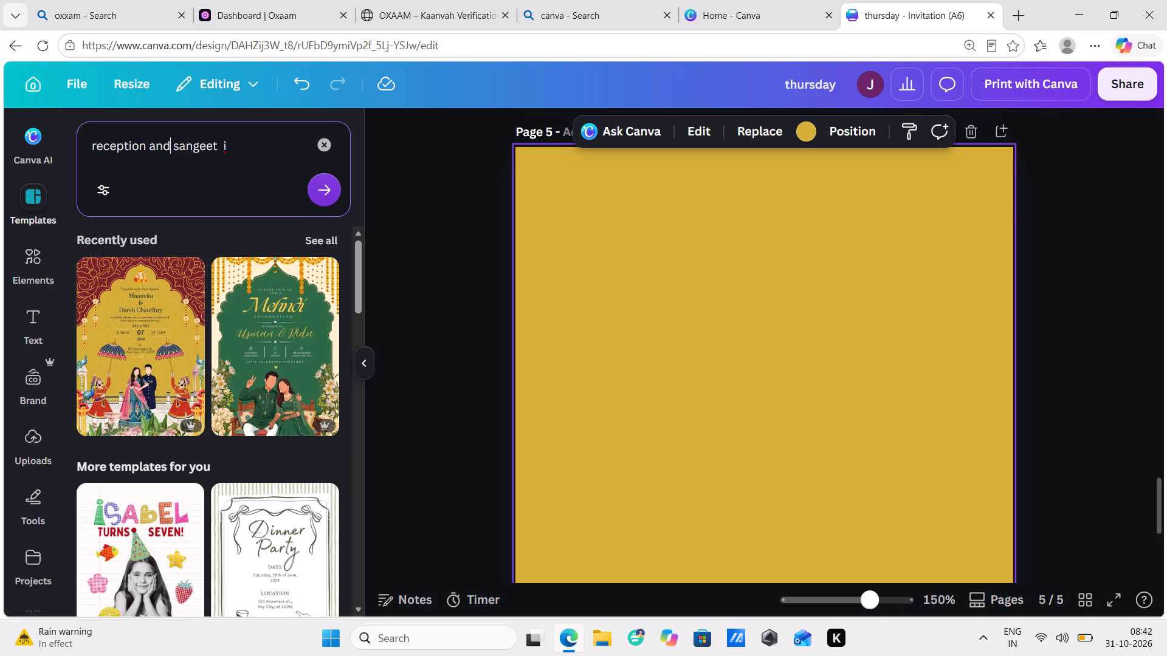
pyautogui.click(228, 145)
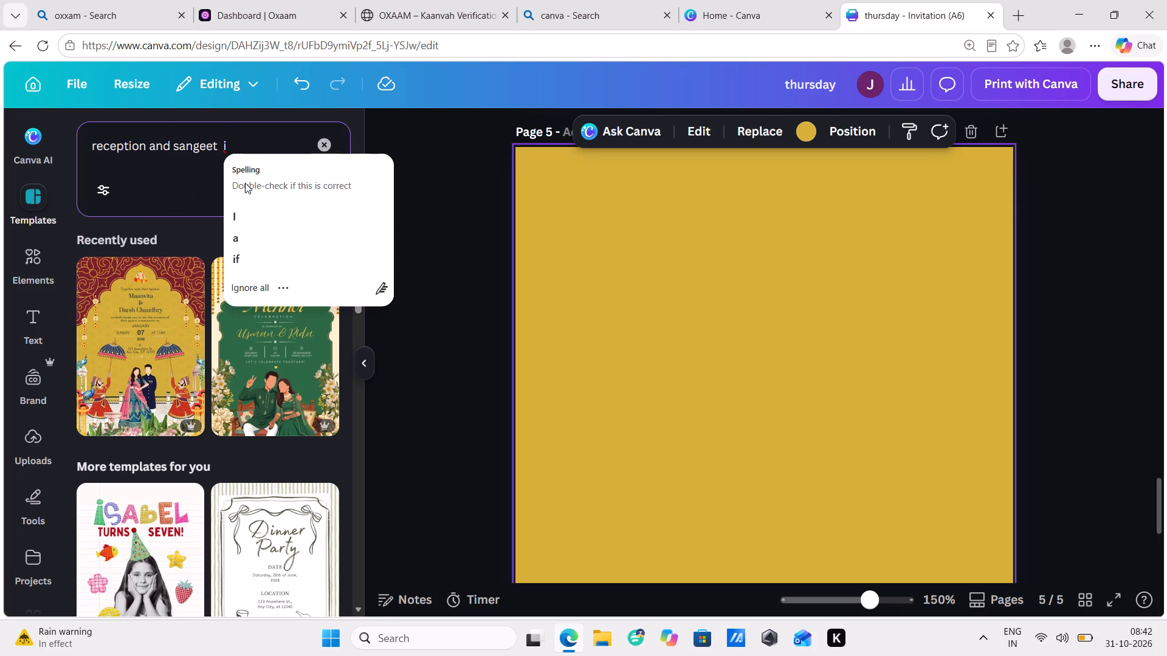
pyautogui.press('BackSpace')
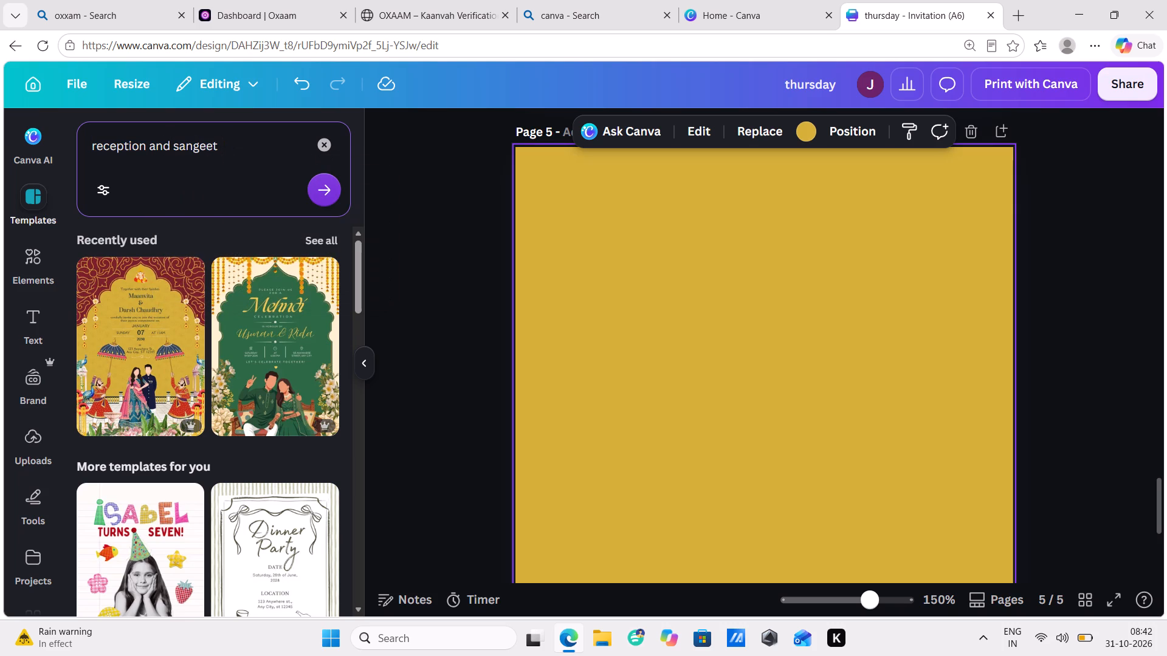
pyautogui.click(324, 198)
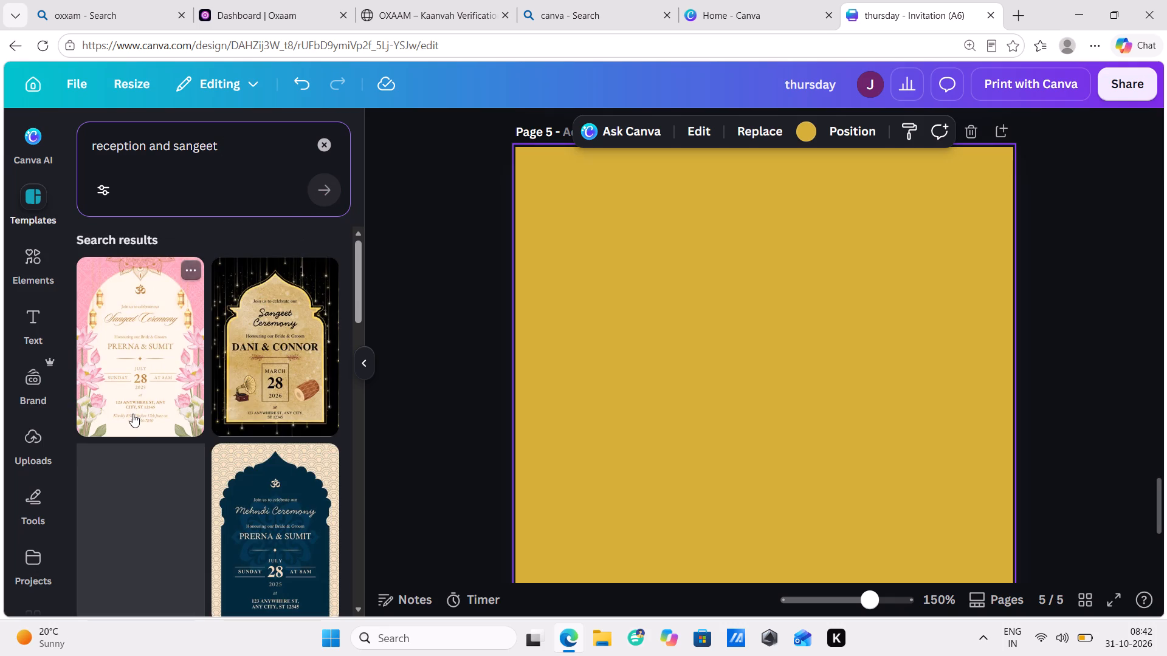
pyautogui.scroll(-4, 138, 404)
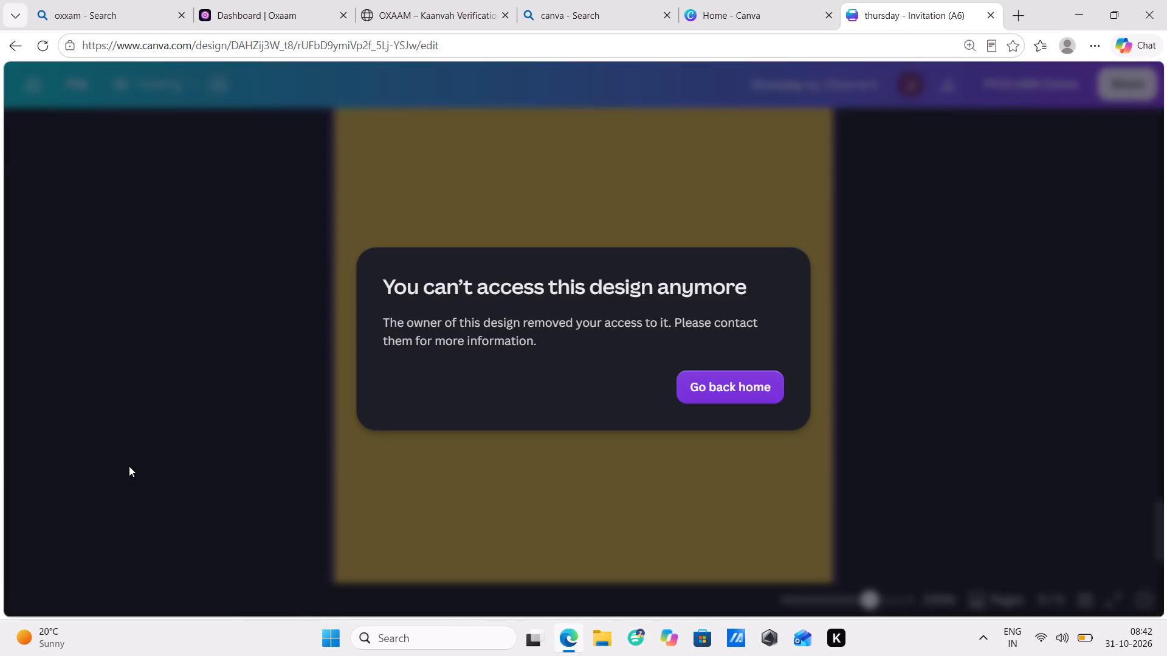
# Leave the inaccessible design for the Canva home page and start logging in to the account.
pyautogui.click(728, 378)
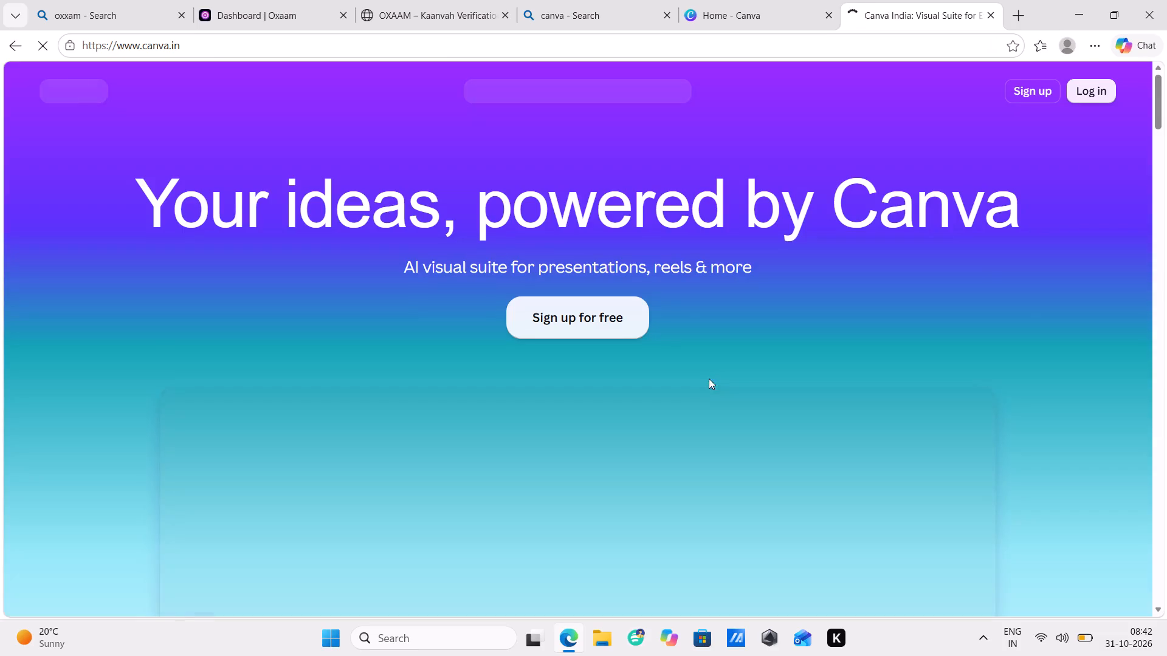
pyautogui.click(1112, 90)
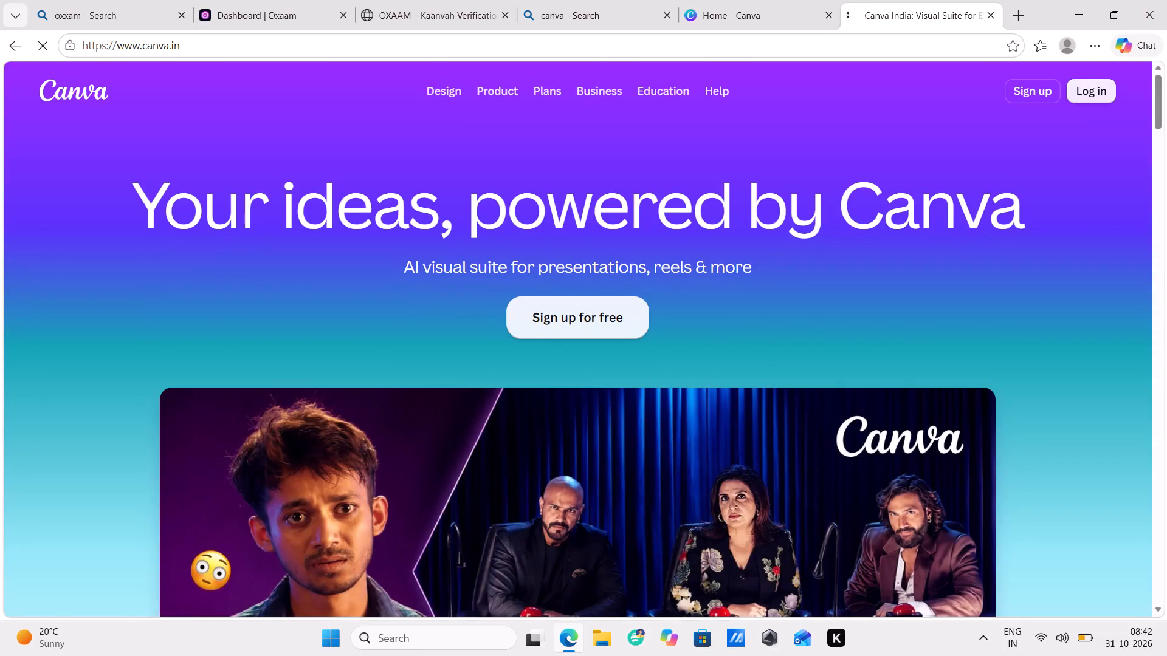
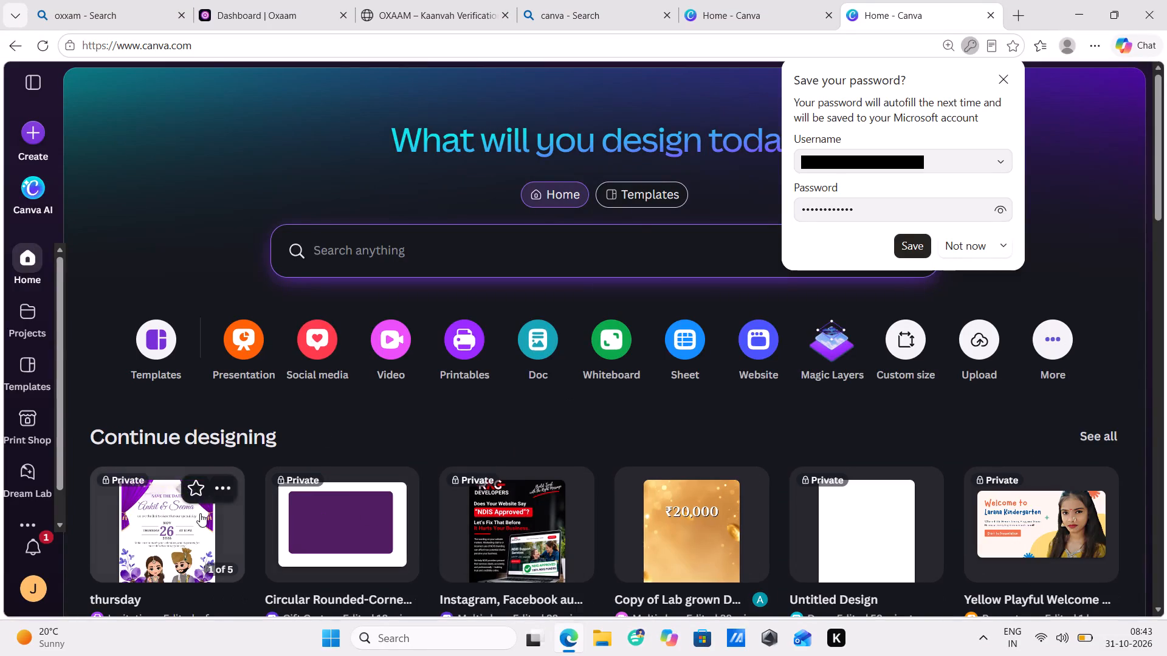
# Reopen the "thursday" wedding invitation design from the recent designs.
pyautogui.doubleClick(199, 514)
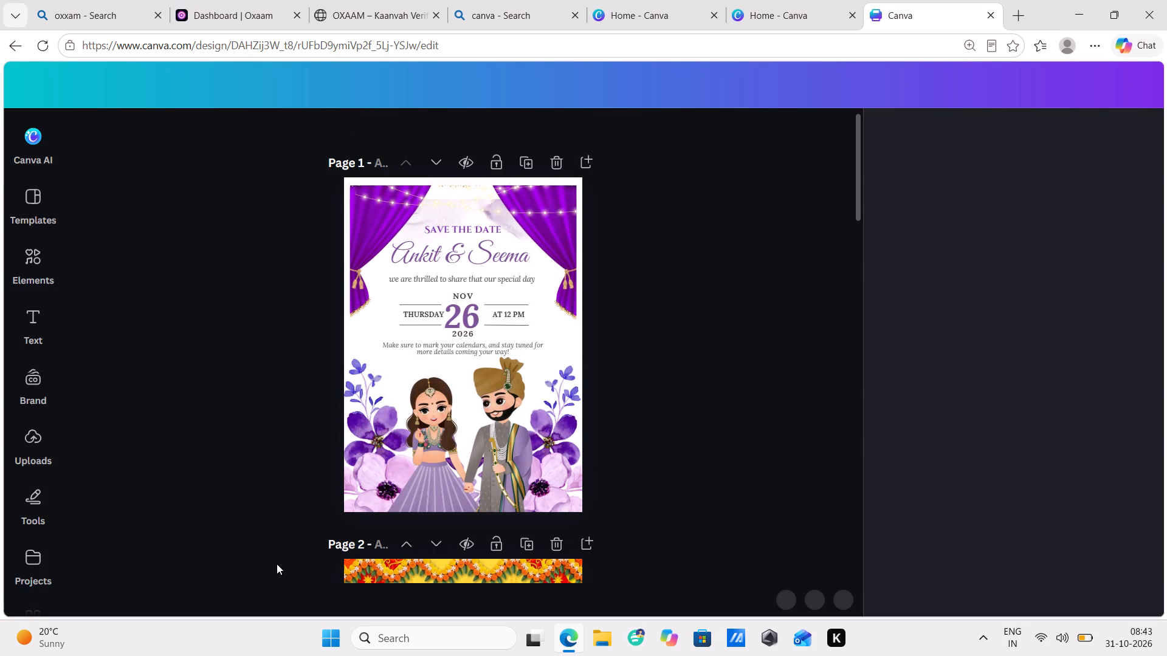
# Search the invitation templates for "reception", refining the search to "reception wedding invitation".
pyautogui.scroll(-3, 352, 222)
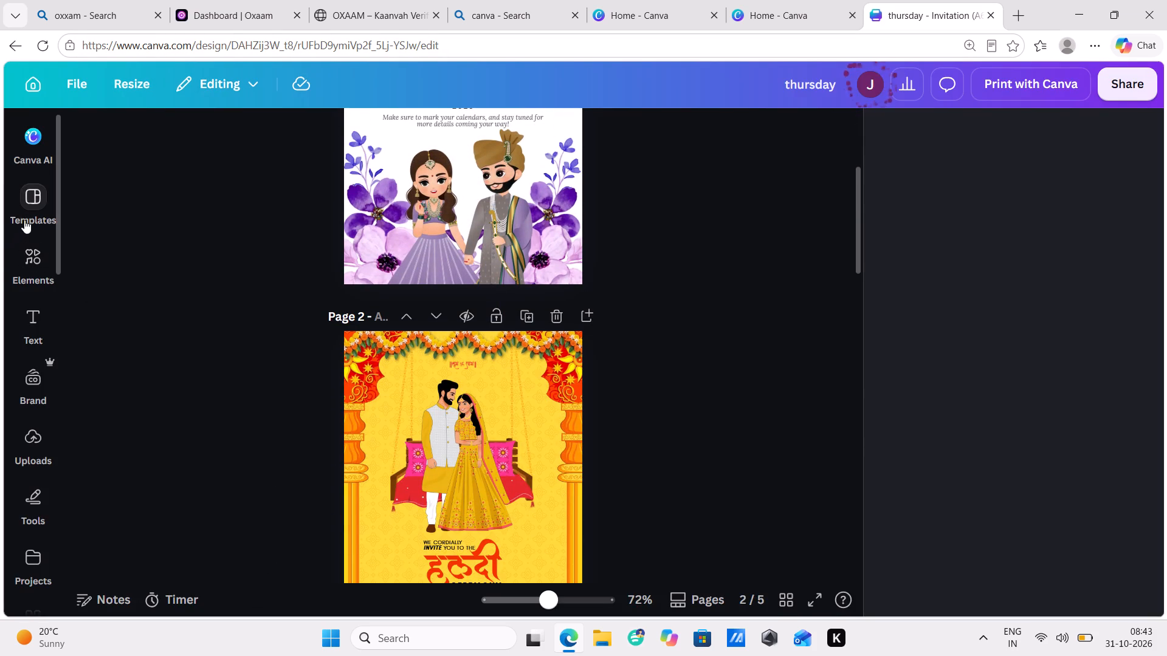
pyautogui.scroll(-6, 436, 247)
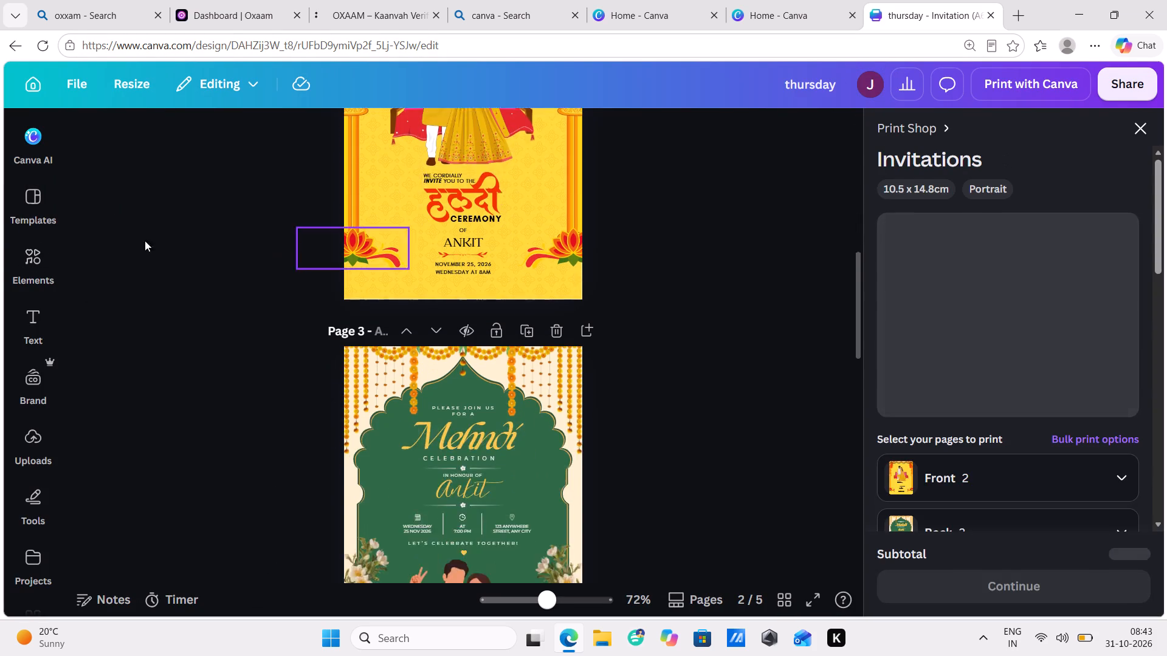
pyautogui.click(42, 217)
pyautogui.click(143, 145)
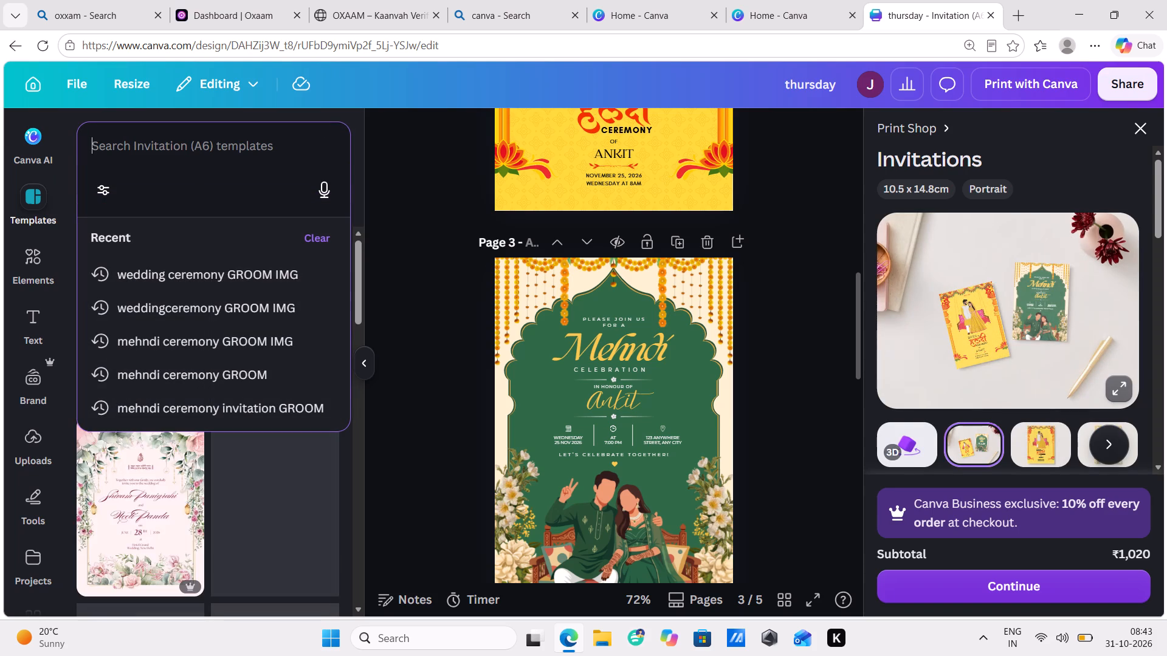
pyautogui.write('re')
pyautogui.write('cptio')
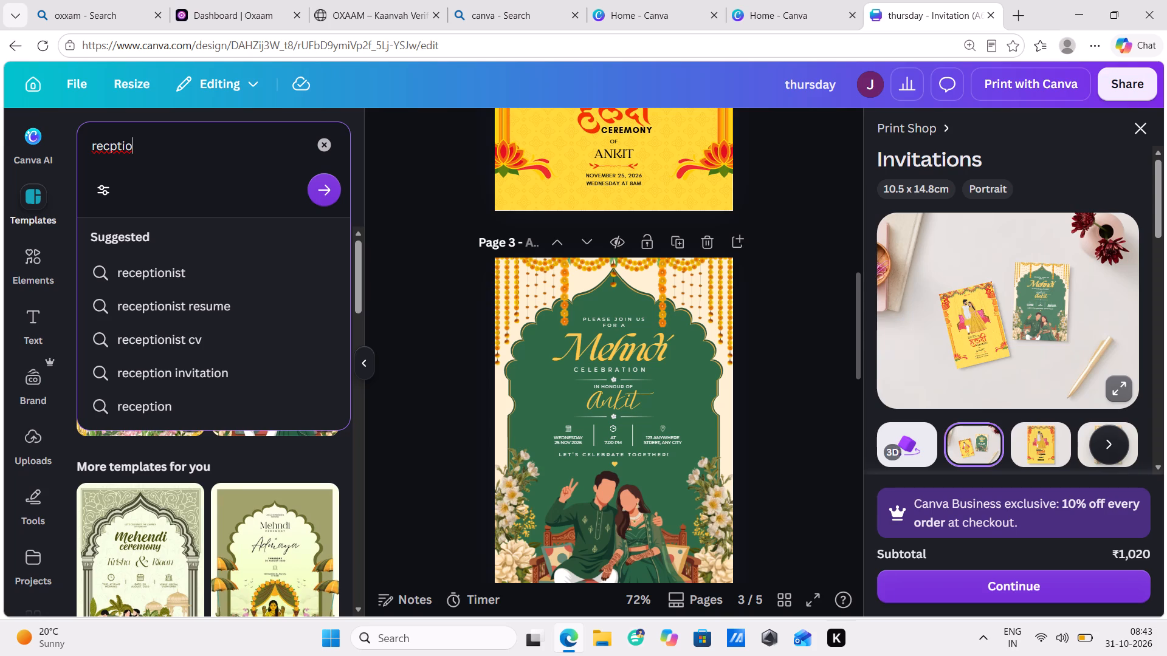
pyautogui.click(165, 413)
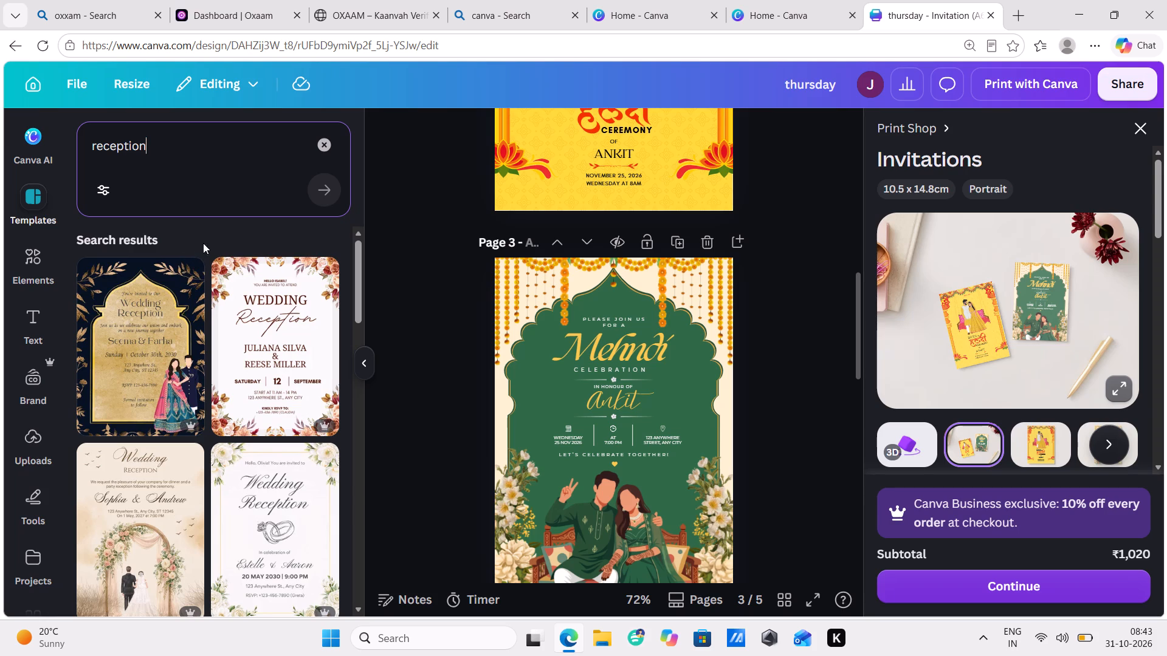
pyautogui.click(171, 147)
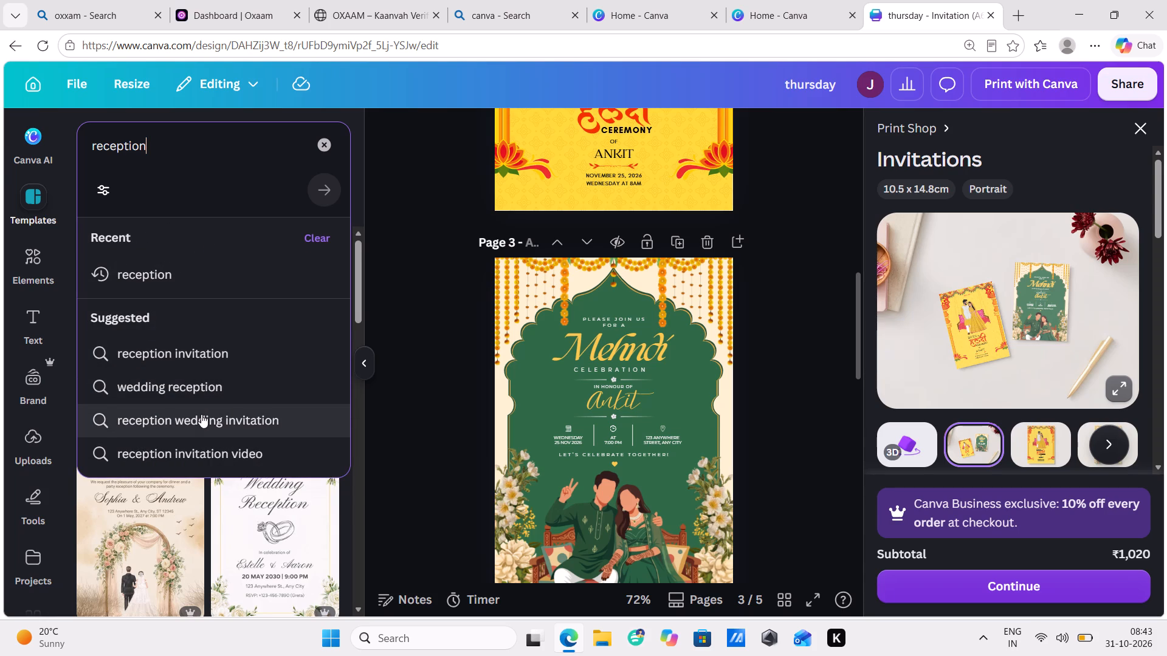
pyautogui.click(201, 414)
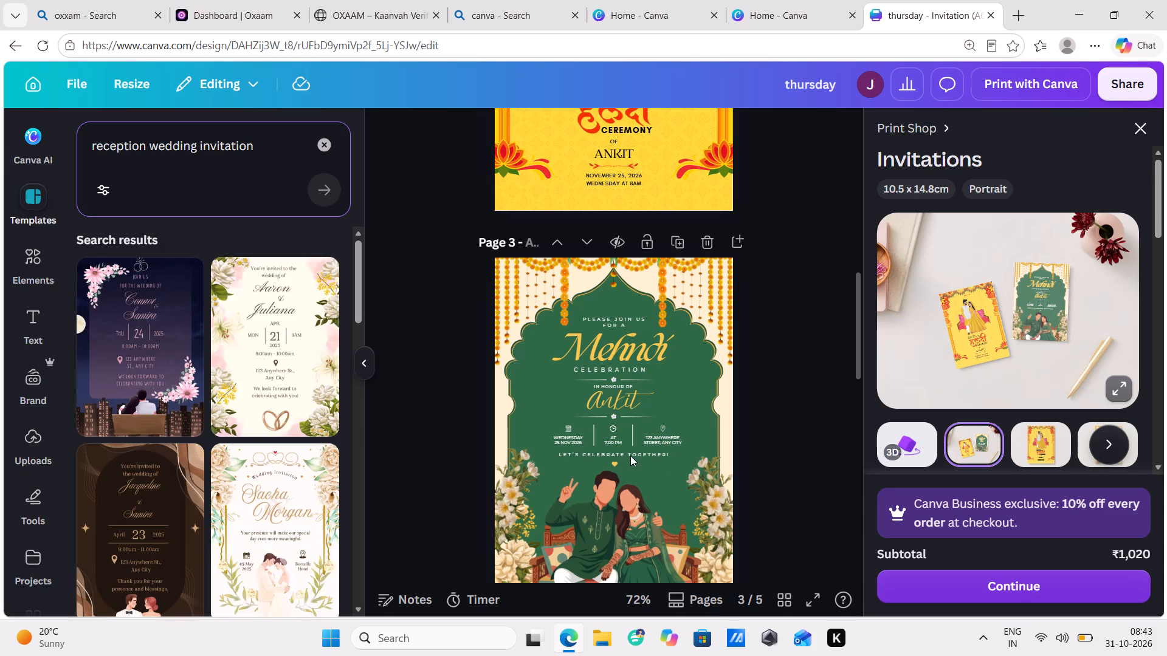
# Go down to the new page 5 and dismiss the Print Shop invitation options.
pyautogui.scroll(-4, 660, 457)
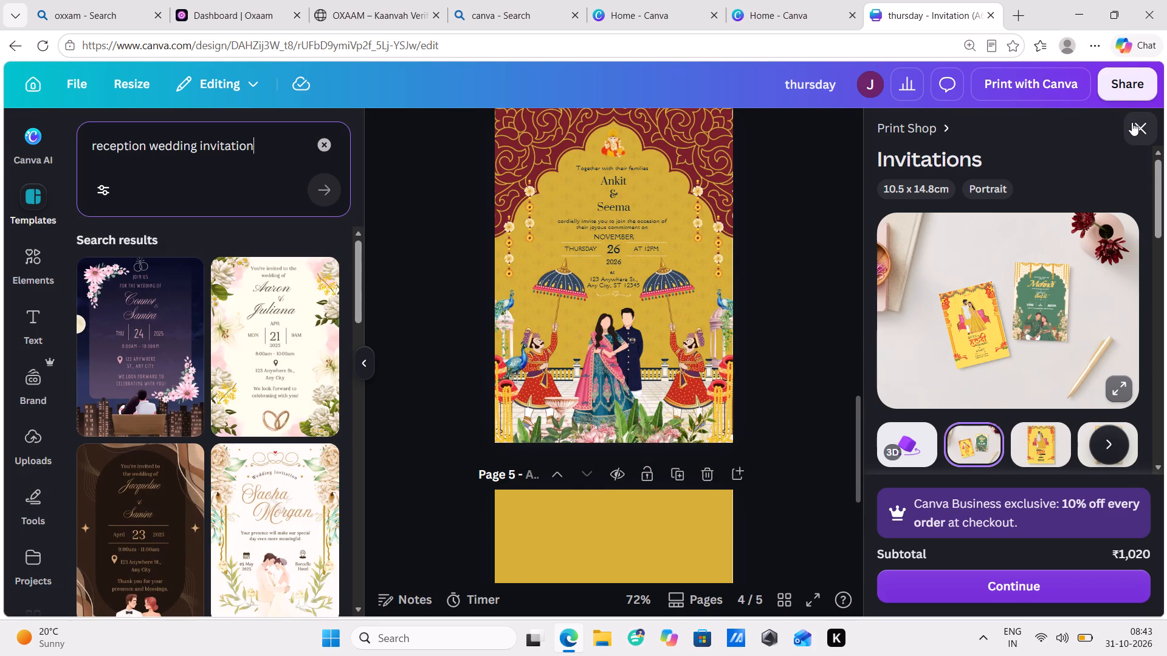
pyautogui.click(1134, 122)
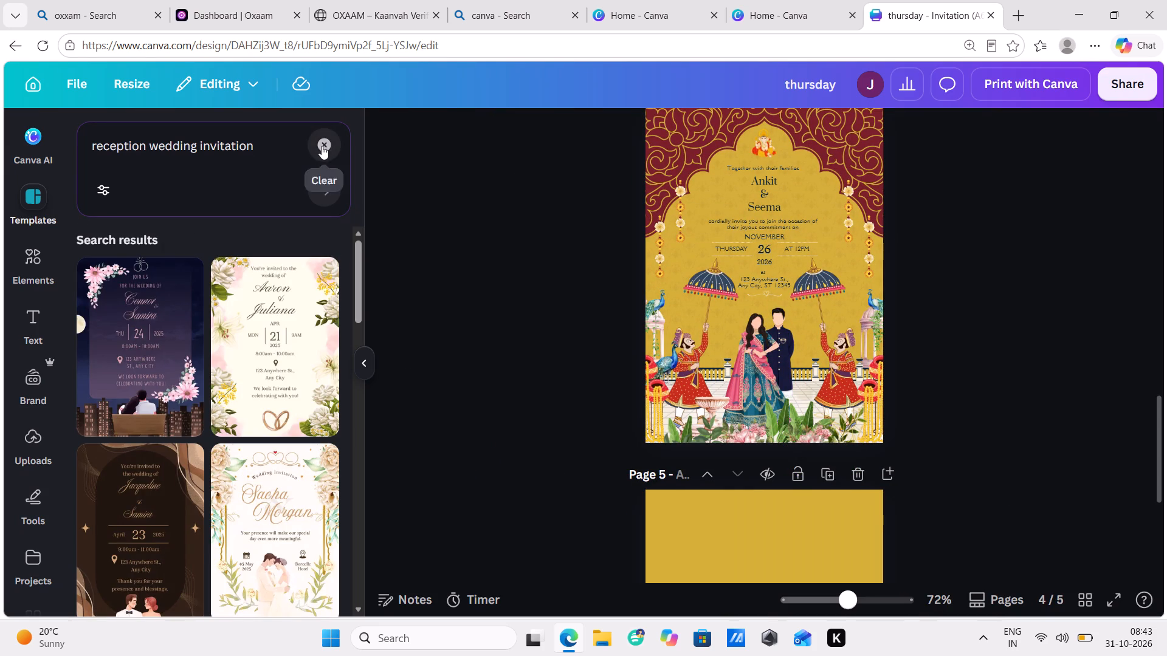
# Replace the template search text with "sangeet".
pyautogui.click(322, 146)
pyautogui.write('sand')
pyautogui.press('BackSpace')
pyautogui.write('geet')
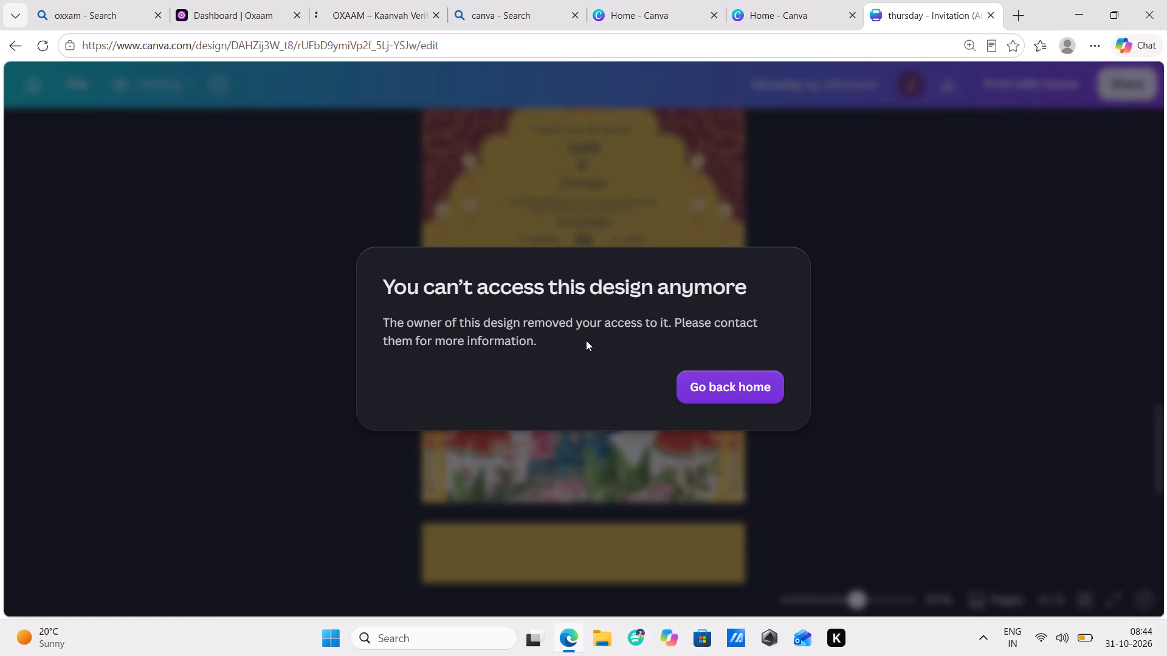
# Leave the inaccessible design for the Canva home page and start logging in to the account.
pyautogui.click(735, 389)
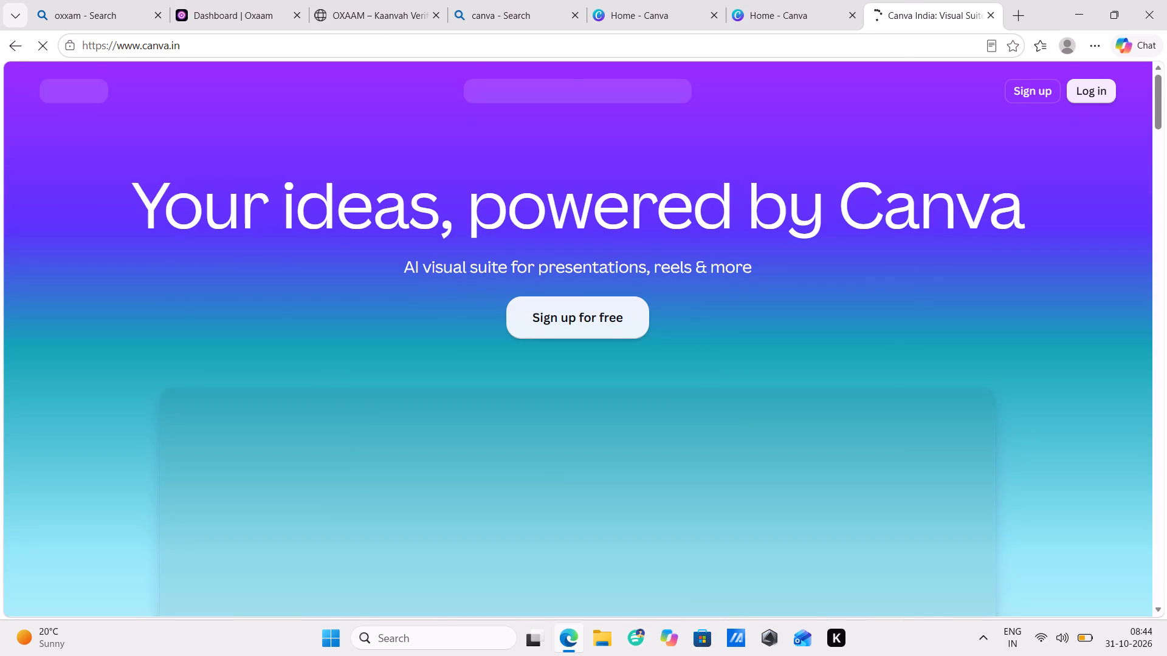
pyautogui.click(1095, 86)
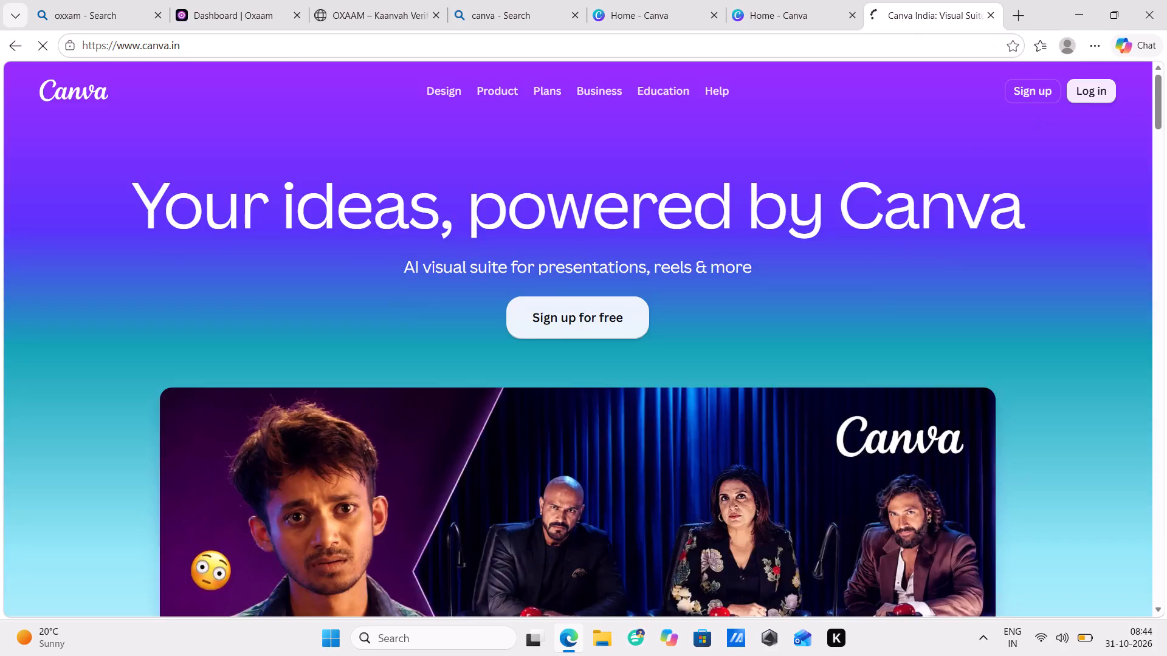
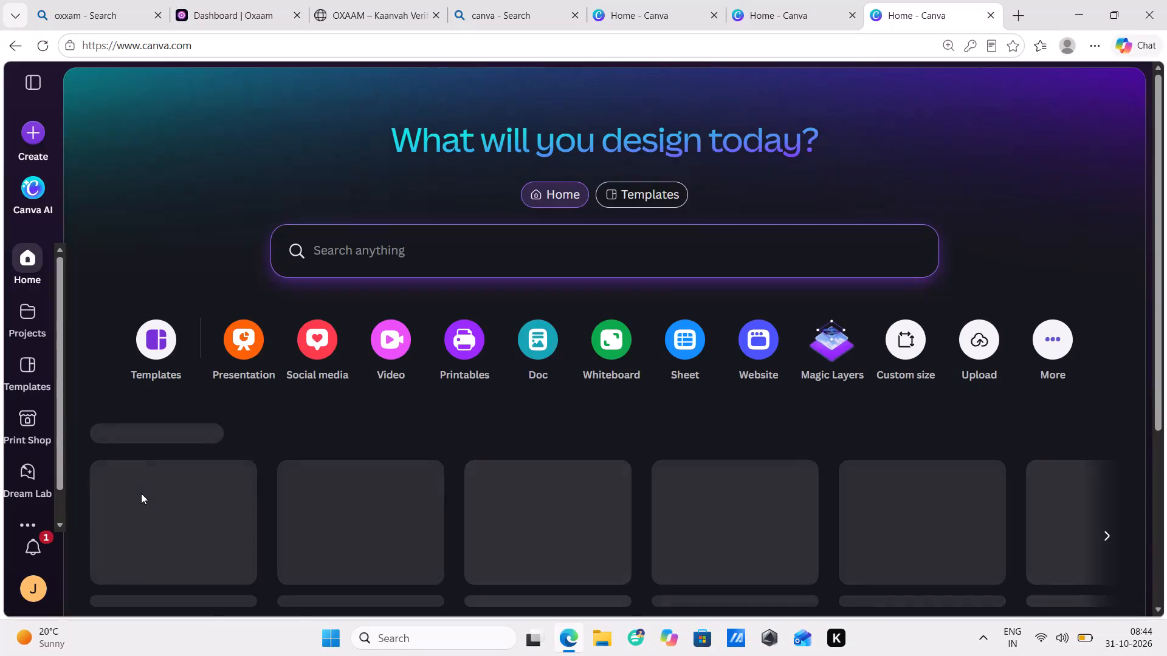
# Reopen the most recent wedding invitation design from the recent designs on the home page.
pyautogui.scroll(-2, 143, 449)
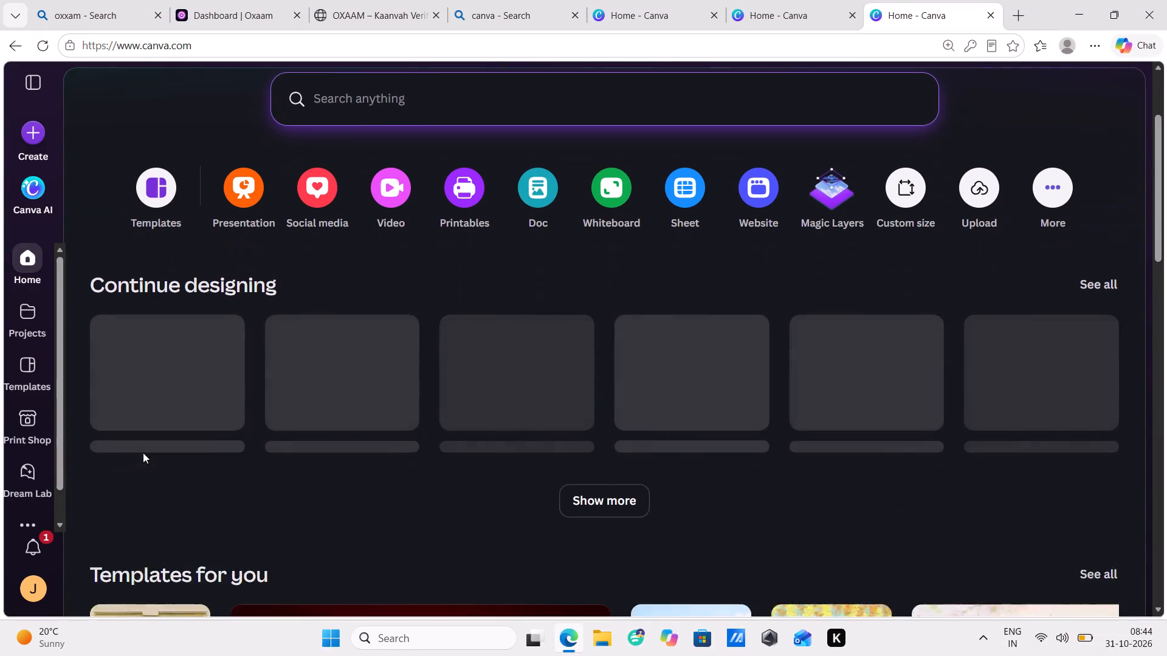
pyautogui.click(150, 405)
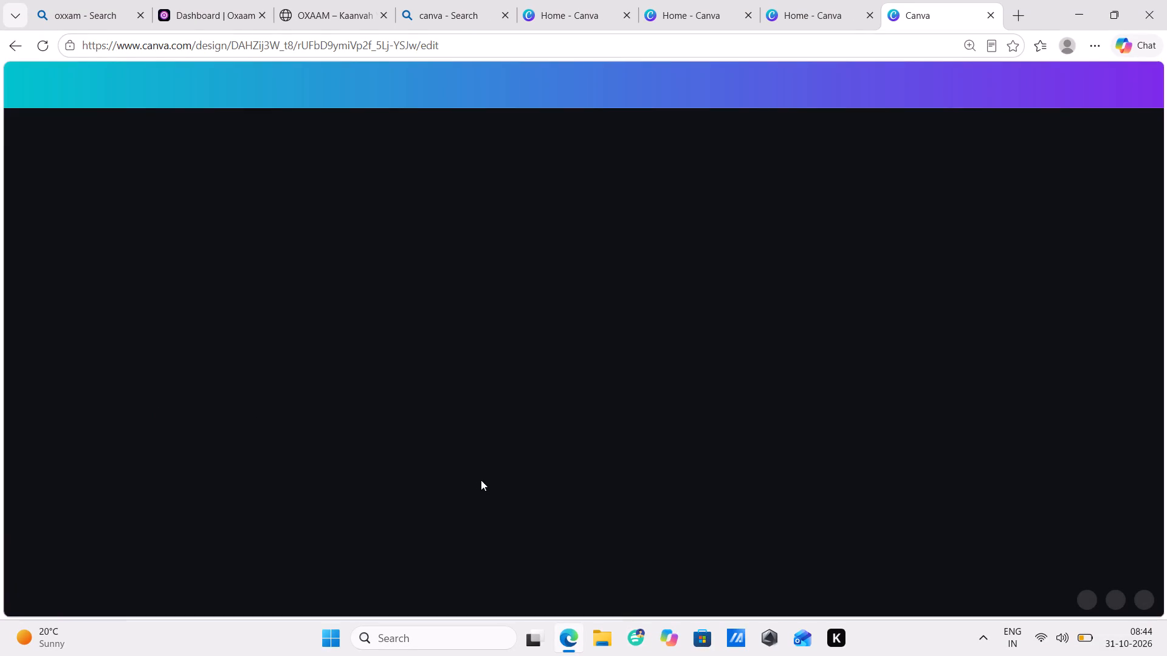
pyautogui.scroll(-3, 372, 416)
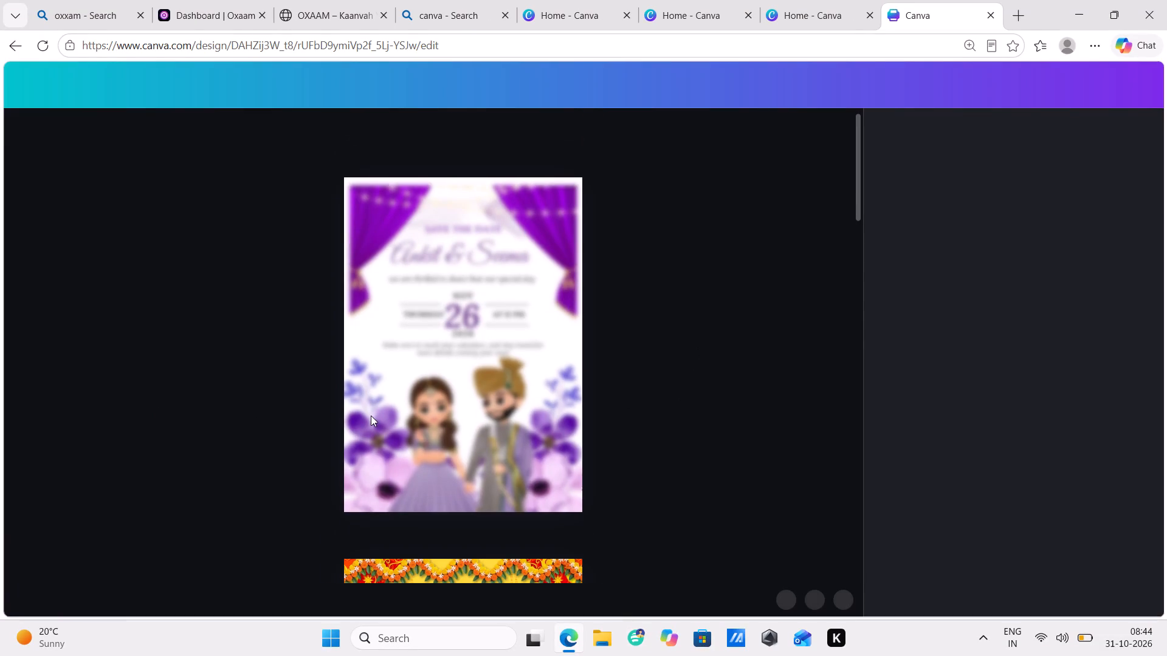
pyautogui.scroll(-1, 490, 405)
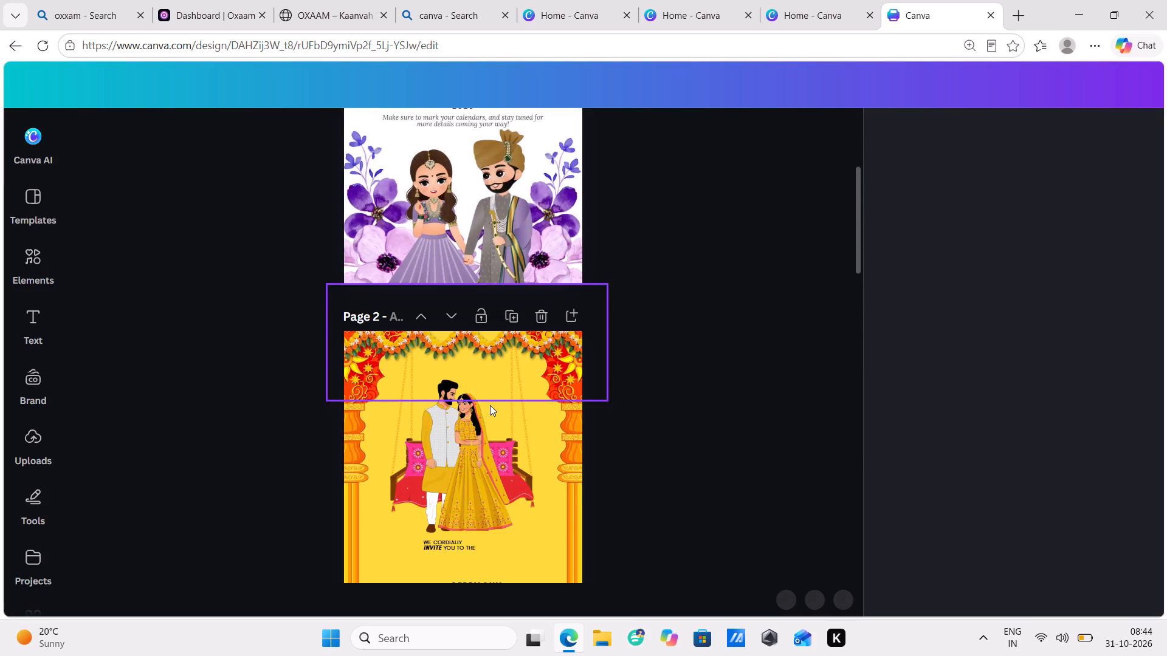
pyautogui.scroll(-1, 490, 405)
# Search the invitation templates for "sangeet".
pyautogui.click(37, 208)
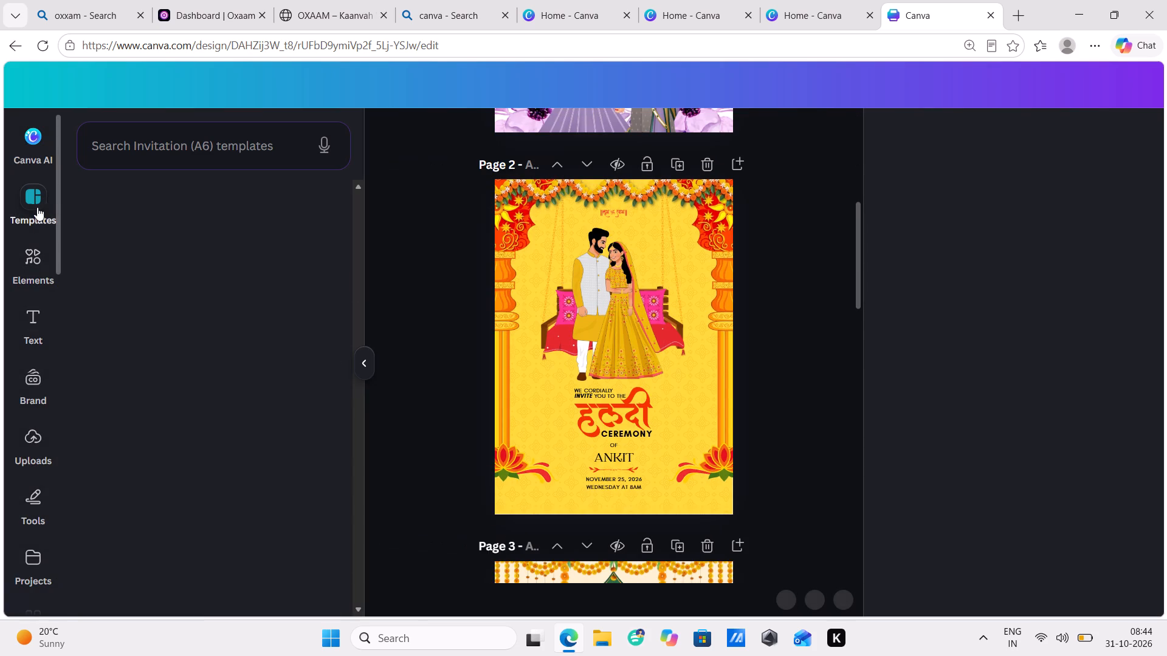
pyautogui.click(151, 145)
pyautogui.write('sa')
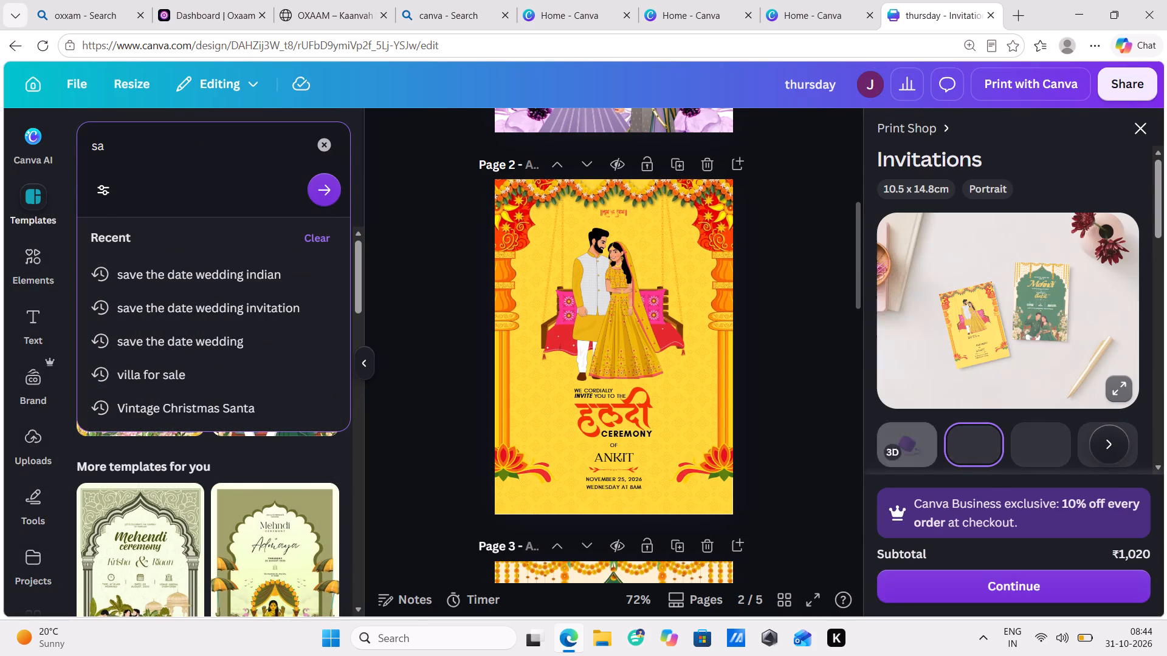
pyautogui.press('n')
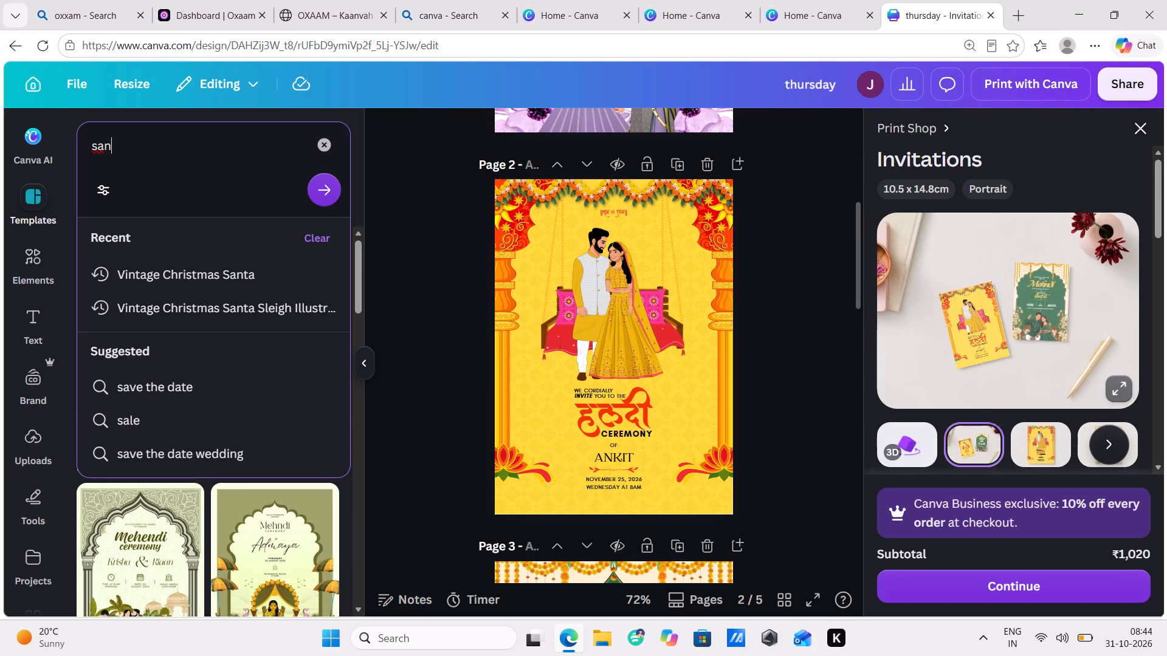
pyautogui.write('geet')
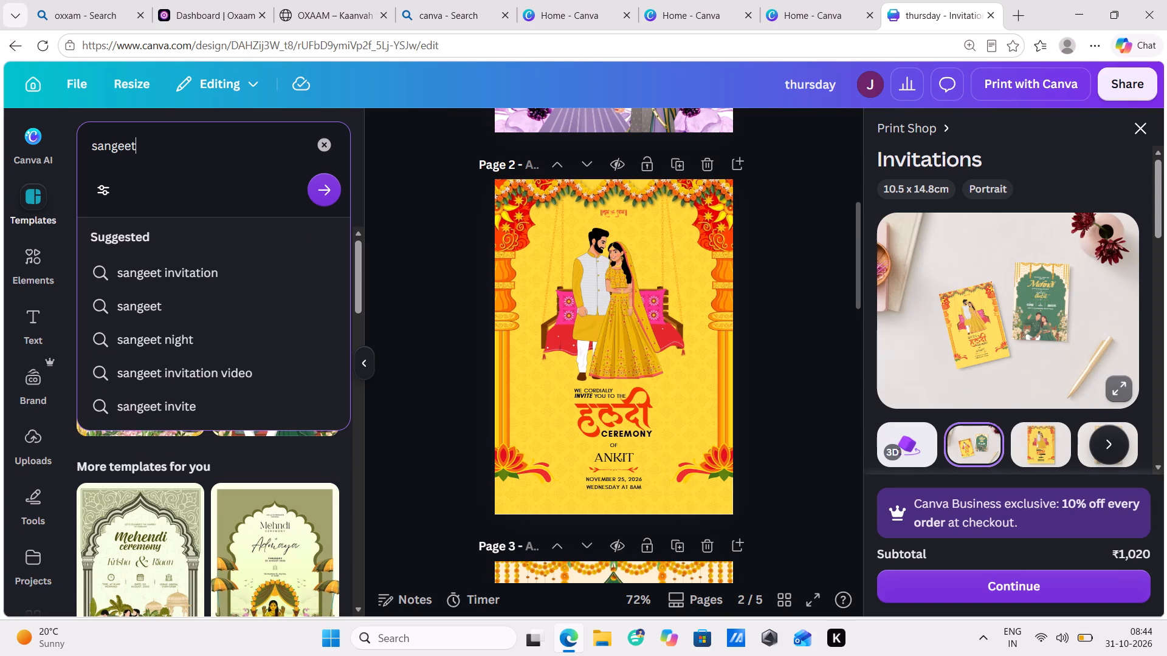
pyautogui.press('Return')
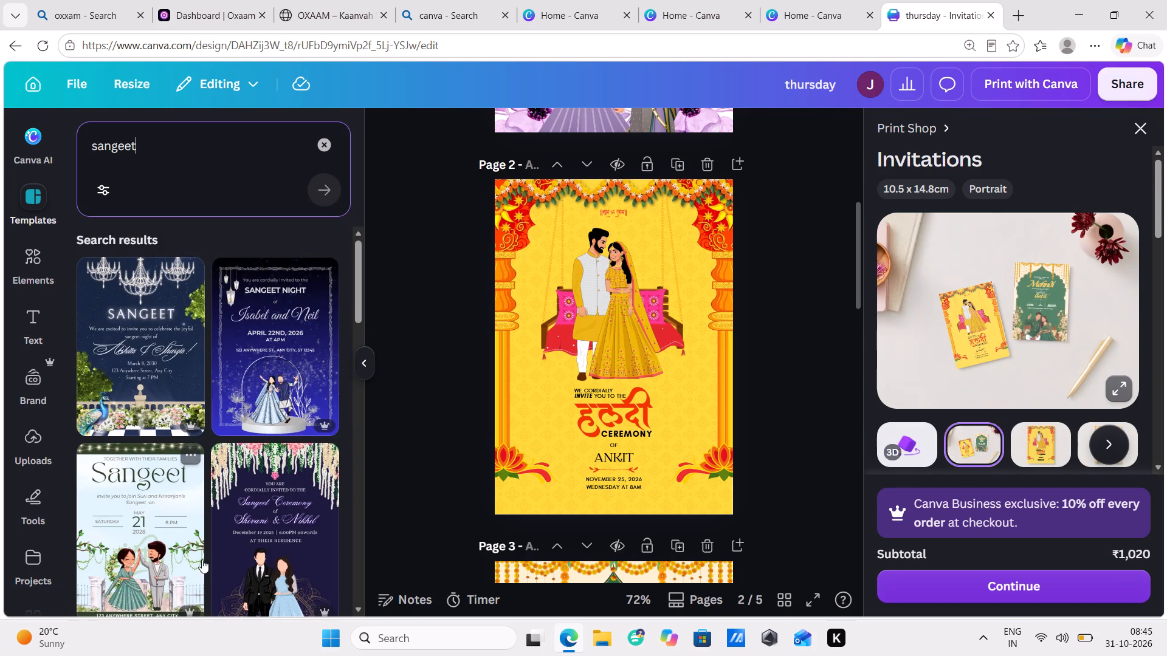
# Dismiss the Print Shop invitation options and go down to the blank page 5.
pyautogui.scroll(-2, 136, 546)
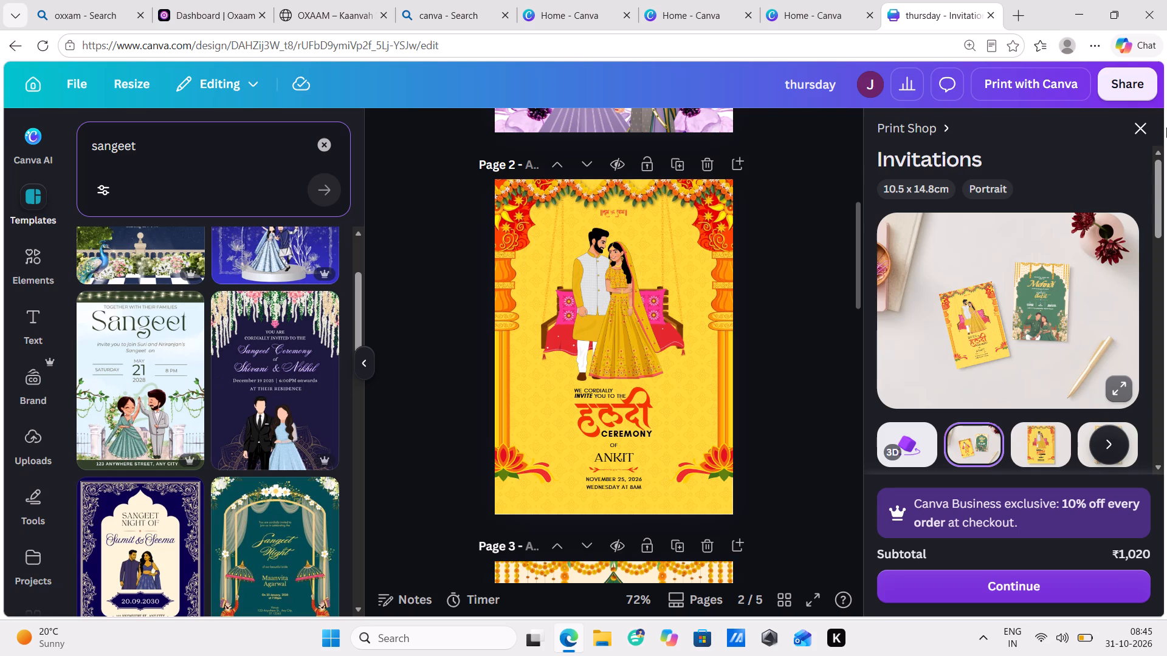
pyautogui.click(1142, 125)
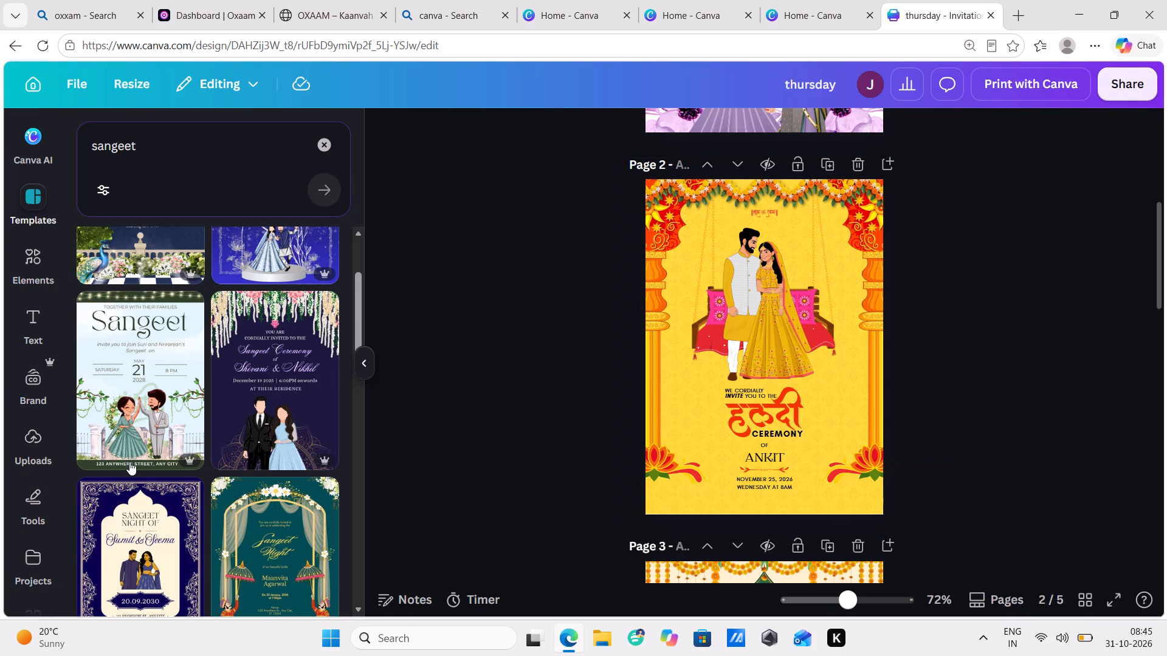
pyautogui.scroll(-4, 188, 394)
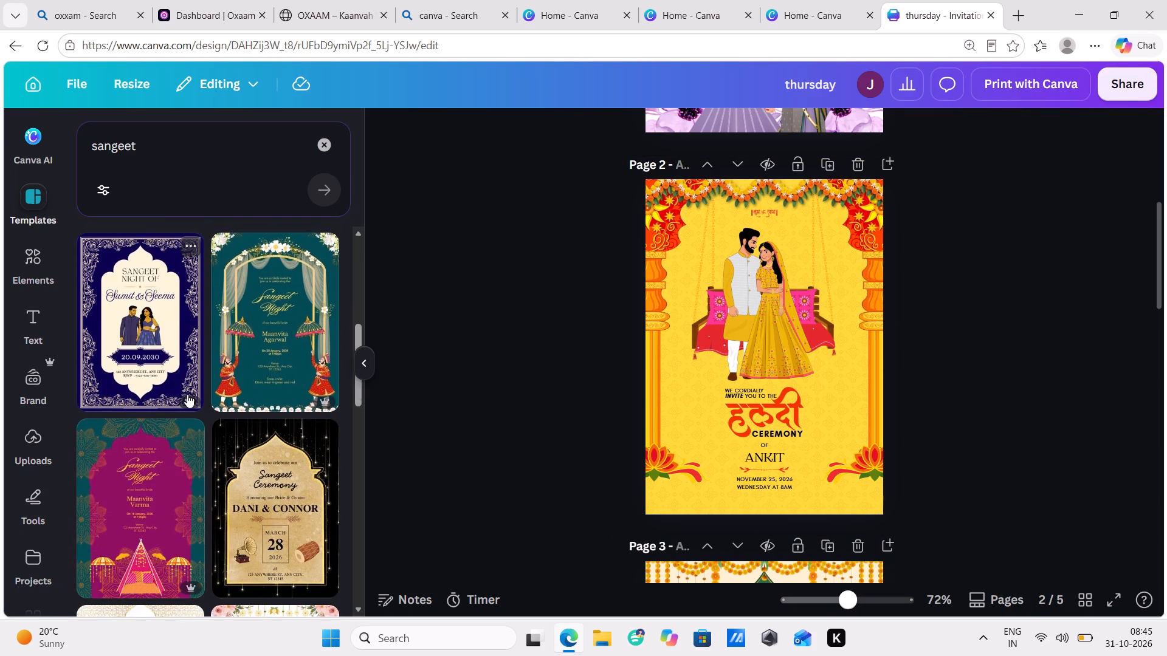
pyautogui.scroll(-3, 187, 394)
pyautogui.scroll(-8, 767, 408)
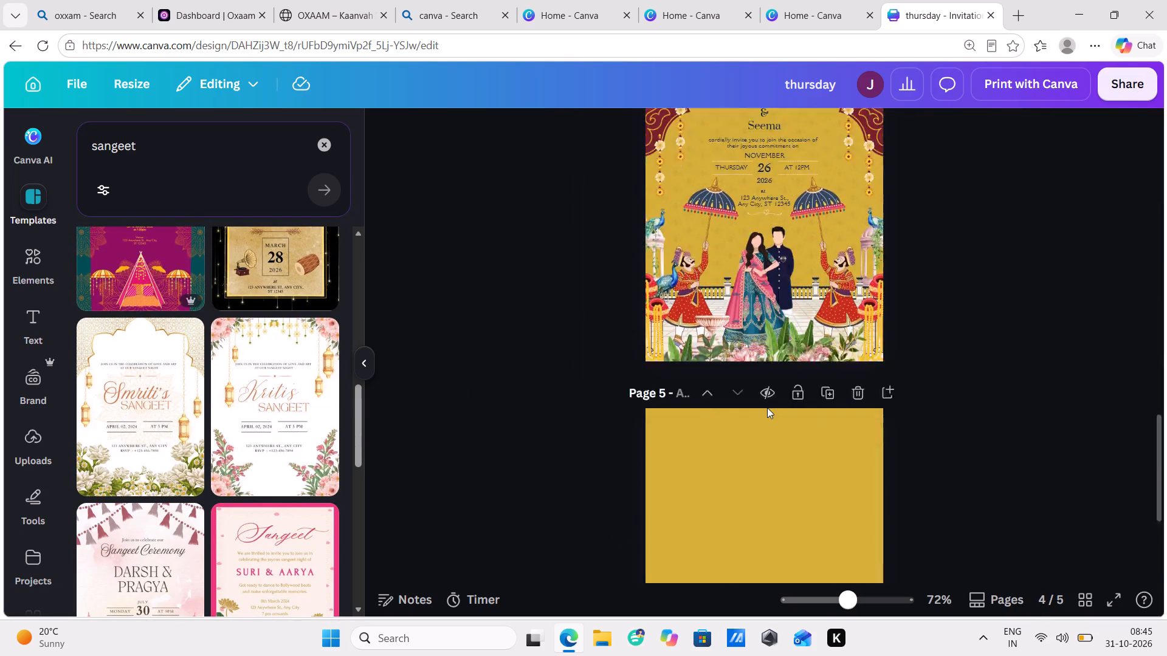
pyautogui.scroll(-3, 767, 408)
pyautogui.scroll(4, 767, 408)
pyautogui.scroll(-2, 767, 408)
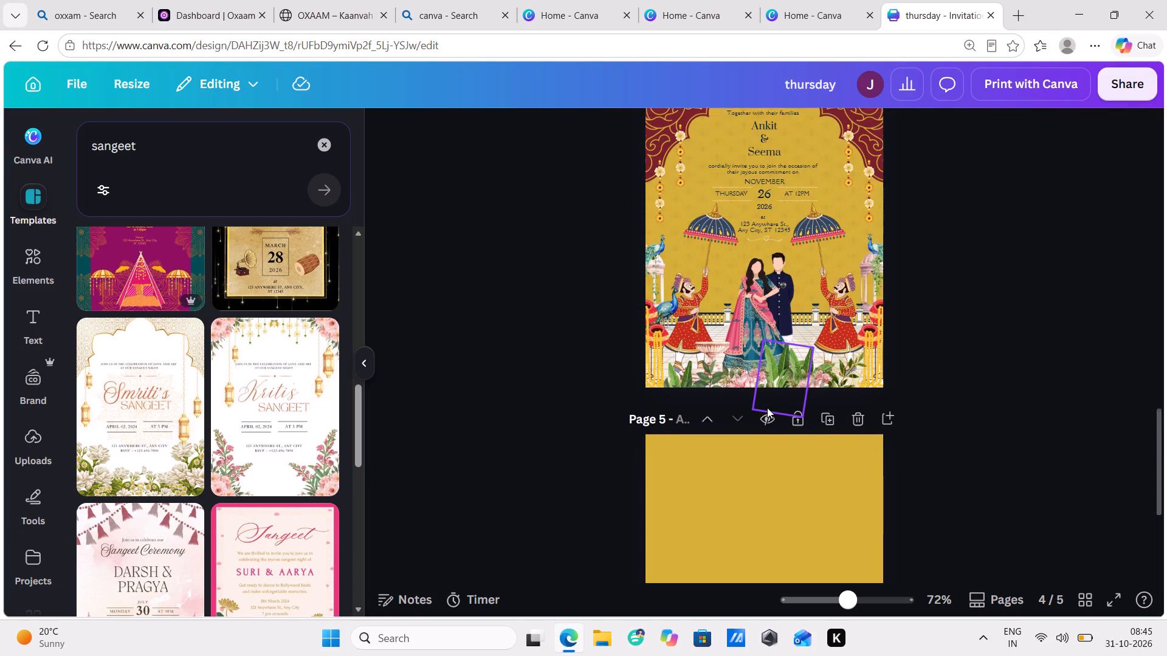
pyautogui.scroll(-2, 767, 408)
pyautogui.scroll(-1, 215, 386)
pyautogui.scroll(3, 493, 386)
pyautogui.scroll(2, 775, 358)
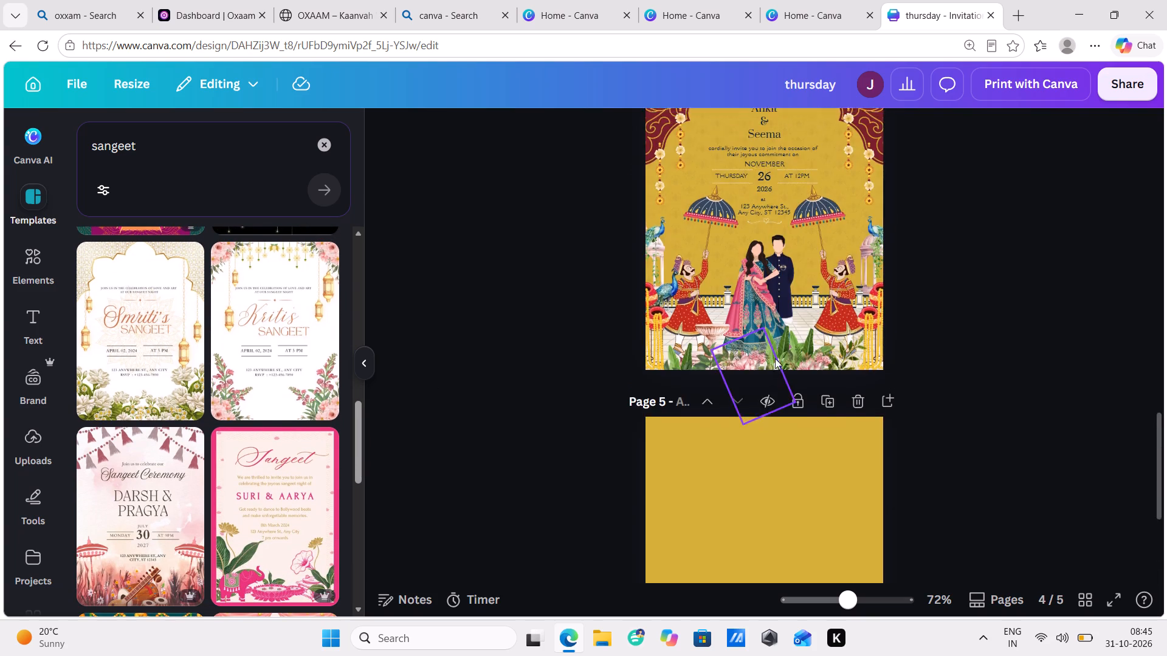
pyautogui.scroll(-3, 742, 349)
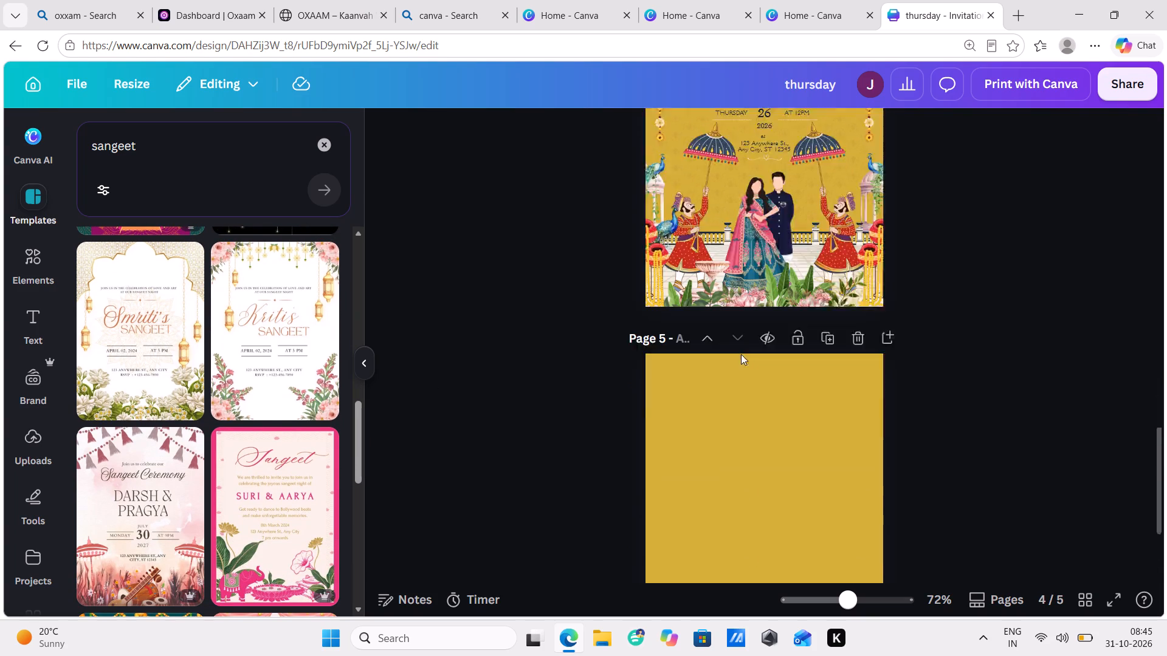
pyautogui.scroll(-1, 741, 354)
# Browse the sangeet template results for a design with an Indian wedding style that suits page 5.
pyautogui.scroll(-6, 182, 417)
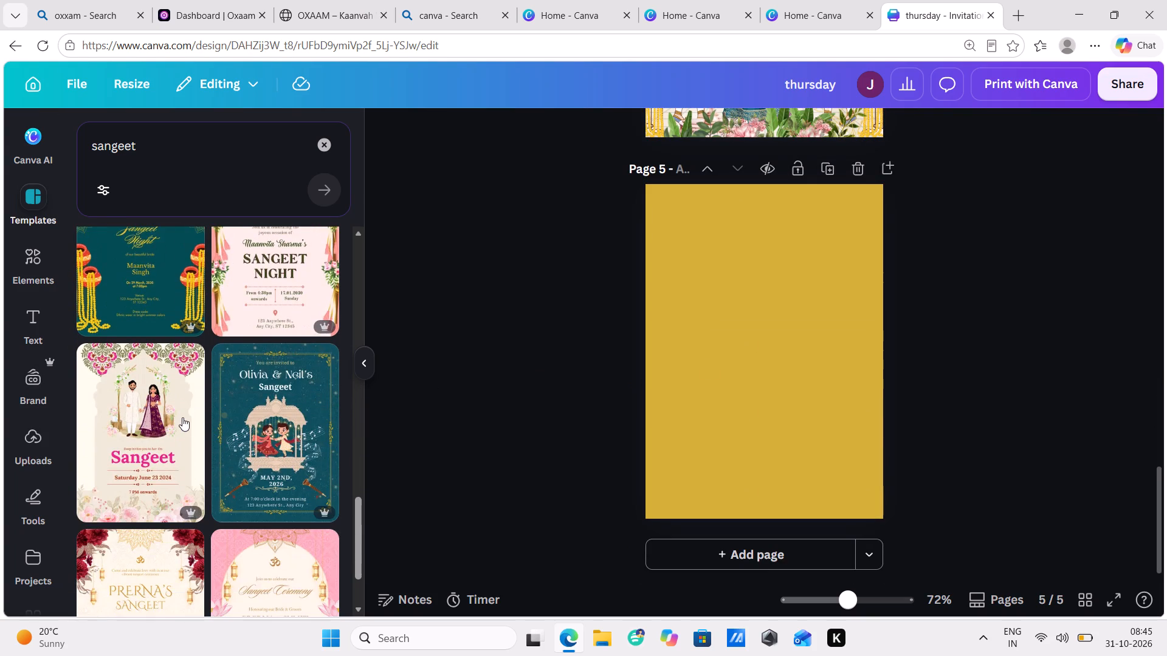
pyautogui.scroll(-1, 182, 417)
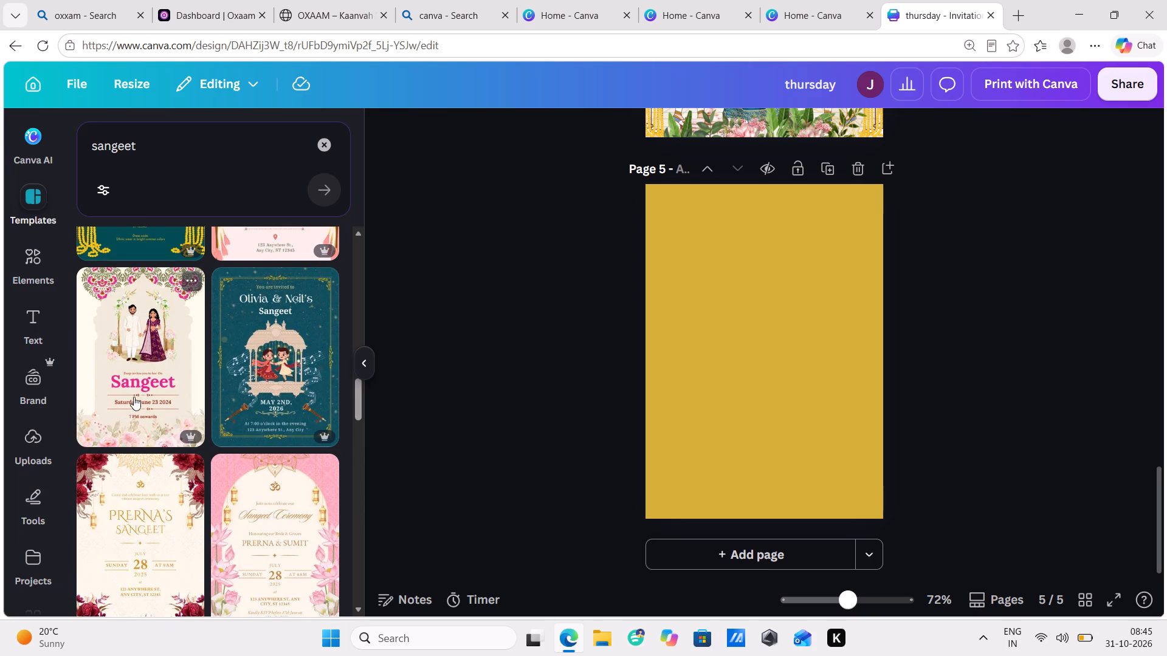
pyautogui.scroll(-5, 148, 367)
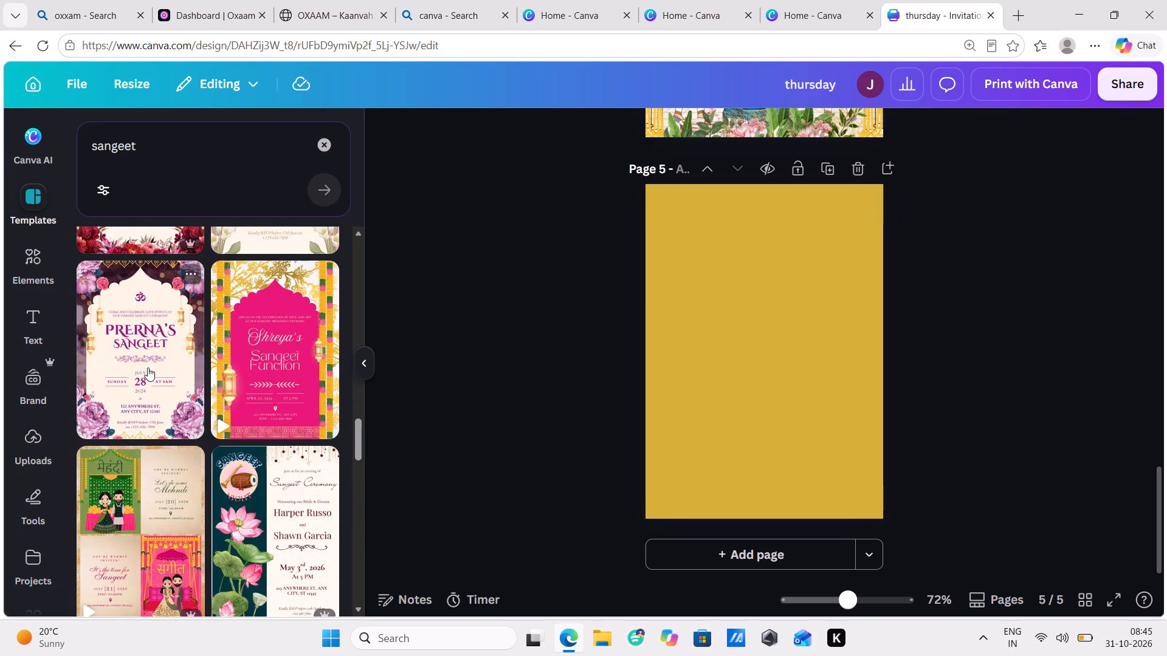
pyautogui.scroll(-1, 148, 367)
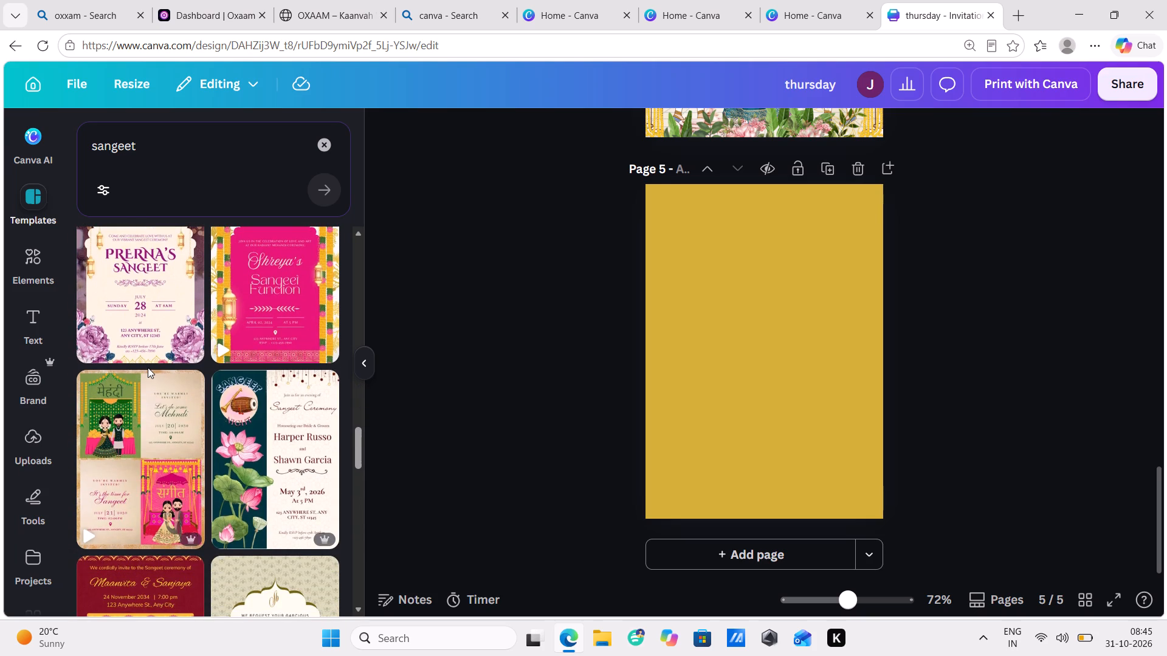
pyautogui.scroll(-5, 148, 367)
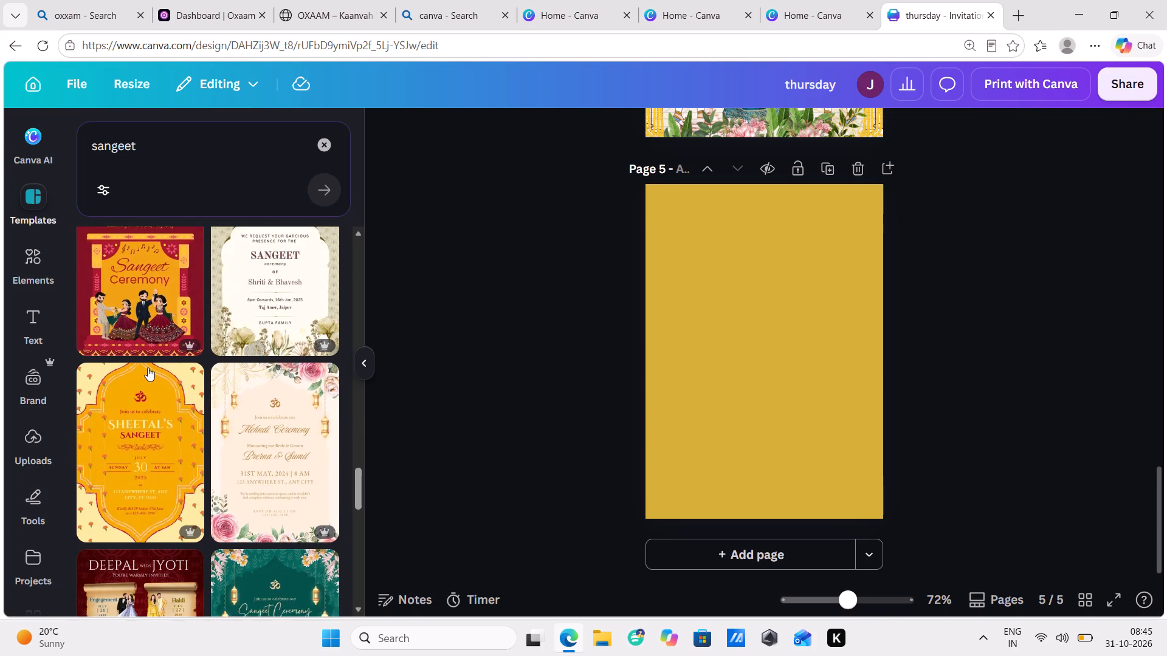
pyautogui.scroll(-7, 148, 367)
pyautogui.scroll(1, 148, 367)
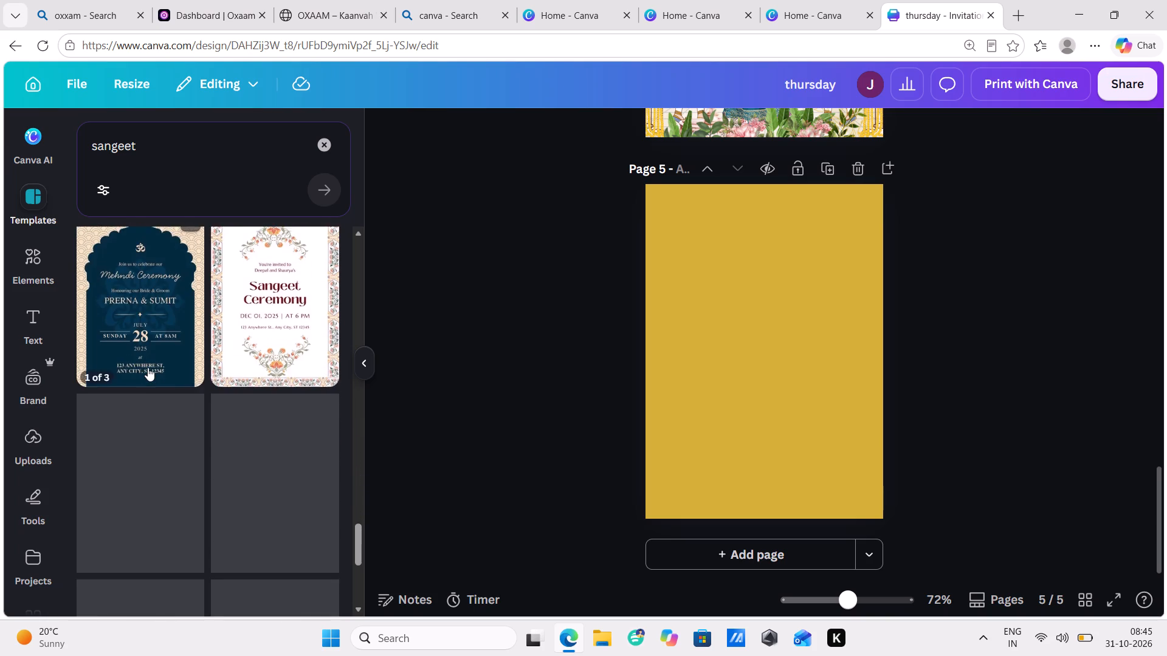
pyautogui.scroll(2, 148, 367)
pyautogui.scroll(-5, 148, 367)
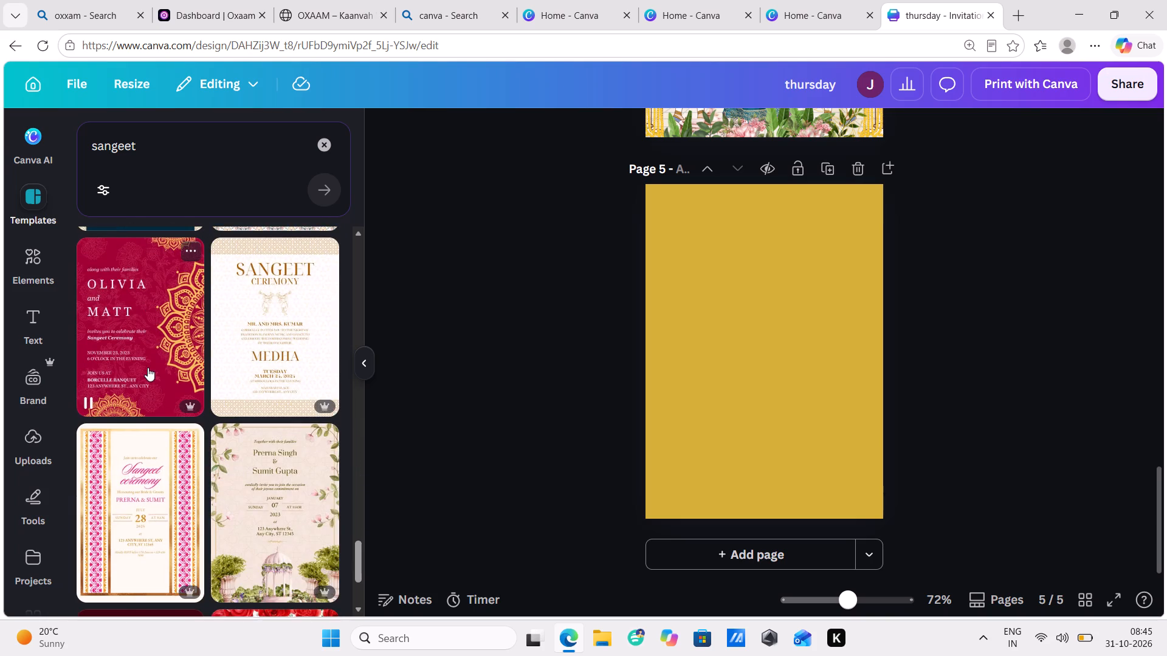
pyautogui.scroll(-8, 148, 367)
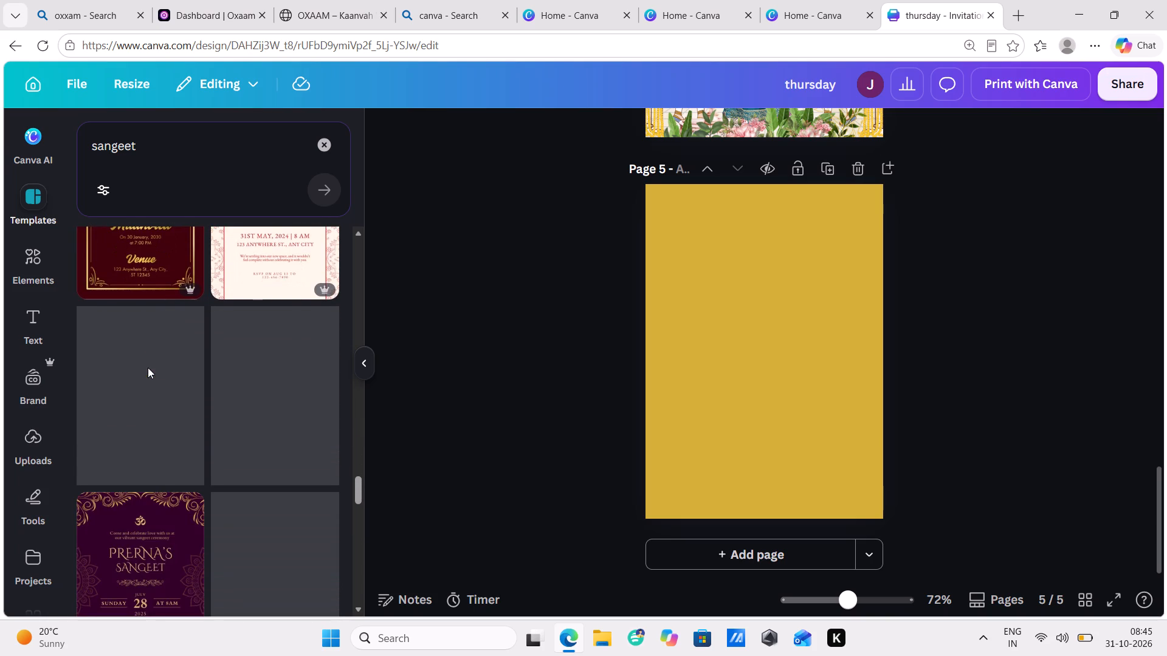
pyautogui.scroll(-2, 148, 367)
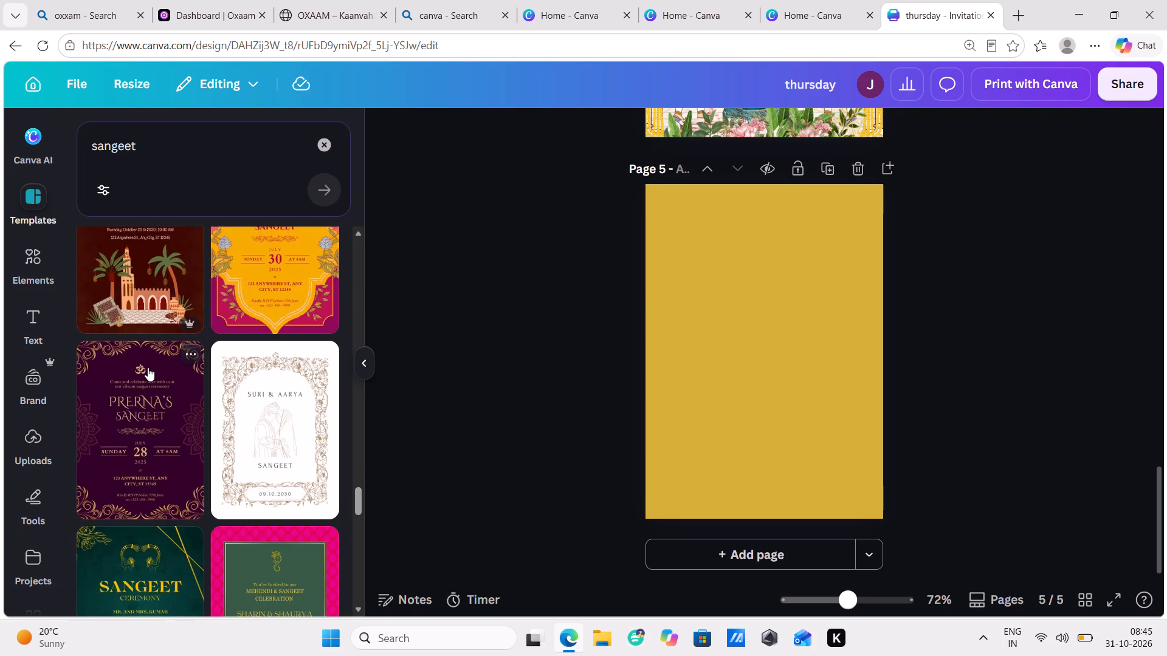
pyautogui.scroll(2, 148, 367)
pyautogui.scroll(-8, 148, 367)
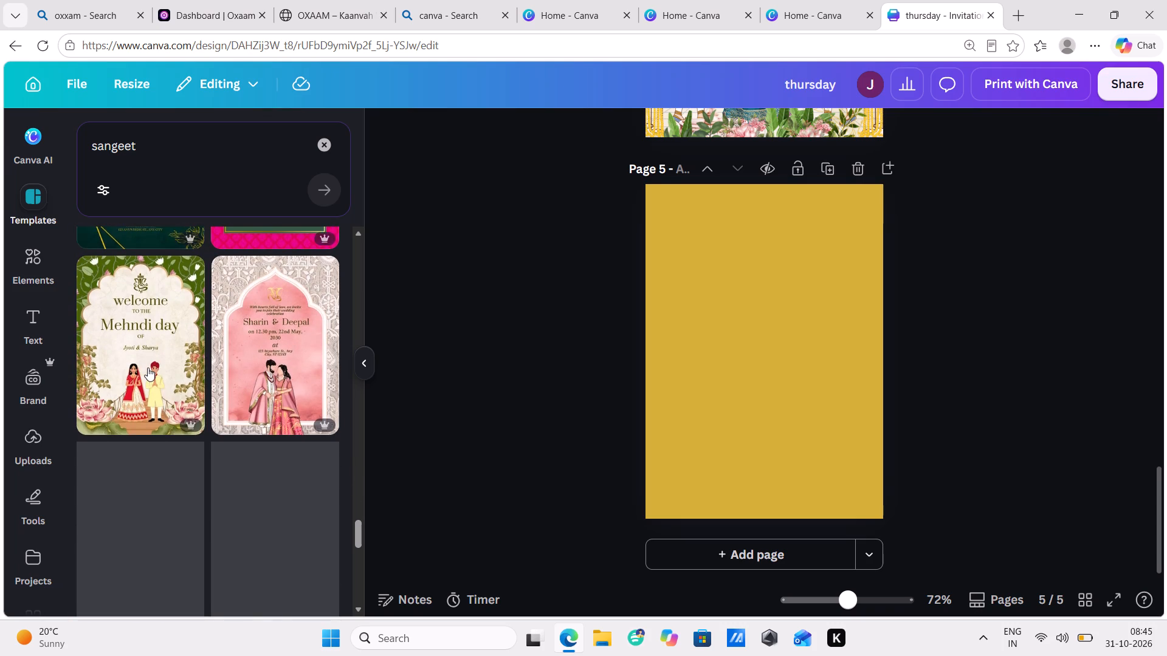
pyautogui.scroll(-4, 148, 367)
pyautogui.scroll(1, 148, 367)
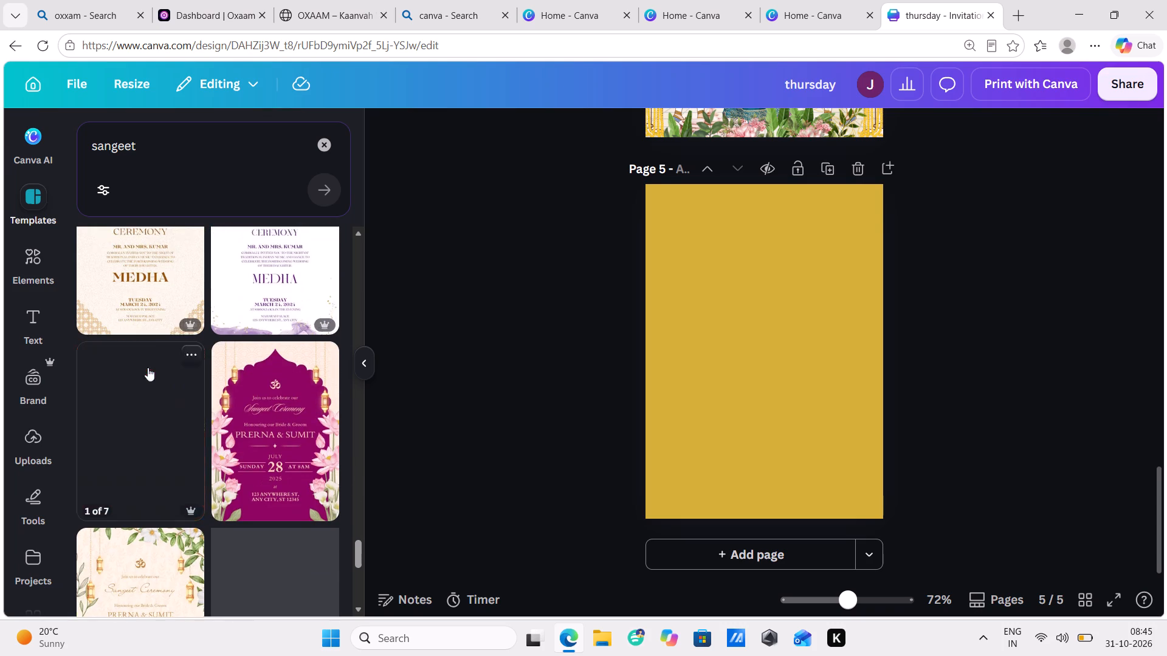
pyautogui.scroll(-8, 148, 367)
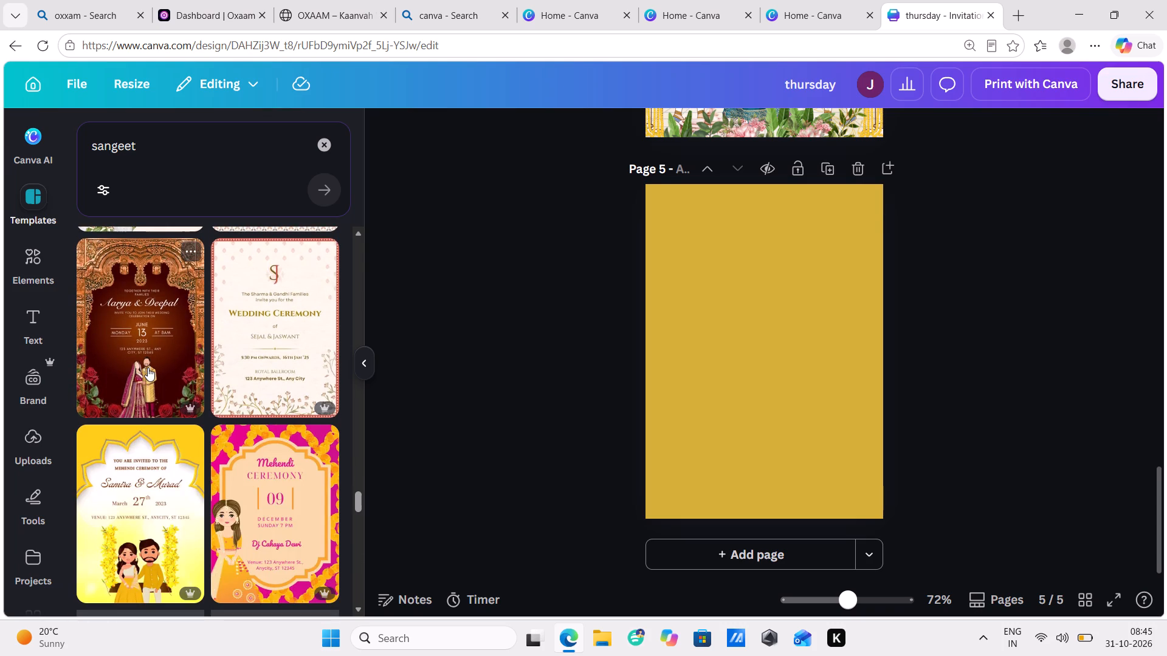
pyautogui.scroll(-3, 148, 367)
pyautogui.scroll(1, 148, 367)
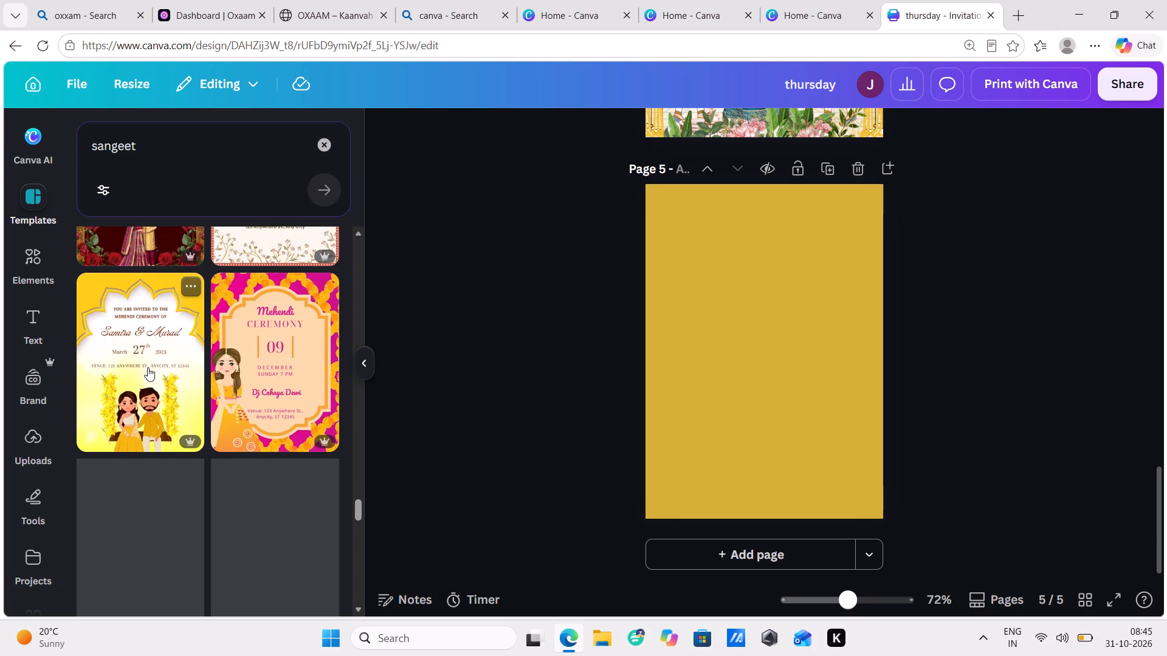
pyautogui.scroll(-6, 148, 367)
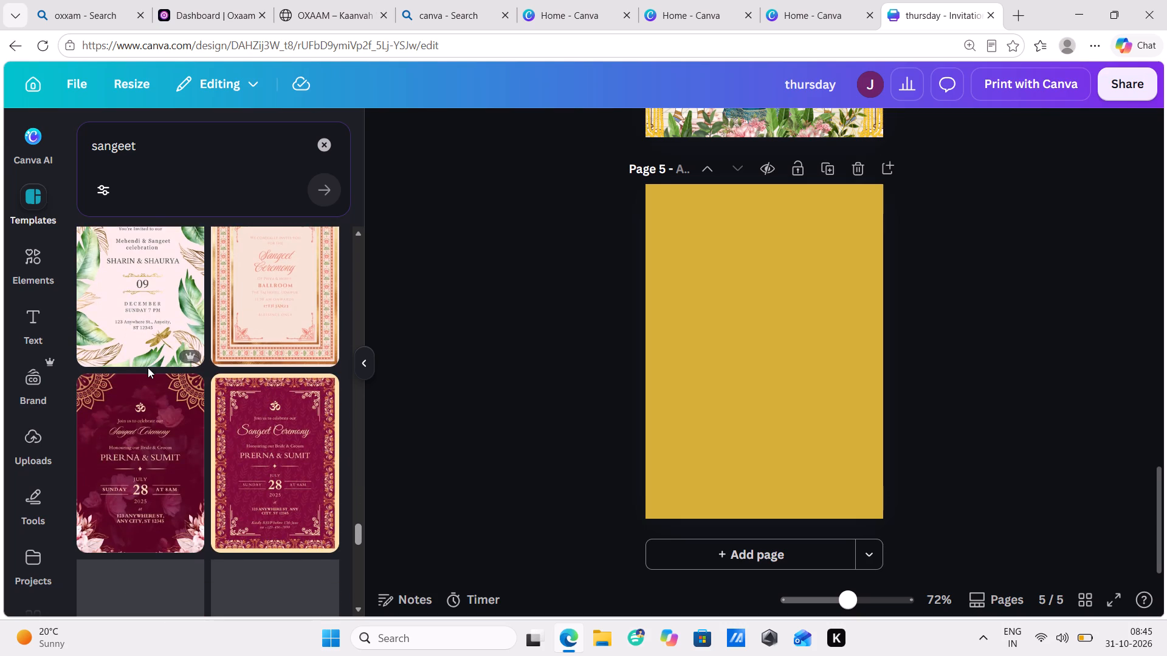
pyautogui.scroll(-7, 148, 367)
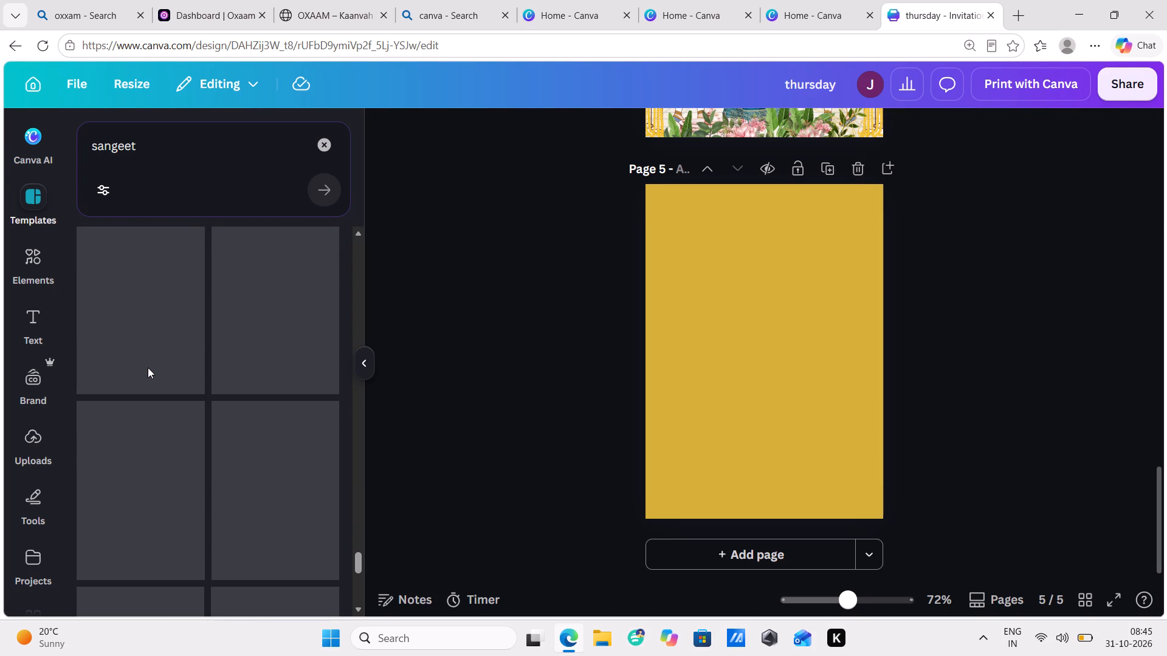
pyautogui.scroll(2, 148, 367)
pyautogui.scroll(-1, 148, 367)
pyautogui.scroll(2, 148, 367)
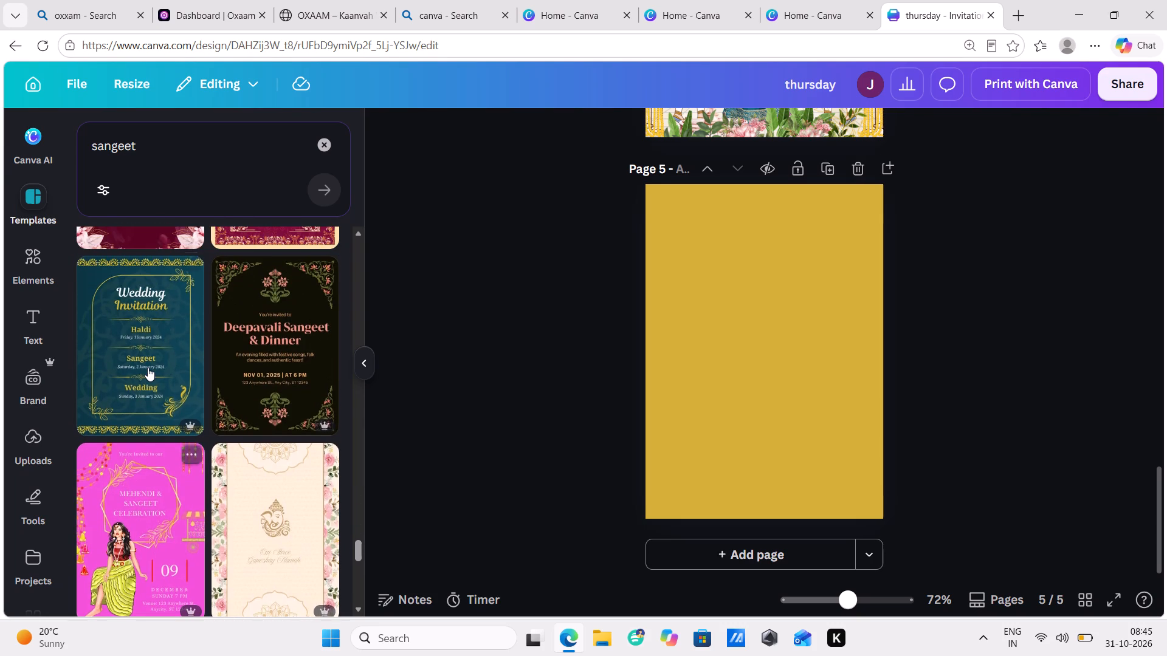
pyautogui.scroll(-1, 148, 367)
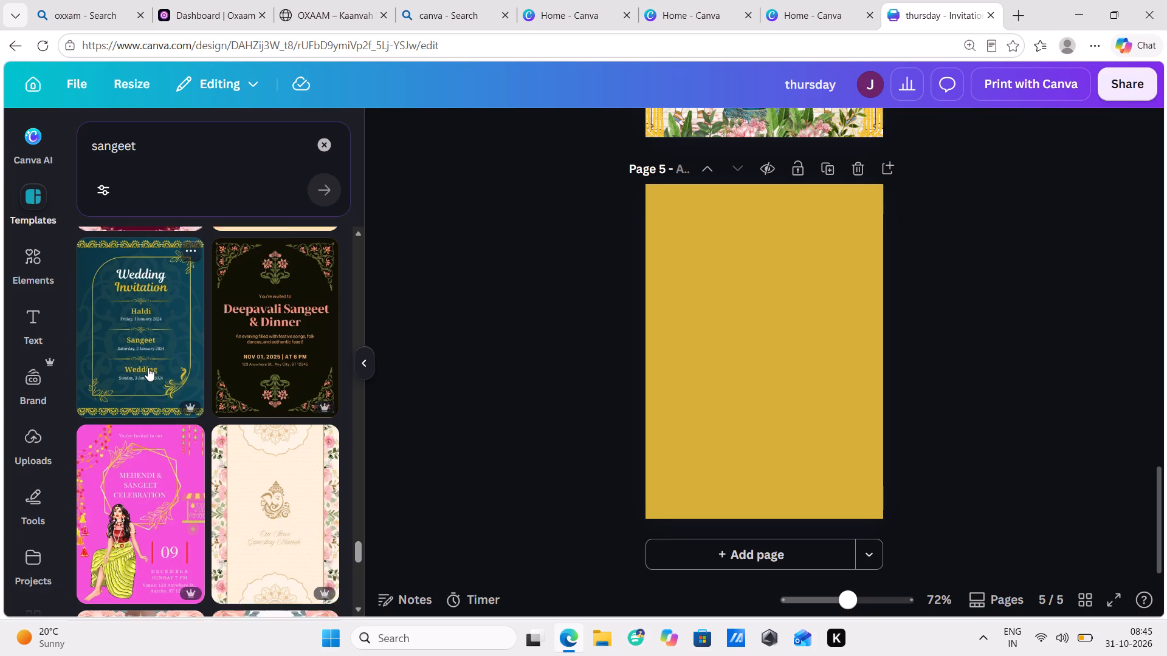
pyautogui.scroll(-2, 148, 367)
pyautogui.scroll(2, 148, 367)
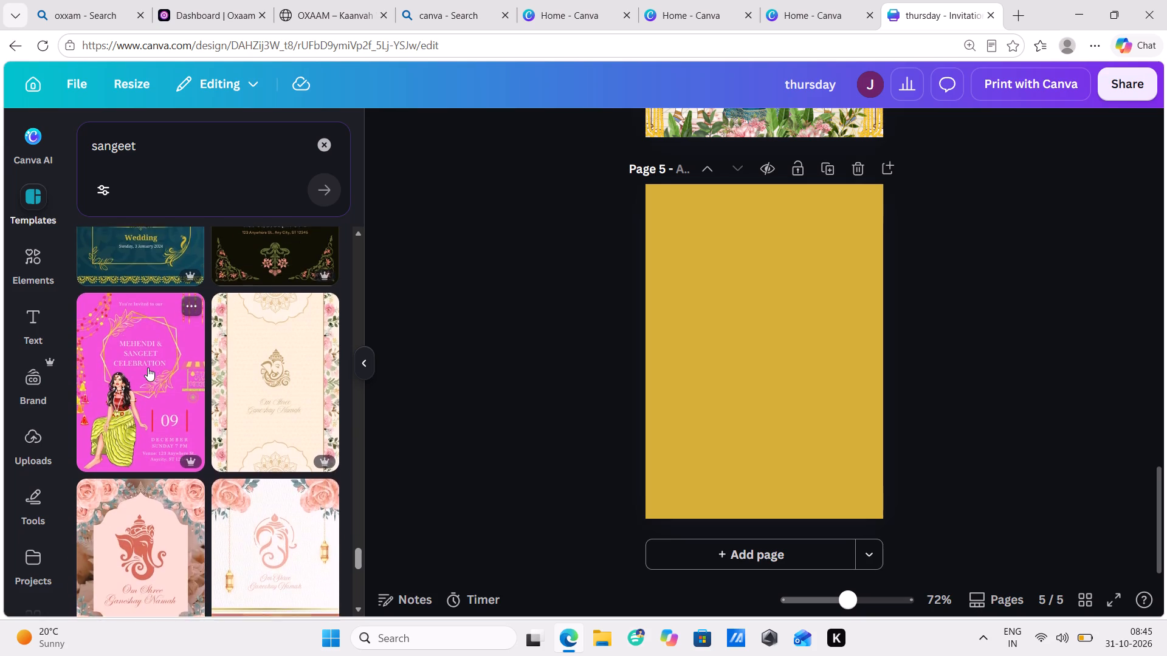
pyautogui.scroll(-3, 148, 367)
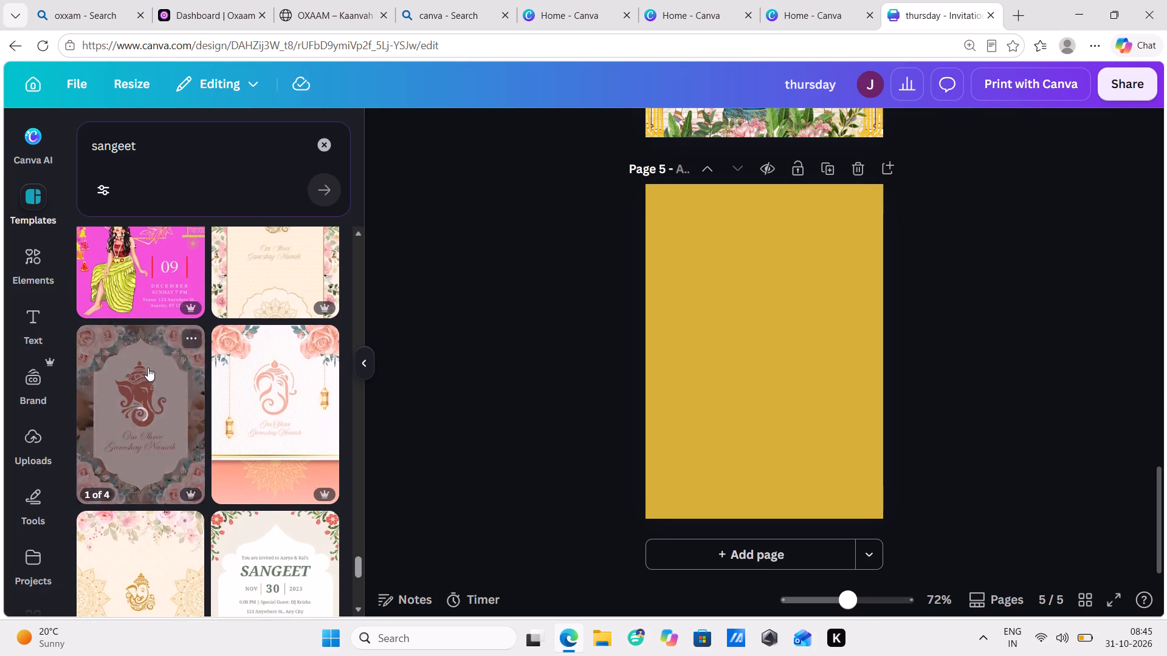
# Apply to page 5 the cream sangeet template with the couple under a flower arch and pink floral motifs along its top.
pyautogui.scroll(-3, 148, 367)
pyautogui.scroll(6, 148, 367)
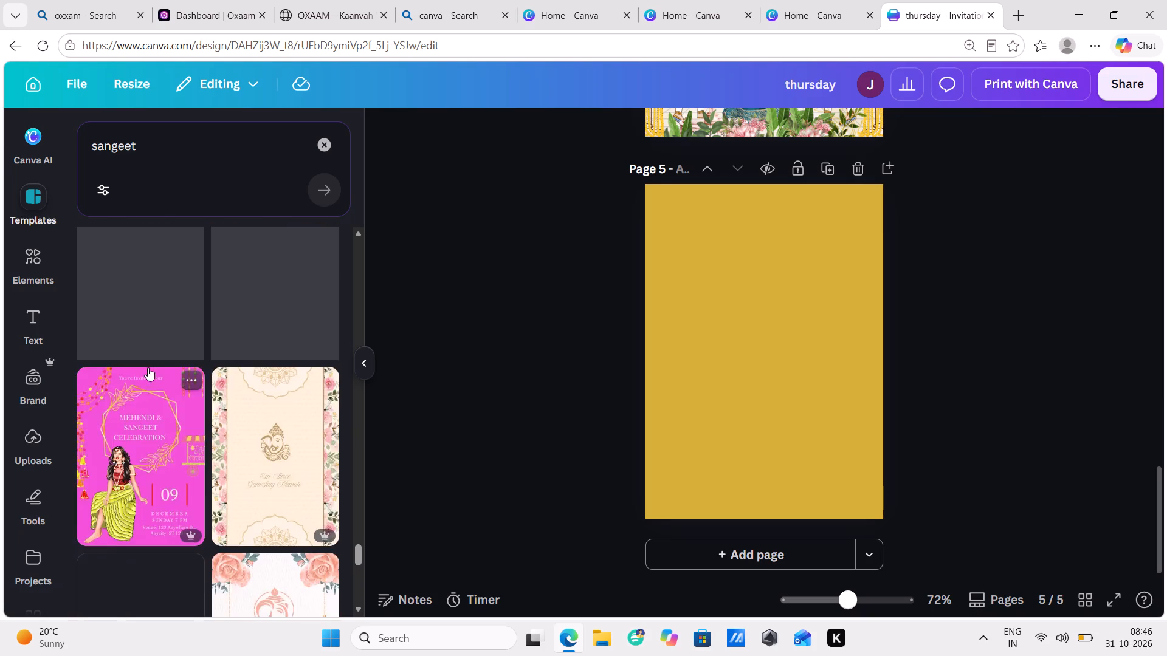
pyautogui.scroll(20, 148, 367)
pyautogui.scroll(17, 148, 367)
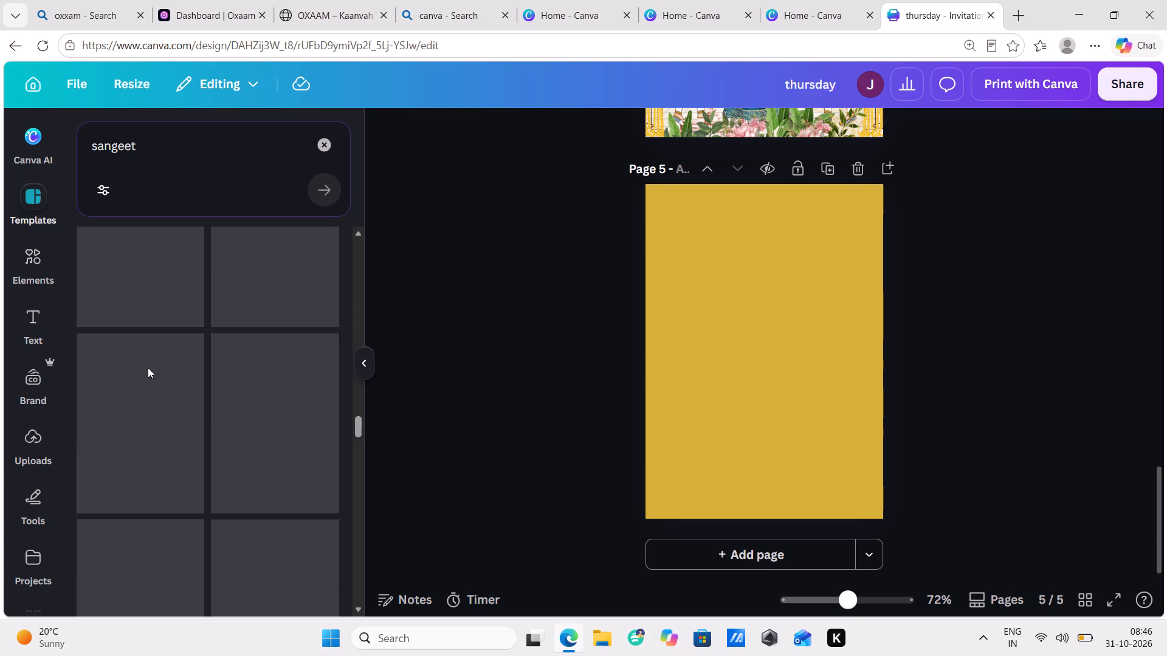
pyautogui.scroll(17, 148, 367)
pyautogui.scroll(17, 148, 367)
pyautogui.scroll(9, 148, 367)
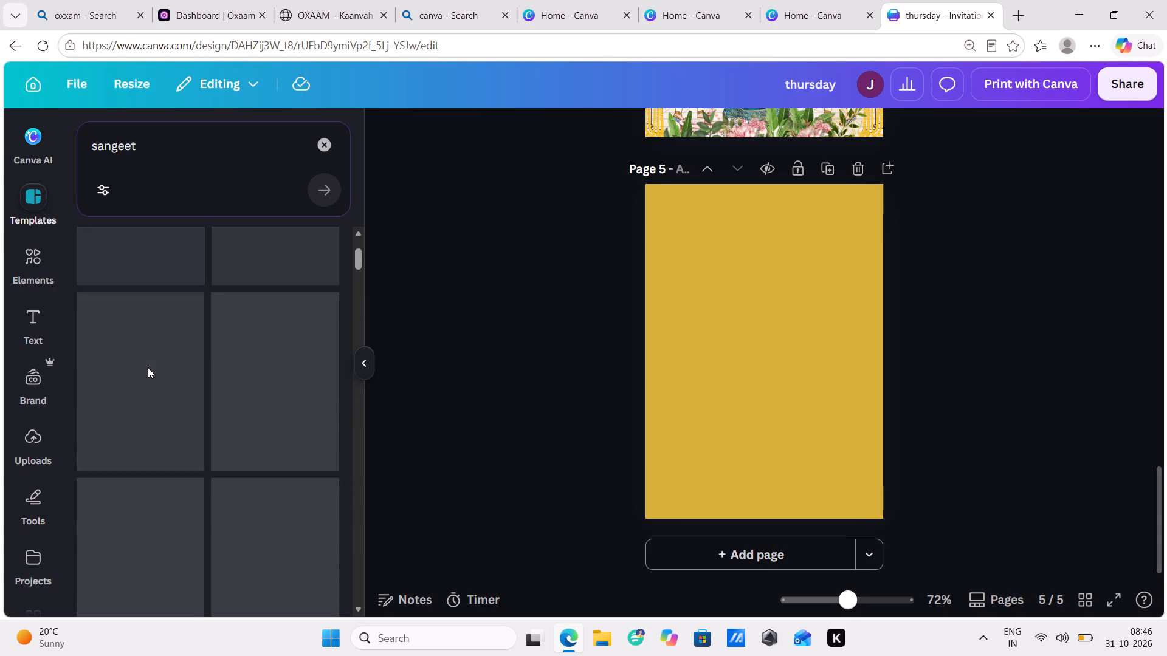
pyautogui.scroll(-3, 153, 421)
pyautogui.scroll(2, 153, 420)
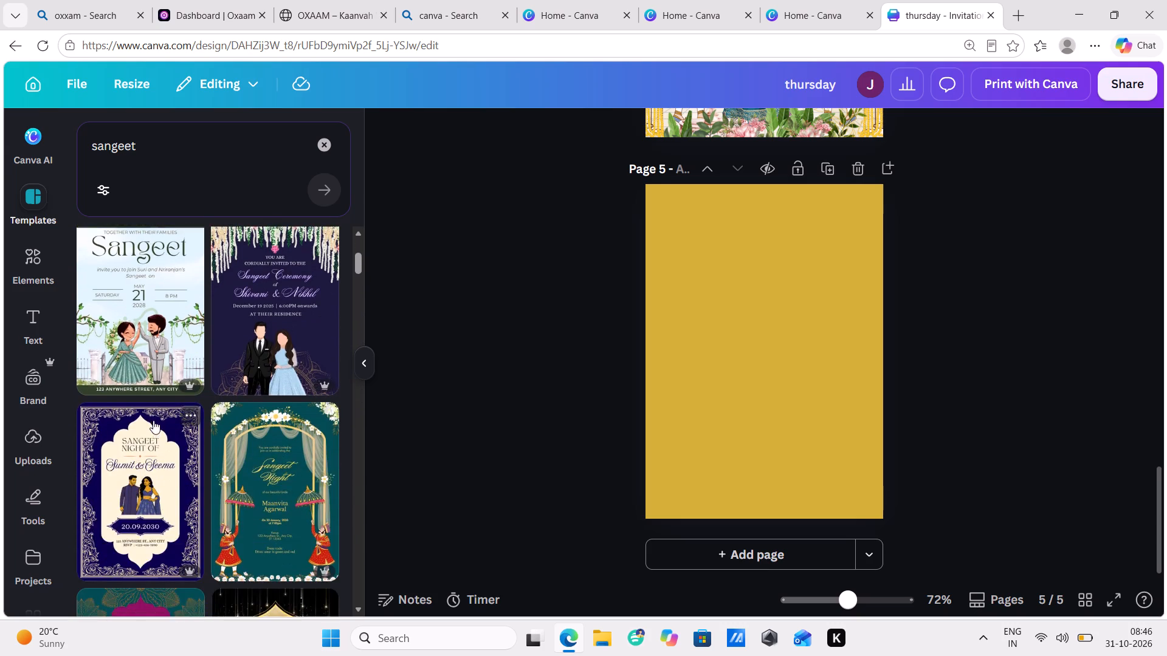
pyautogui.scroll(1, 153, 420)
pyautogui.scroll(-3, 153, 420)
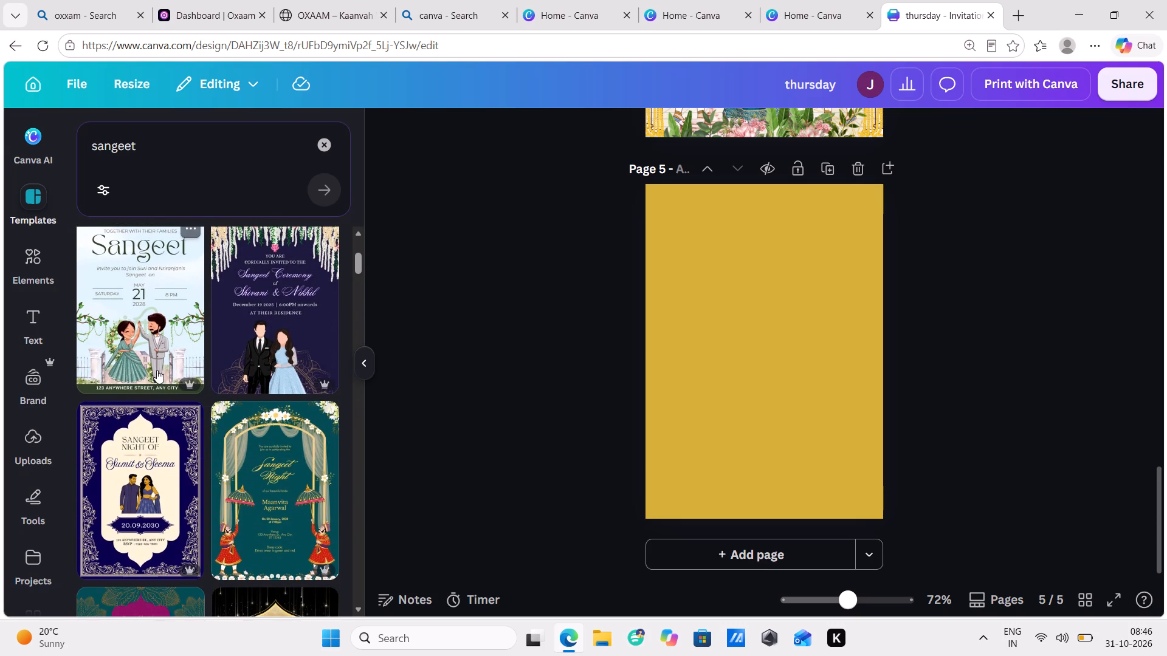
pyautogui.scroll(-7, 157, 370)
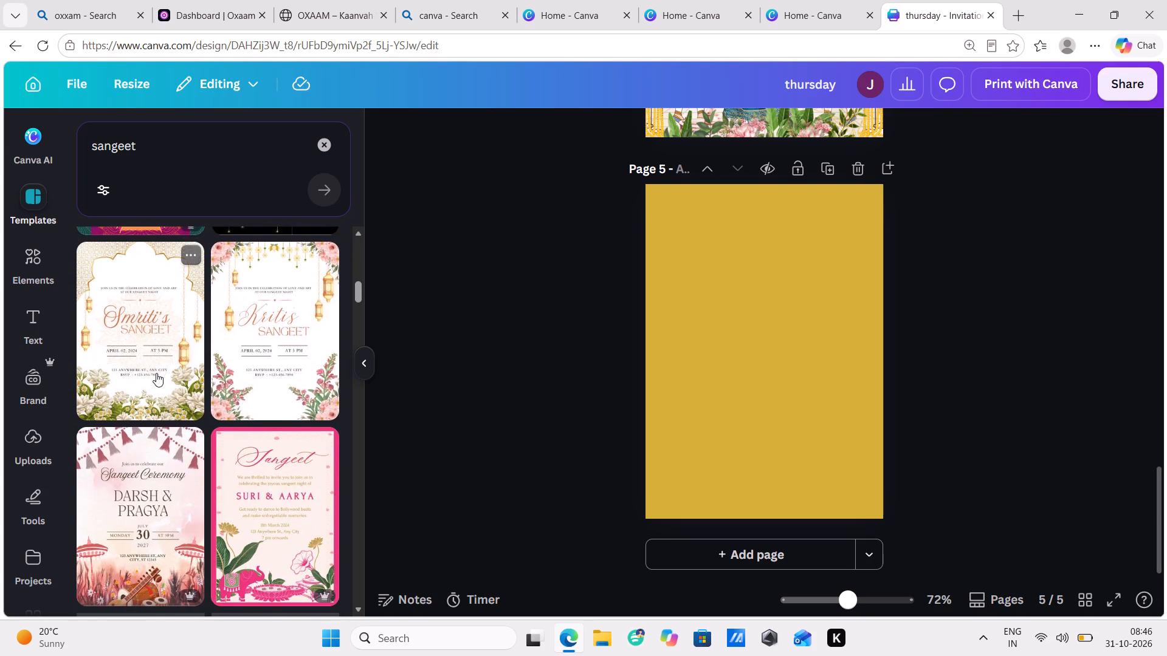
pyautogui.scroll(-7, 156, 373)
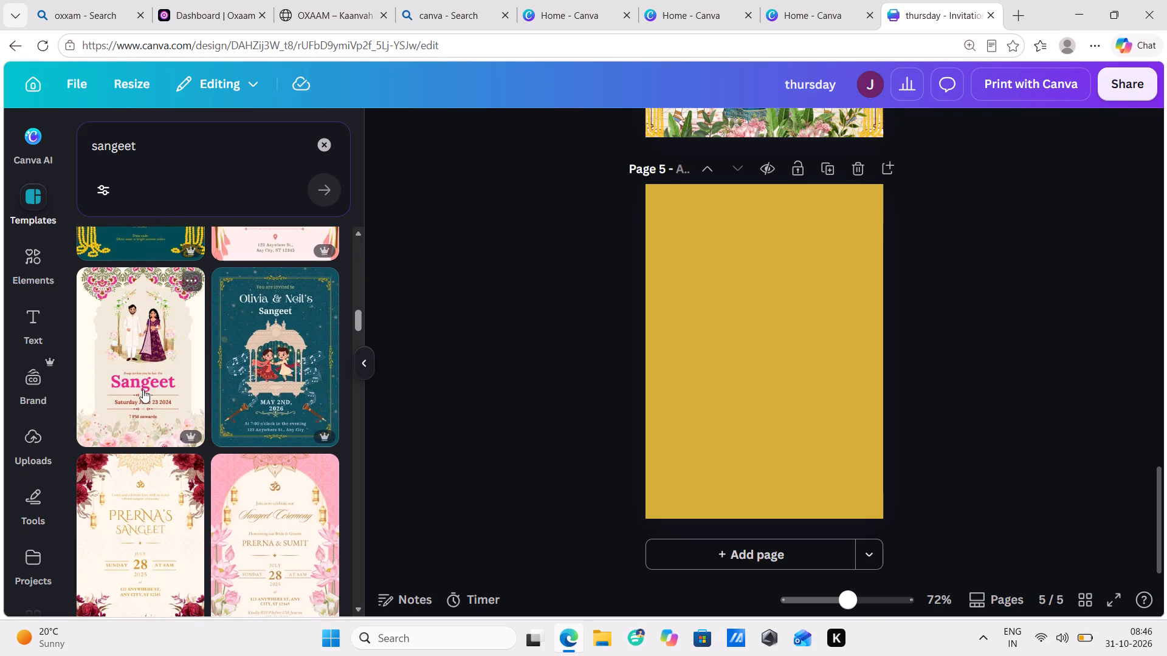
pyautogui.moveTo(141, 390); pyautogui.dragTo(187, 379)
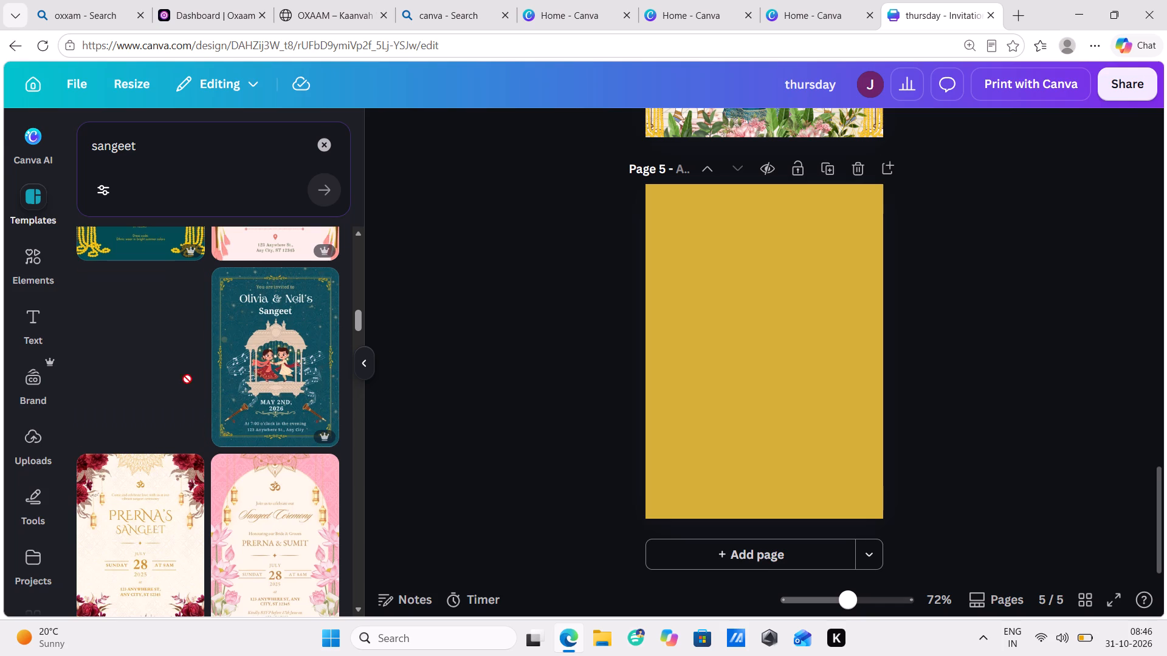
pyautogui.moveTo(187, 379); pyautogui.dragTo(734, 339)
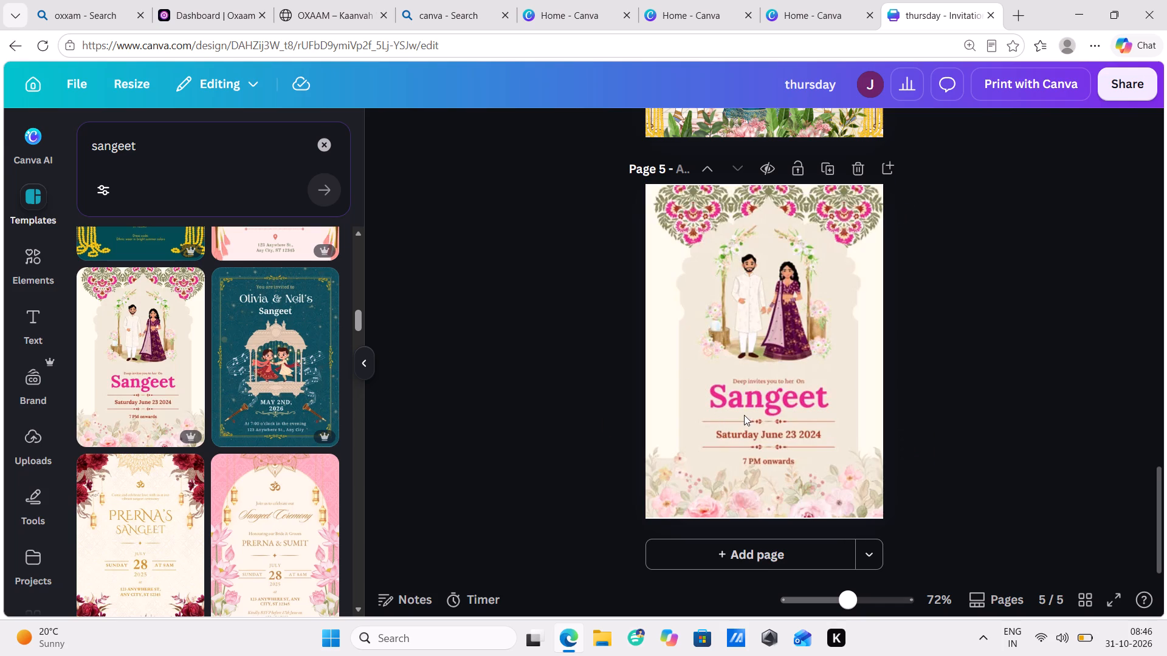
# Change the weekday in page 5's sangeet date line to Friday.
pyautogui.hotkey('ctrl', '=')
pyautogui.hotkey('ctrl', '=')
pyautogui.hotkey('ctrl', '=')
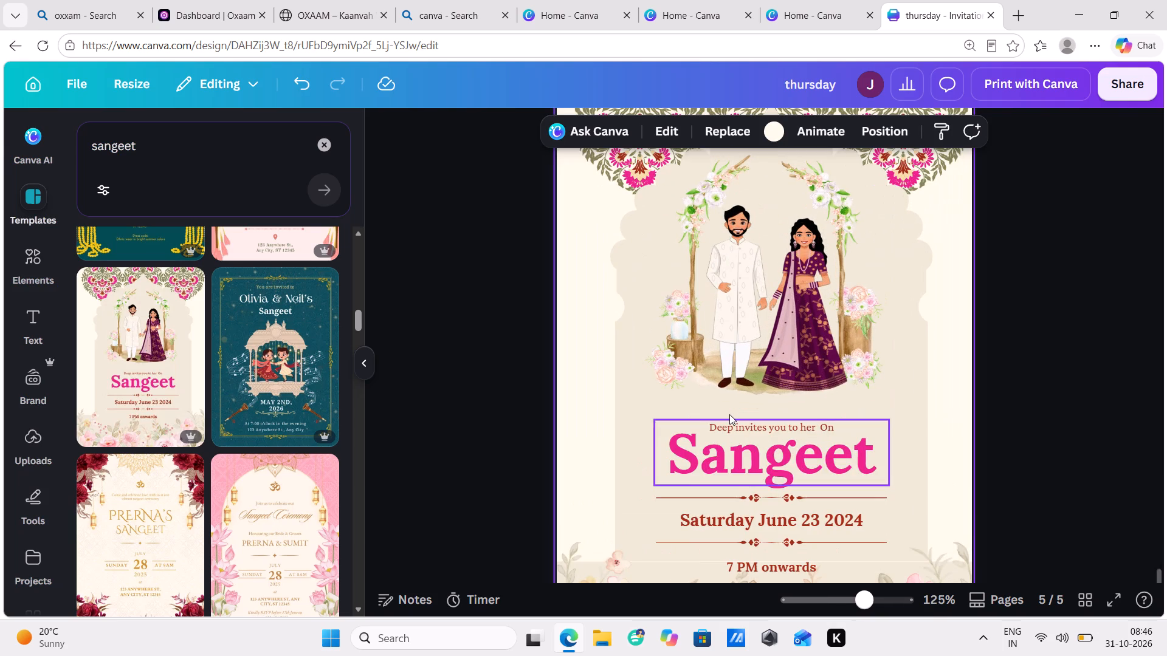
pyautogui.scroll(-1, 730, 429)
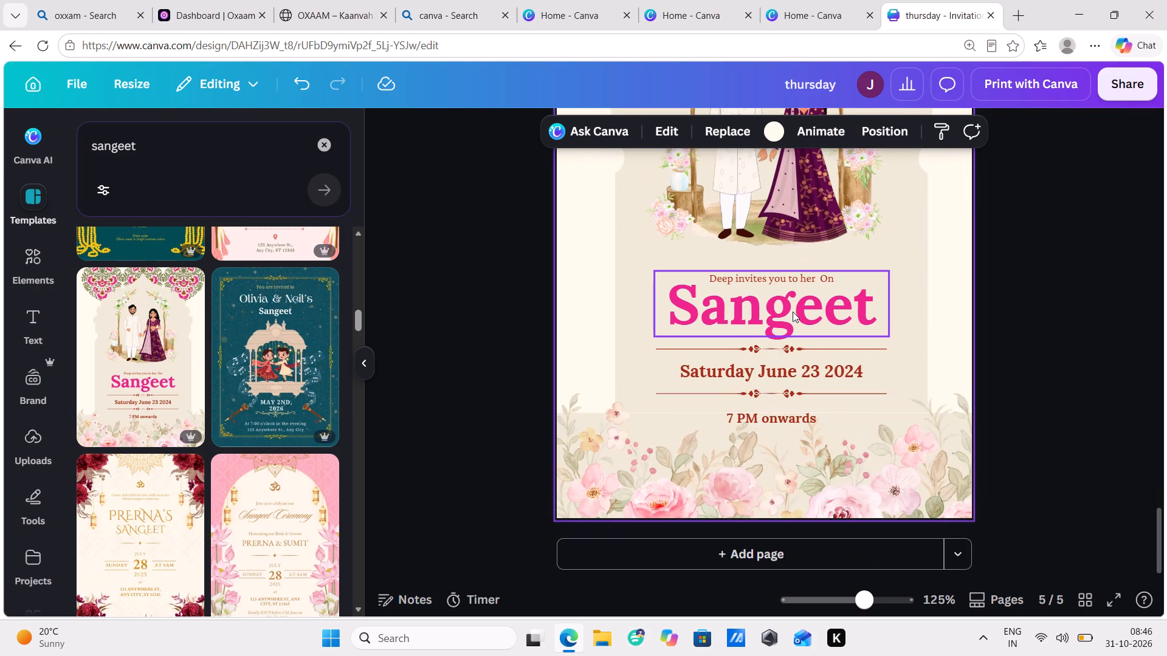
pyautogui.click(747, 374)
pyautogui.click(746, 373)
pyautogui.click(746, 372)
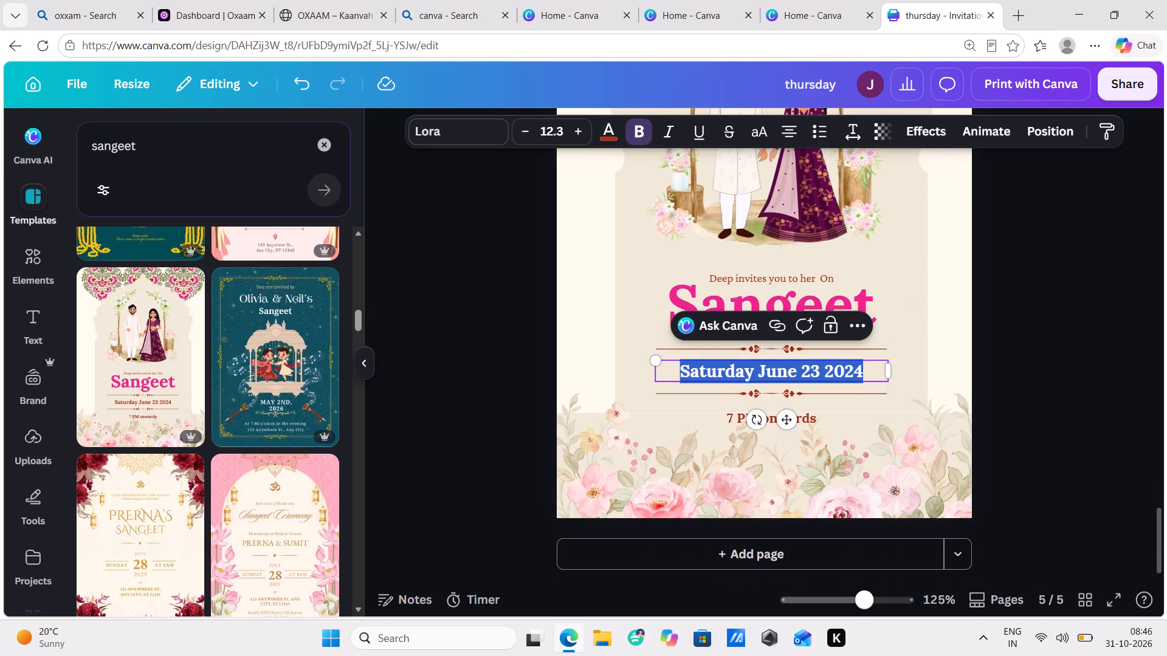
pyautogui.click(753, 369)
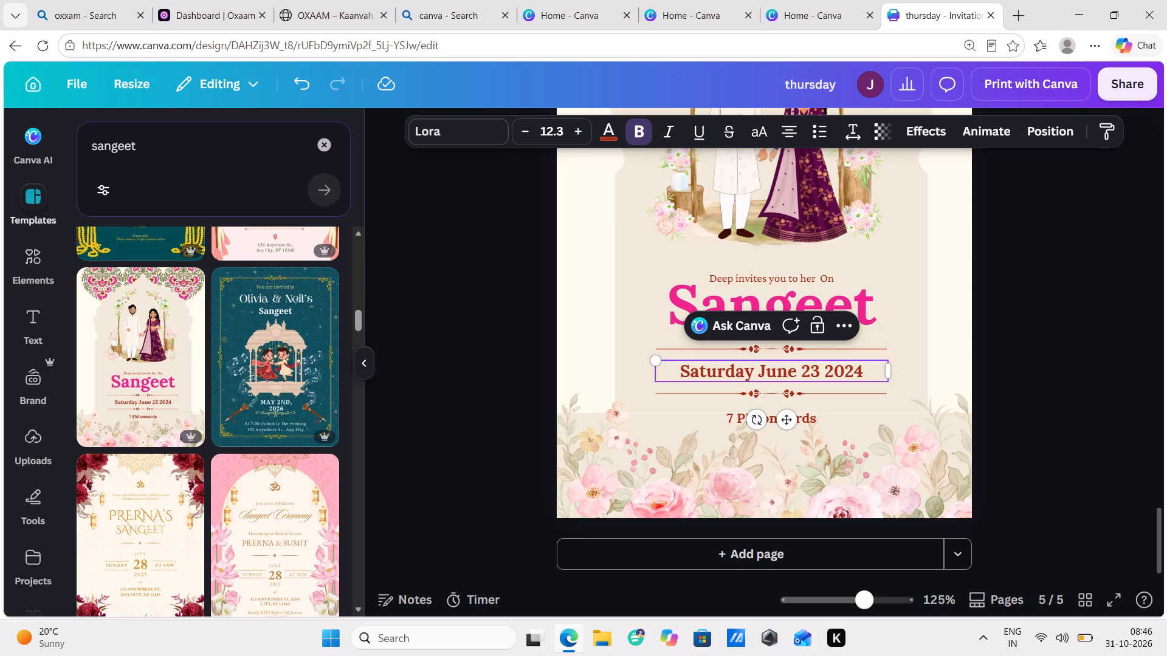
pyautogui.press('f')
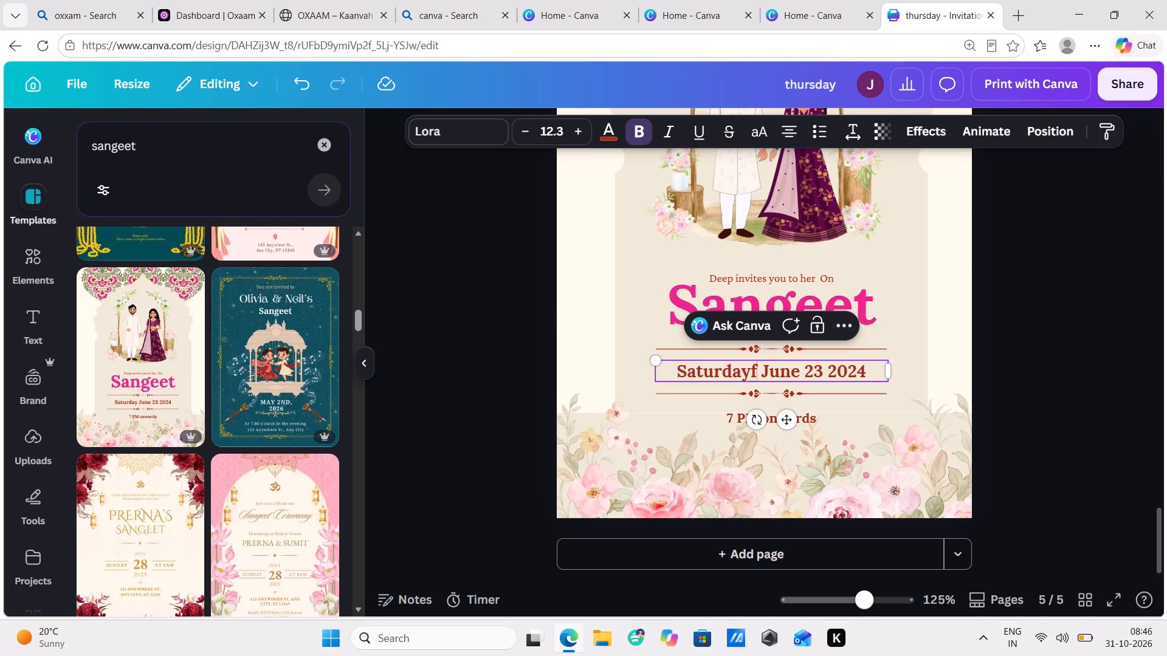
pyautogui.press('BackSpace')
pyautogui.press('BackSpace')
pyautogui.press('BackSpace')
pyautogui.press('BackSpace')
pyautogui.press('BackSpace')
pyautogui.press('BackSpace')
pyautogui.press('BackSpace')
pyautogui.press('BackSpace')
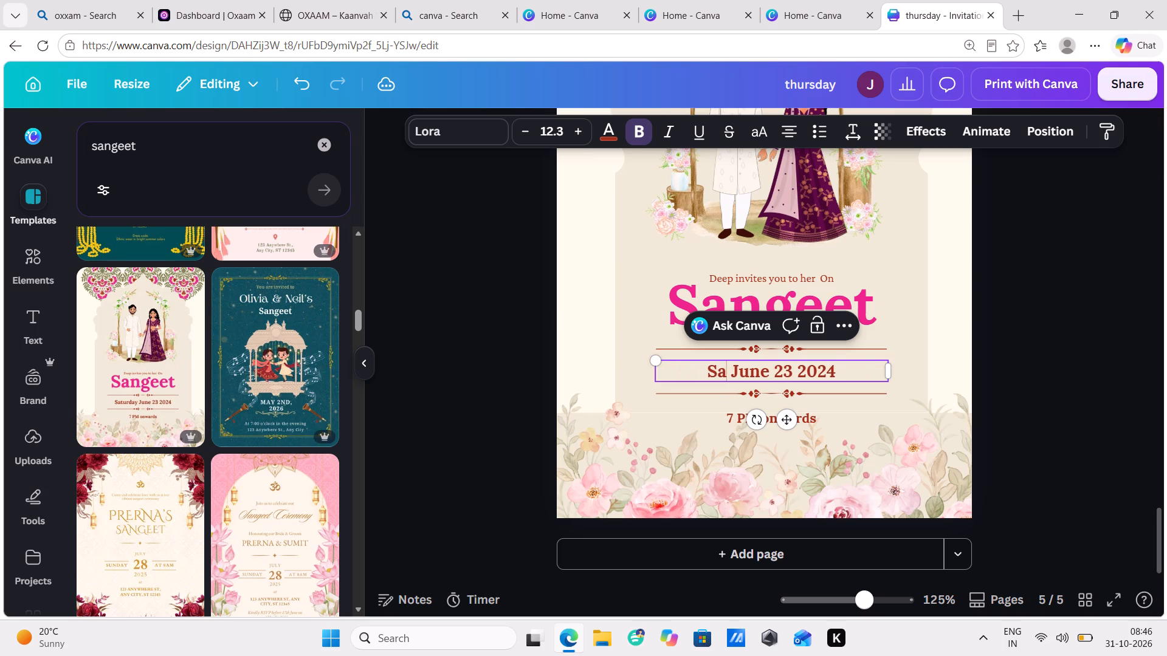
pyautogui.press('BackSpace')
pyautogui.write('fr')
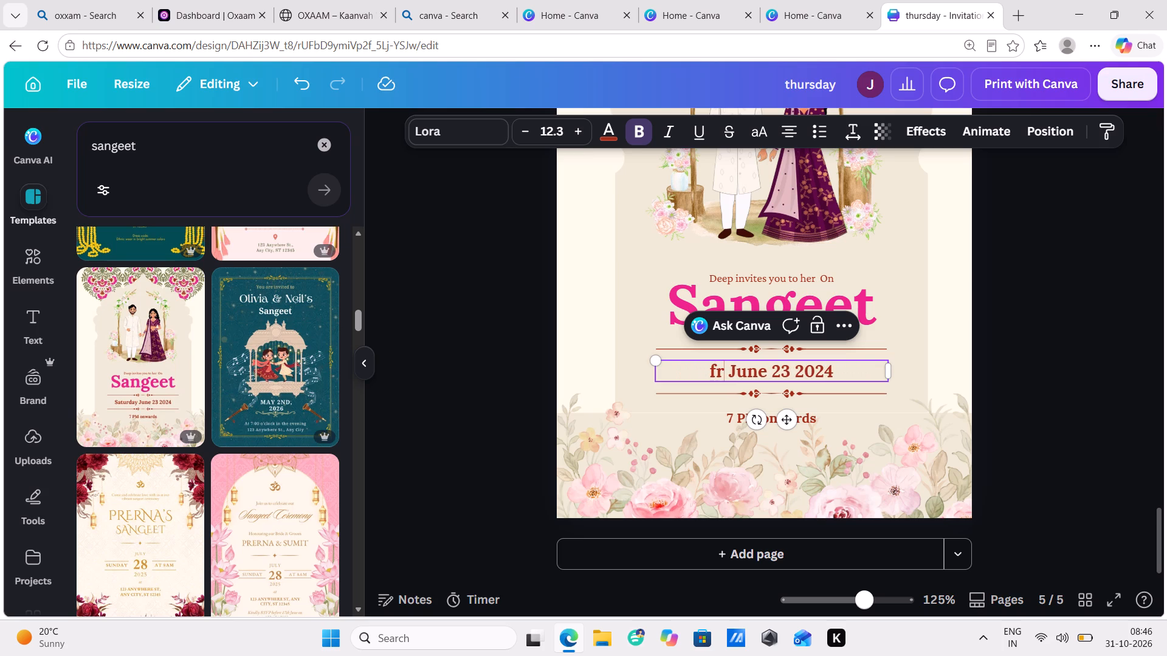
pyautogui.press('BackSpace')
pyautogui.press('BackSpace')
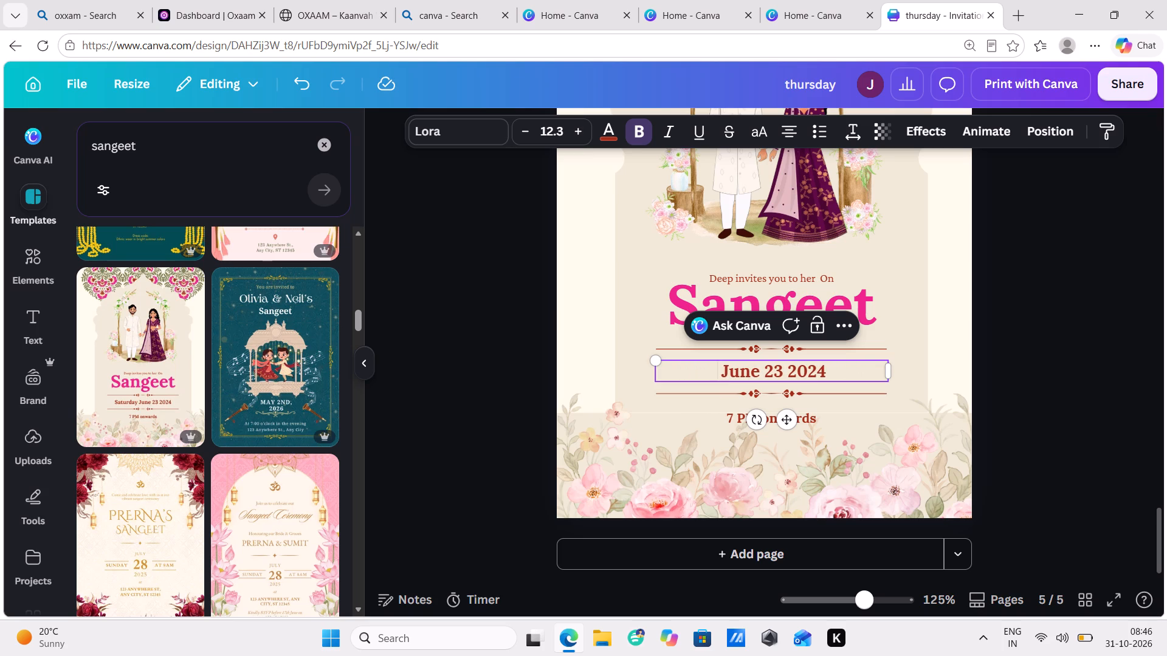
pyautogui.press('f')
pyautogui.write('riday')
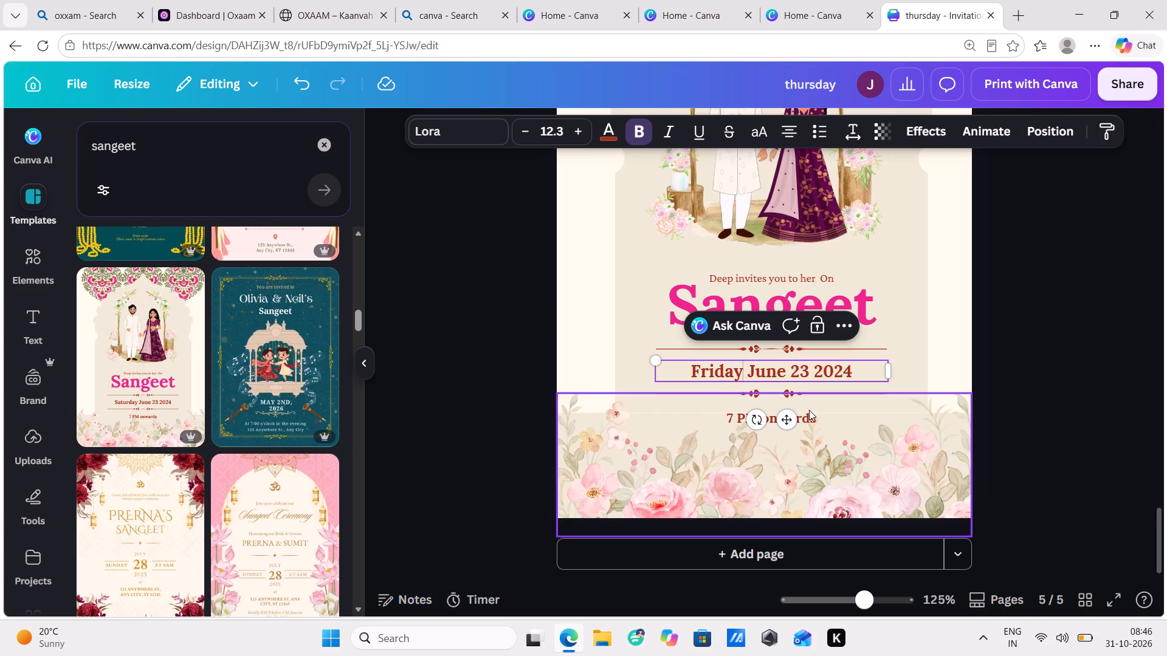
# Replace the month in the sangeet date line with November.
pyautogui.click(787, 374)
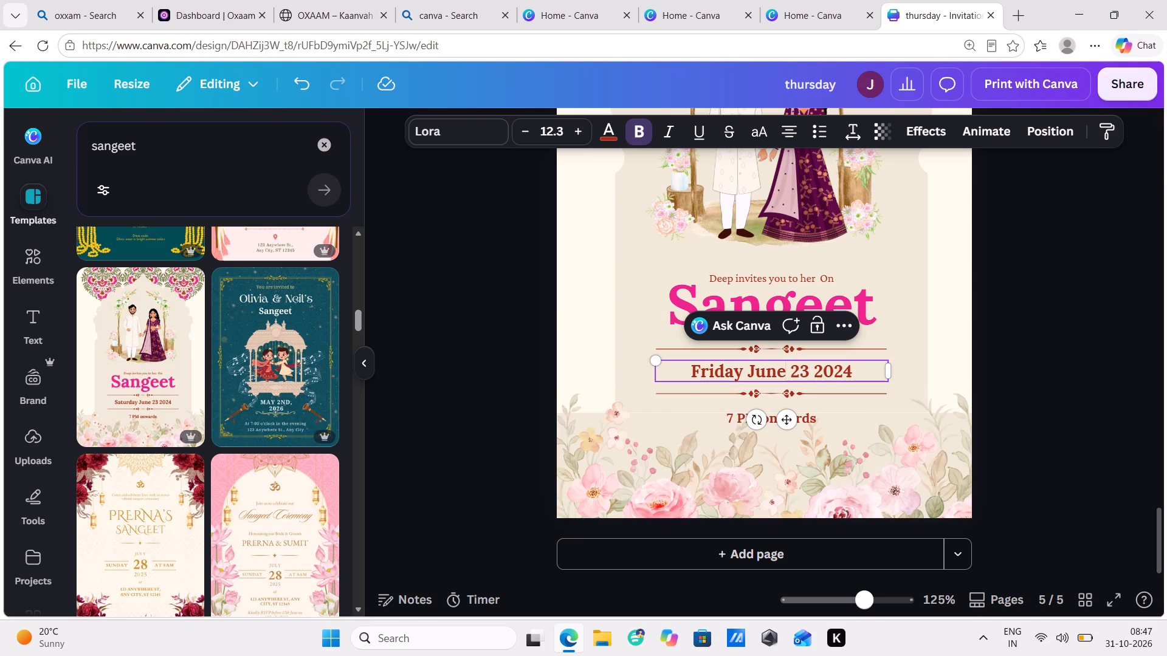
pyautogui.press('BackSpace')
pyautogui.press('BackSpace')
pyautogui.press('BackSpace')
pyautogui.press('BackSpace')
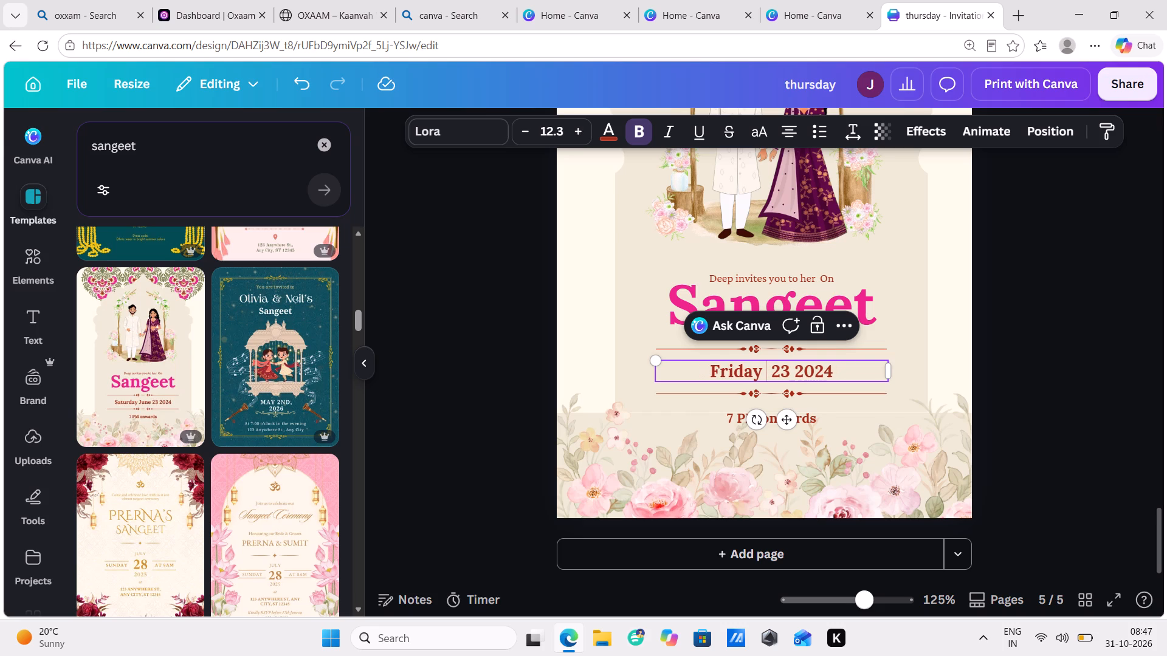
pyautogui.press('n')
pyautogui.press('BackSpace')
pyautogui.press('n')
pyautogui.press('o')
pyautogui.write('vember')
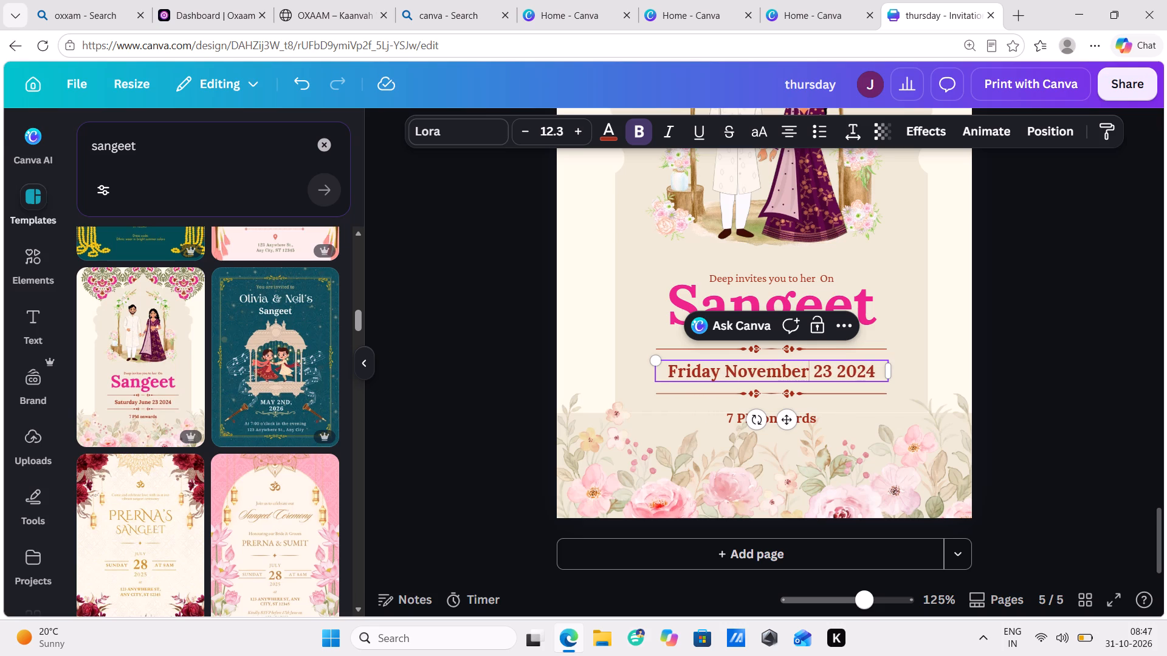
# Set the day to 27 and the year to 2026 in the sangeet date line.
pyautogui.click(834, 372)
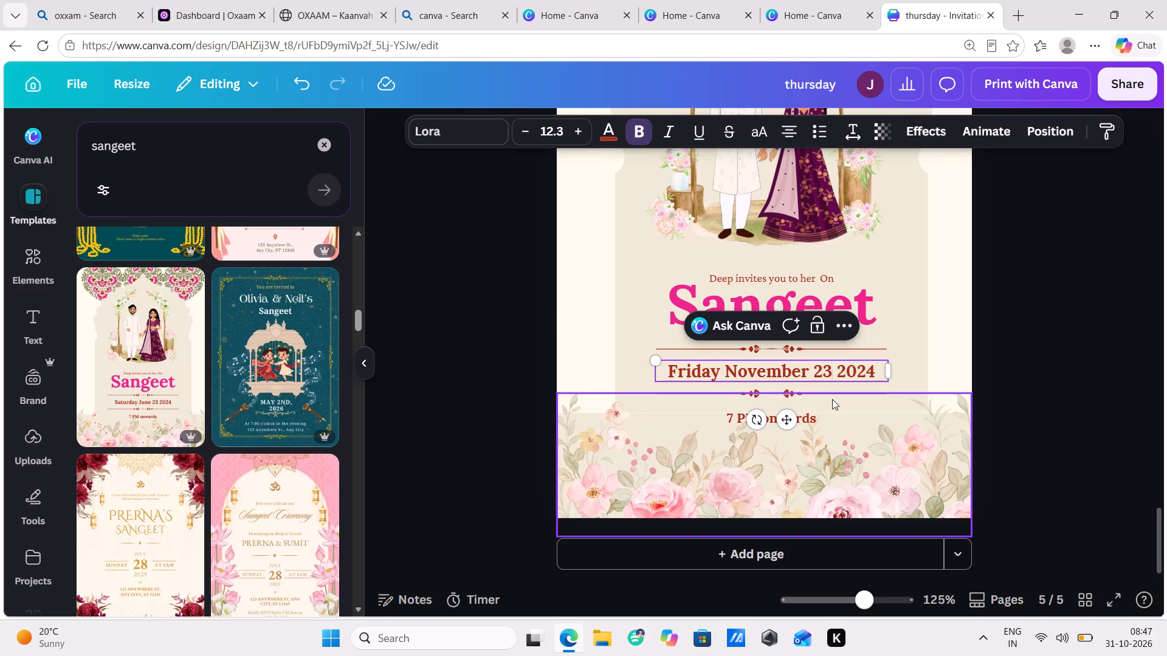
pyautogui.press('BackSpace')
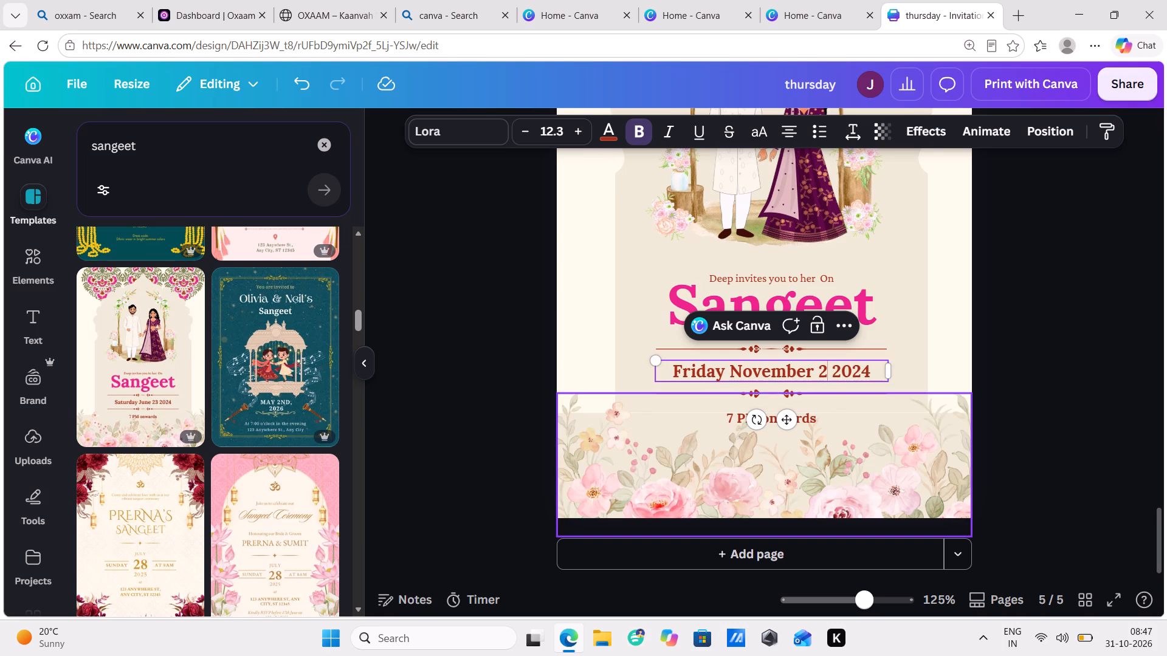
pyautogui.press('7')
pyautogui.click(876, 370)
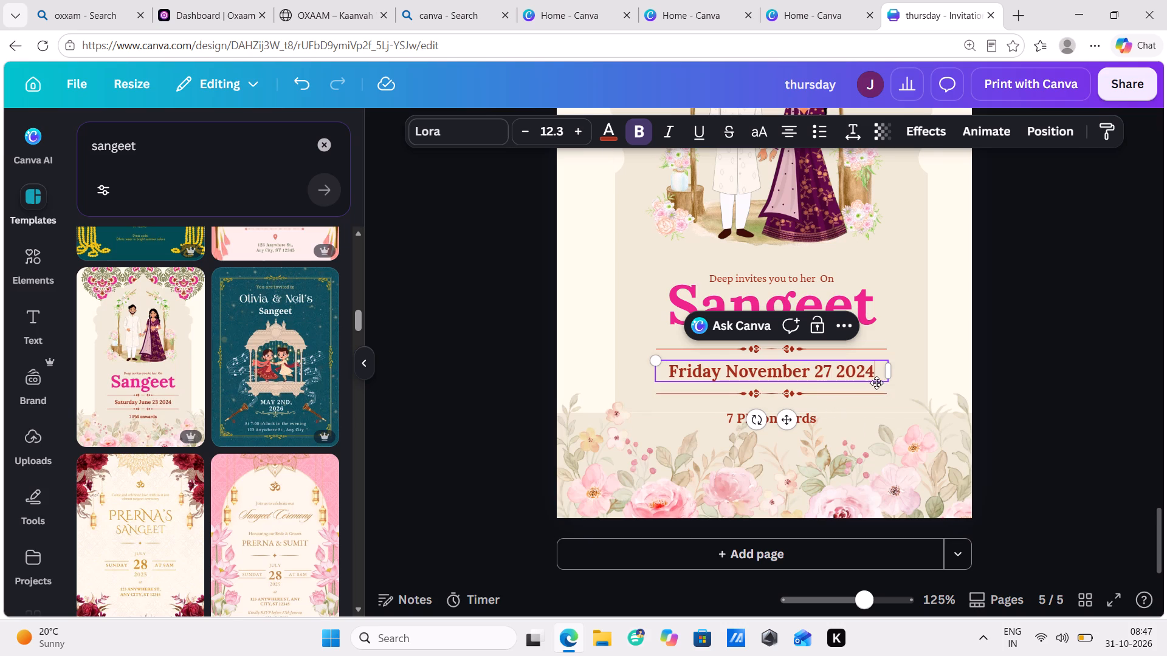
pyautogui.press('BackSpace')
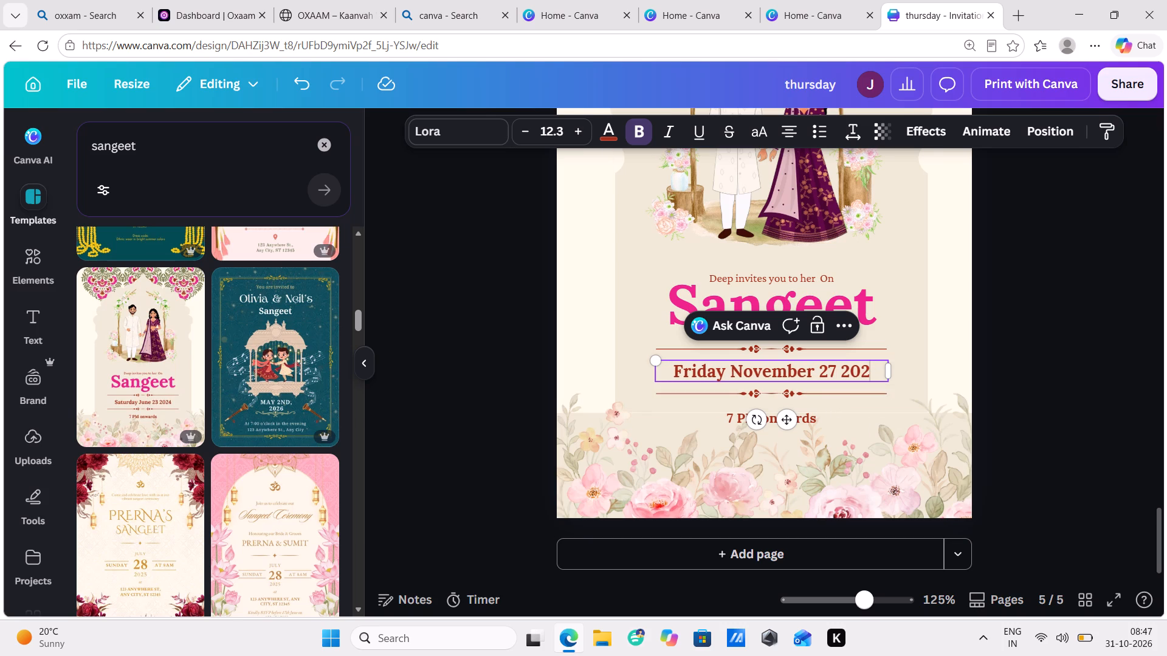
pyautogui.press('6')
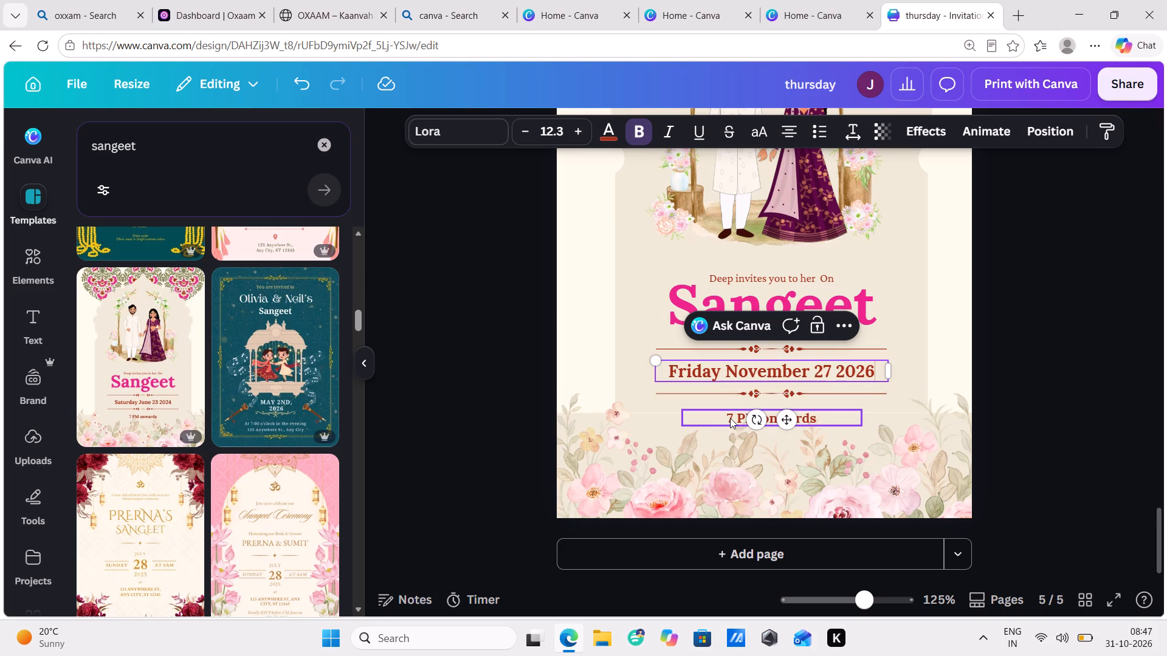
# Change the sangeet start time to "12 PM onwards" and deselect the text.
pyautogui.click(730, 417)
pyautogui.click(730, 417)
pyautogui.click(735, 417)
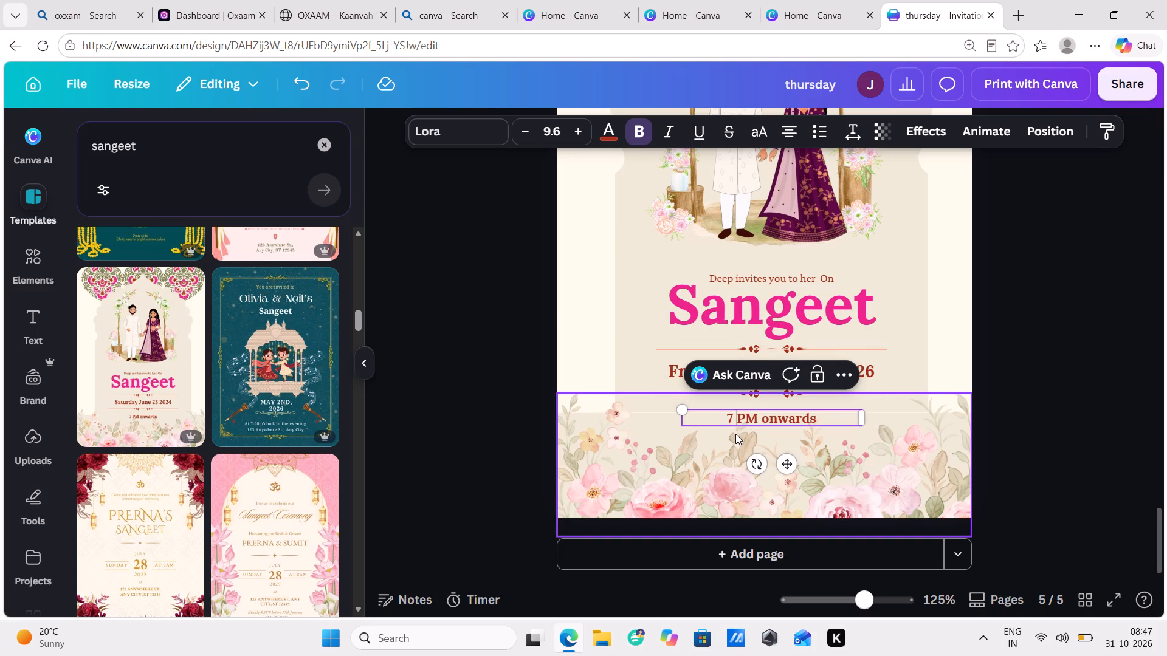
pyautogui.press('BackSpace')
pyautogui.press('BackSpace')
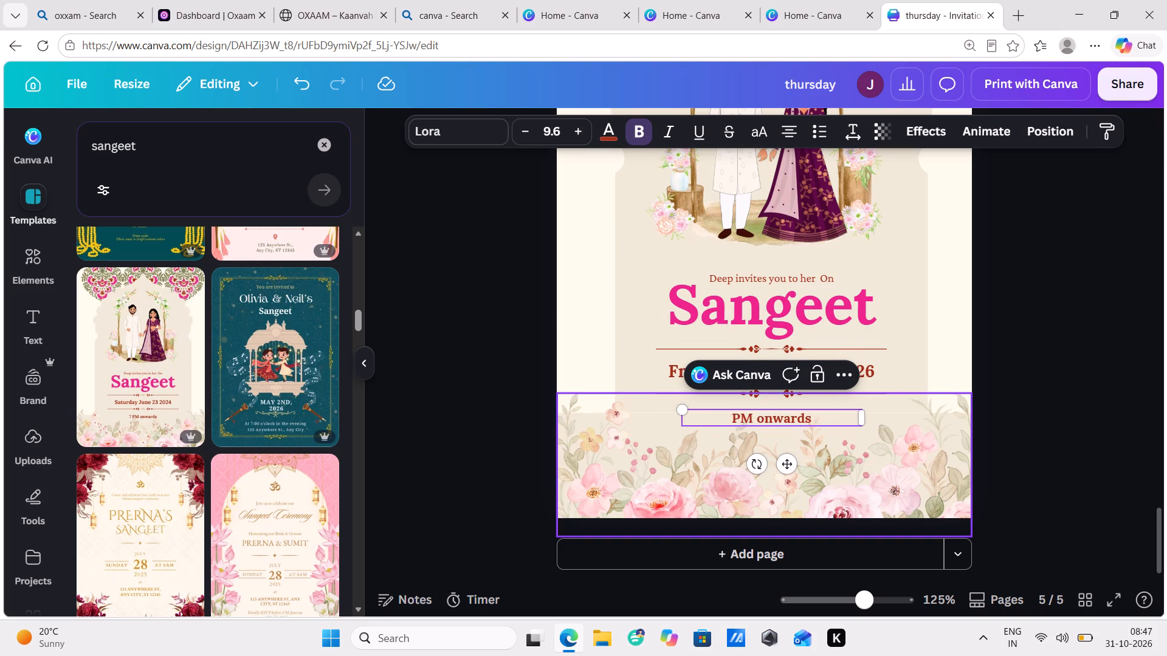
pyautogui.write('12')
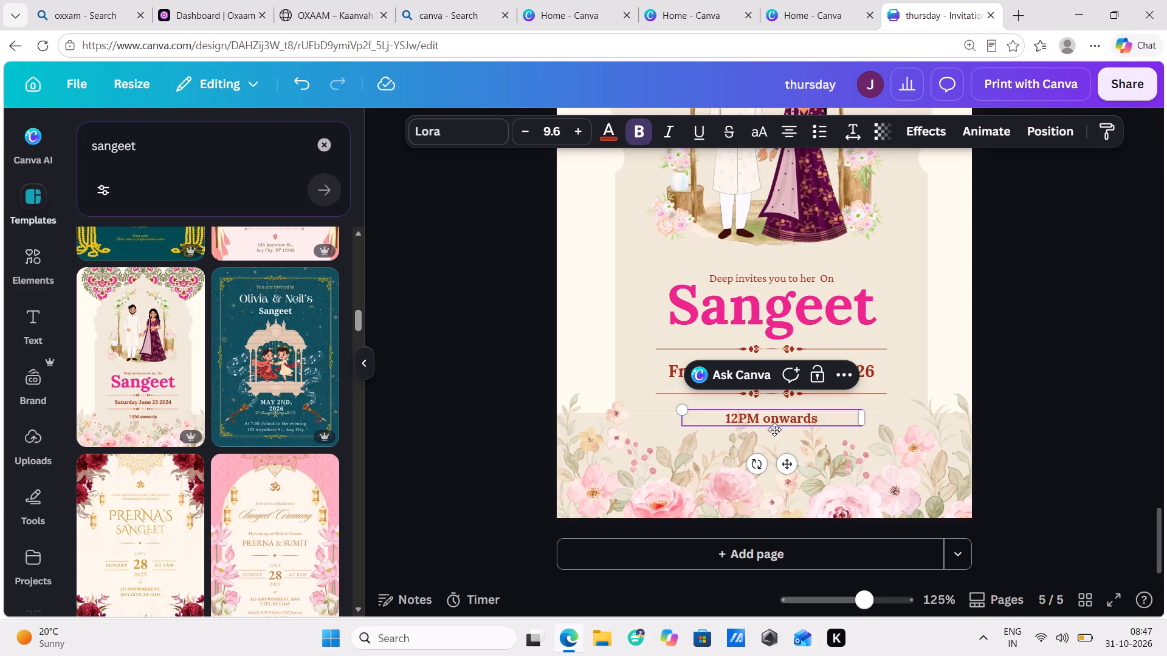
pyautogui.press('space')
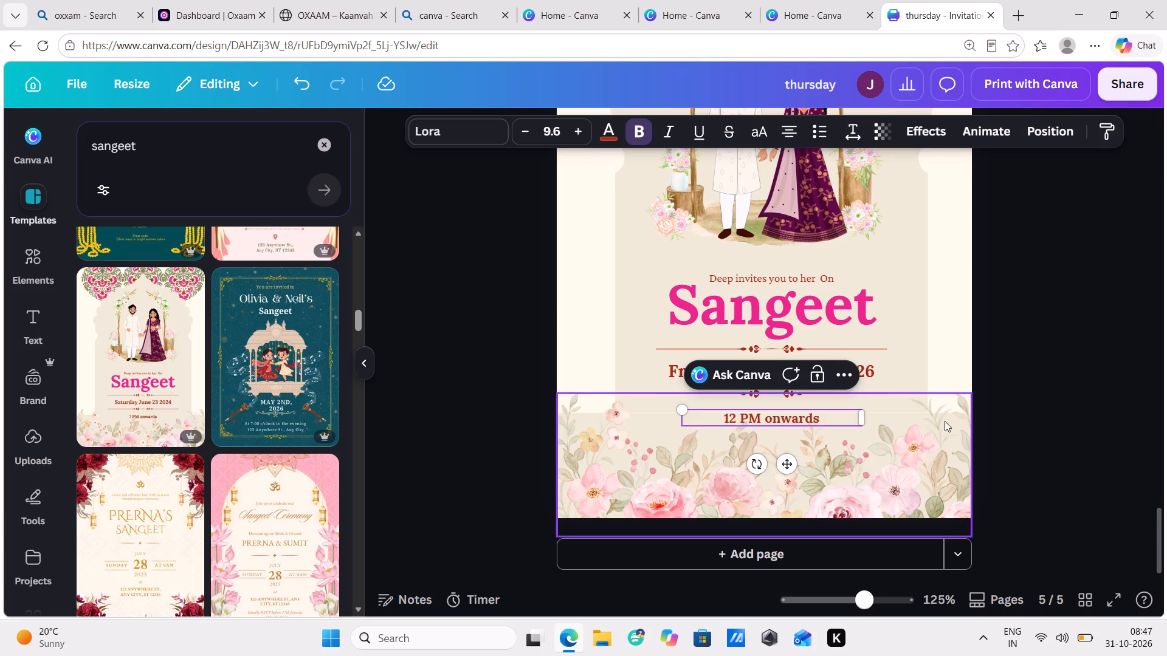
pyautogui.click(928, 324)
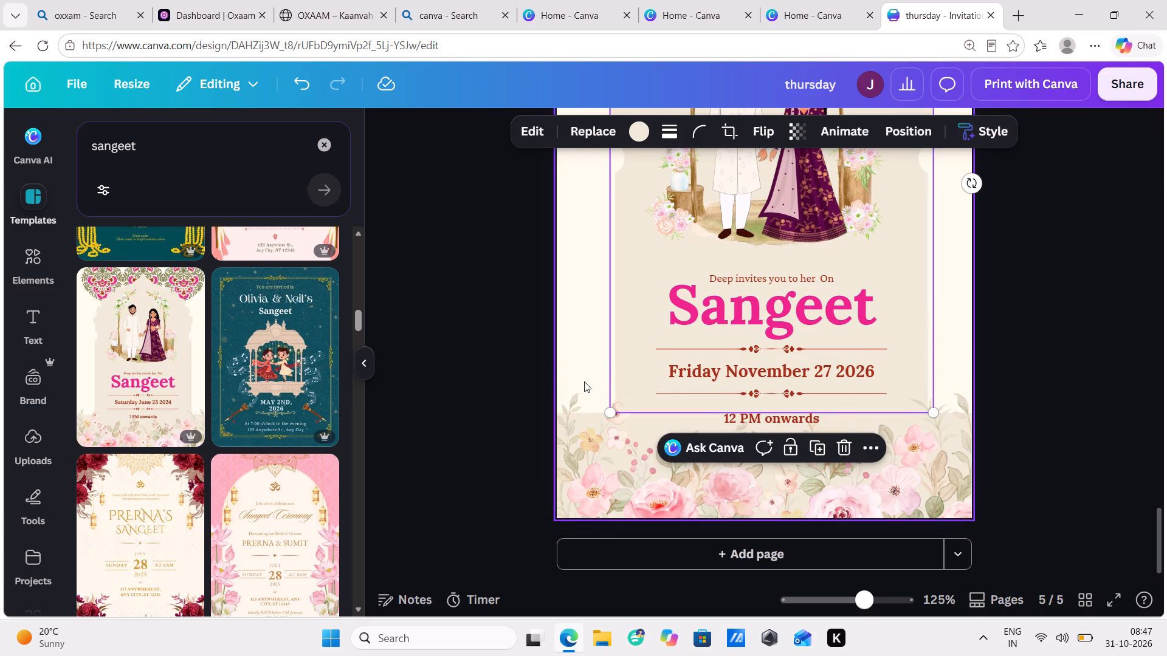
pyautogui.click(580, 299)
# Review the preceding mehndi and wedding pages against the edited sangeet page.
pyautogui.scroll(3, 664, 402)
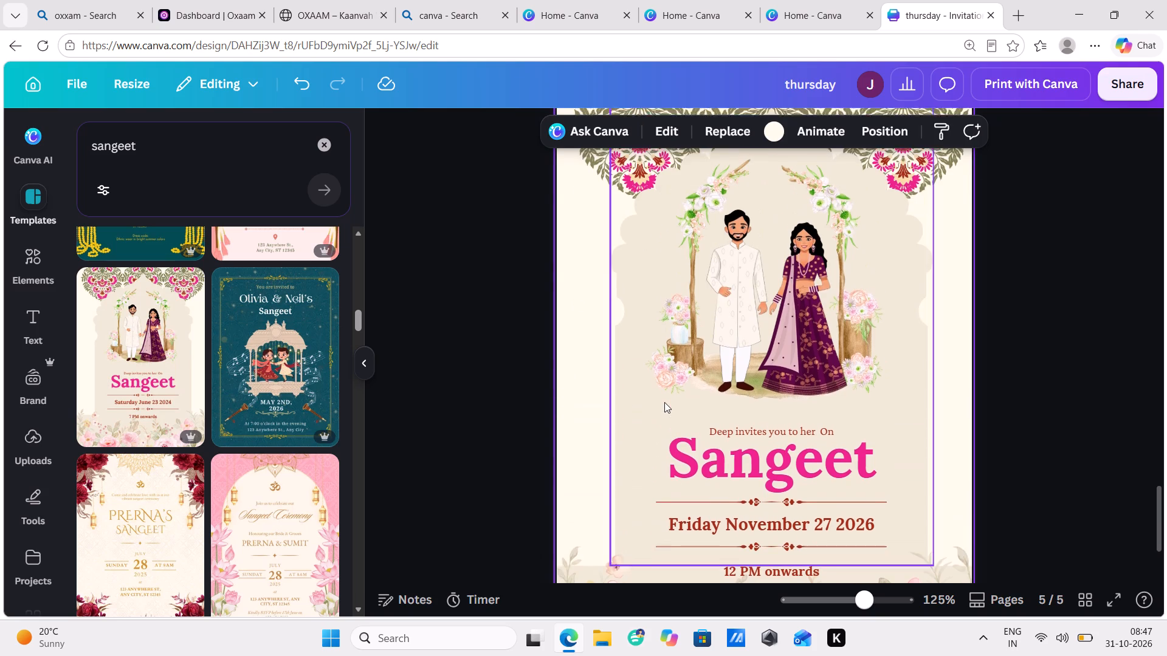
pyautogui.scroll(3, 664, 402)
pyautogui.scroll(13, 701, 369)
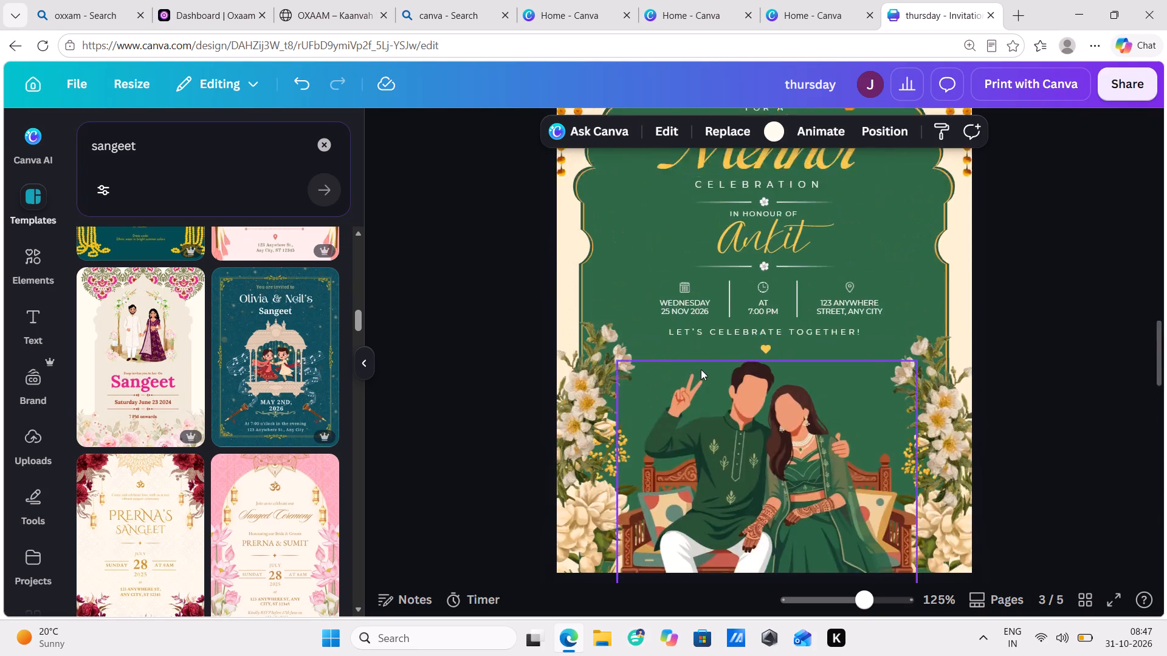
pyautogui.scroll(6, 701, 369)
pyautogui.scroll(-19, 701, 369)
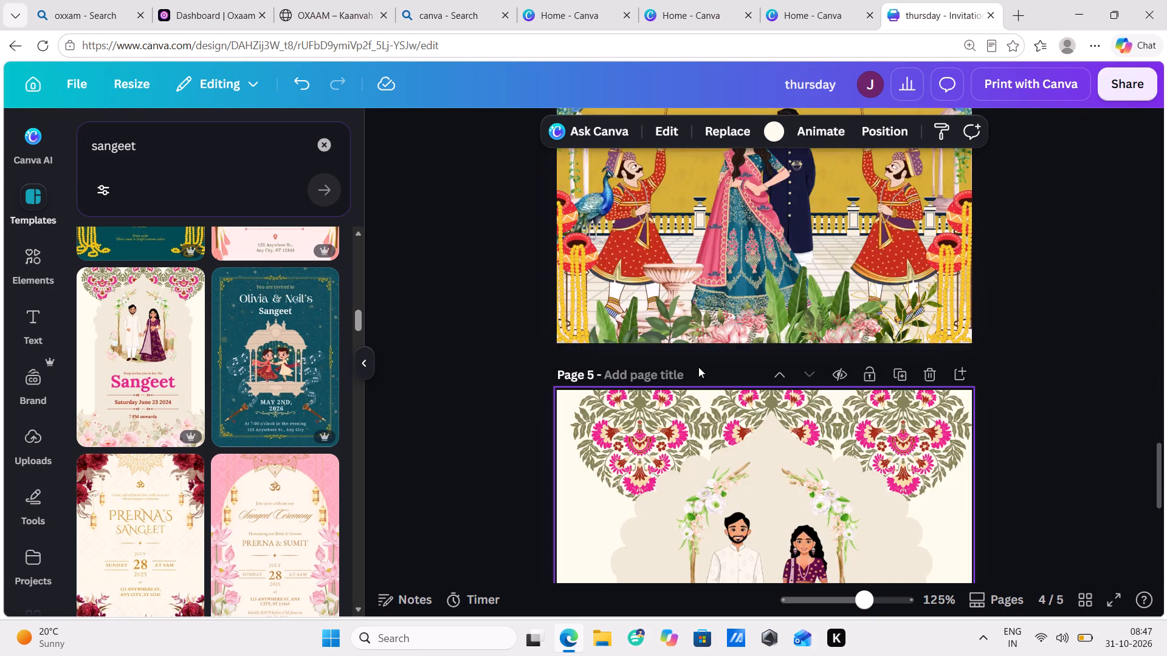
# Browse the sangeet invitation templates for an alternative design to the current sangeet page.
pyautogui.scroll(-7, 698, 367)
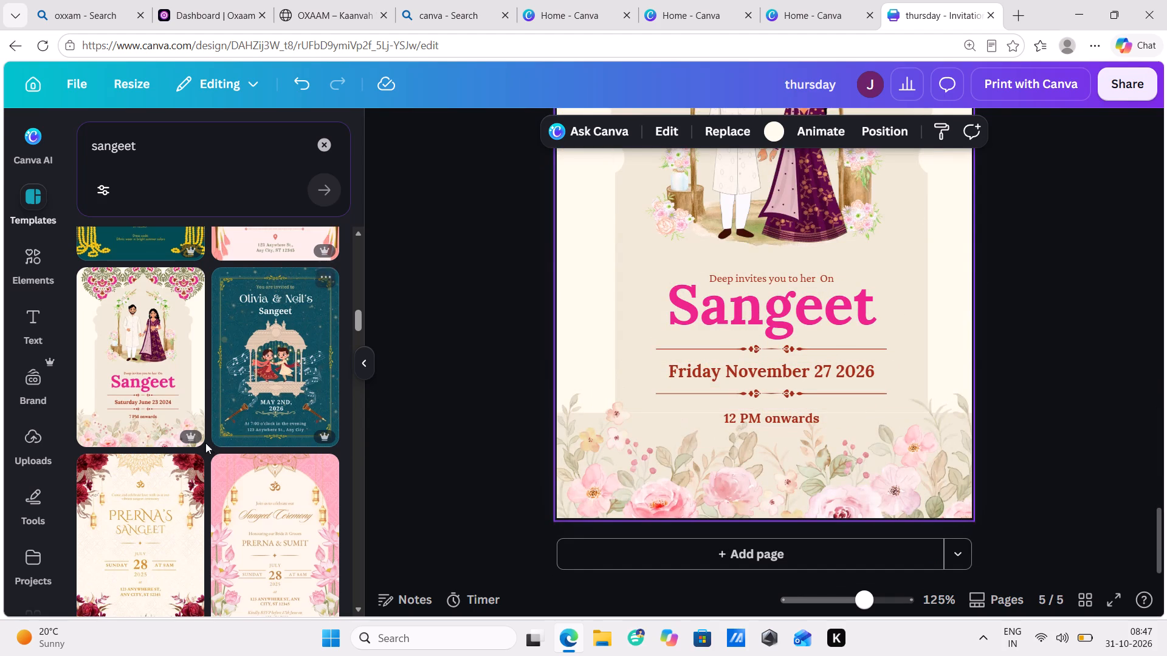
pyautogui.scroll(-5, 186, 443)
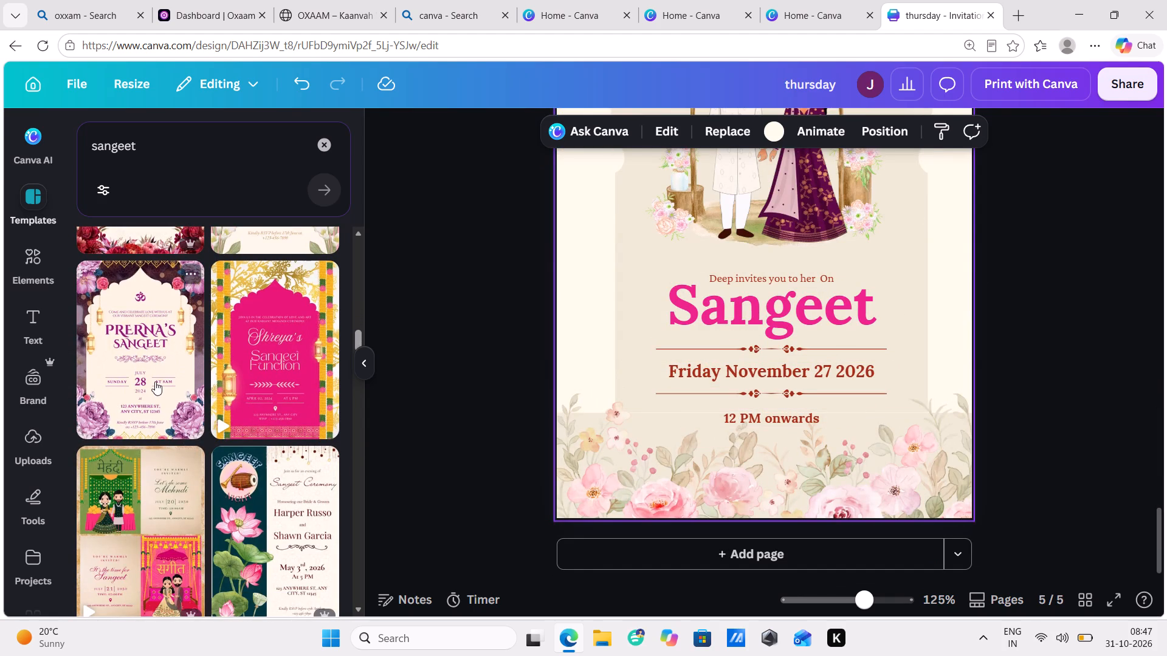
pyautogui.scroll(-6, 155, 381)
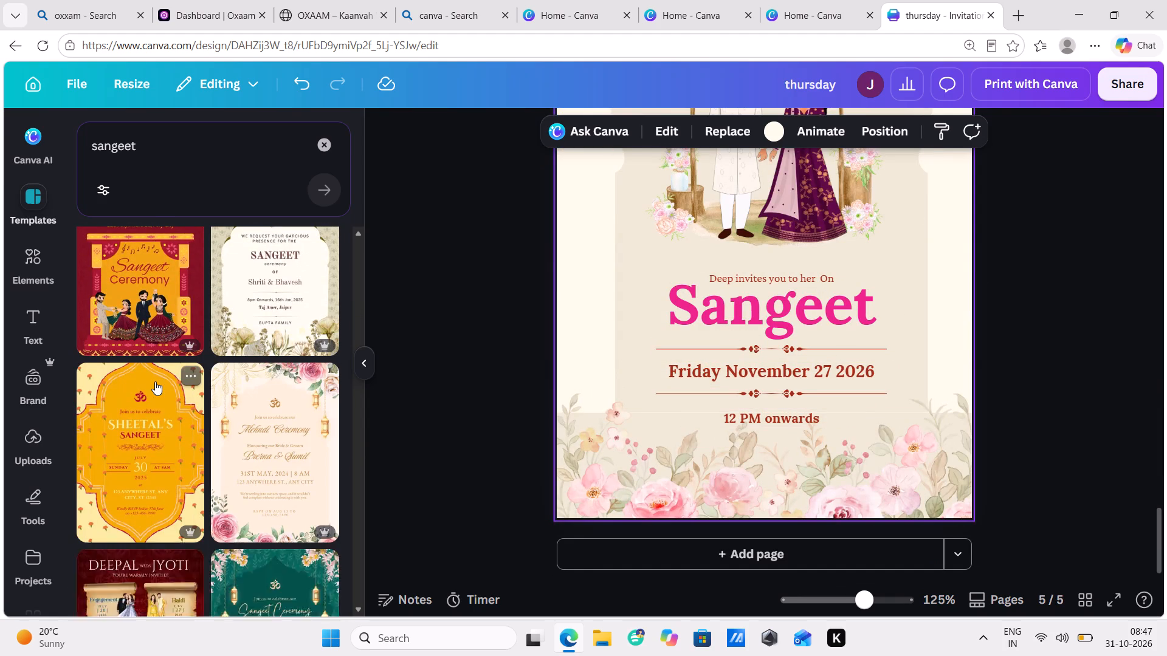
pyautogui.scroll(1, 155, 381)
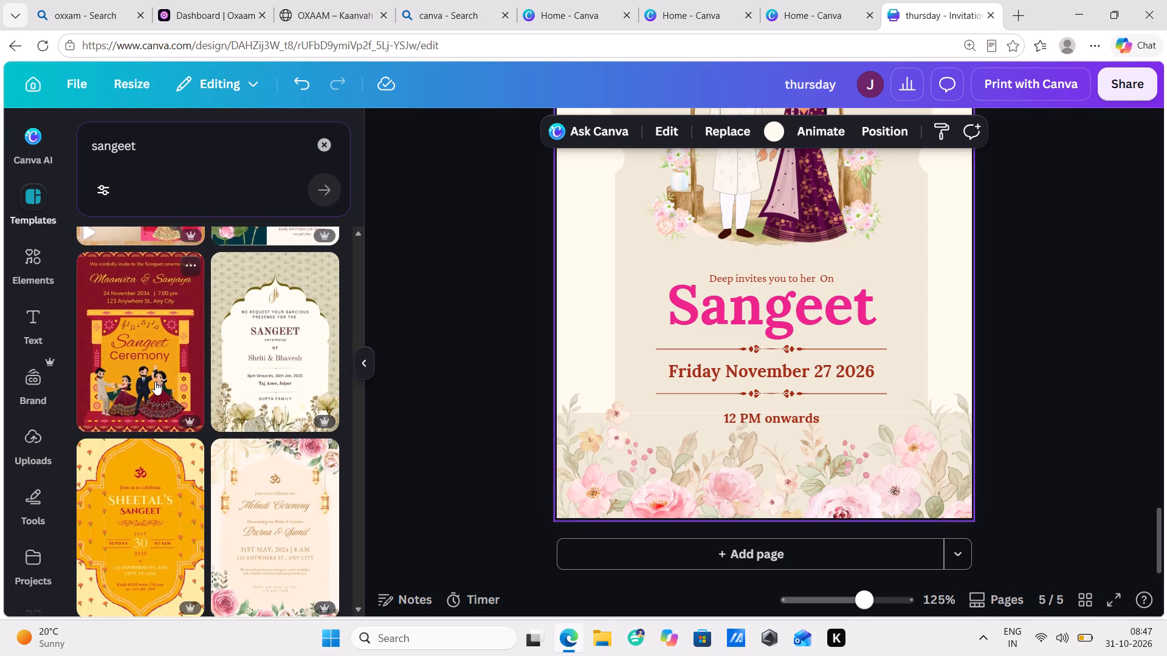
pyautogui.scroll(-4, 155, 381)
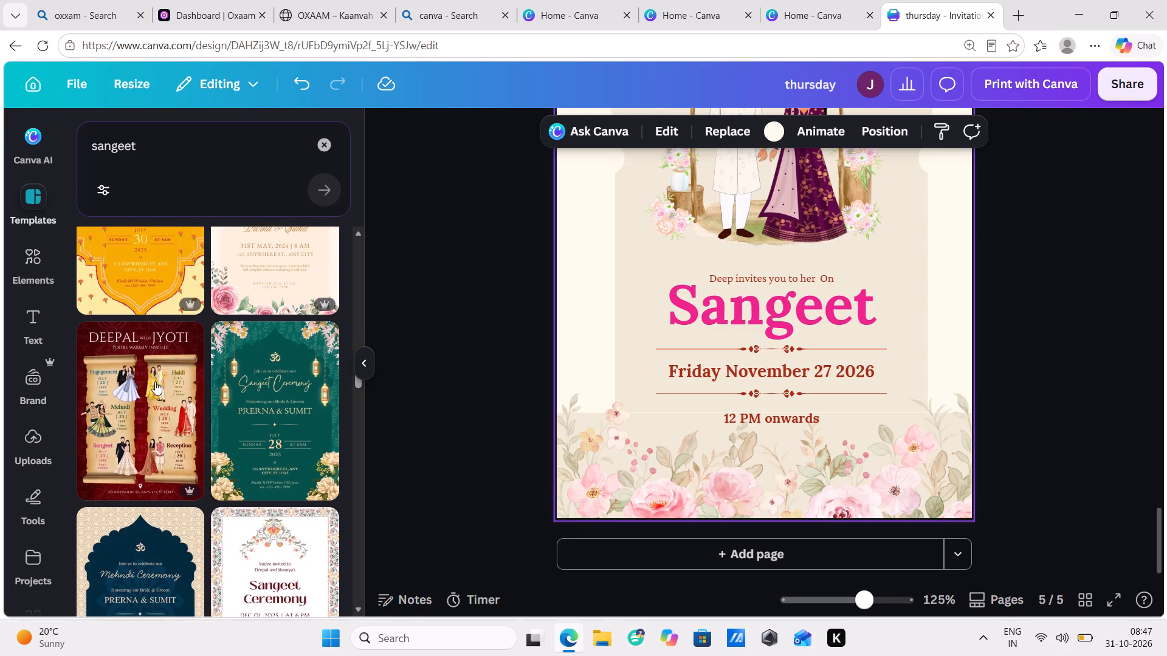
pyautogui.scroll(-8, 155, 381)
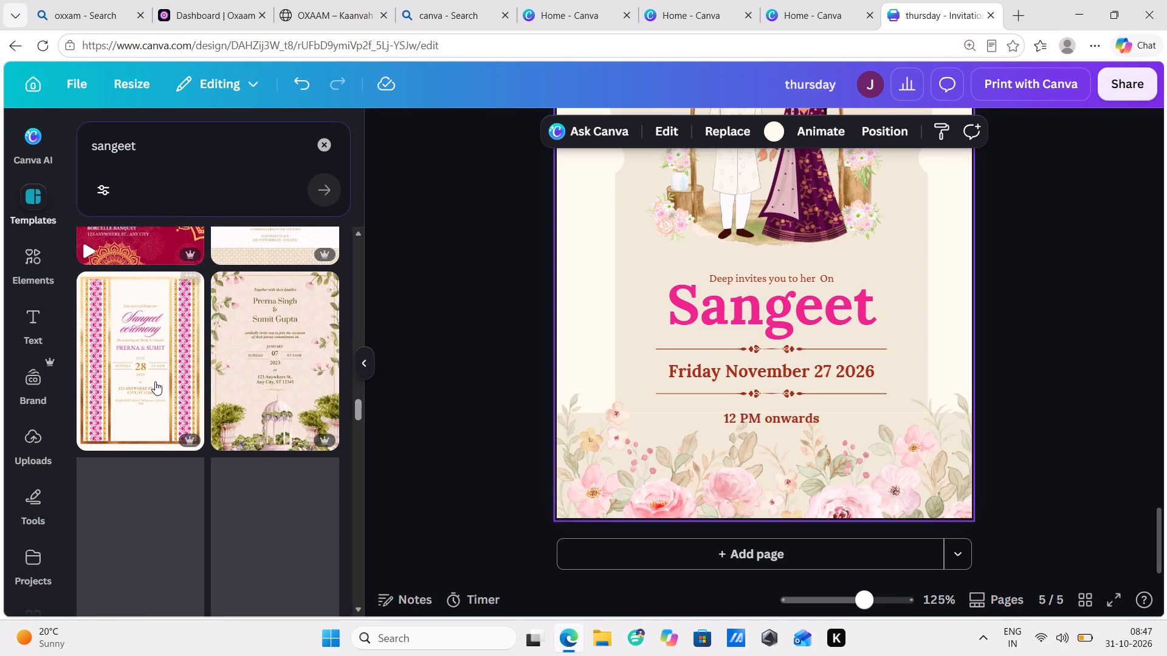
pyautogui.scroll(-10, 155, 381)
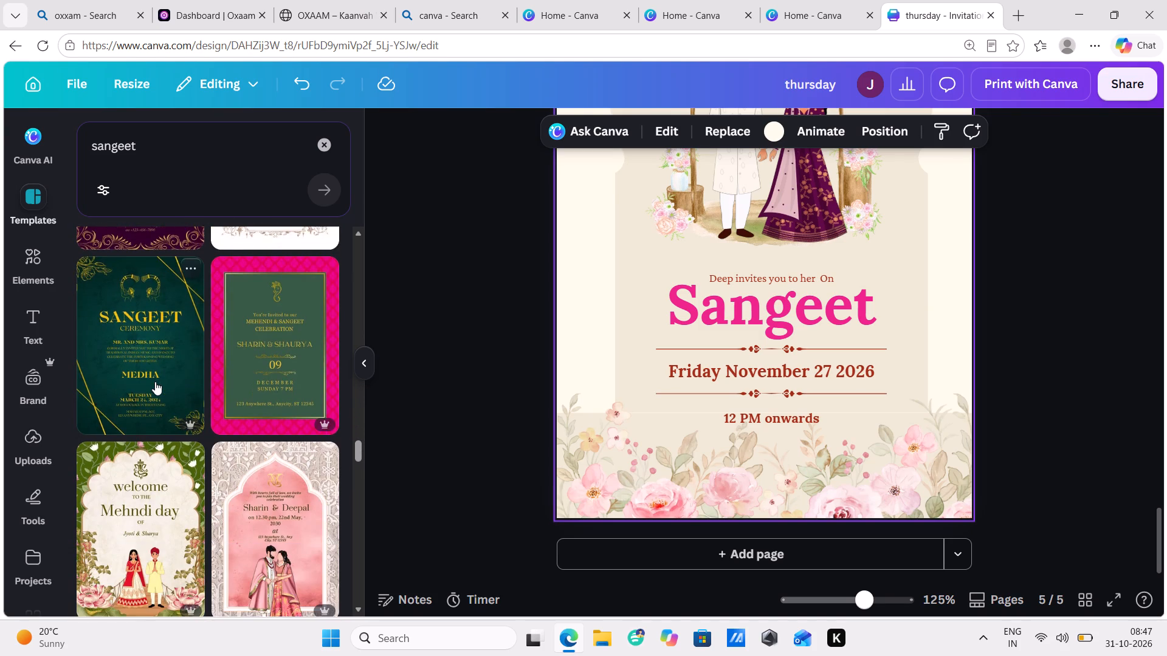
pyautogui.scroll(-2, 155, 381)
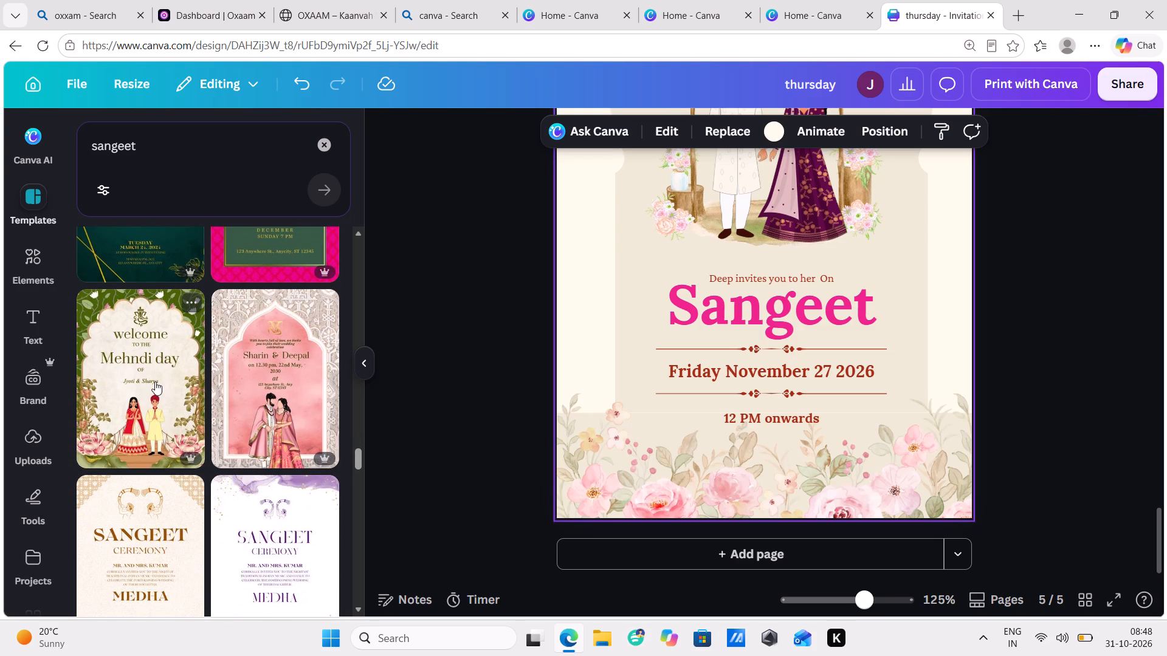
pyautogui.scroll(-8, 155, 381)
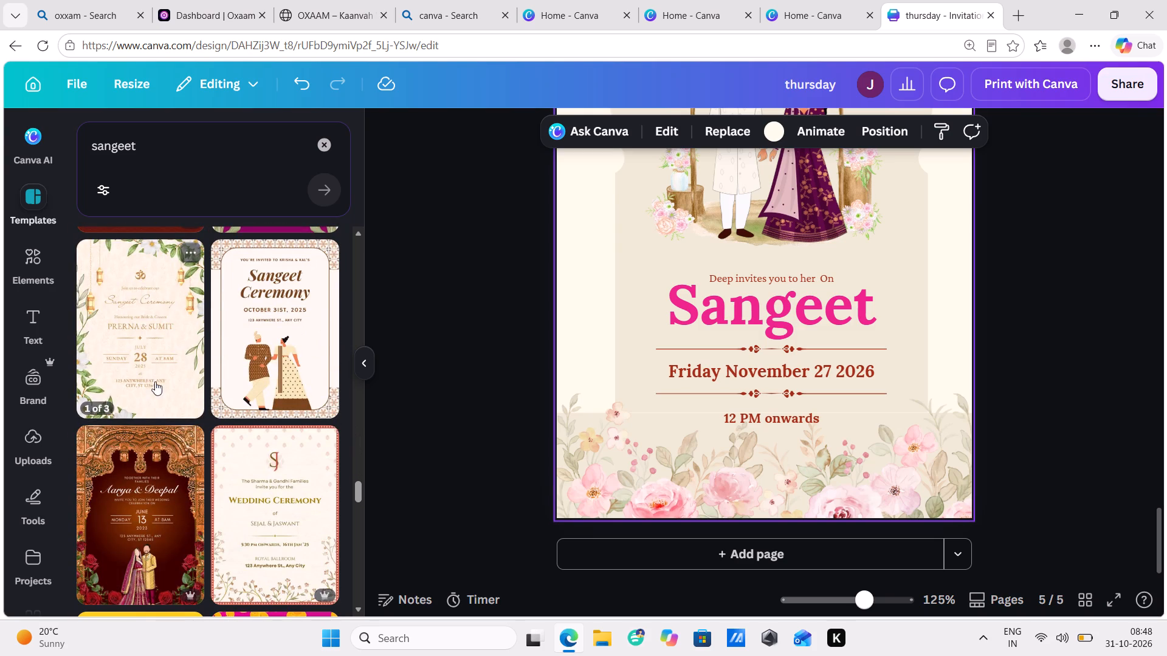
# Search the templates for "sangeet ceremony img" and look through the resulting designs.
pyautogui.click(153, 140)
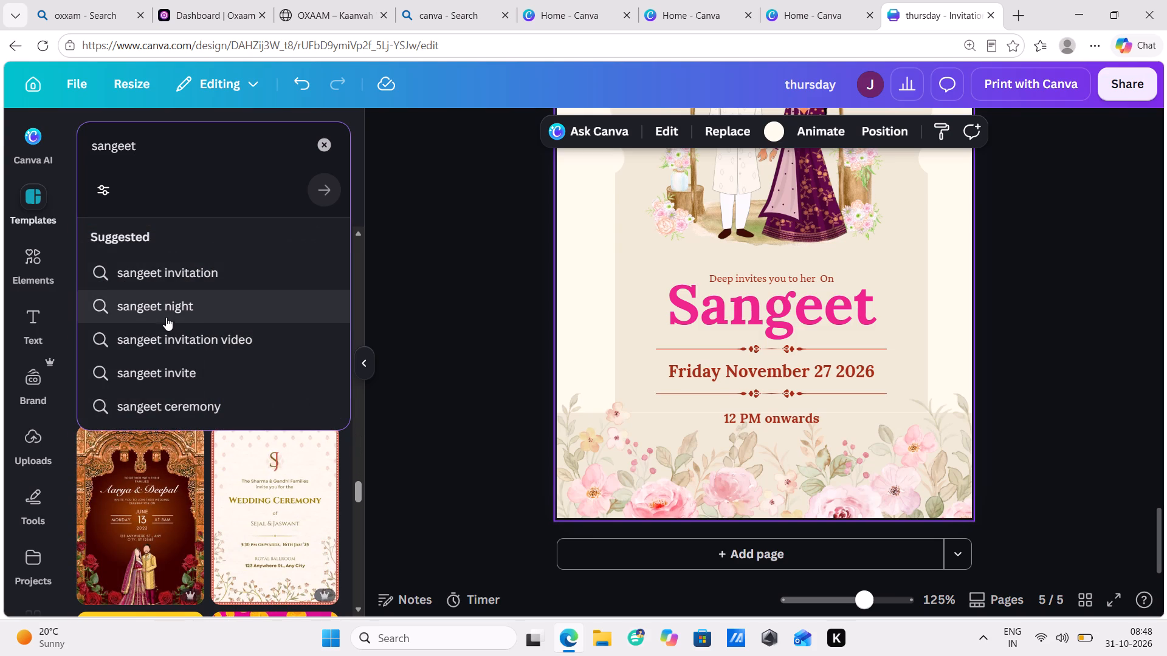
pyautogui.click(168, 408)
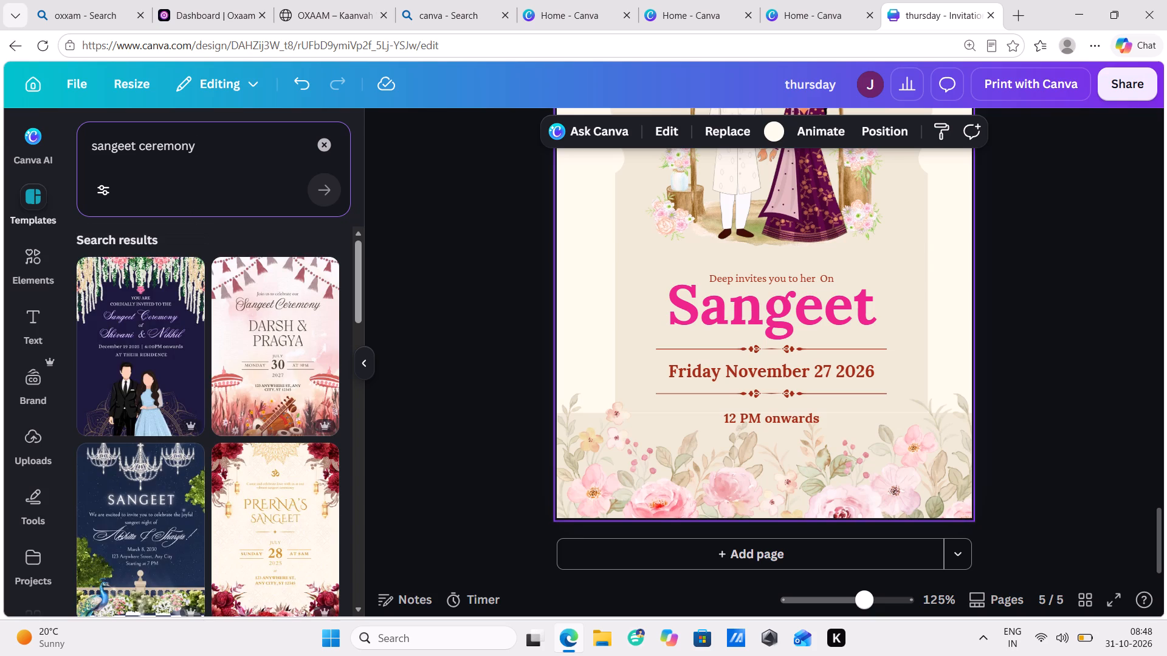
pyautogui.click(224, 148)
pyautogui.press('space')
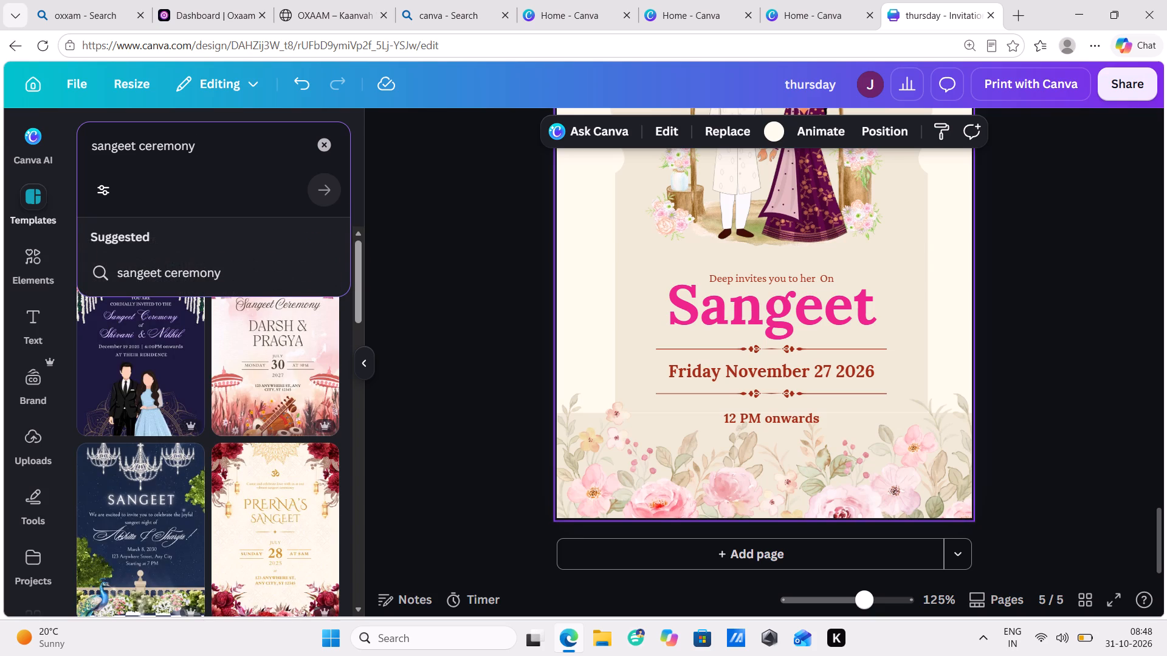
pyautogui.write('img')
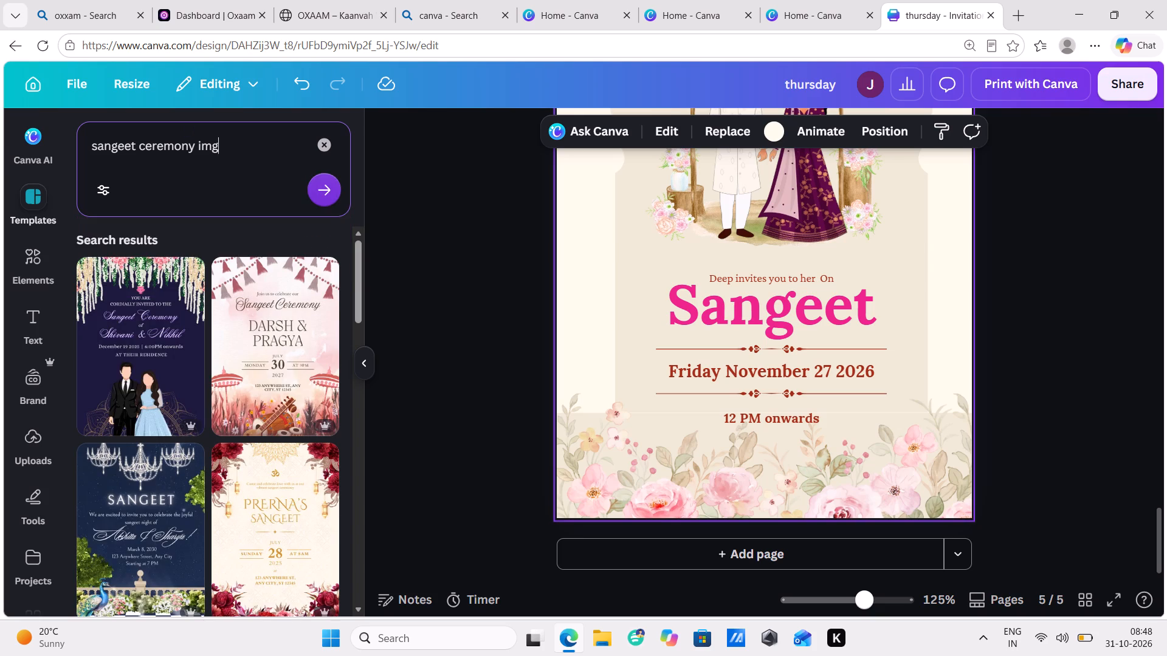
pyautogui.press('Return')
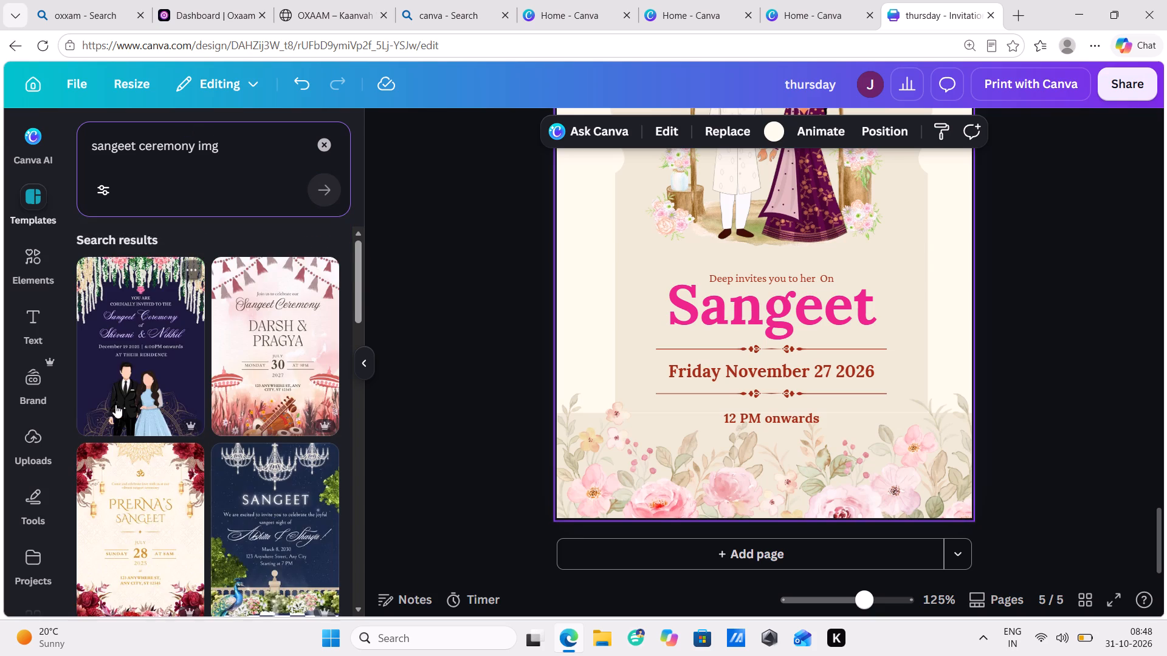
pyautogui.scroll(-4, 115, 405)
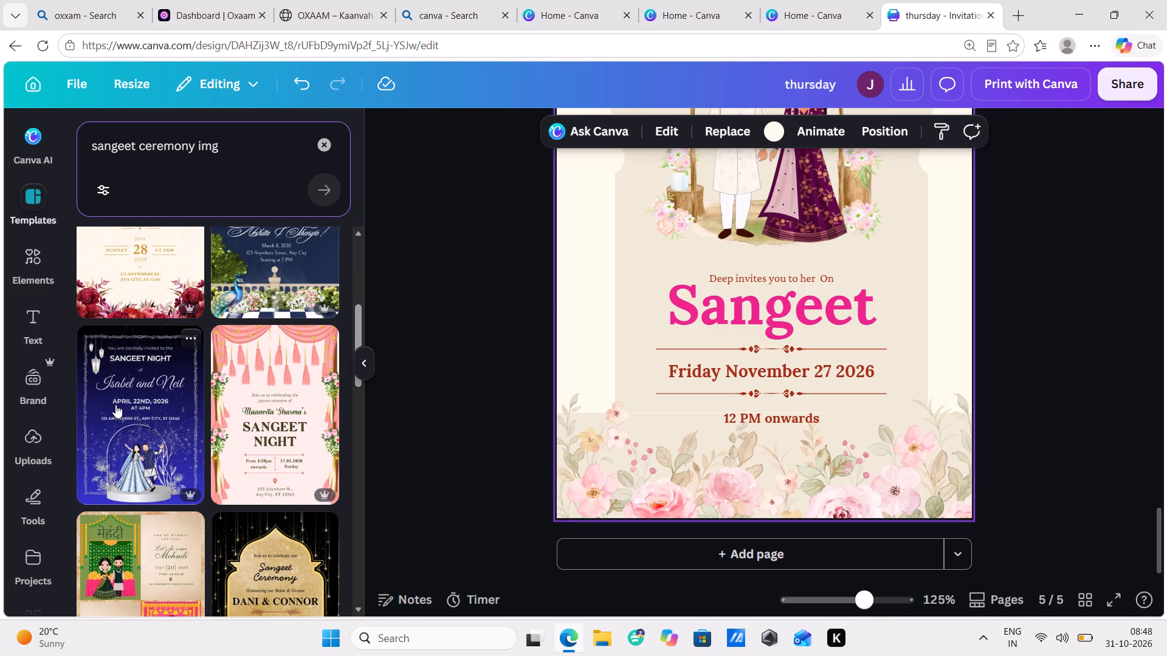
pyautogui.scroll(-4, 115, 405)
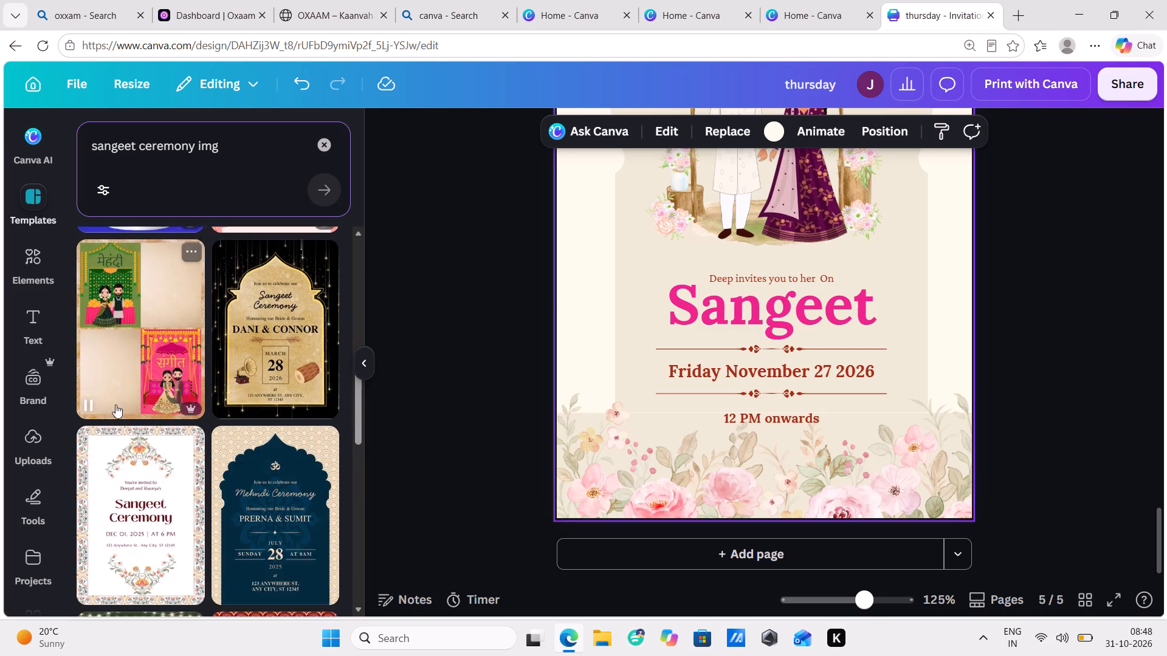
pyautogui.scroll(-3, 115, 405)
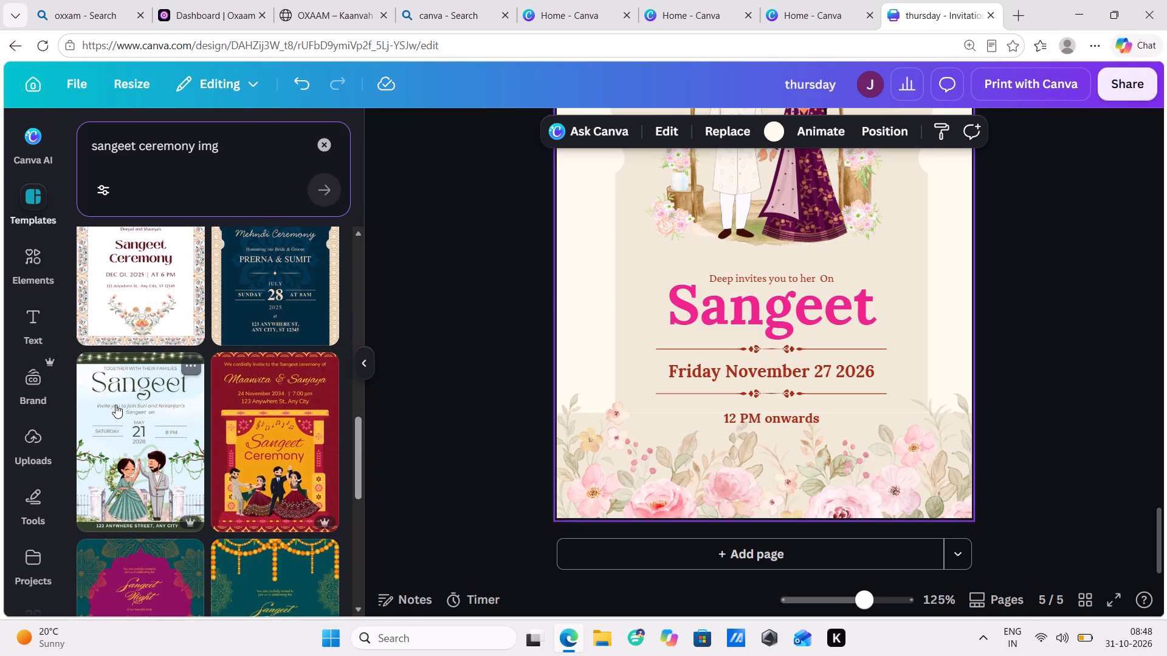
pyautogui.scroll(-4, 115, 405)
pyautogui.scroll(3, 115, 405)
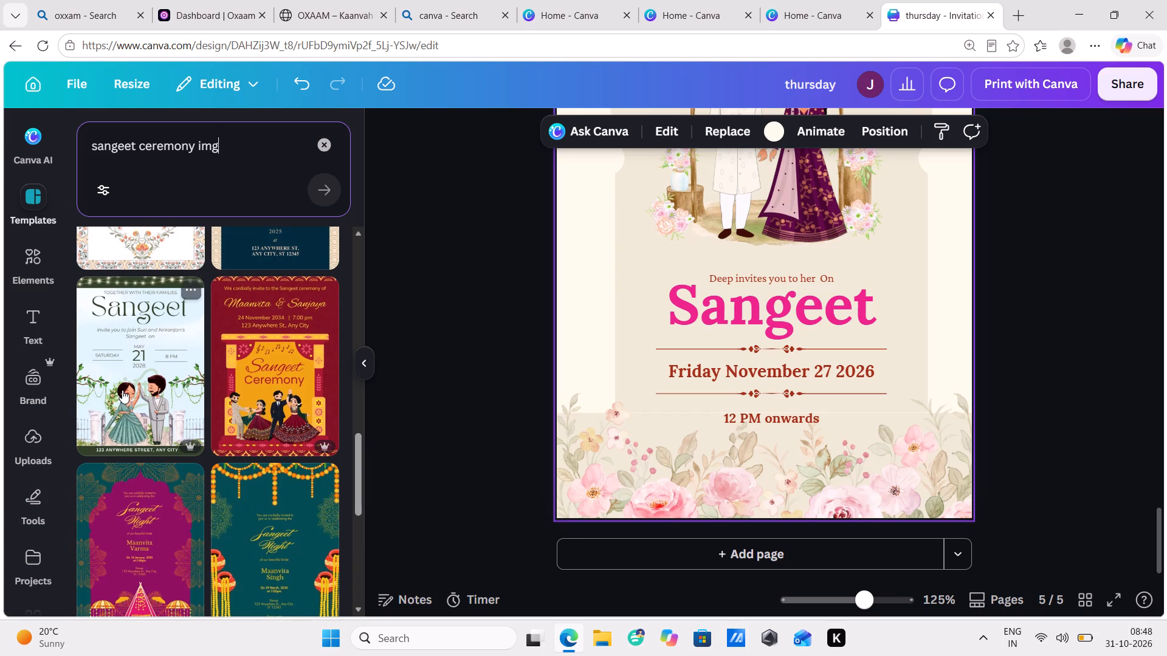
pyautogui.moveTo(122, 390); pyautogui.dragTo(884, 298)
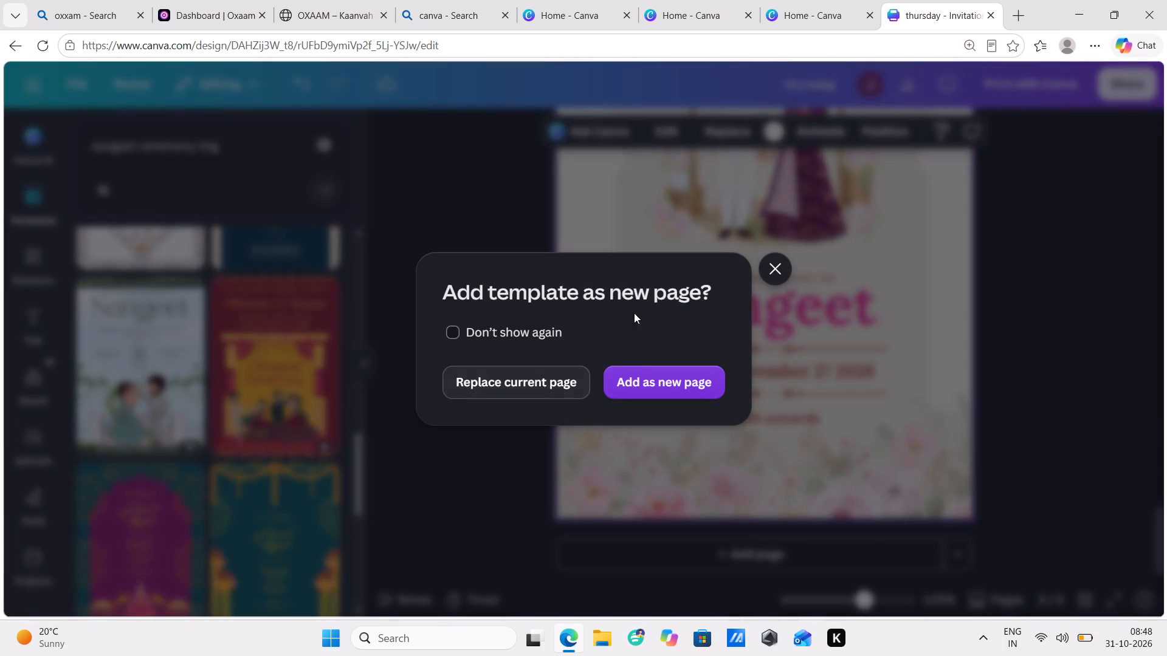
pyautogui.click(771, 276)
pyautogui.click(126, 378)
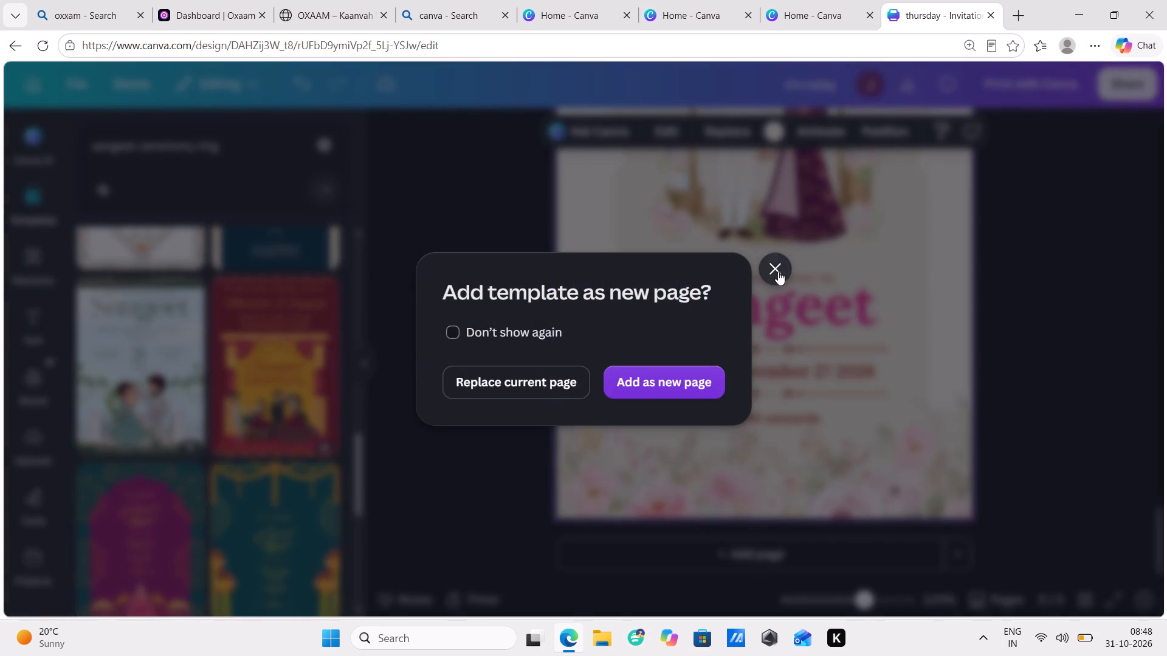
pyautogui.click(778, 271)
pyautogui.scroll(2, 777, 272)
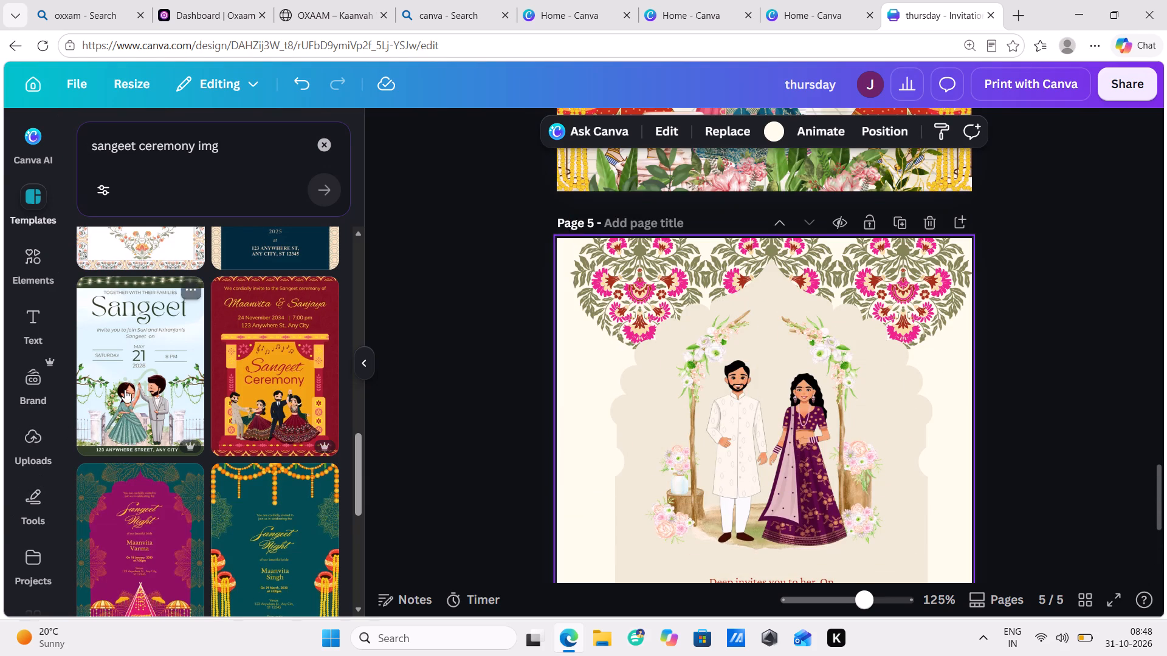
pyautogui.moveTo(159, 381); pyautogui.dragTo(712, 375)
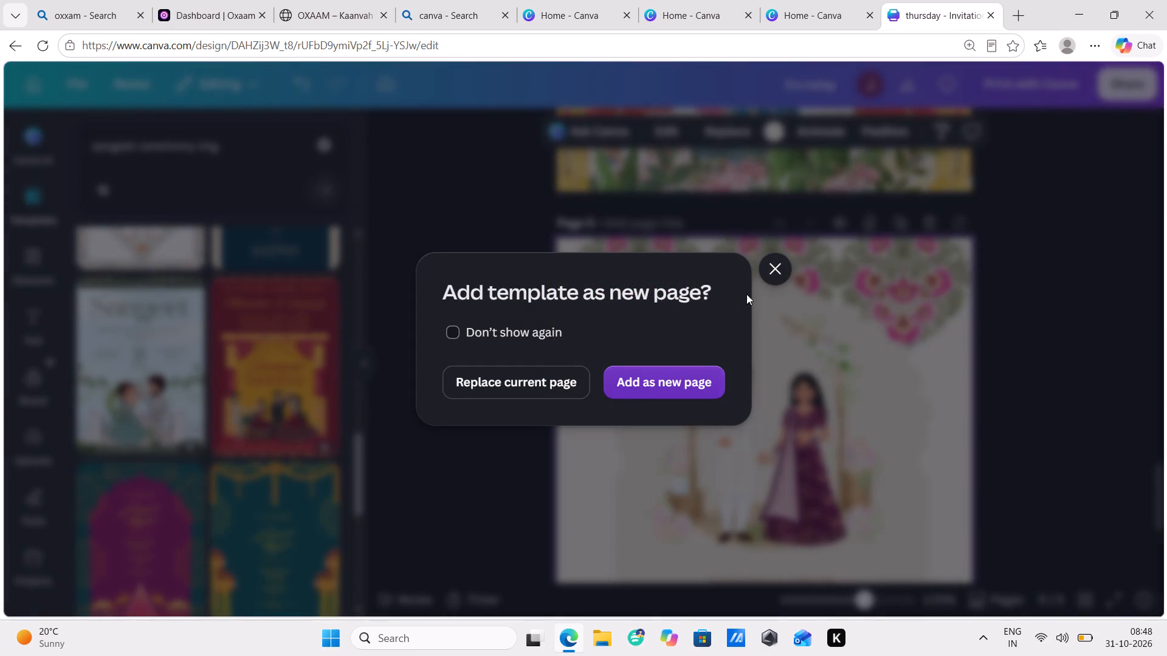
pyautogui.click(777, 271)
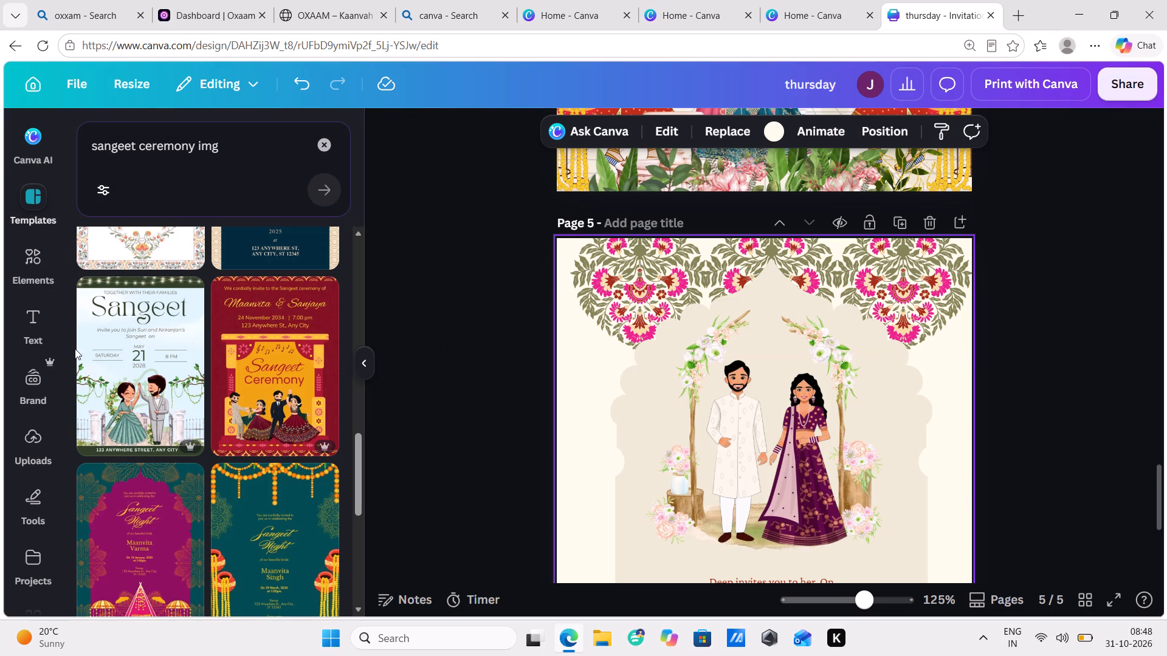
# Examine more of the "sangeet ceremony img" templates and compare them with the light-blue Sangeet design showing a dancing couple.
pyautogui.scroll(-8, 102, 397)
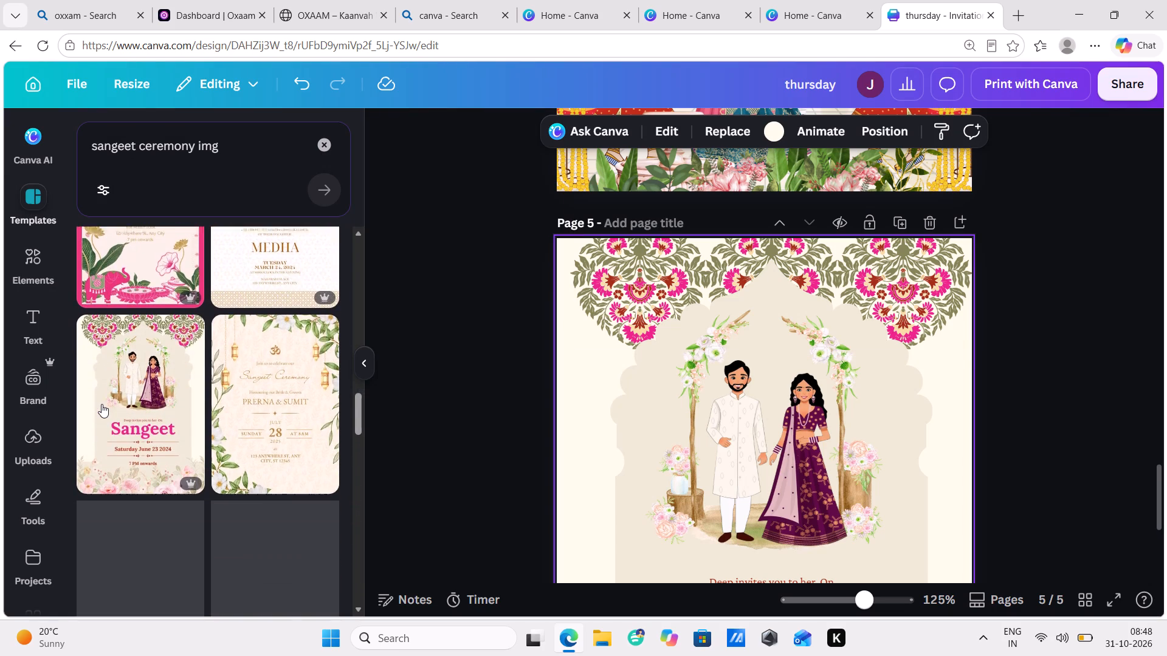
pyautogui.scroll(-2, 102, 404)
pyautogui.scroll(3, 102, 405)
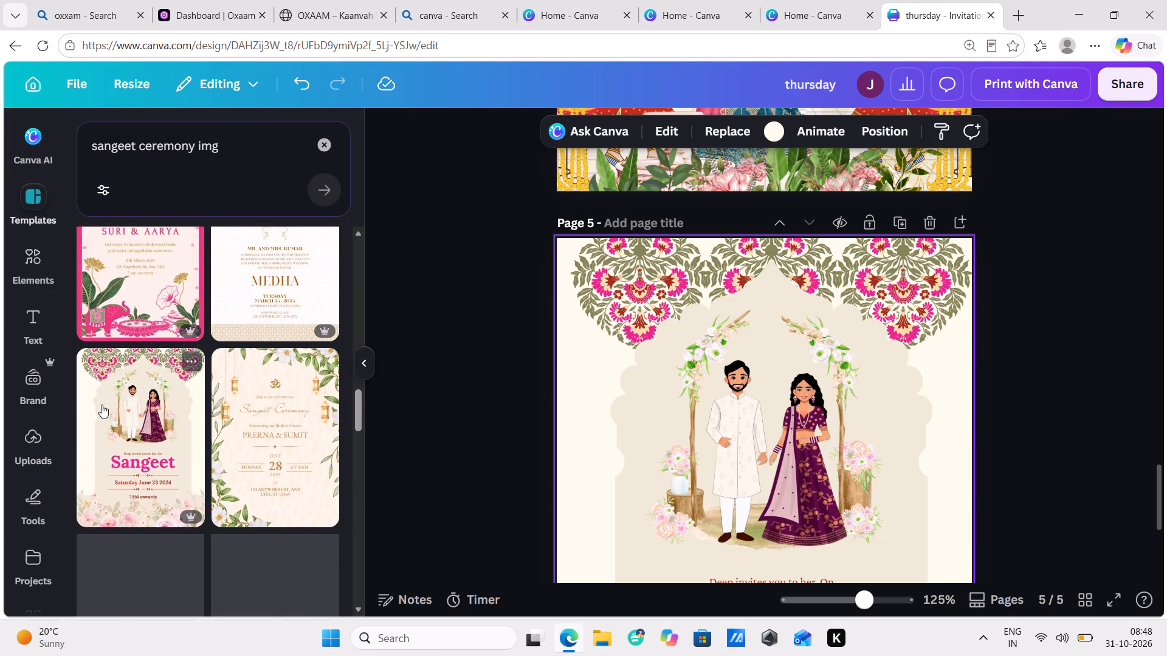
pyautogui.scroll(-5, 102, 405)
pyautogui.scroll(1, 102, 405)
pyautogui.scroll(-1, 102, 405)
pyautogui.scroll(2, 102, 405)
pyautogui.scroll(-2, 102, 405)
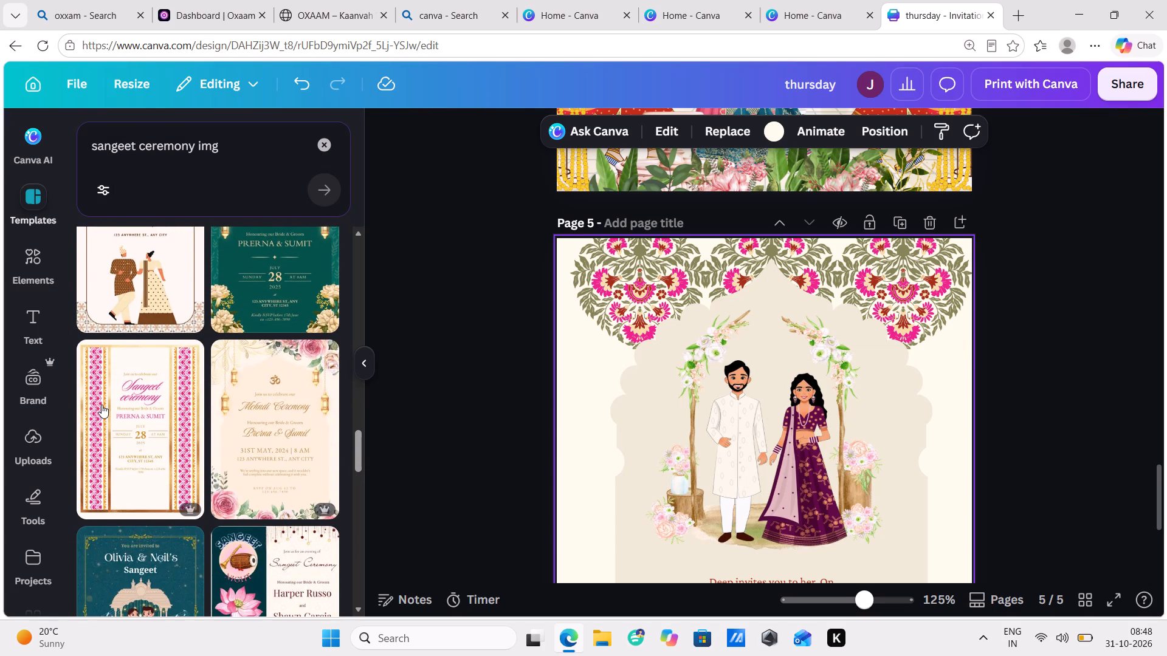
pyautogui.scroll(-3, 102, 405)
pyautogui.scroll(-5, 164, 406)
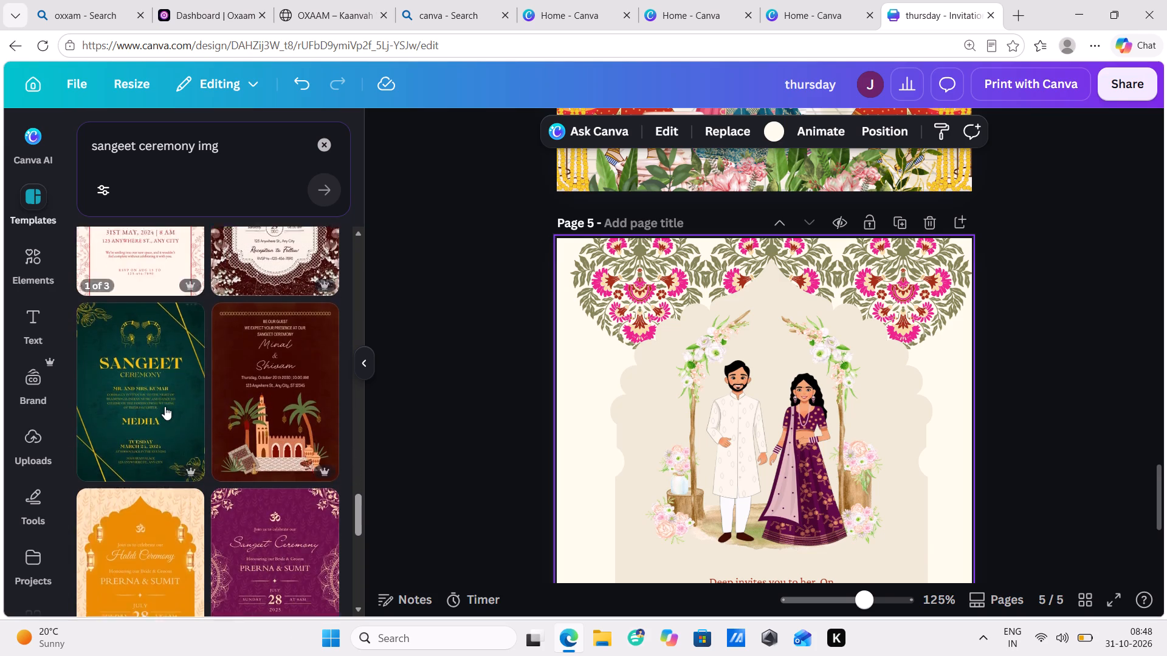
pyautogui.scroll(-3, 165, 406)
pyautogui.scroll(6, 165, 406)
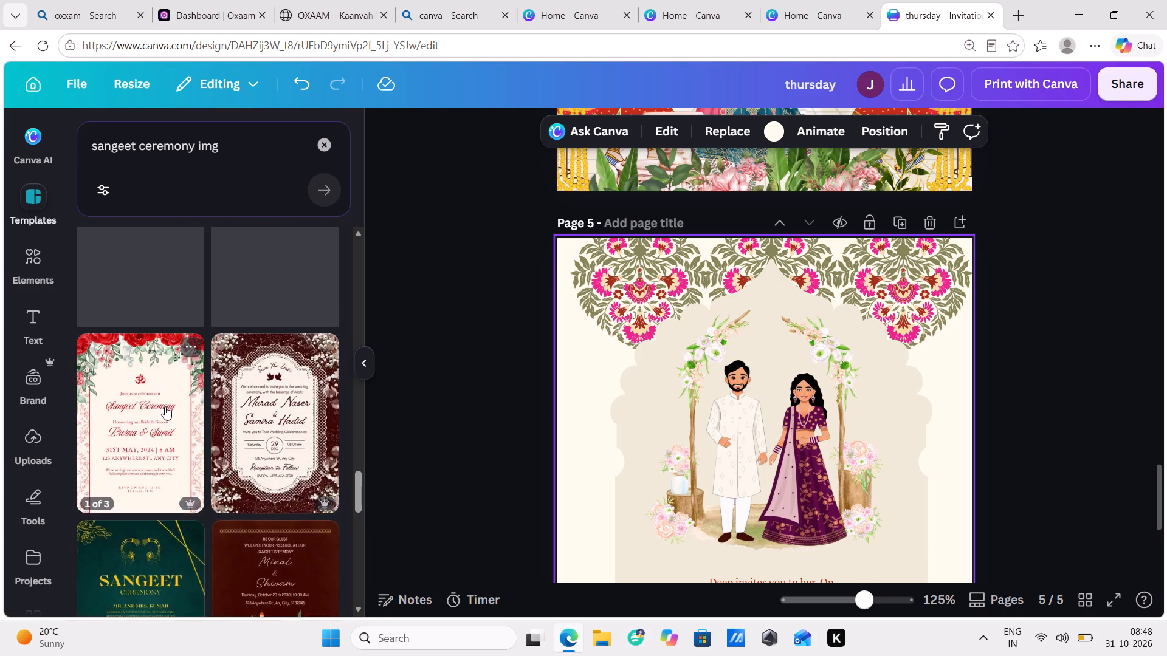
pyautogui.scroll(7, 165, 406)
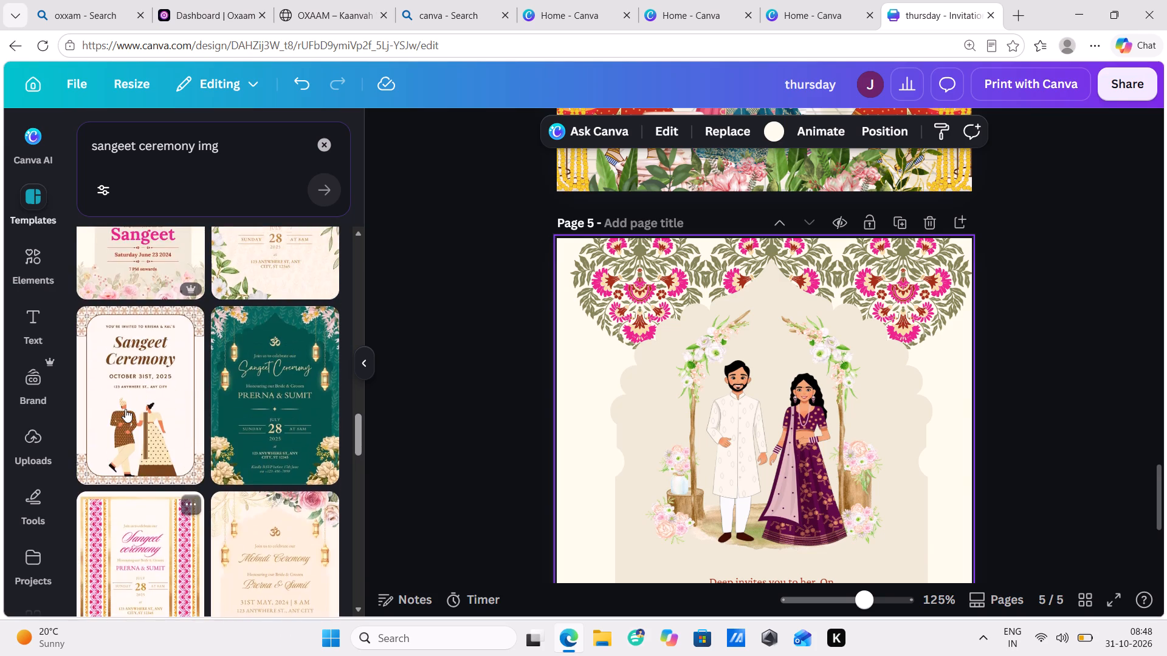
pyautogui.scroll(6, 125, 409)
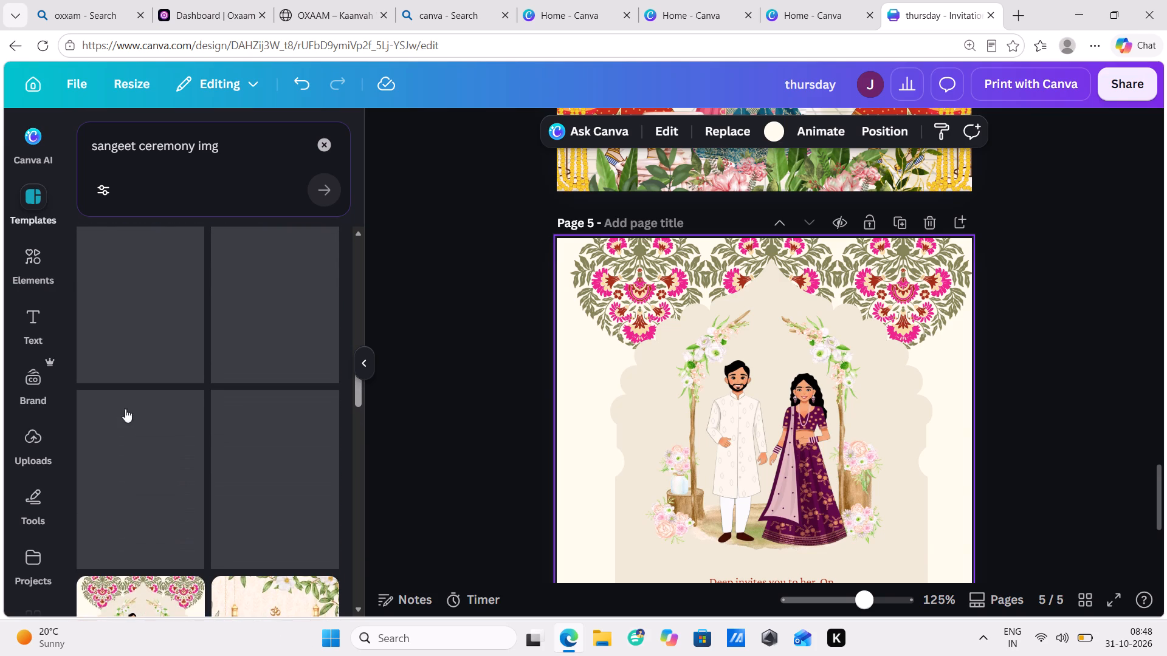
pyautogui.scroll(4, 120, 409)
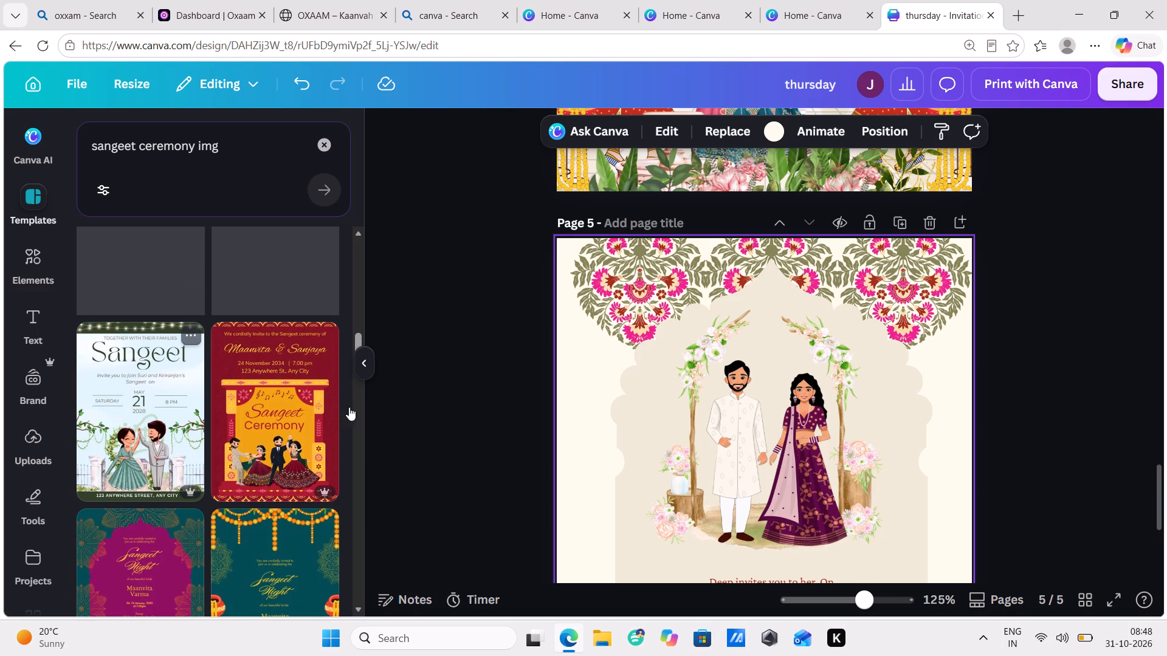
# Add a new page after page 5 and apply the light-blue Sangeet template with string lights and a dancing couple to it.
pyautogui.click(954, 227)
pyautogui.moveTo(139, 411); pyautogui.dragTo(673, 316)
pyautogui.scroll(5, 867, 252)
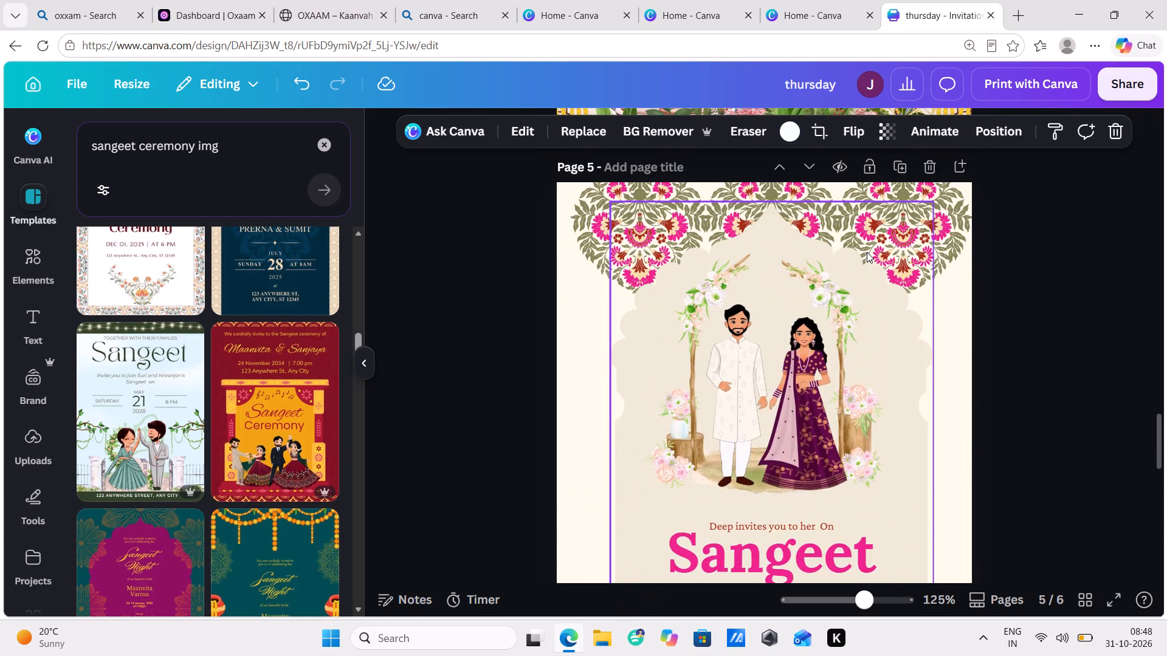
pyautogui.scroll(-3, 866, 254)
pyautogui.scroll(-3, 760, 605)
pyautogui.scroll(-3, 745, 470)
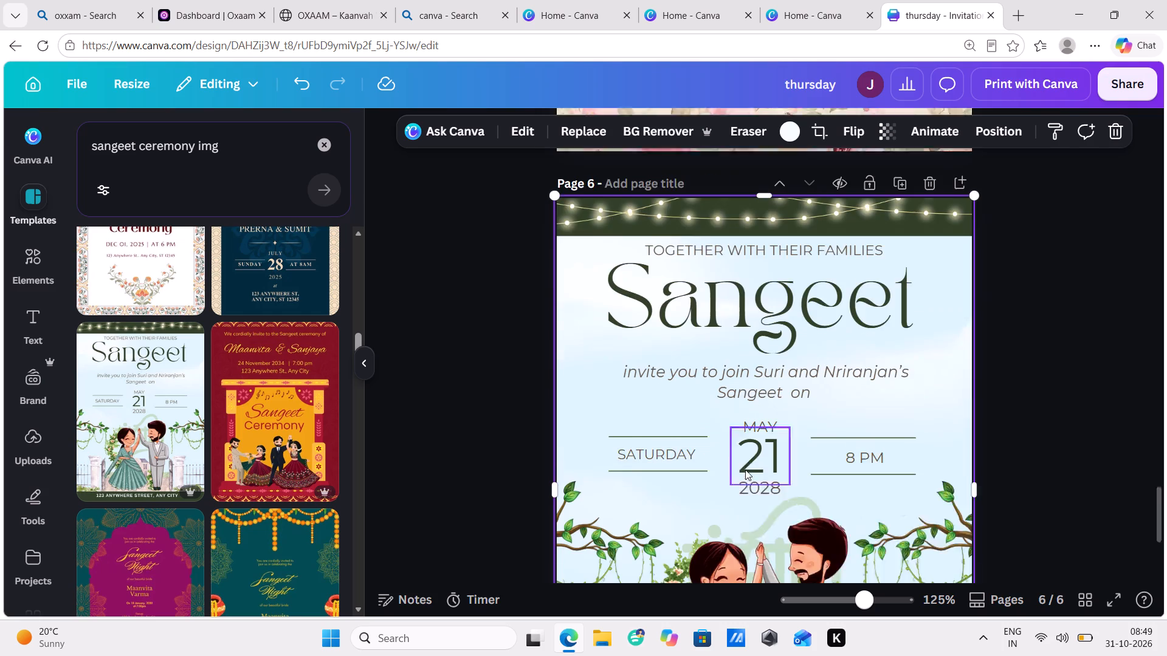
pyautogui.scroll(2, 745, 465)
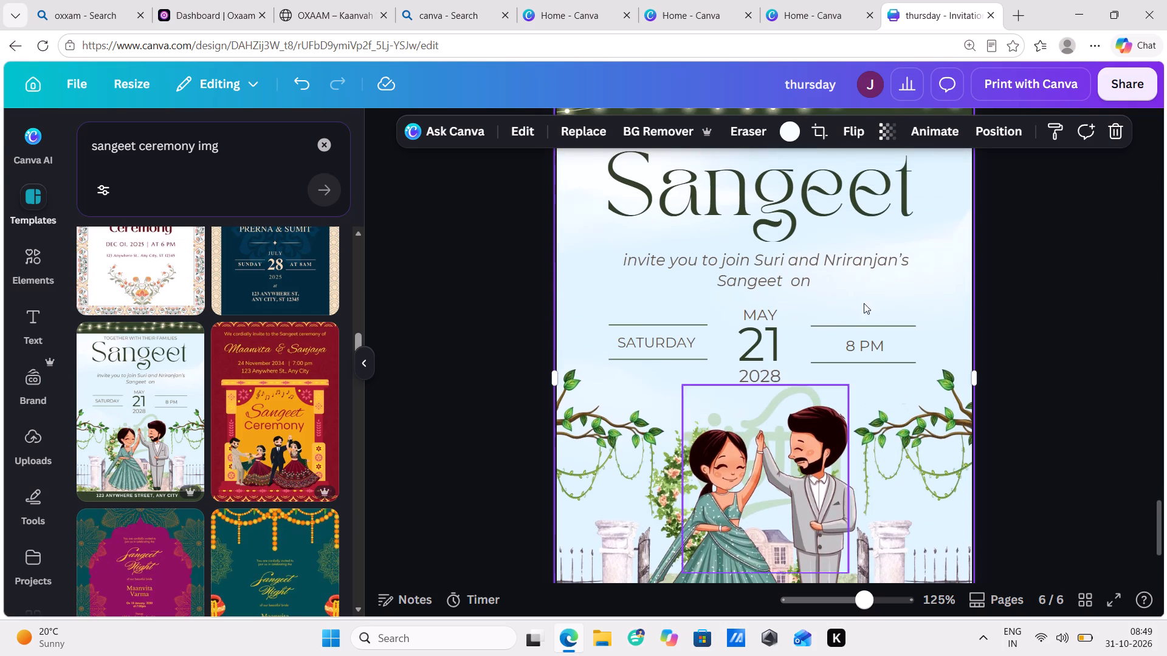
pyautogui.scroll(1, 856, 315)
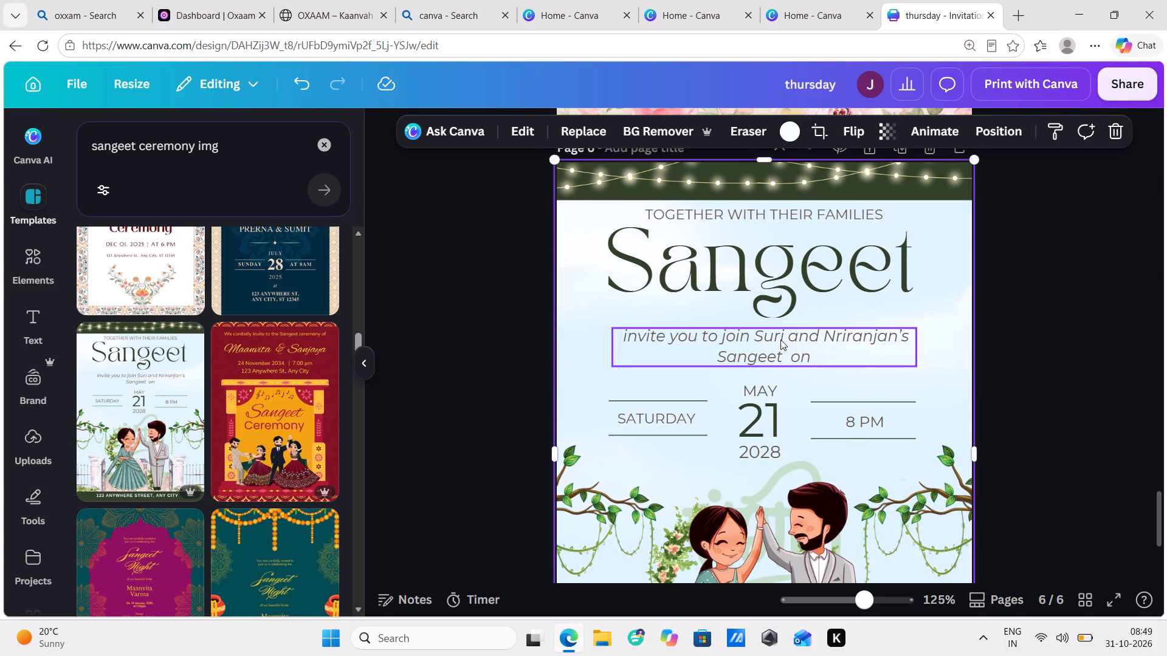
# Replace the first name in page 6's sangeet invitation line with "Ankit".
pyautogui.click(780, 340)
pyautogui.click(780, 338)
pyautogui.click(781, 337)
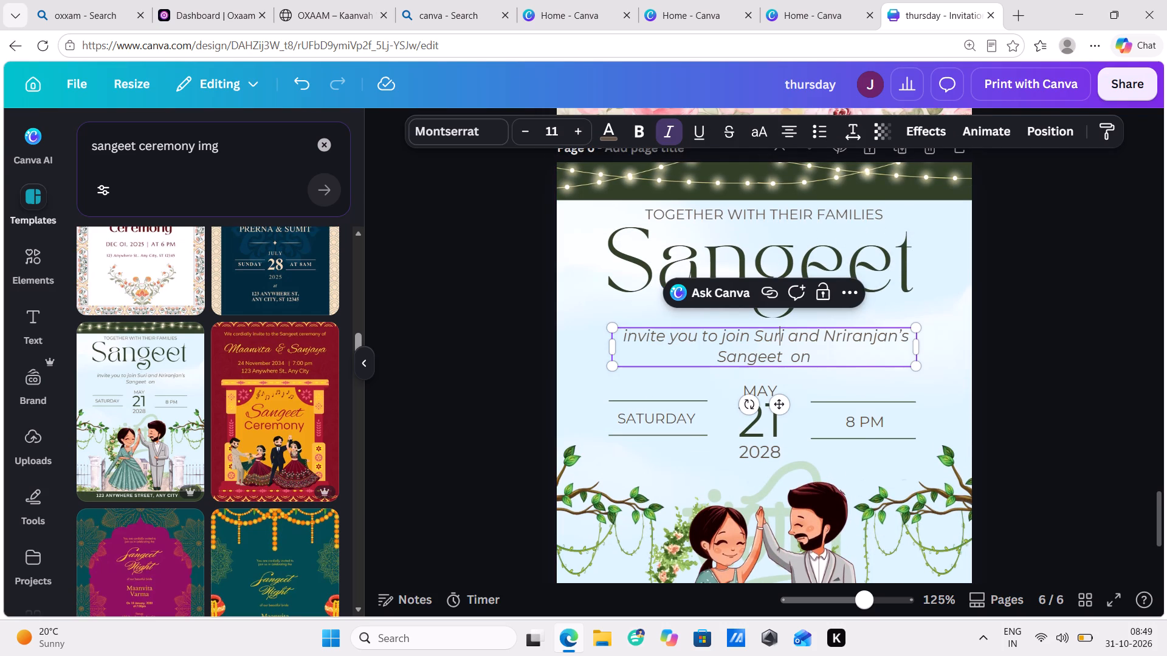
pyautogui.click(783, 337)
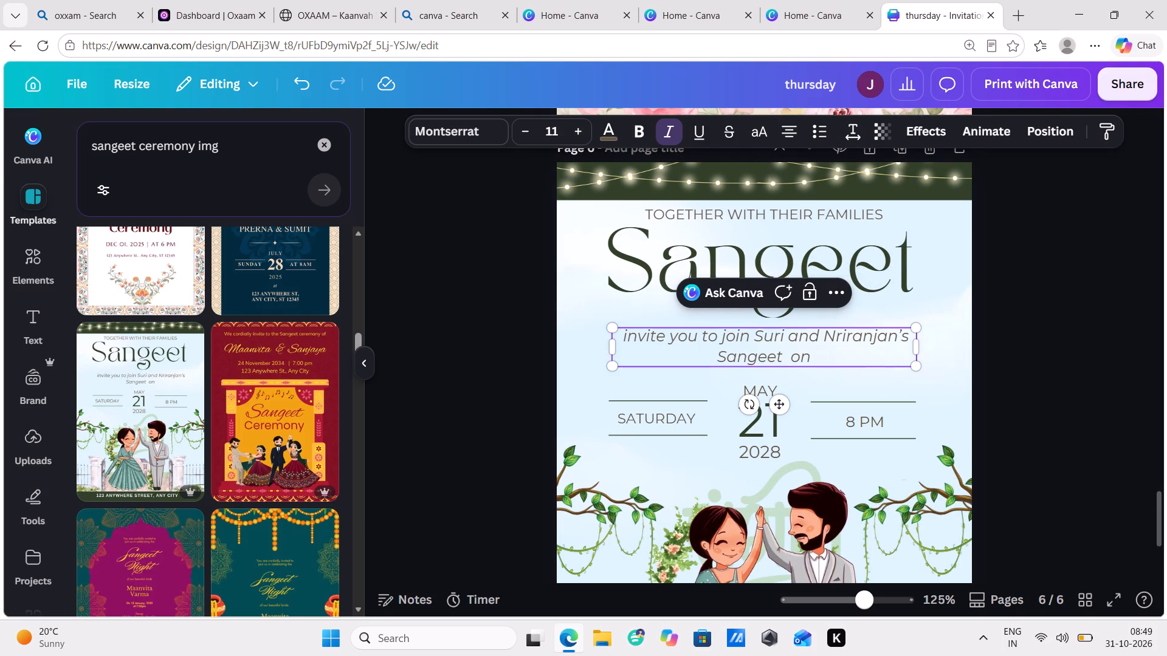
pyautogui.press('BackSpace')
pyautogui.press('BackSpace')
pyautogui.press('BackSpace')
pyautogui.press('BackSpace')
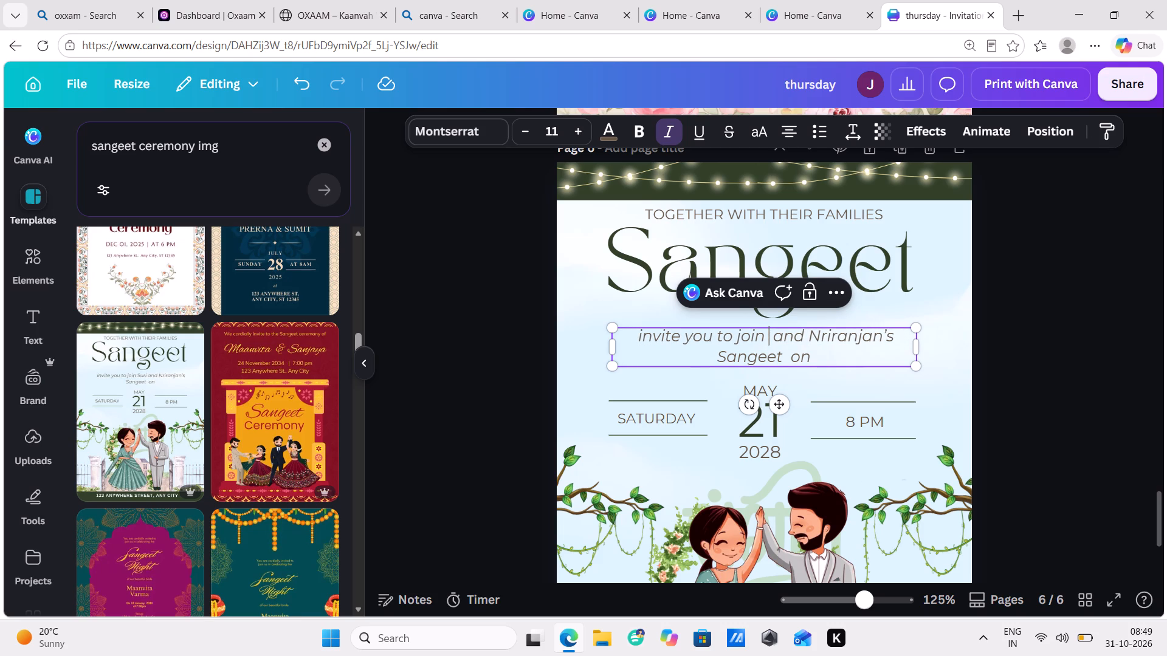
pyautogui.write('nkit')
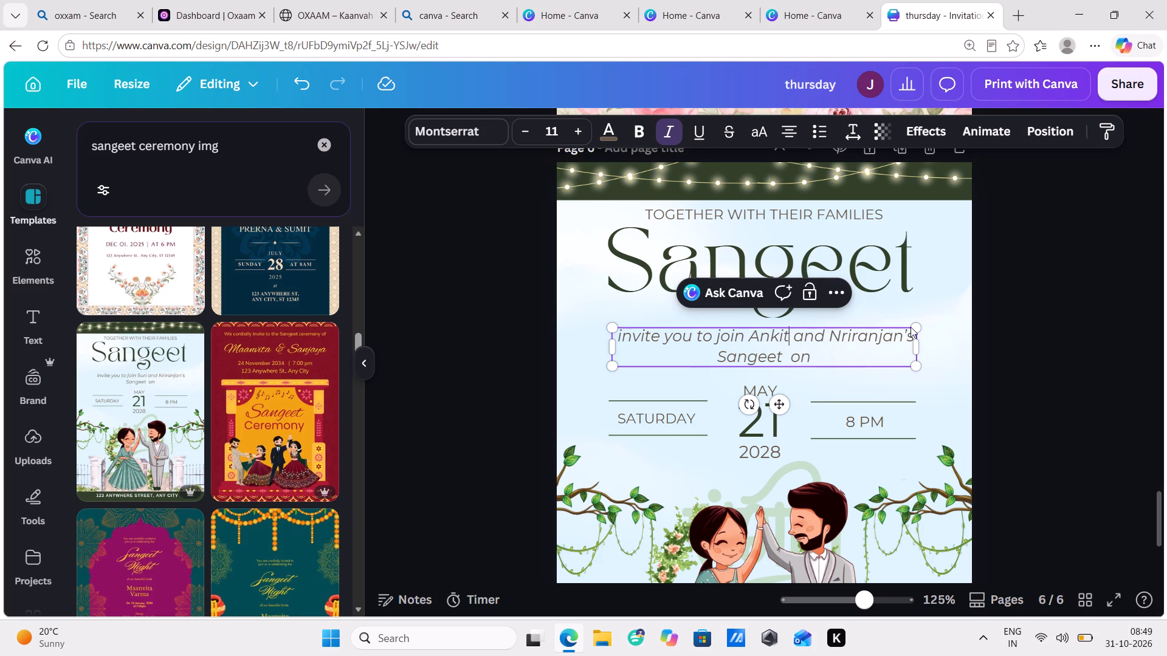
# Replace the second name in page 6's invitation line, including its possessive ending, with "Seema".
pyautogui.click(910, 338)
pyautogui.click(911, 336)
pyautogui.press('BackSpace')
pyautogui.press('BackSpace')
pyautogui.press('BackSpace')
pyautogui.press('BackSpace')
pyautogui.press('BackSpace')
pyautogui.press('BackSpace')
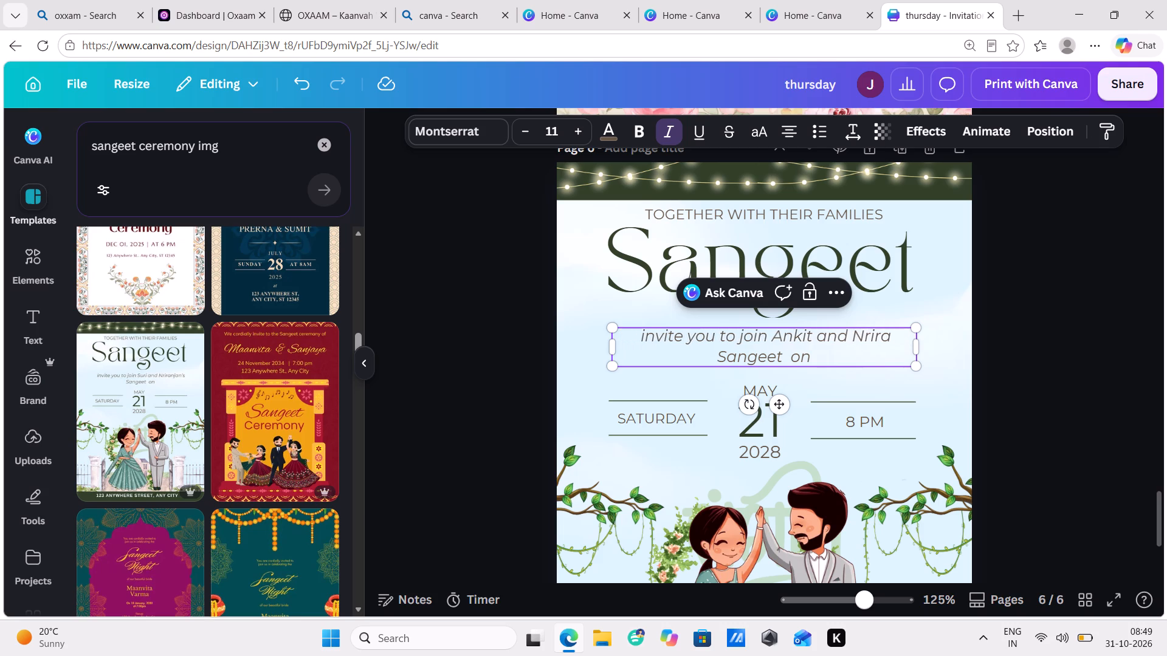
pyautogui.press('BackSpace')
pyautogui.press('BackSpace')
pyautogui.press('BackSpace')
pyautogui.press('BackSpace')
pyautogui.press('BackSpace')
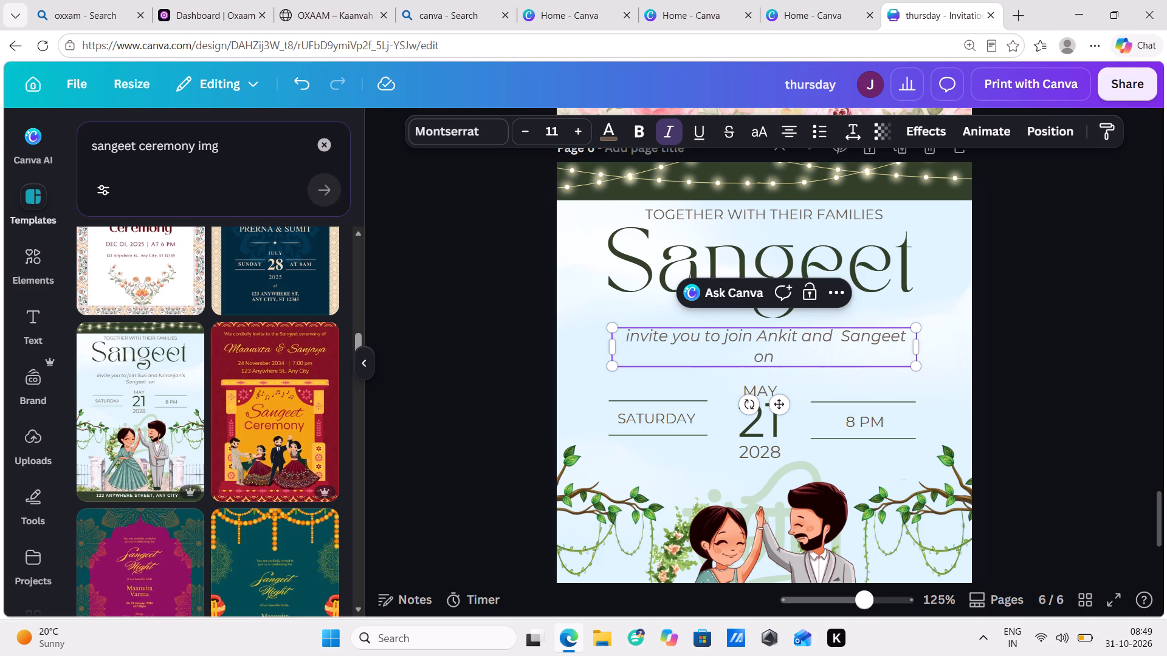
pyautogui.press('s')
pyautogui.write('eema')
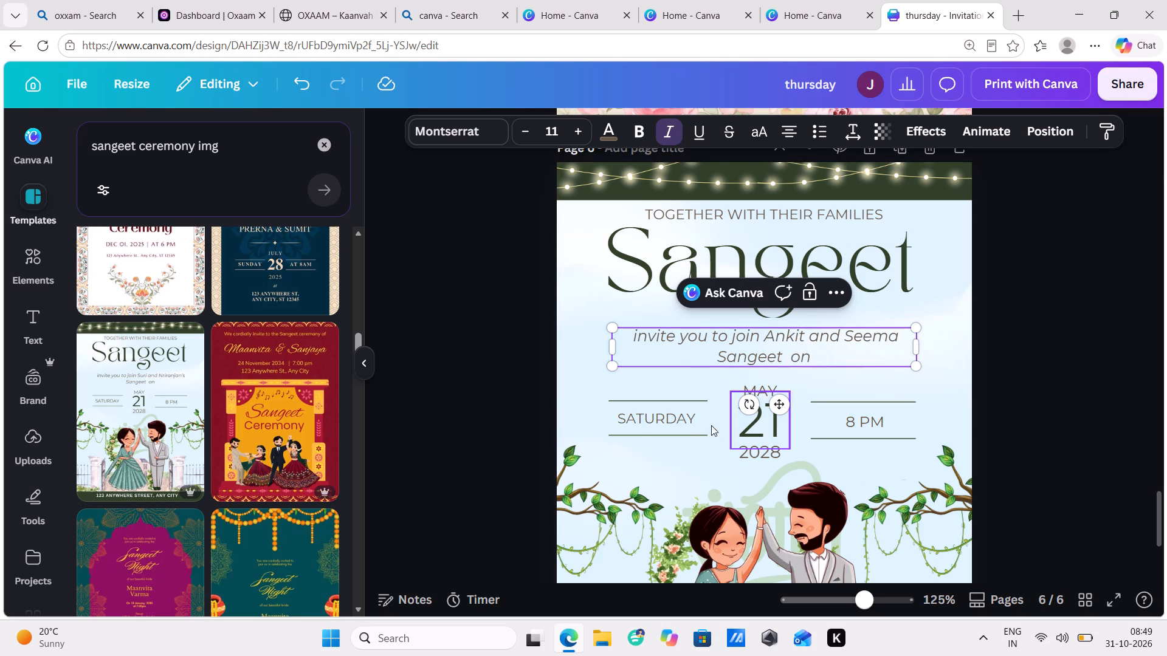
# Check the sangeet date on page 5 and change the weekday on page 6 to "FRIDAY".
pyautogui.scroll(4, 680, 414)
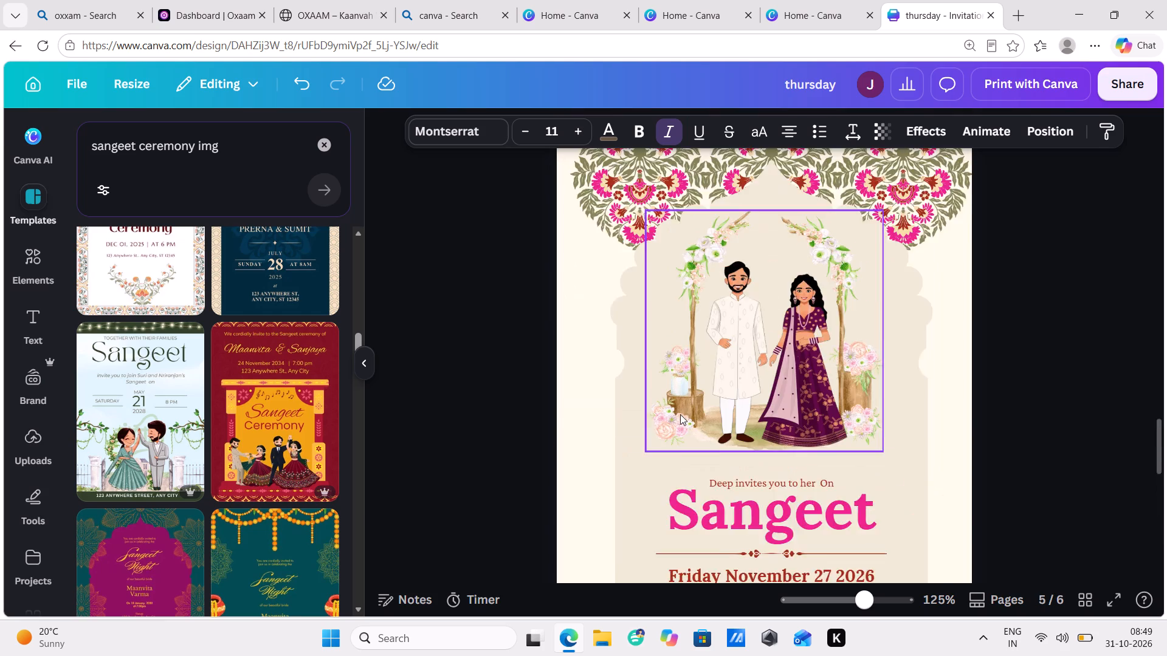
pyautogui.scroll(-2, 680, 414)
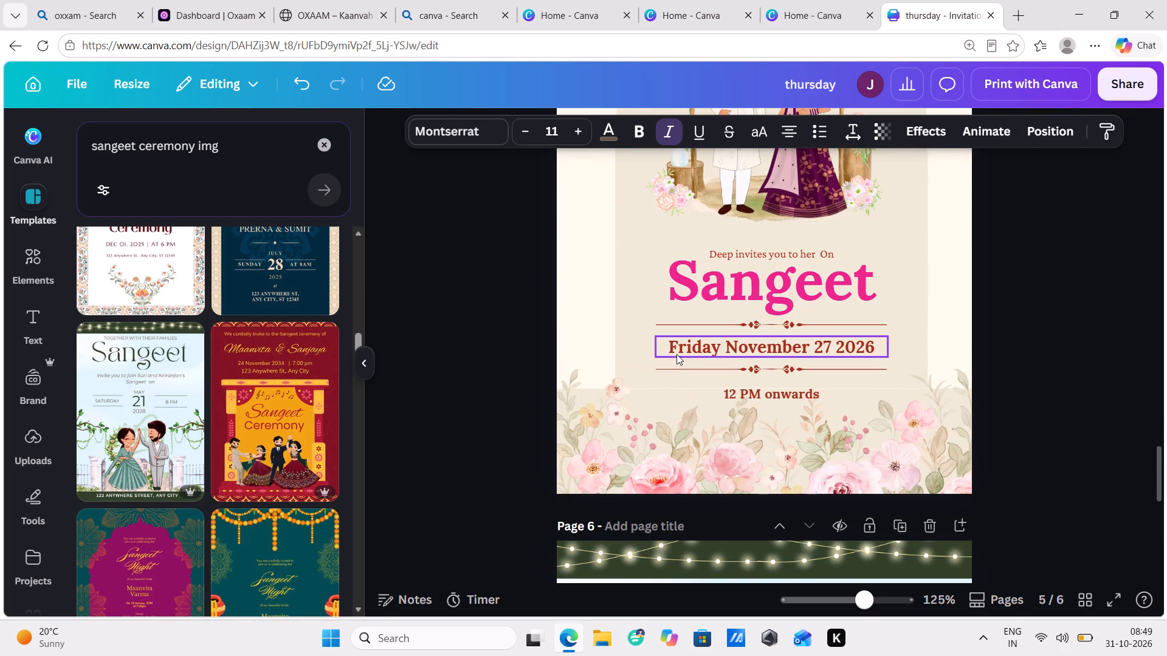
pyautogui.scroll(-3, 662, 397)
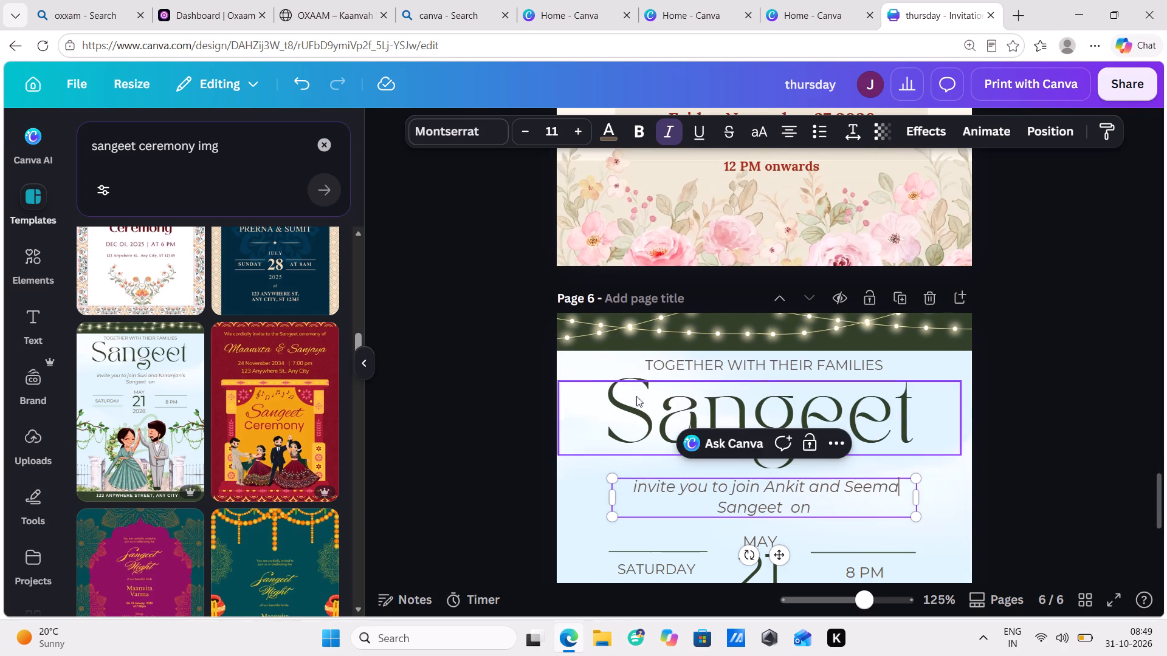
pyautogui.scroll(-2, 638, 507)
pyautogui.doubleClick(660, 416)
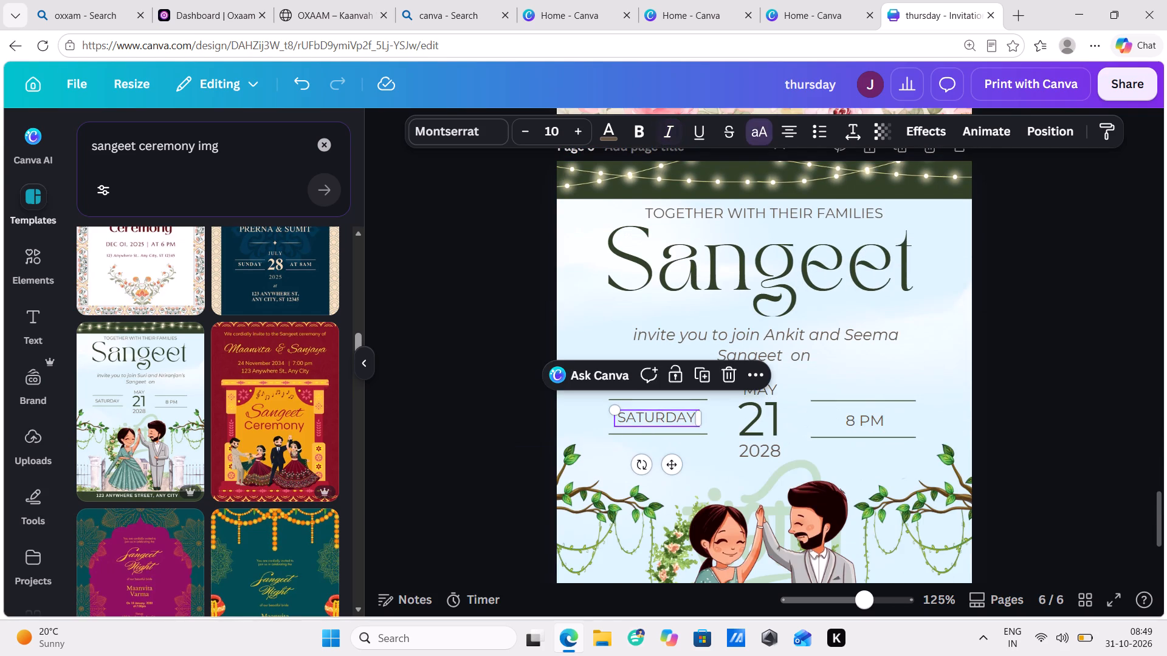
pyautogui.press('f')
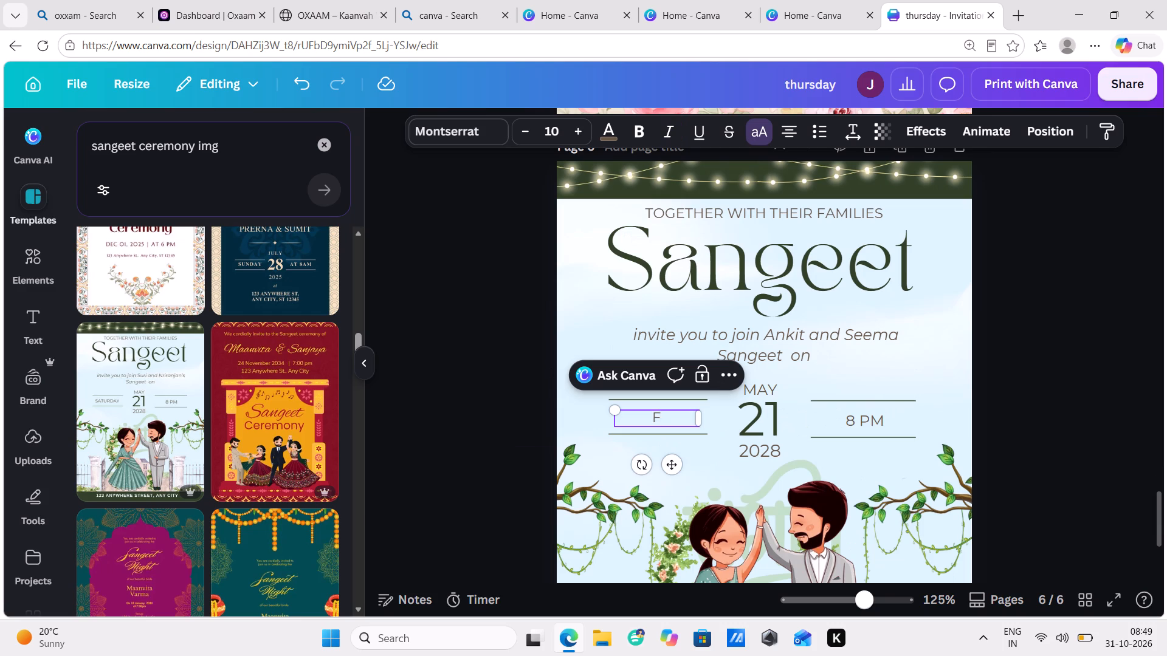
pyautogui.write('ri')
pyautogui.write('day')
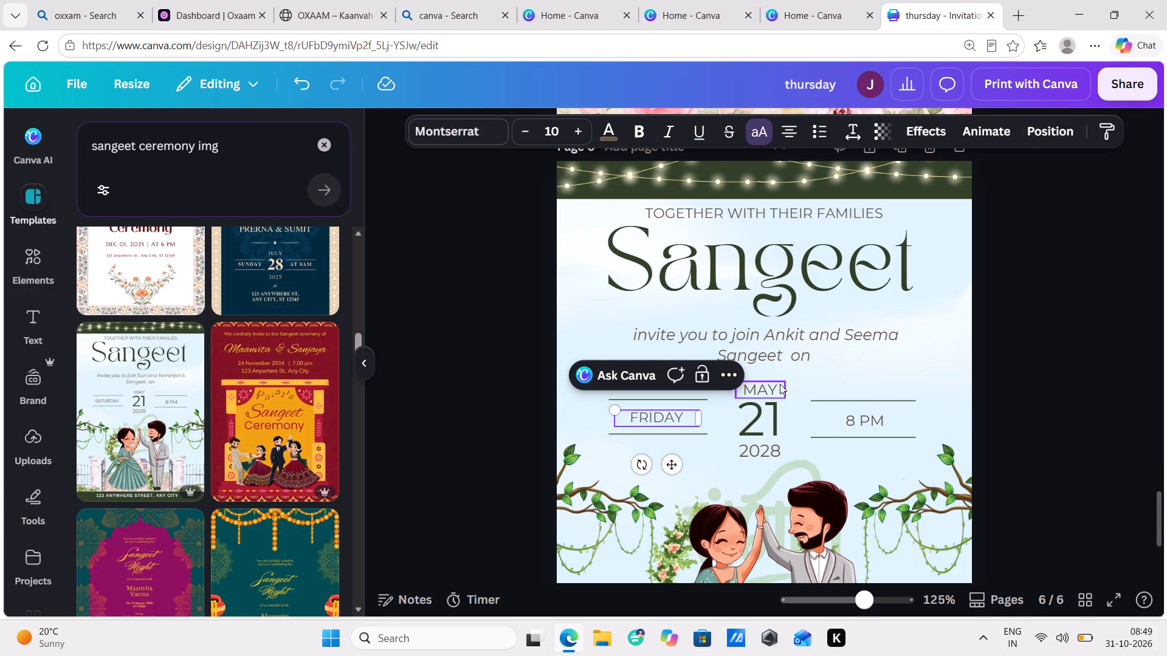
# Set the month, day and year in the centre of page 6 to NOV 27 2026.
pyautogui.doubleClick(780, 384)
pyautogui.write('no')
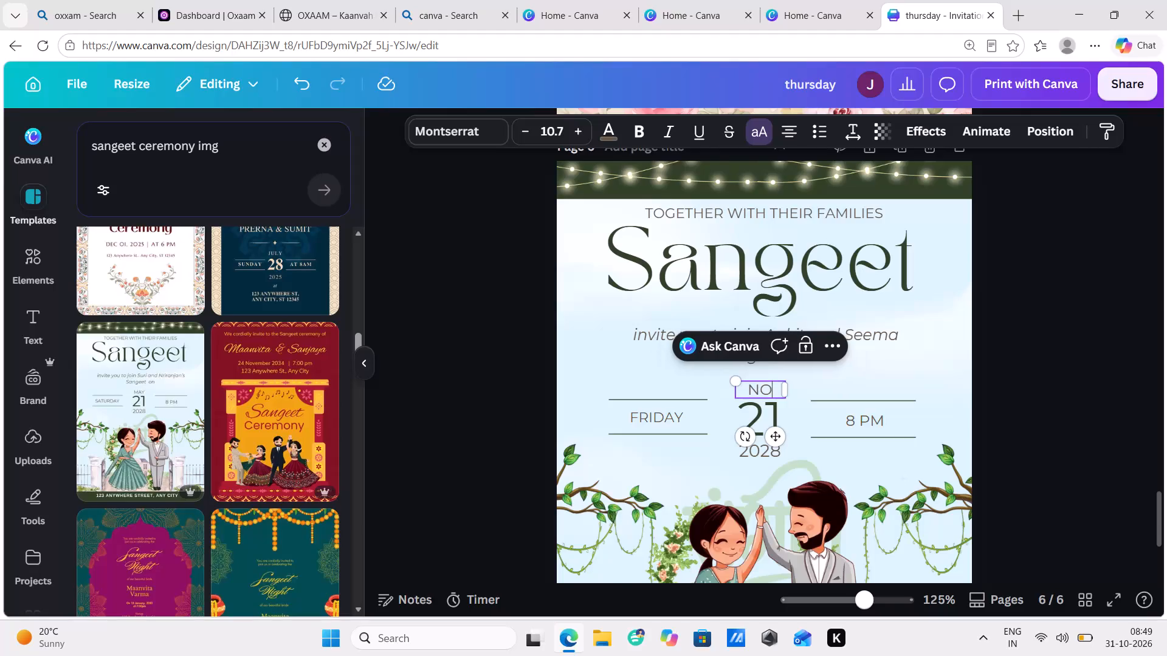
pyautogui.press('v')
pyautogui.doubleClick(749, 421)
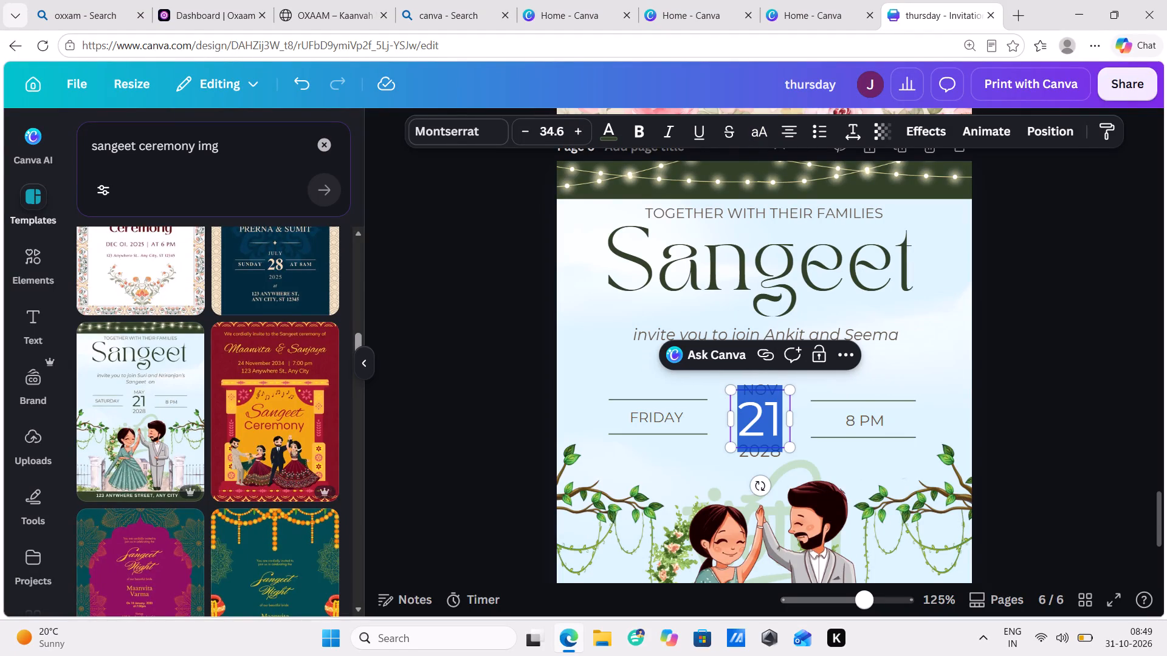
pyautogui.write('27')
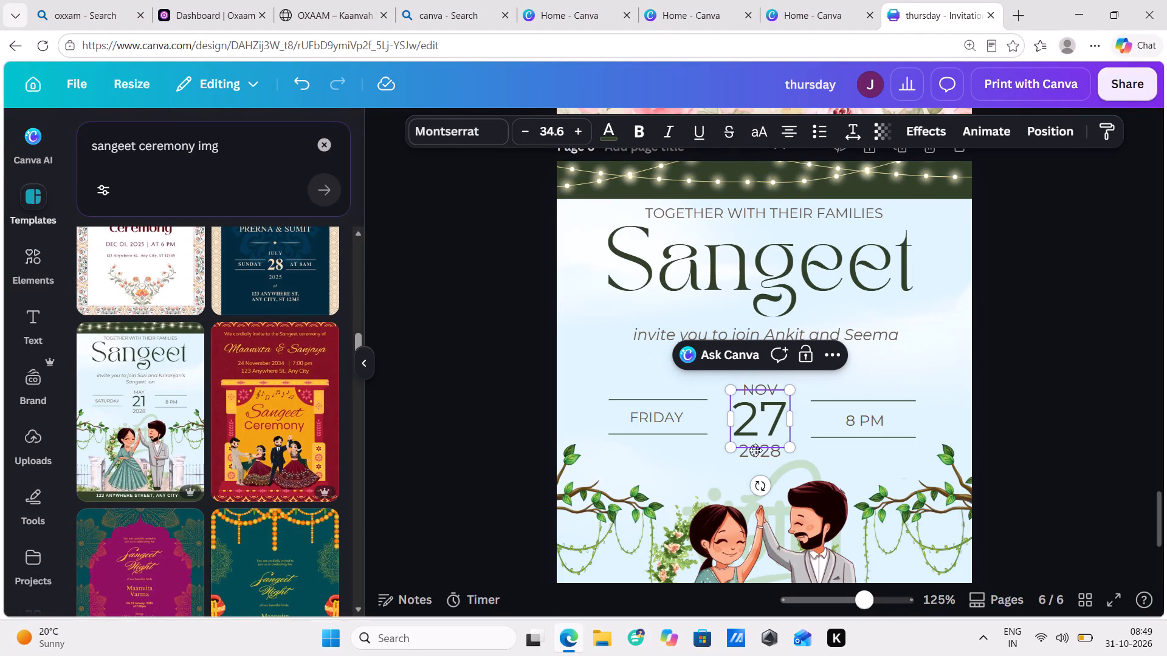
pyautogui.doubleClick(768, 460)
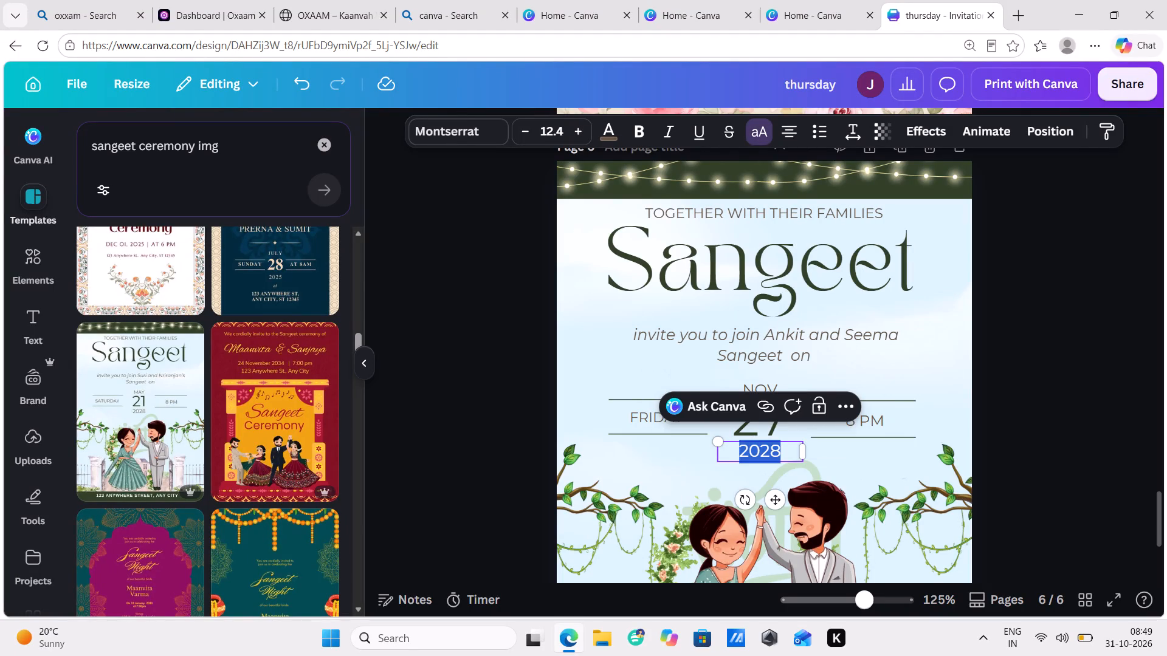
pyautogui.click(780, 454)
pyautogui.press('BackSpace')
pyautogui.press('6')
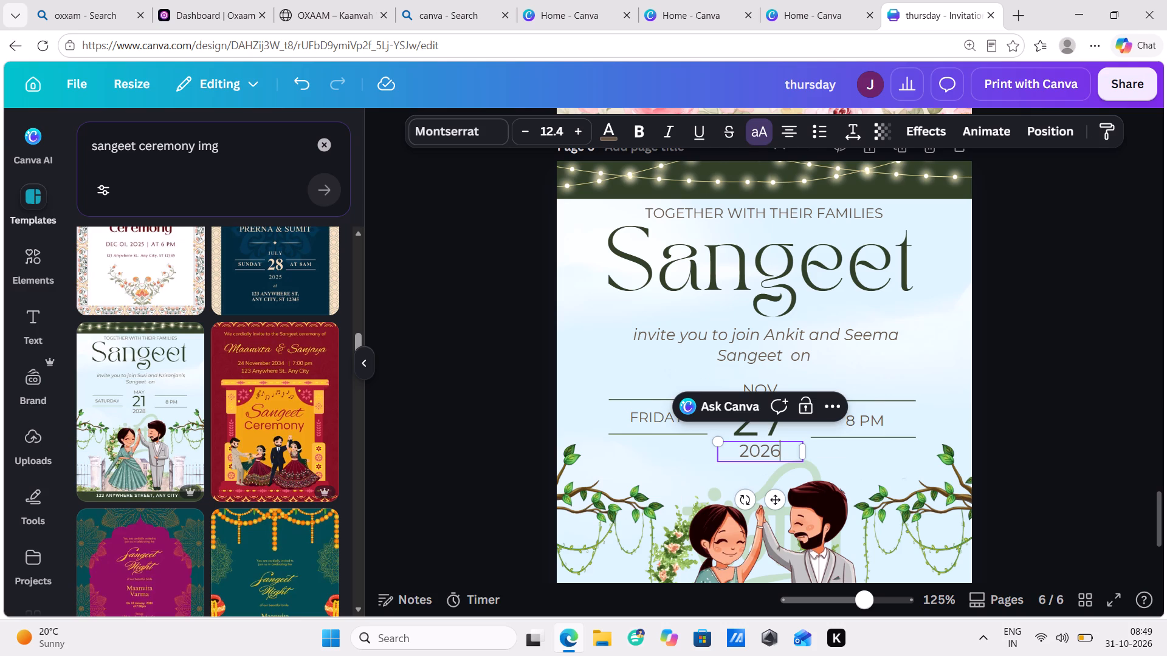
# Set the event time on page 6 to 12 PM.
pyautogui.doubleClick(854, 425)
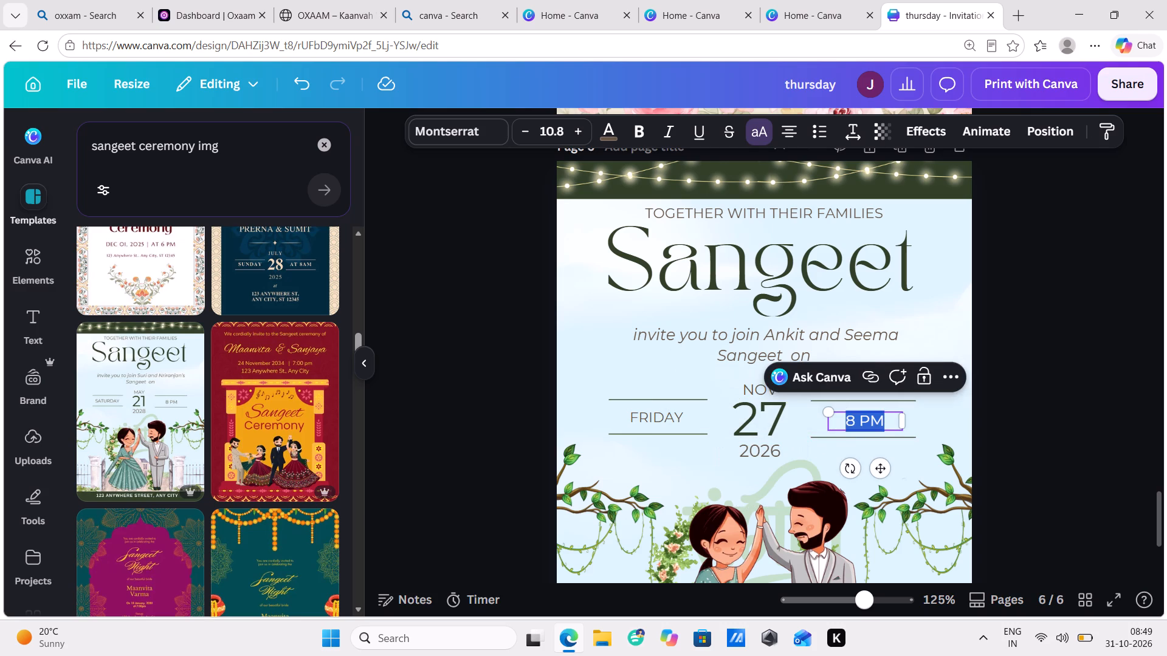
pyautogui.click(855, 423)
pyautogui.press('BackSpace')
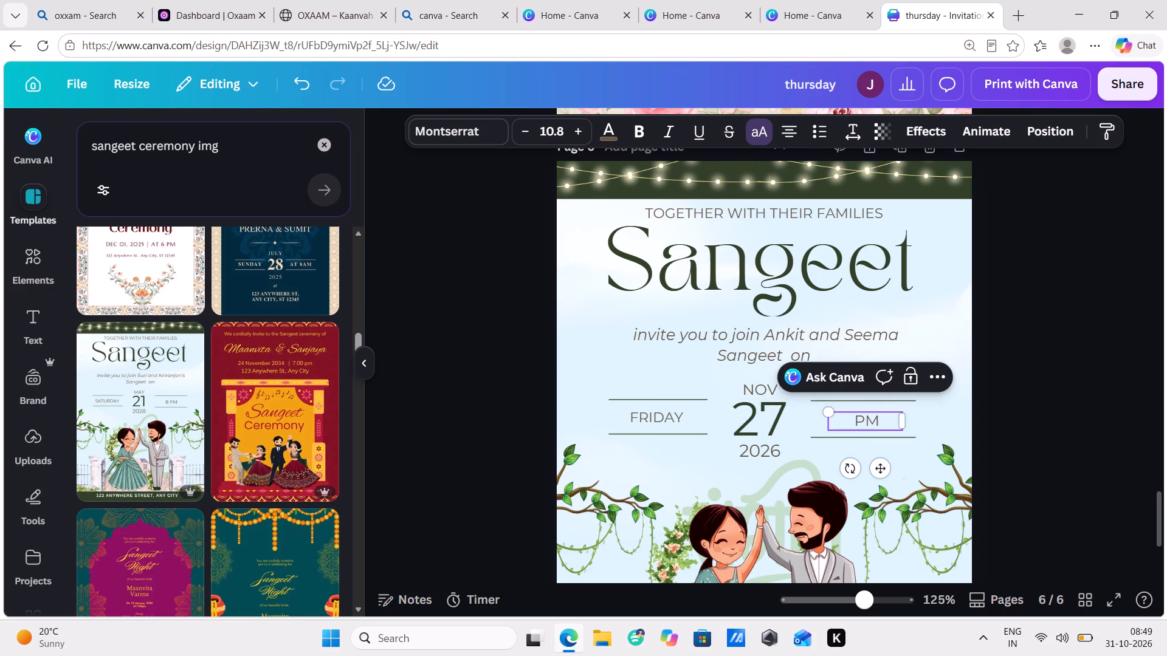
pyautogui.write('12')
# Delete the placeholder street address from the dark green band at the bottom of page 6.
pyautogui.scroll(-3, 781, 463)
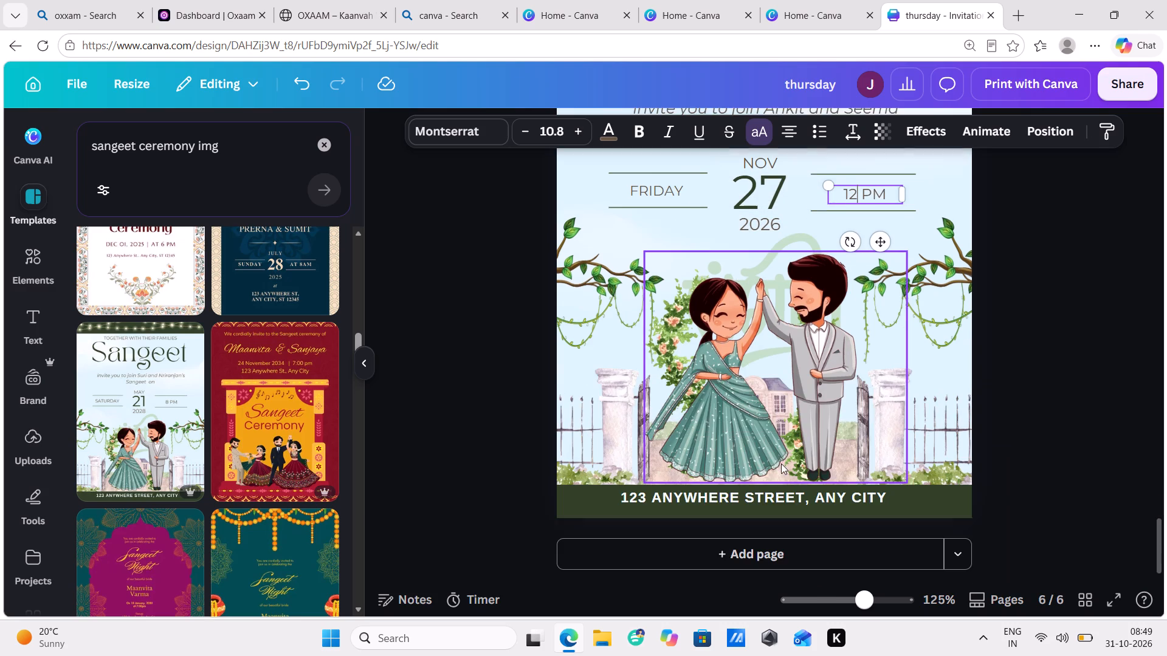
pyautogui.scroll(1, 772, 463)
pyautogui.scroll(-1, 772, 463)
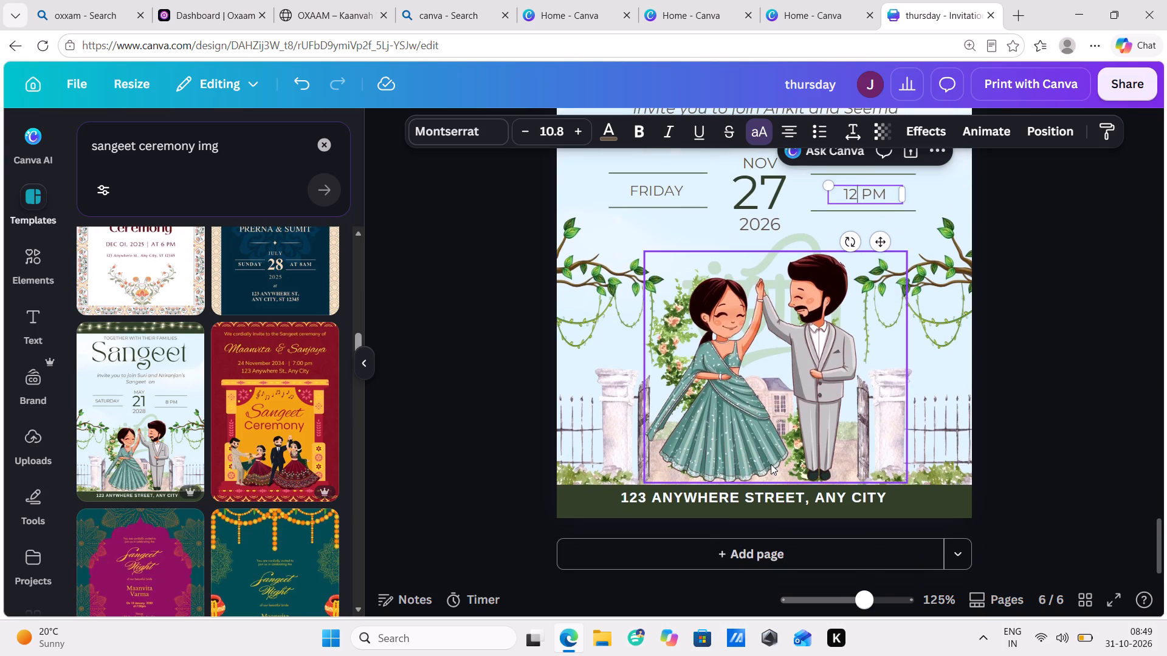
pyautogui.click(750, 501)
pyautogui.click(829, 457)
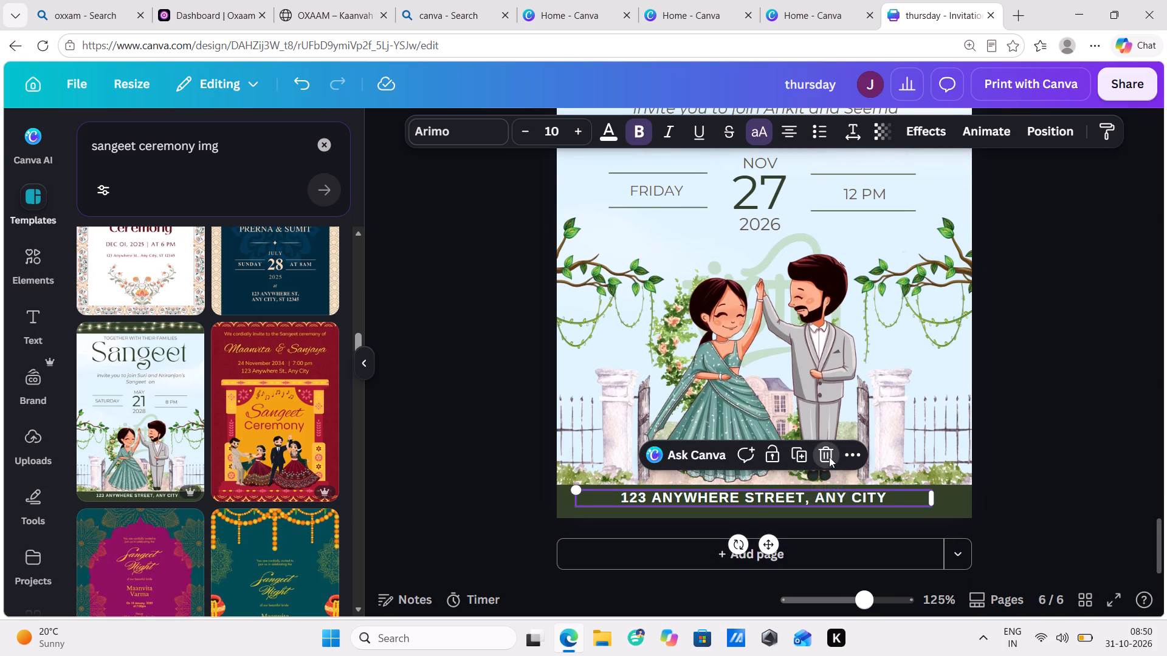
# Search the elements for "sangeet" and "sangeet groom", and look through the graphics for another couple illustration.
pyautogui.click(827, 357)
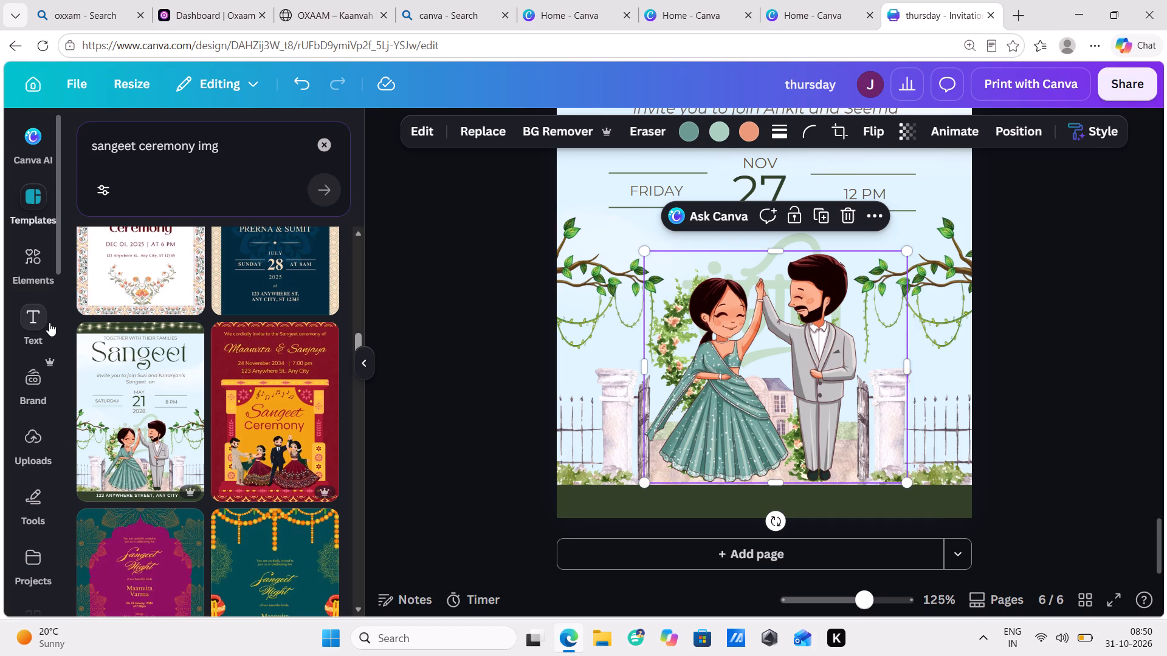
pyautogui.click(34, 326)
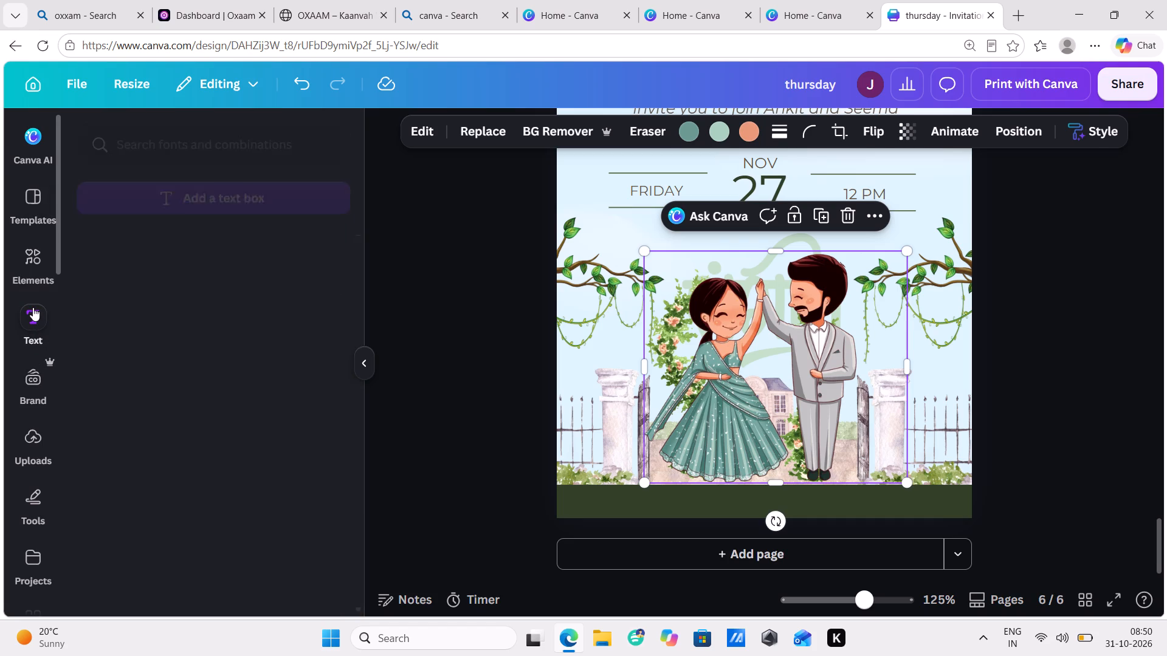
pyautogui.click(33, 272)
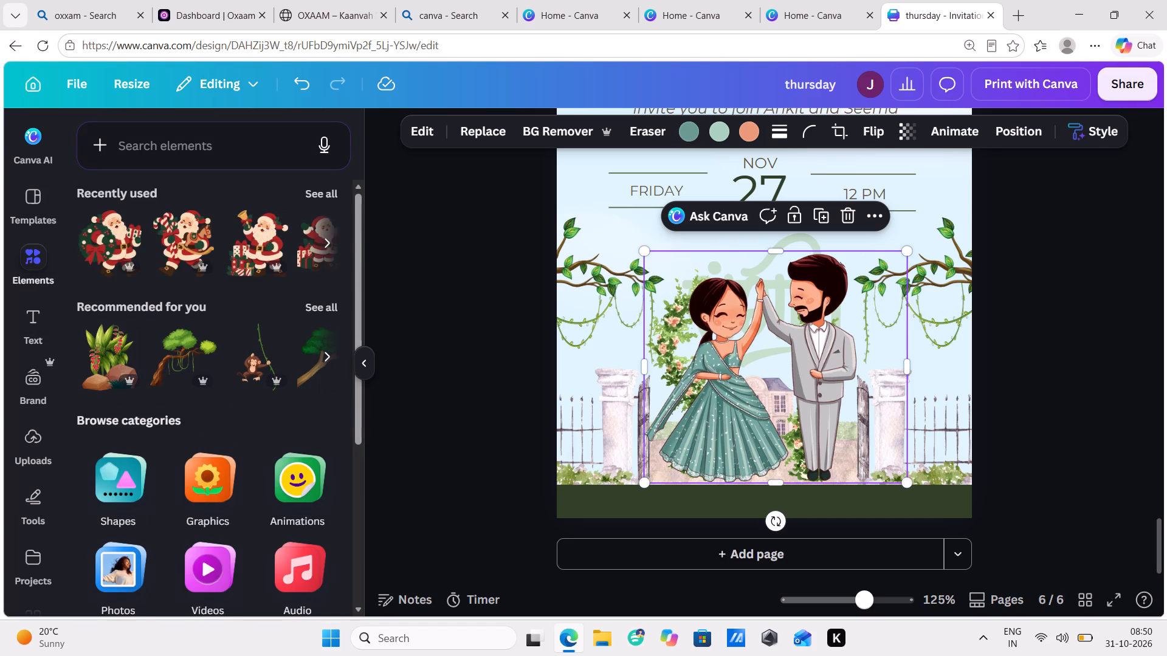
pyautogui.click(170, 145)
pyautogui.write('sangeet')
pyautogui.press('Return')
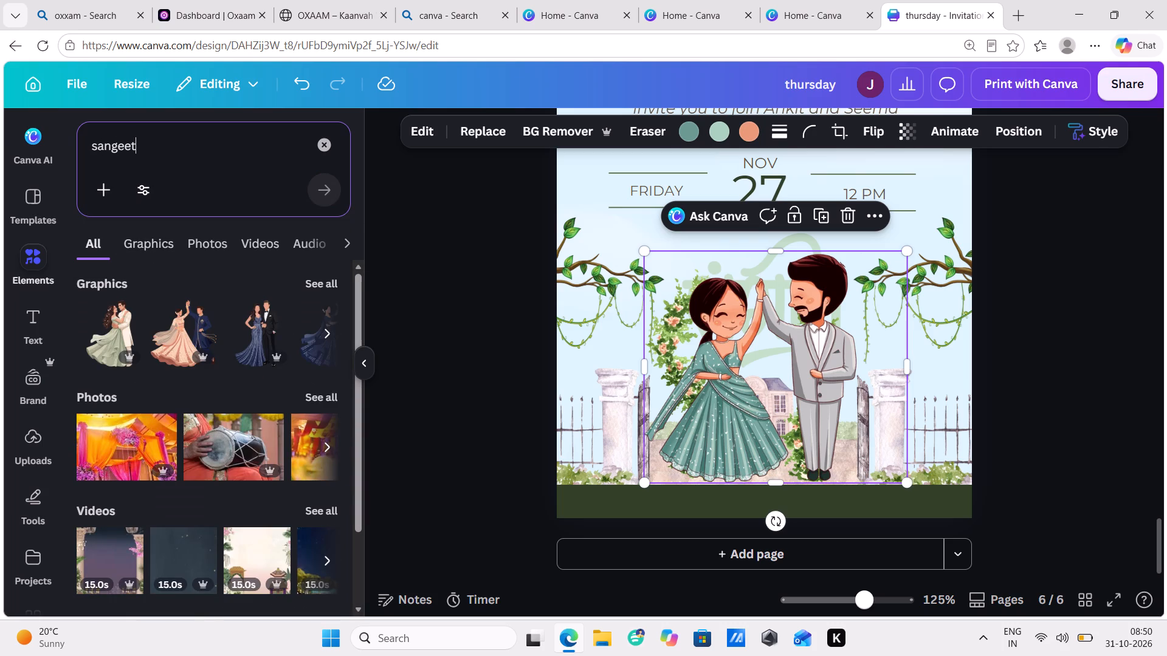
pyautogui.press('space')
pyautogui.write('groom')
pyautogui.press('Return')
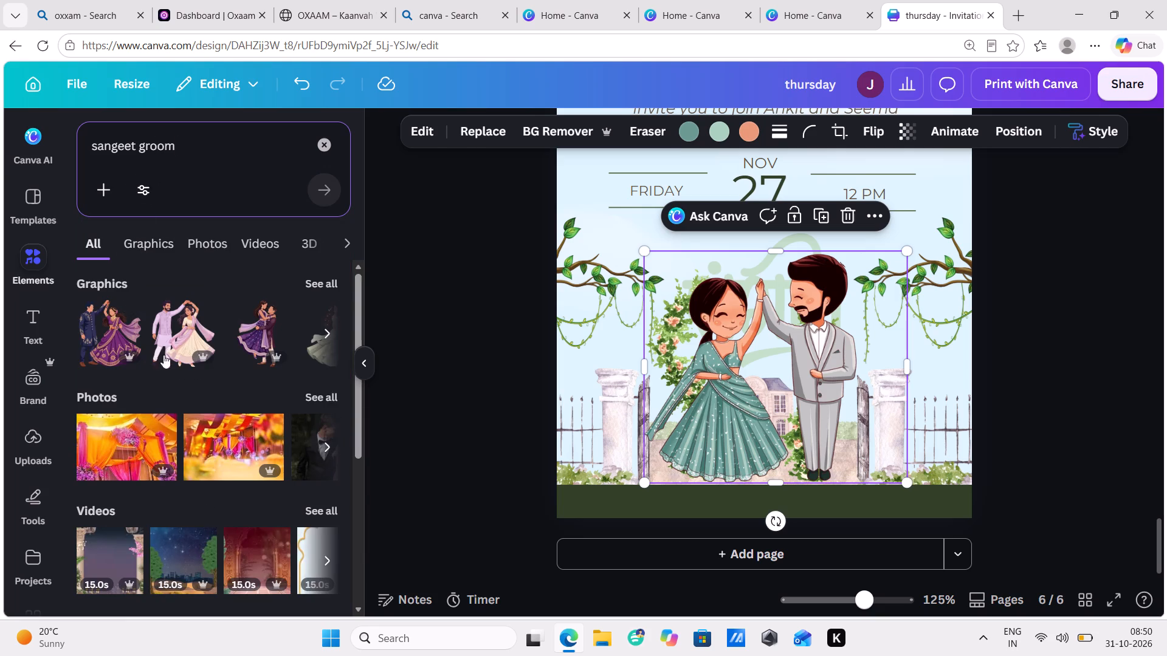
pyautogui.click(151, 248)
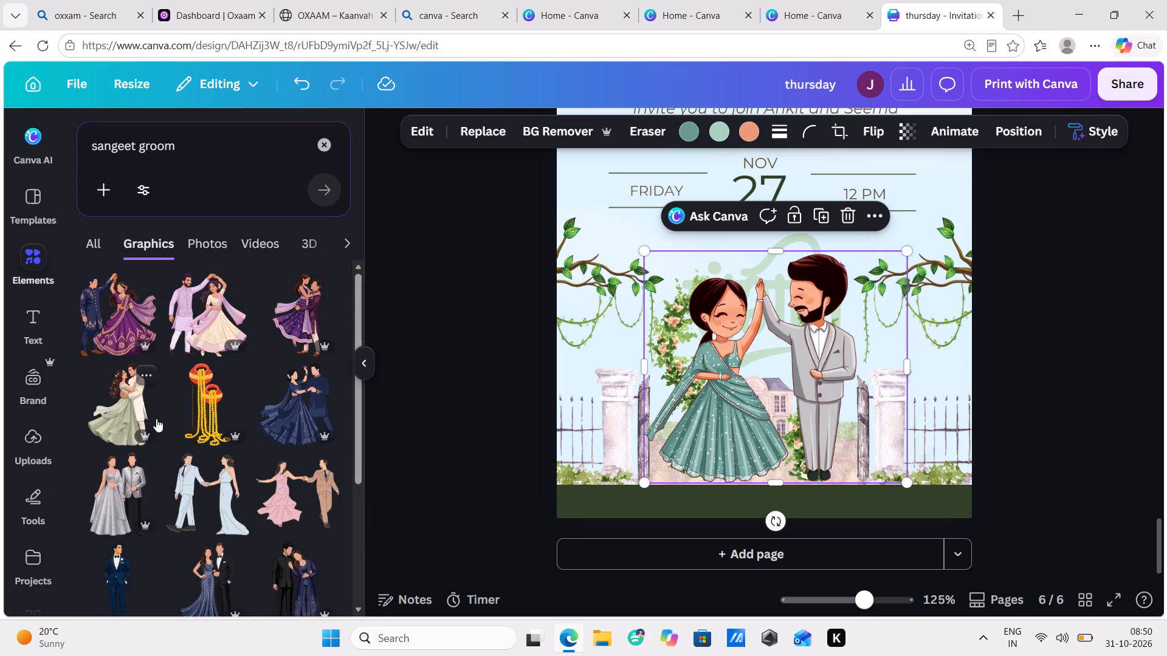
pyautogui.scroll(-1, 155, 419)
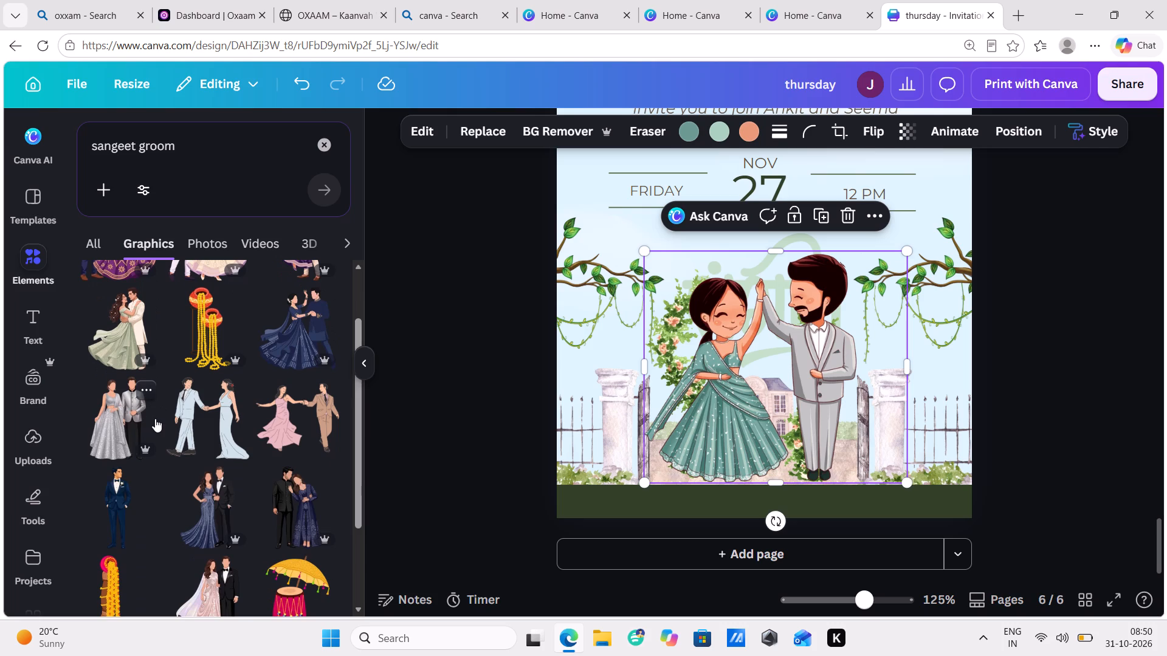
pyautogui.scroll(-2, 155, 419)
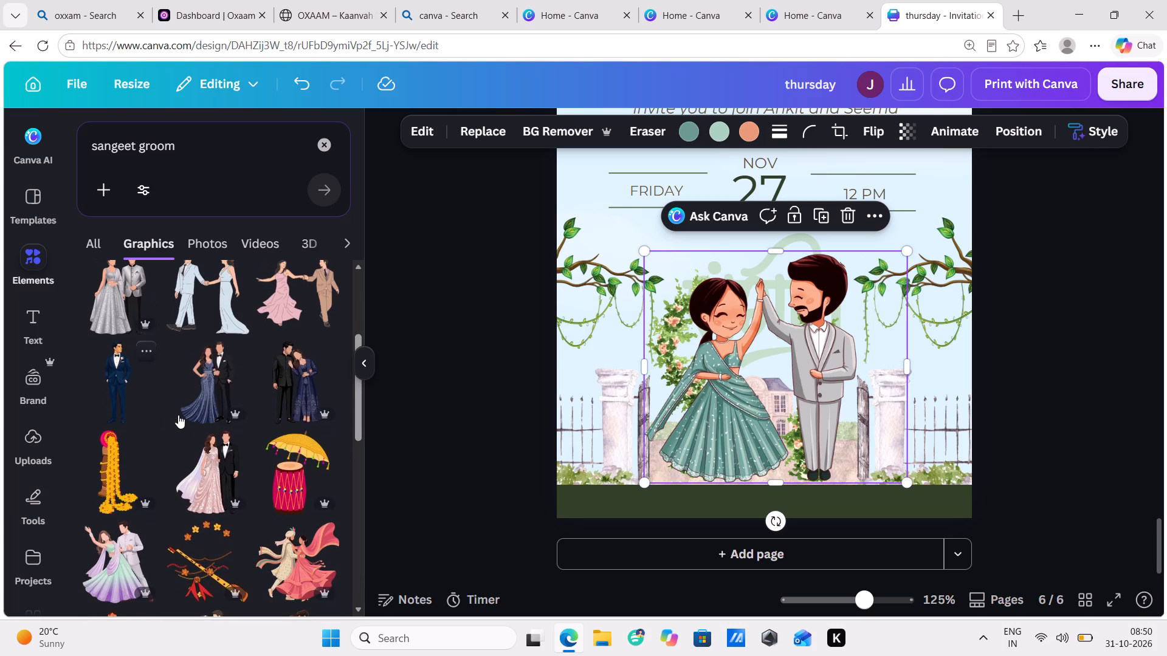
# Delete the illustration of the dancing couple from page 6.
pyautogui.click(718, 363)
pyautogui.click(712, 337)
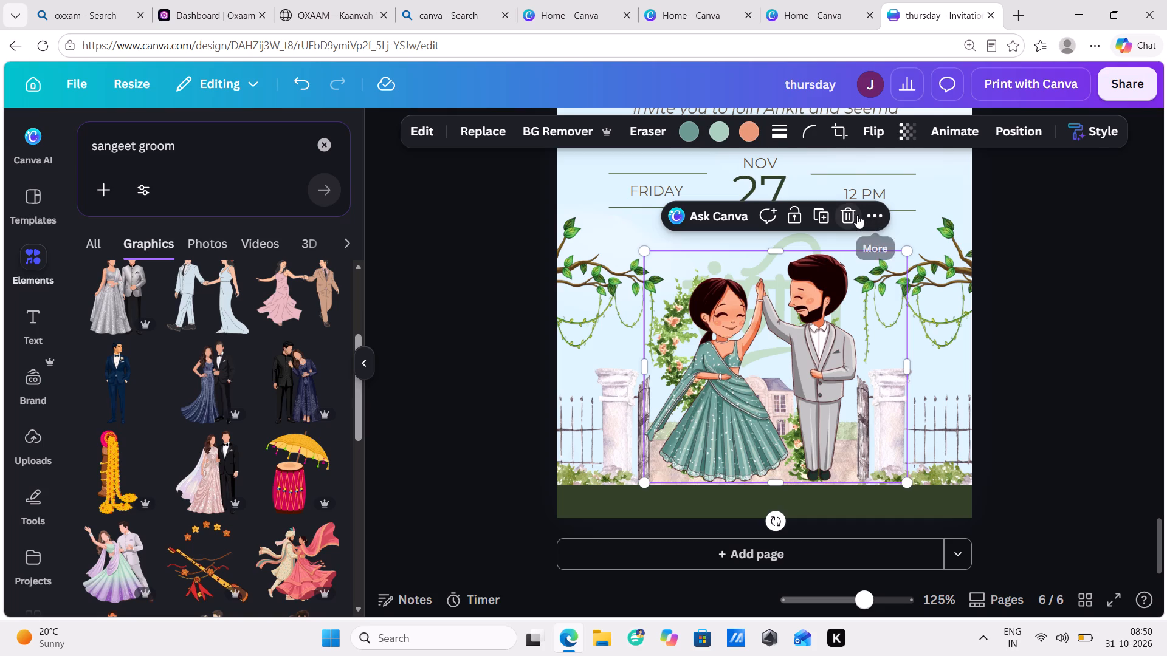
pyautogui.click(856, 215)
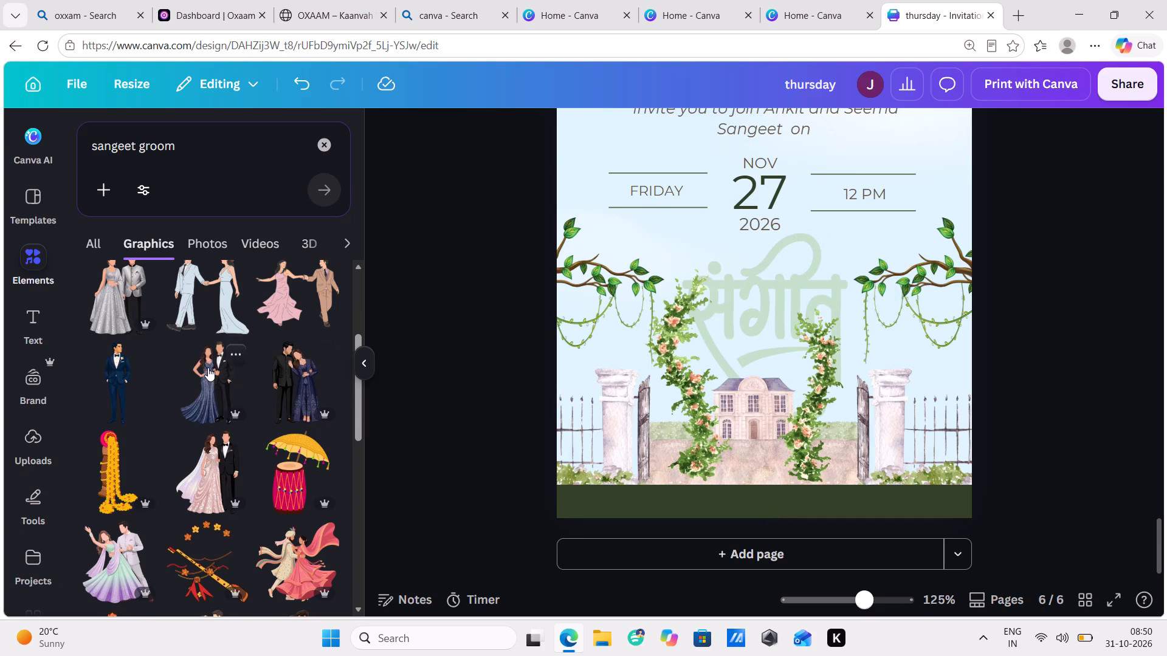
# Browse the "sangeet groom" graphics for a dancing couple illustration that suits page 6.
pyautogui.scroll(1, 208, 367)
pyautogui.scroll(-3, 208, 367)
pyautogui.scroll(1, 207, 367)
pyautogui.scroll(-2, 207, 367)
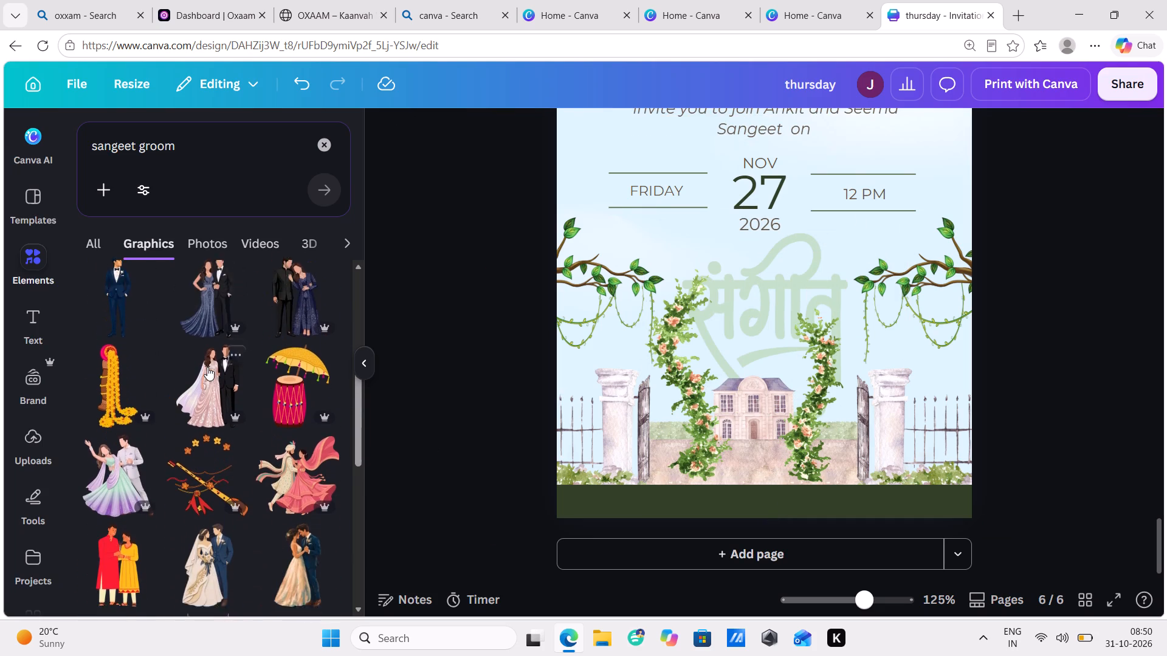
pyautogui.scroll(-1, 207, 367)
pyautogui.scroll(4, 205, 367)
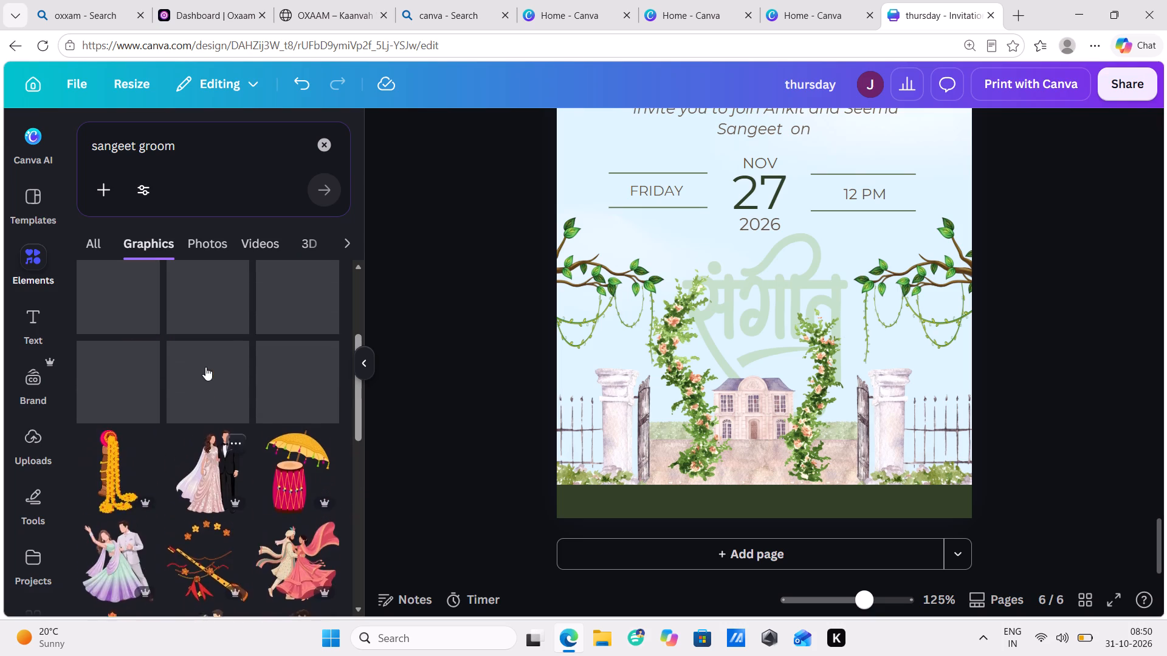
pyautogui.scroll(2, 205, 367)
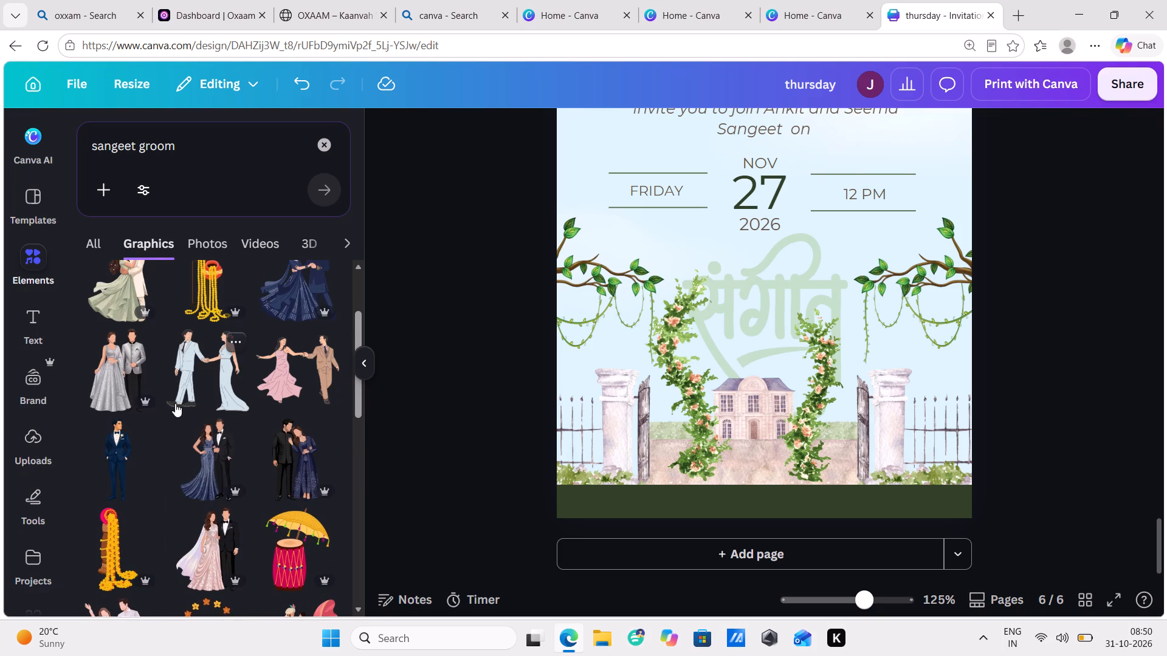
pyautogui.scroll(-1, 175, 403)
pyautogui.scroll(2, 175, 403)
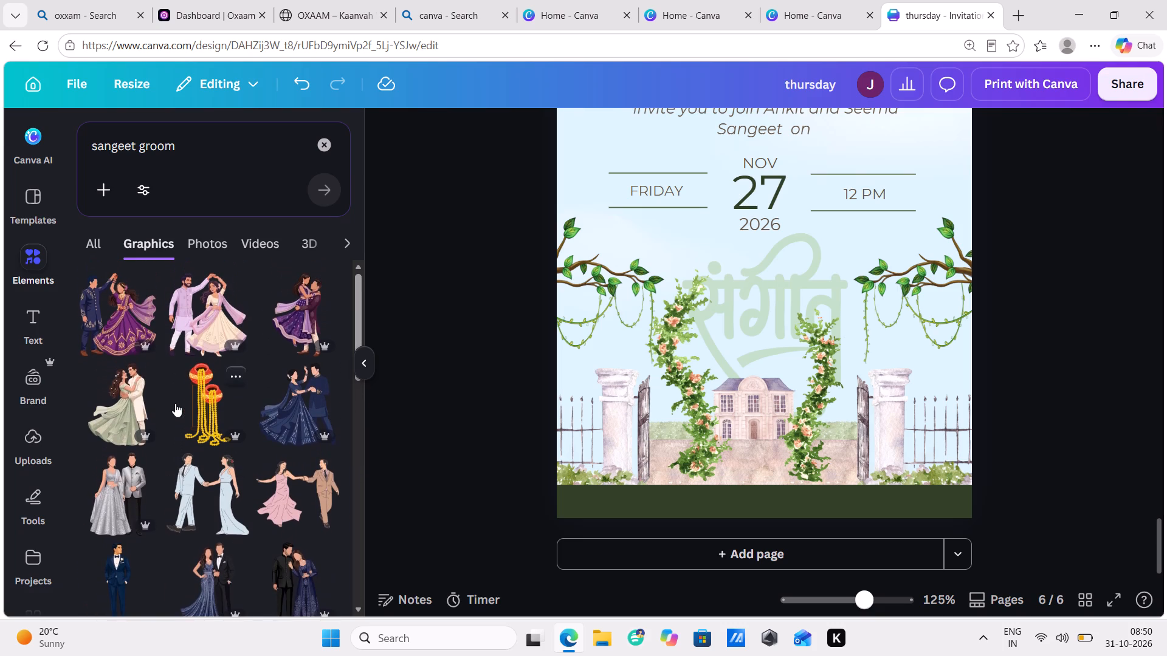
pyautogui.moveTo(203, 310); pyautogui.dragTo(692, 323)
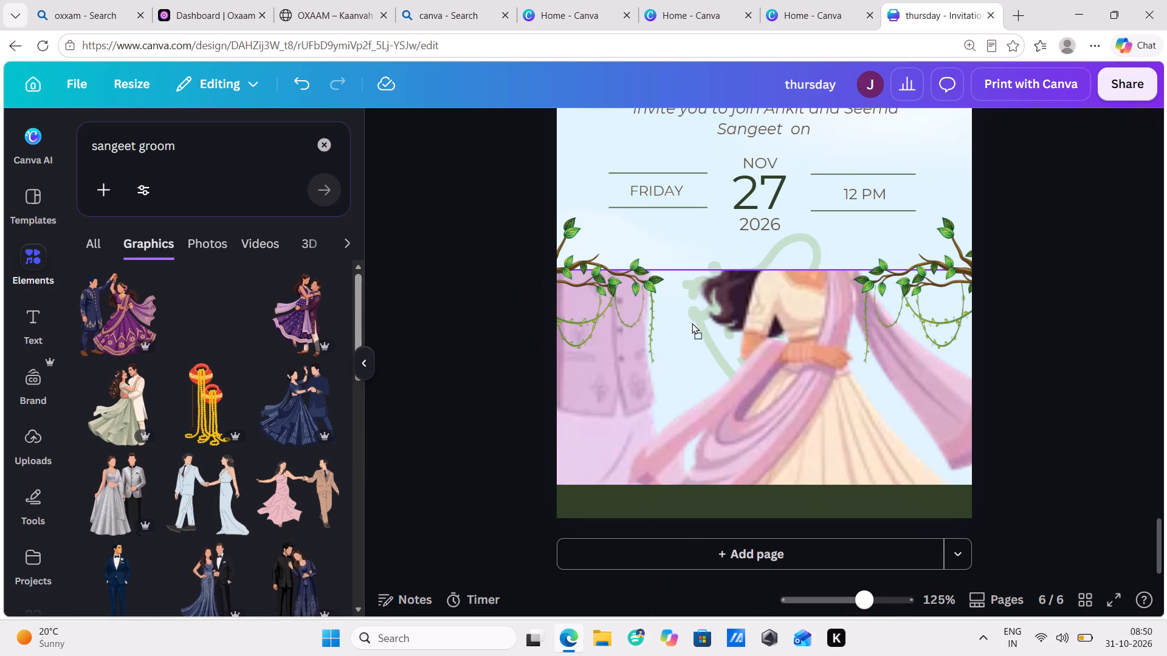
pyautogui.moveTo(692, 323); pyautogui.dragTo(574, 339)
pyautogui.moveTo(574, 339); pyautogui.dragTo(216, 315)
# Undo the deletion of the couple on page 6 and replace that illustration with the dancing couple in lilac and cream.
pyautogui.hotkey('ctrl', 'z')
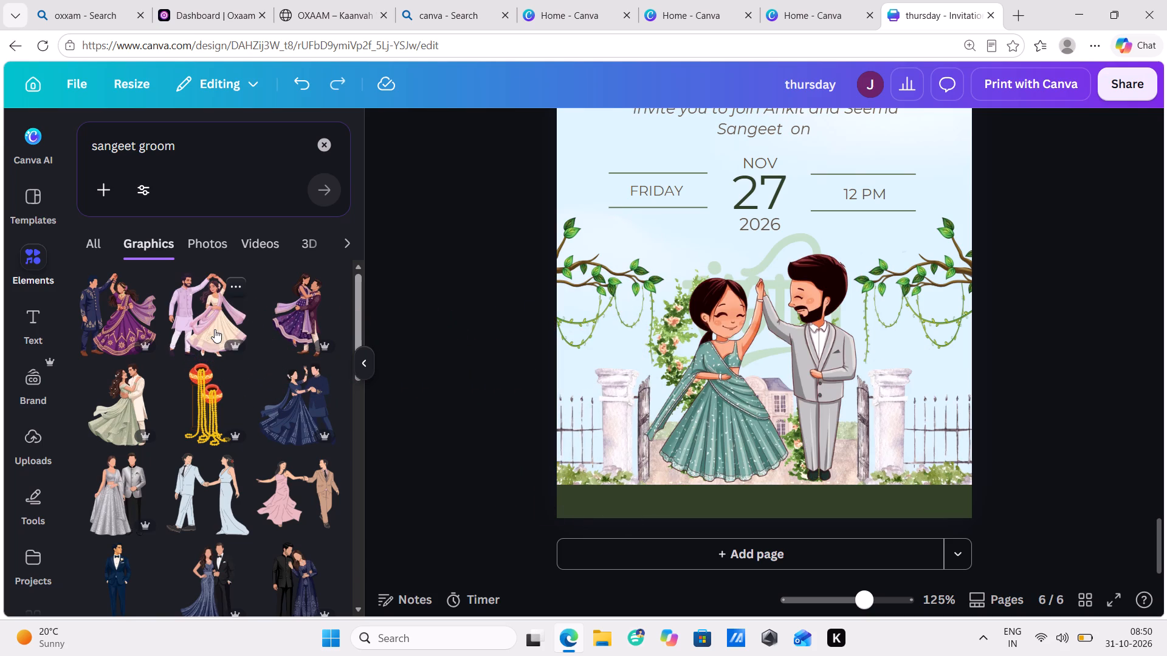
pyautogui.moveTo(191, 317); pyautogui.dragTo(683, 318)
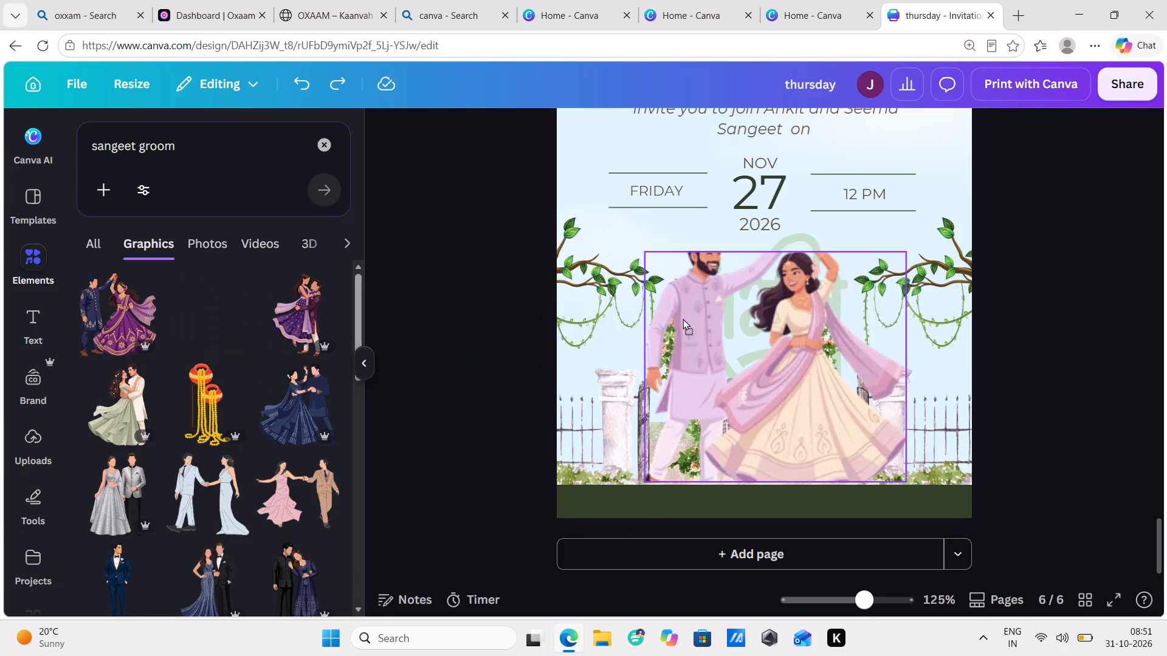
pyautogui.moveTo(683, 318); pyautogui.dragTo(684, 319)
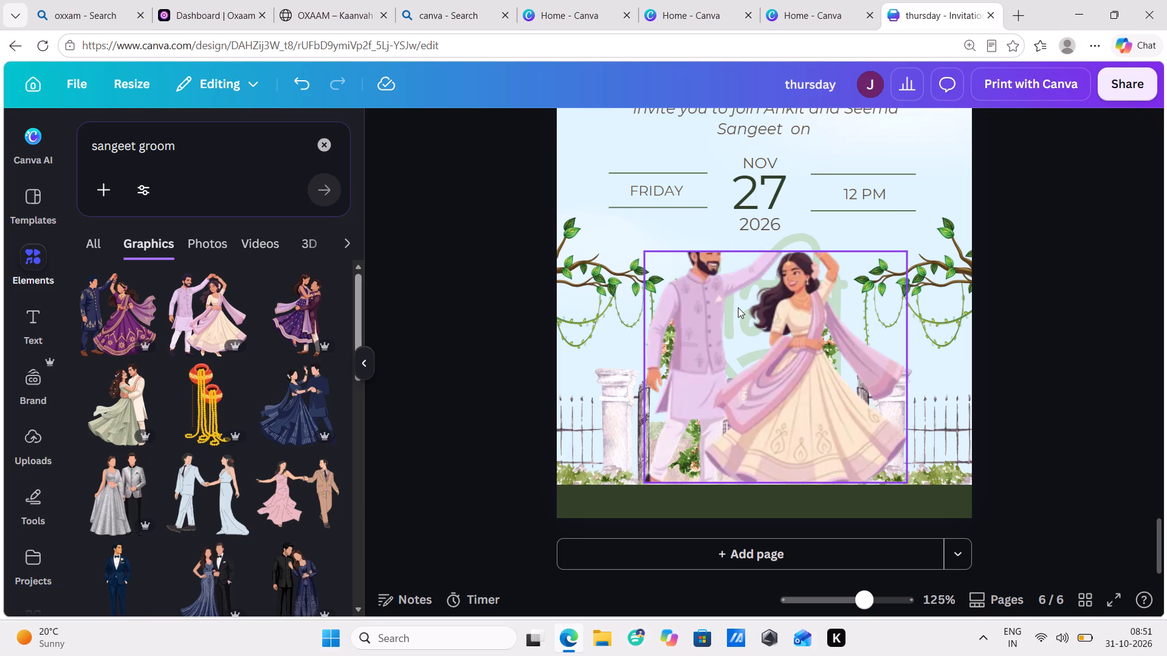
pyautogui.click(738, 307)
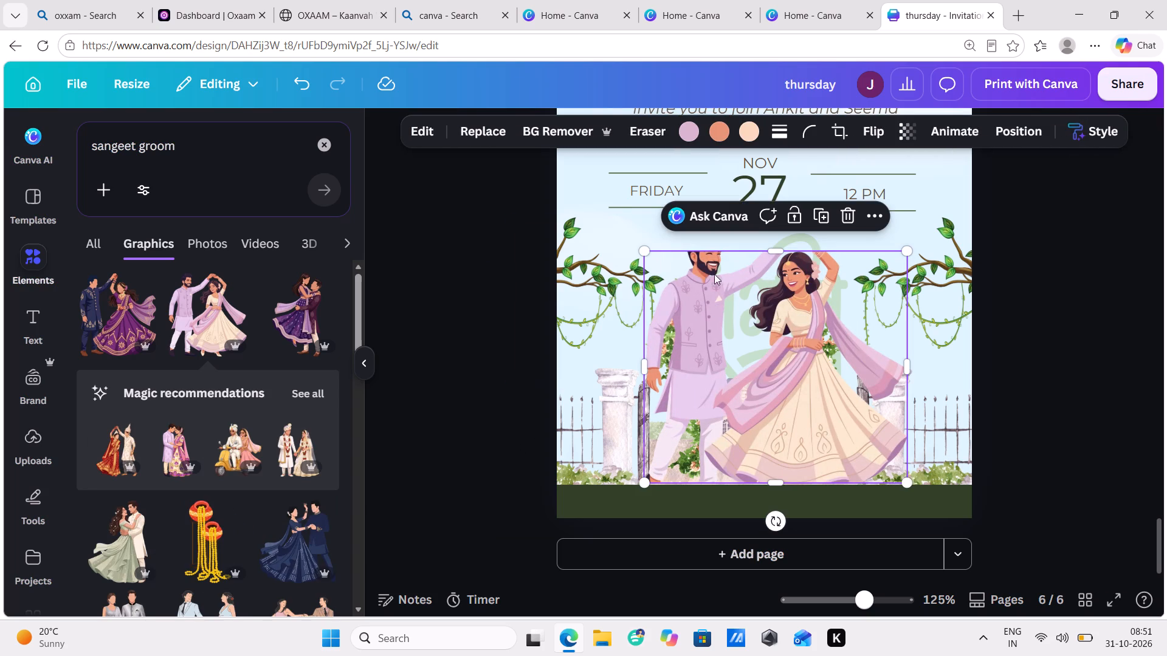
# Uncrop the top of the dancing couple illustration, scale it down and widen its crop to about 50.5 by 49.
pyautogui.moveTo(777, 256); pyautogui.dragTo(777, 238)
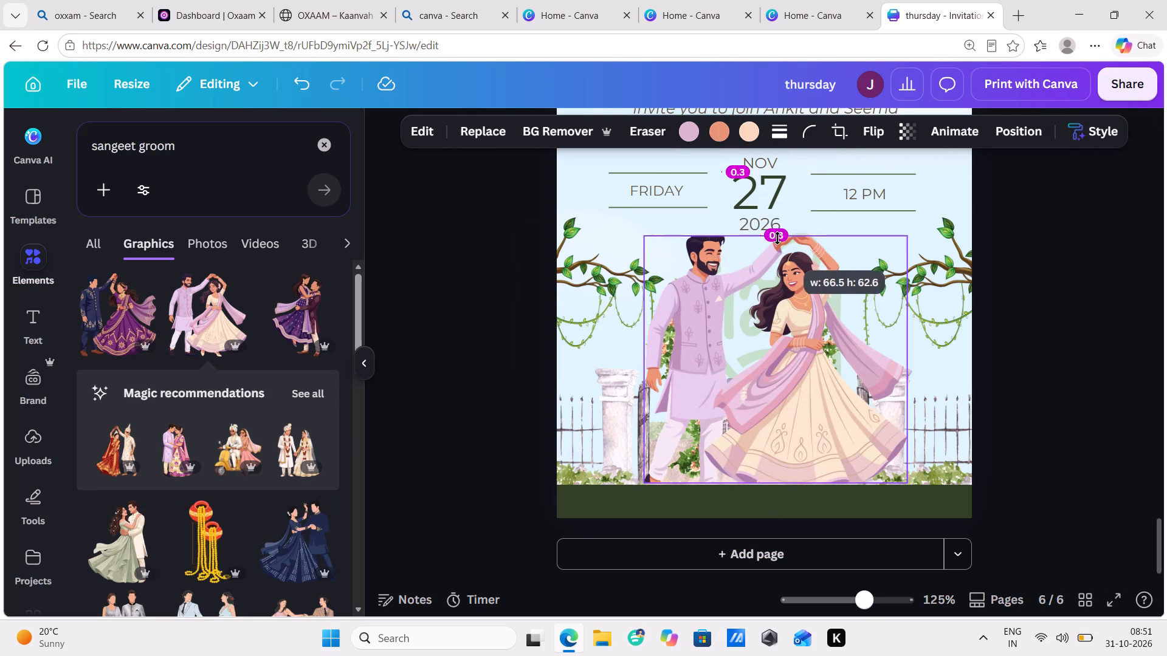
pyautogui.moveTo(777, 238); pyautogui.dragTo(778, 211)
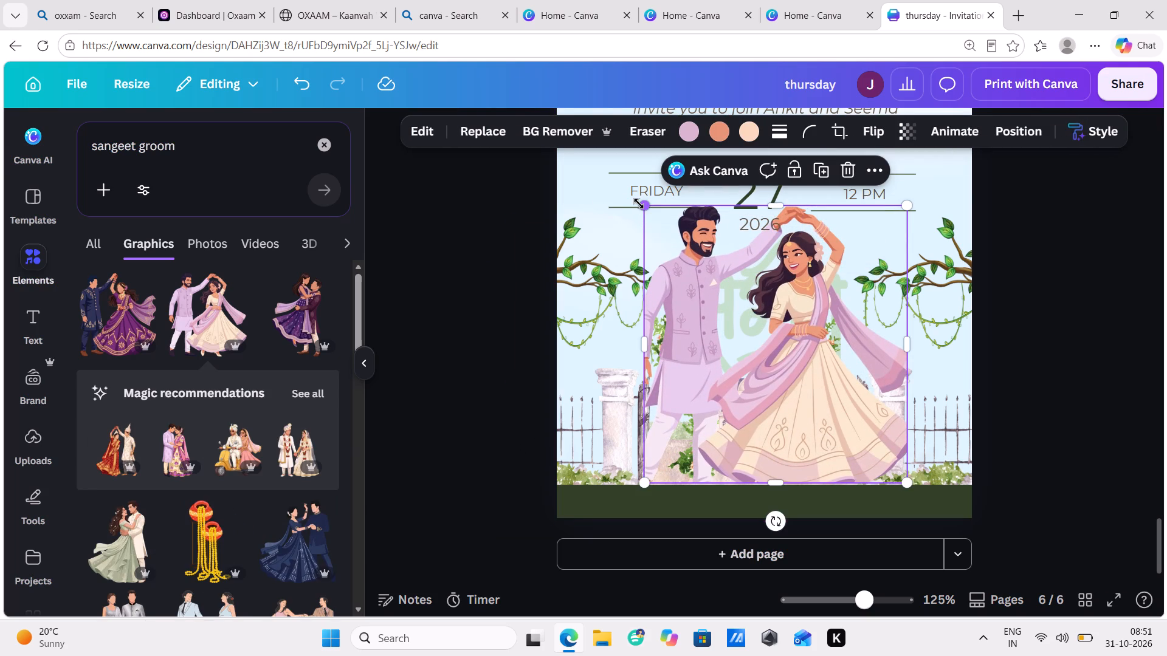
pyautogui.moveTo(644, 206); pyautogui.dragTo(700, 306)
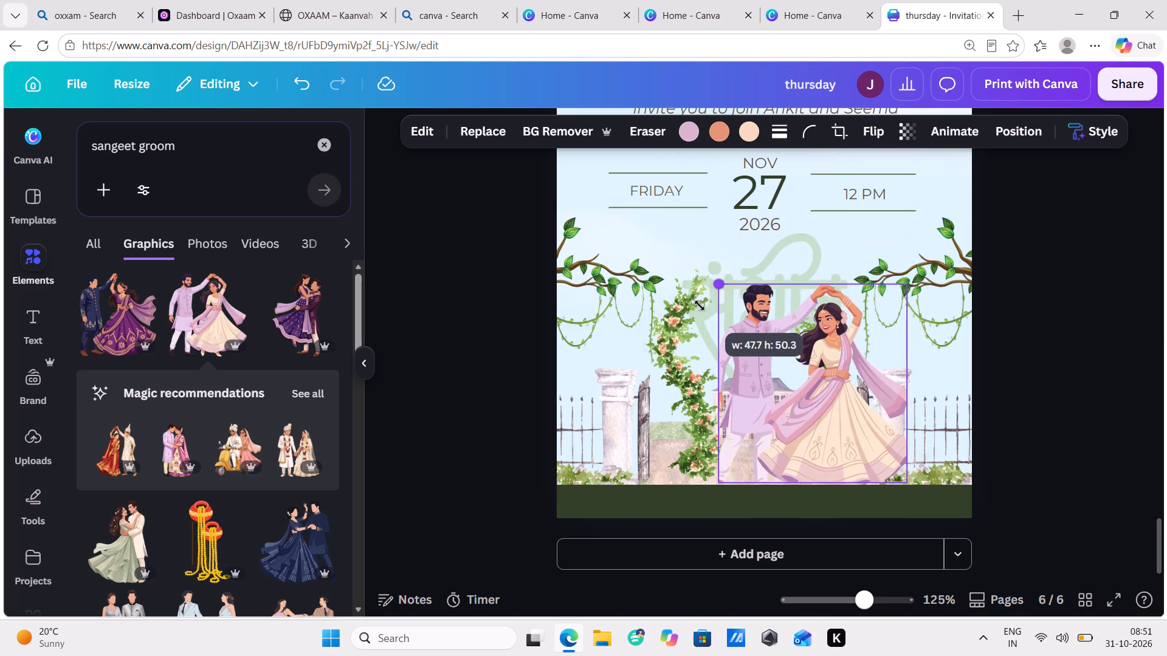
pyautogui.moveTo(700, 306); pyautogui.dragTo(701, 311)
pyautogui.moveTo(728, 387); pyautogui.dragTo(714, 387)
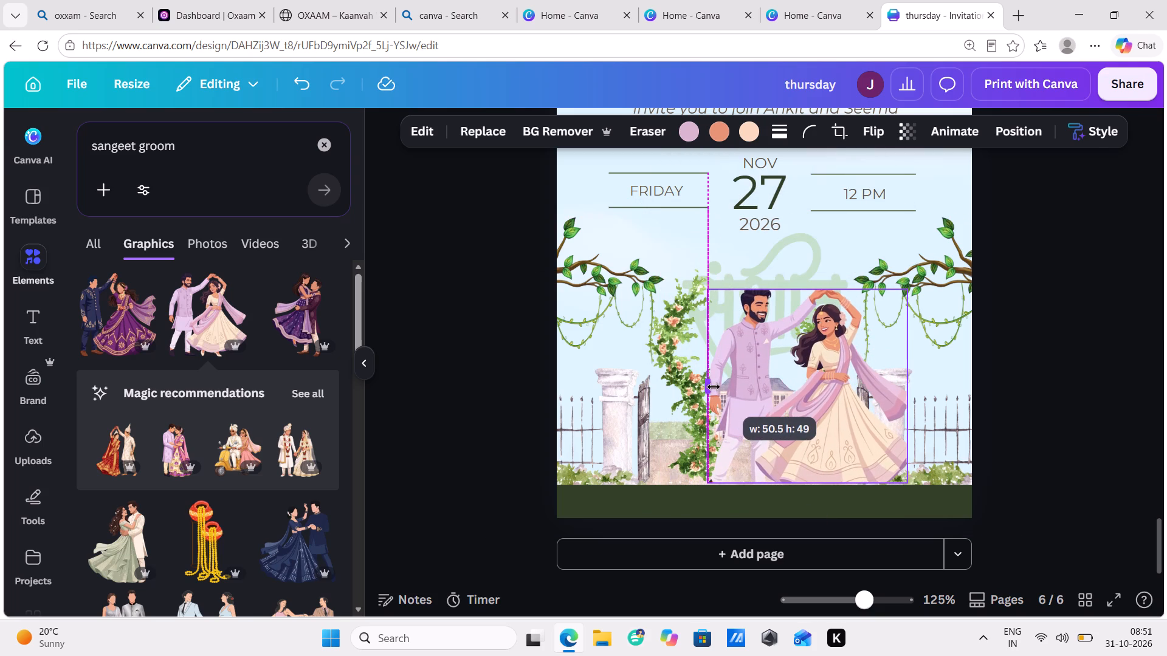
pyautogui.moveTo(714, 387); pyautogui.dragTo(712, 387)
# Move the couple between the gate pillars and extend its crop to show the feet resting on the dark green band.
pyautogui.moveTo(829, 372); pyautogui.dragTo(801, 361)
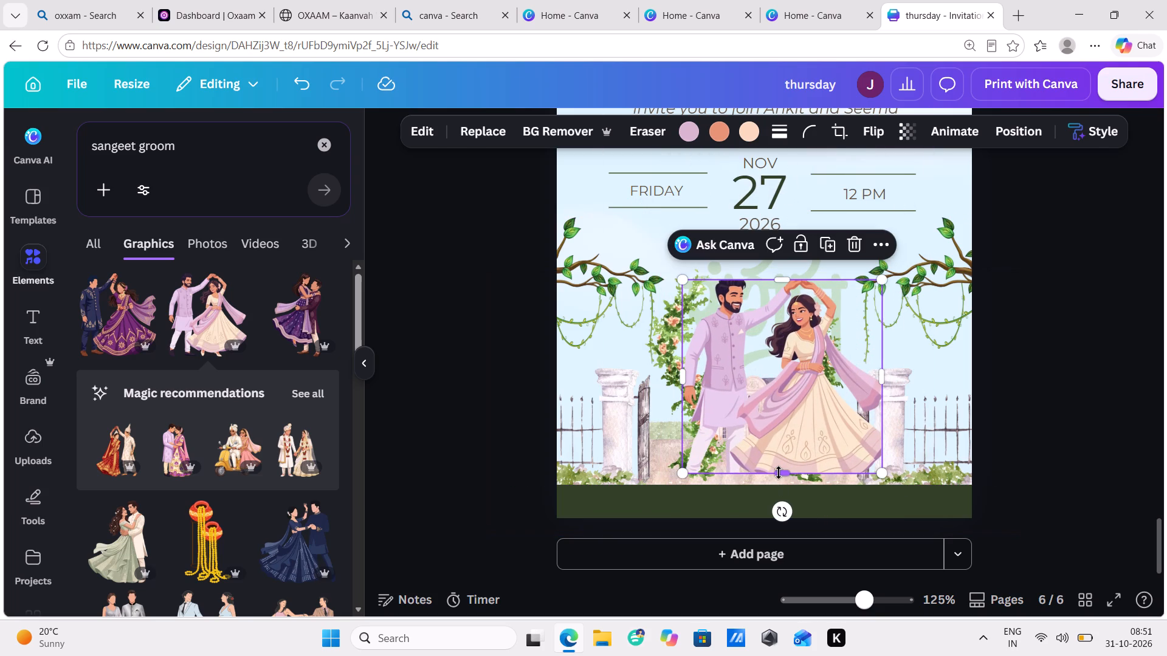
pyautogui.moveTo(779, 473); pyautogui.dragTo(779, 483)
pyautogui.moveTo(779, 442); pyautogui.dragTo(779, 442)
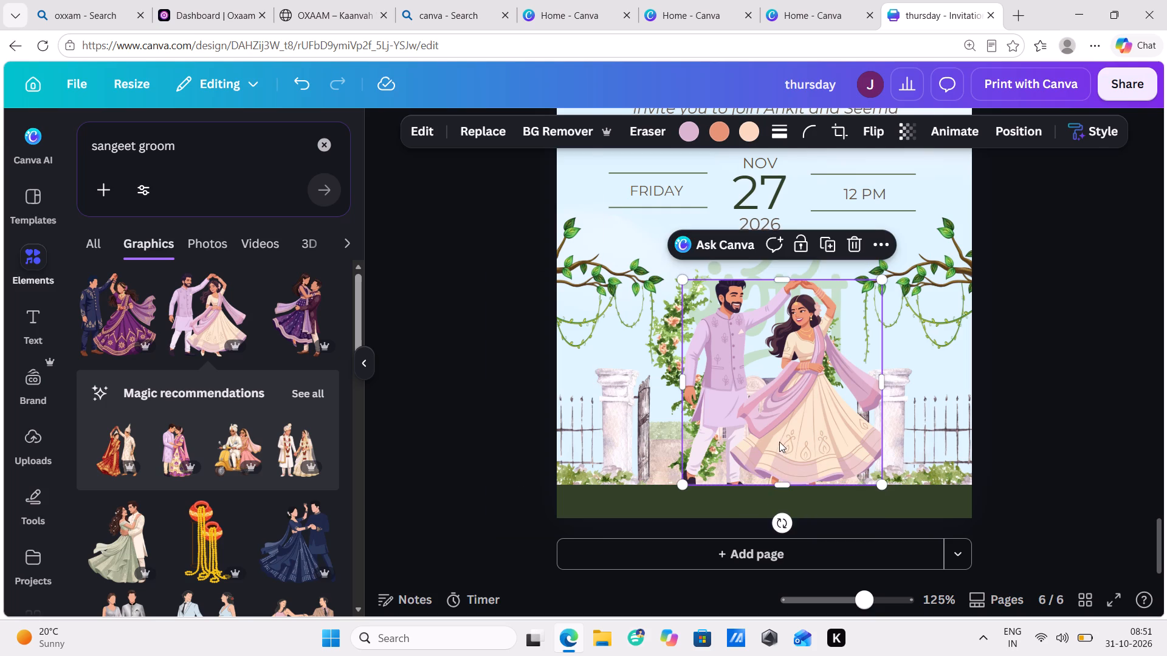
pyautogui.moveTo(779, 442); pyautogui.dragTo(777, 421)
pyautogui.moveTo(773, 459); pyautogui.dragTo(773, 469)
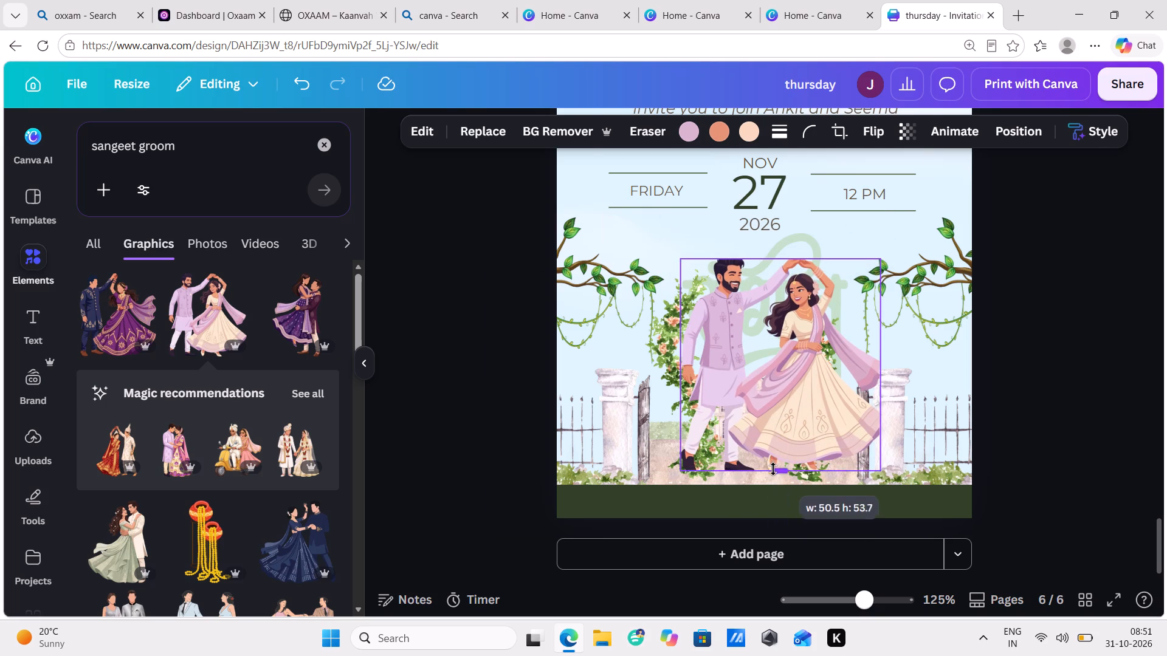
pyautogui.moveTo(773, 469); pyautogui.dragTo(773, 480)
pyautogui.moveTo(879, 368); pyautogui.dragTo(894, 367)
pyautogui.moveTo(681, 374); pyautogui.dragTo(677, 373)
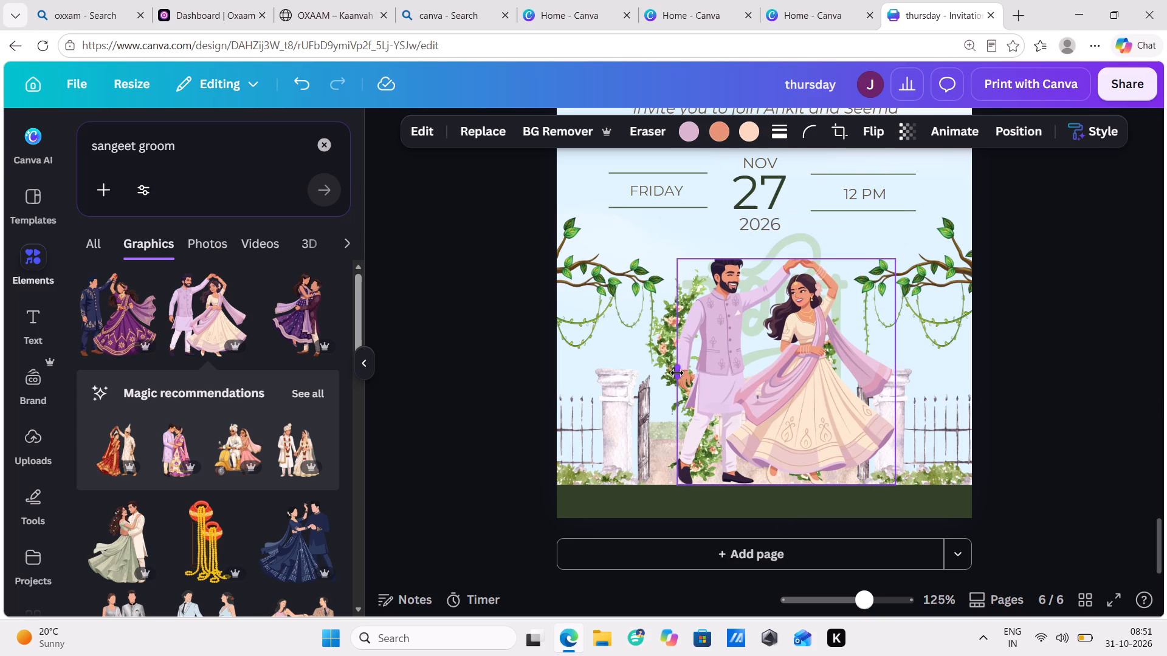
pyautogui.moveTo(677, 373); pyautogui.dragTo(675, 373)
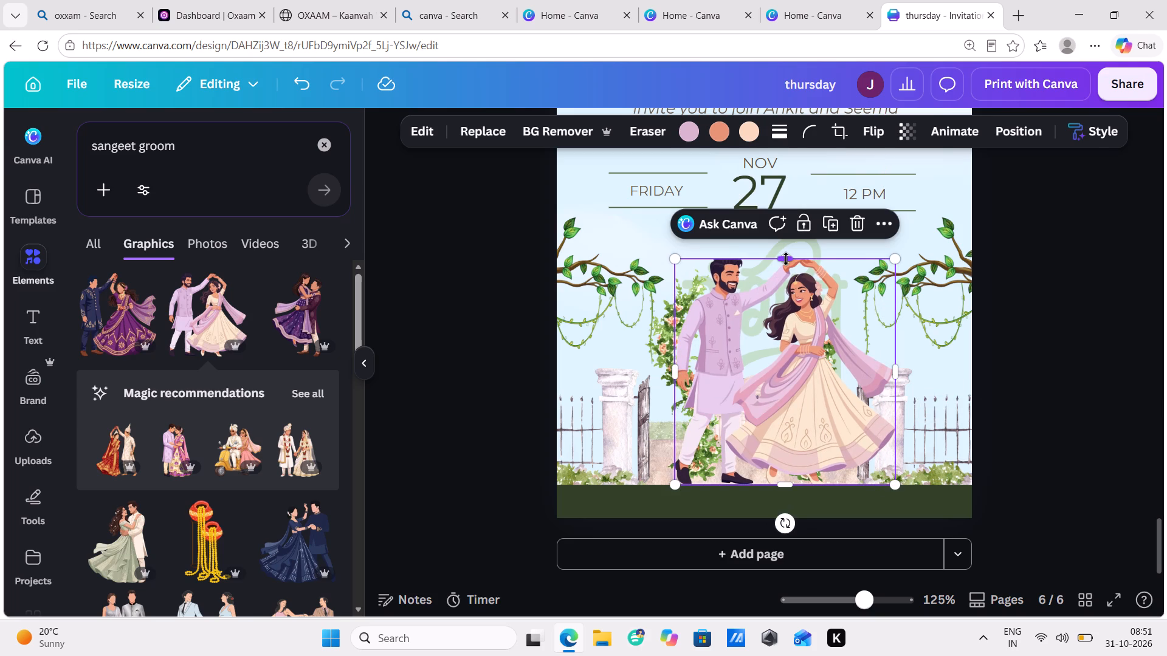
# Extend the crop above the couple's raised hands, scale it to about 51 by 55, and centre it between the branches.
pyautogui.click(786, 259)
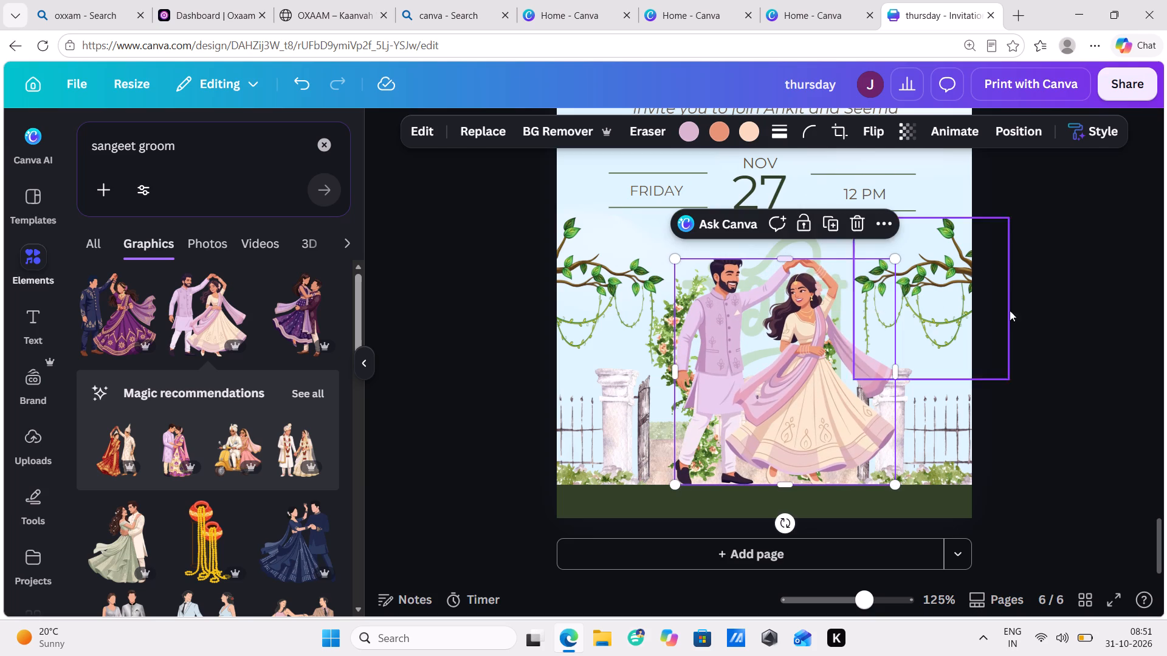
pyautogui.click(1114, 299)
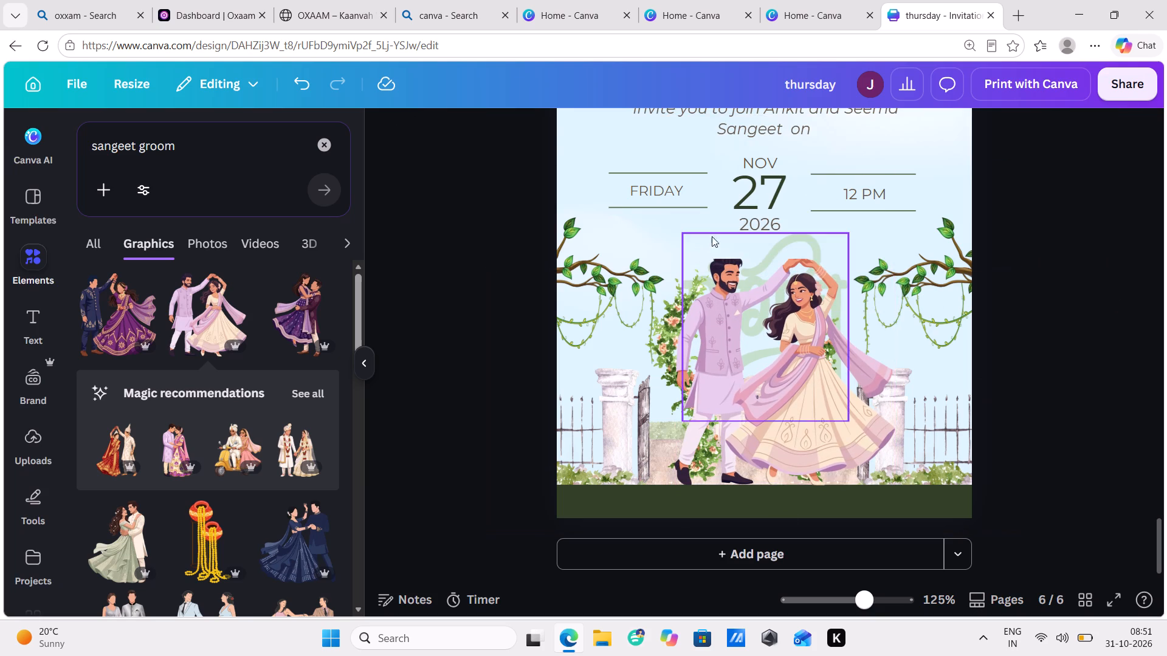
pyautogui.click(716, 272)
pyautogui.moveTo(784, 258); pyautogui.dragTo(785, 245)
pyautogui.click(1054, 321)
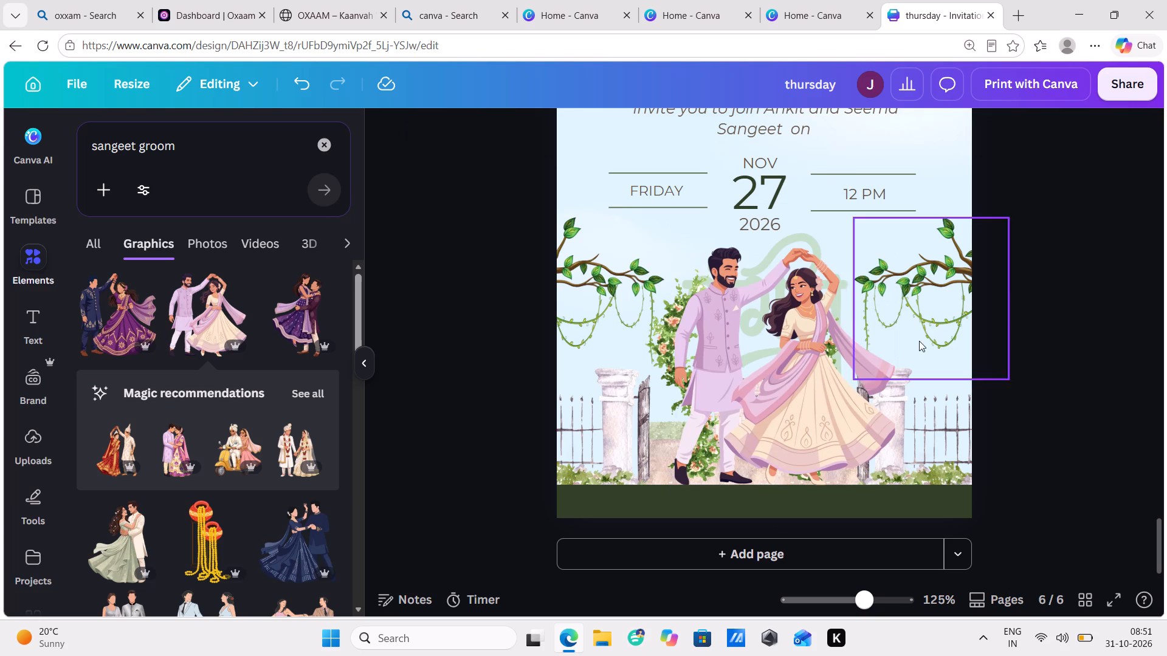
pyautogui.click(768, 330)
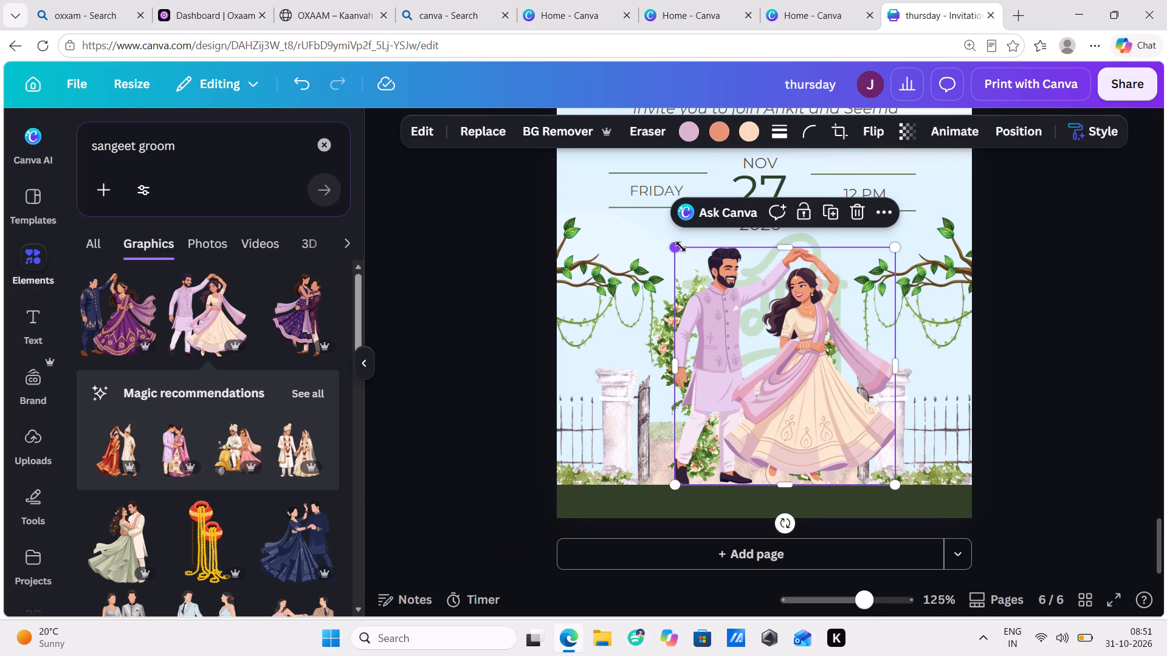
pyautogui.moveTo(681, 247); pyautogui.dragTo(684, 254)
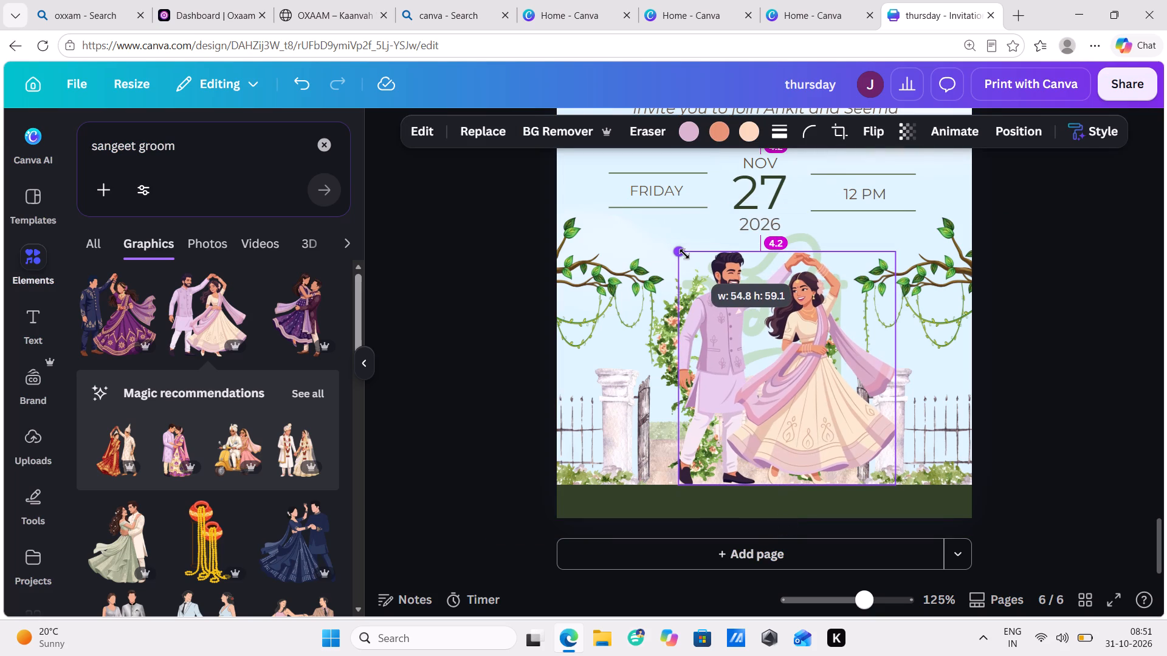
pyautogui.moveTo(684, 254); pyautogui.dragTo(700, 265)
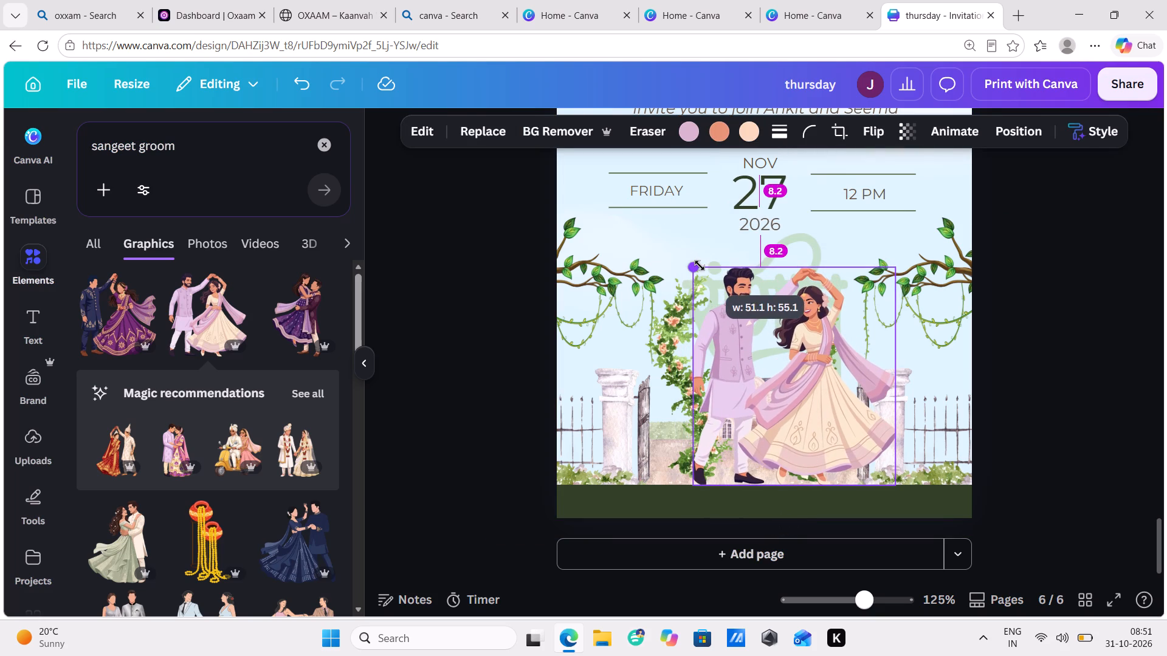
pyautogui.click(1106, 322)
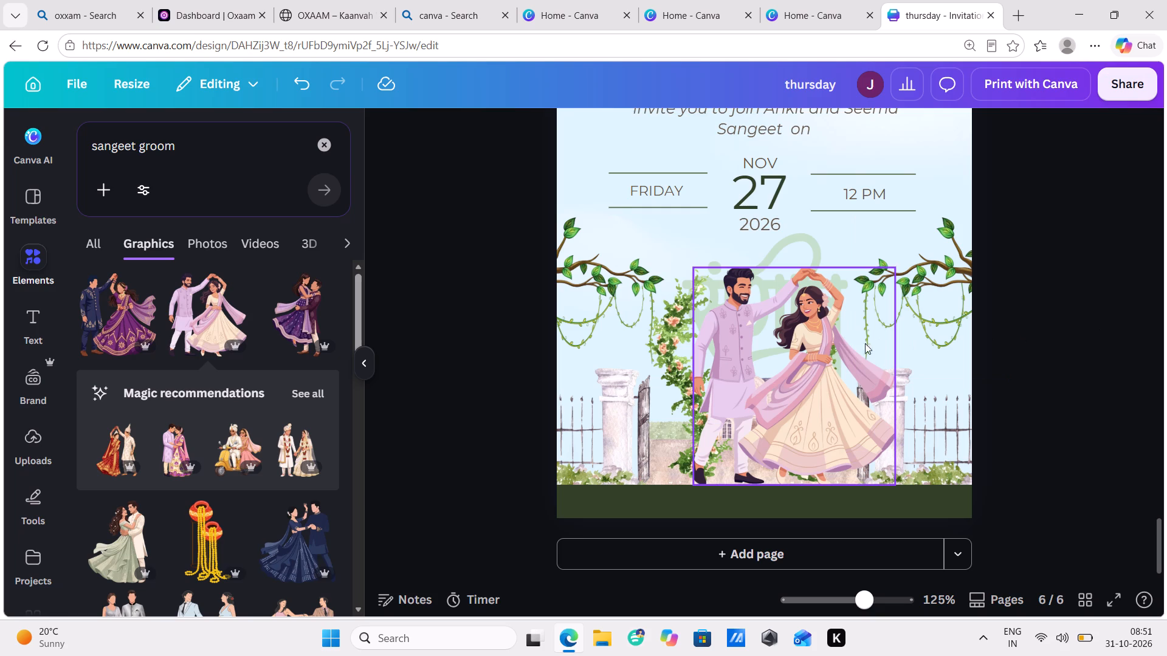
pyautogui.moveTo(831, 348); pyautogui.dragTo(823, 348)
# Review the layout of page 6 from the Sangeet heading down to the couple illustration.
pyautogui.scroll(3, 818, 344)
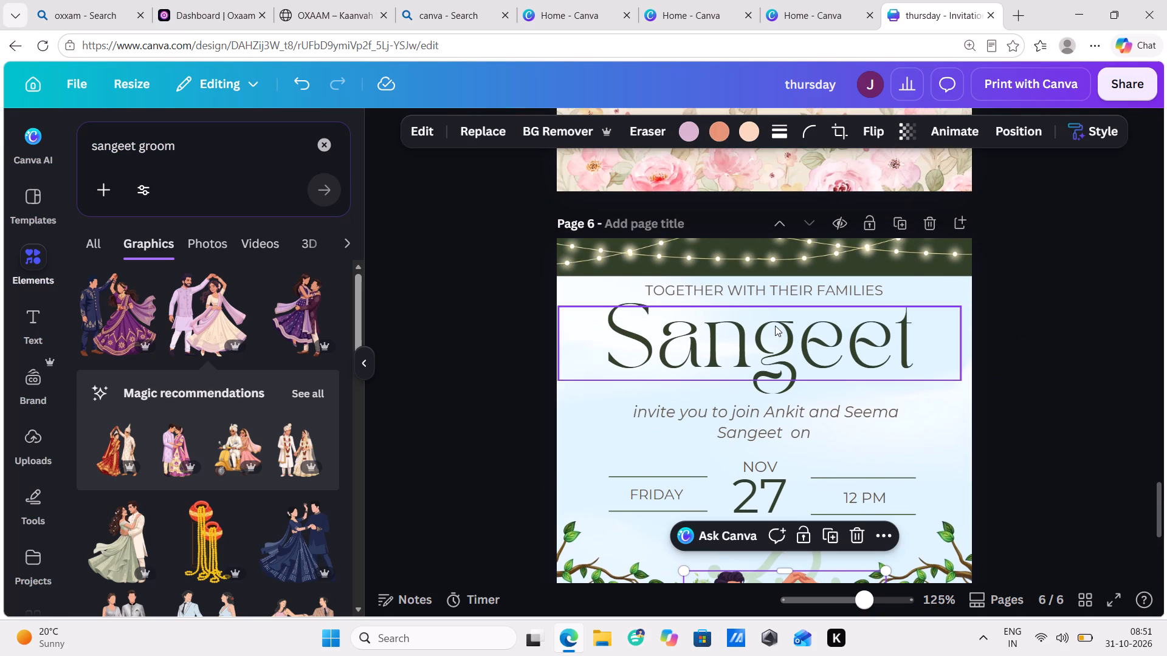
pyautogui.scroll(-2, 775, 326)
pyautogui.scroll(1, 775, 326)
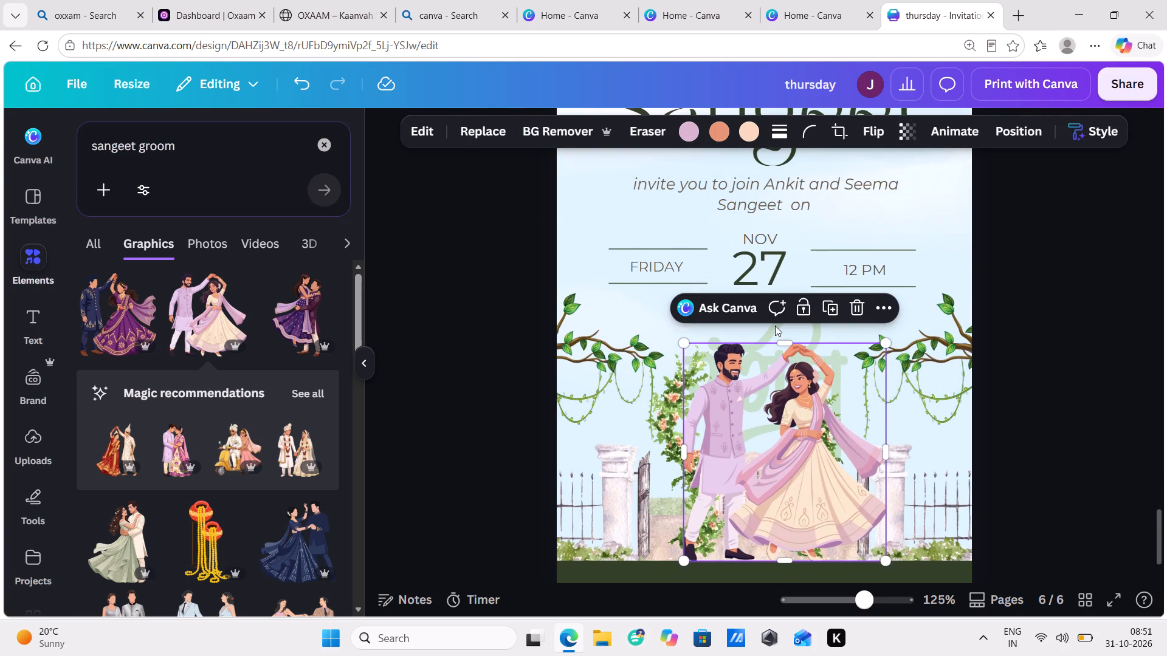
pyautogui.scroll(1, 713, 324)
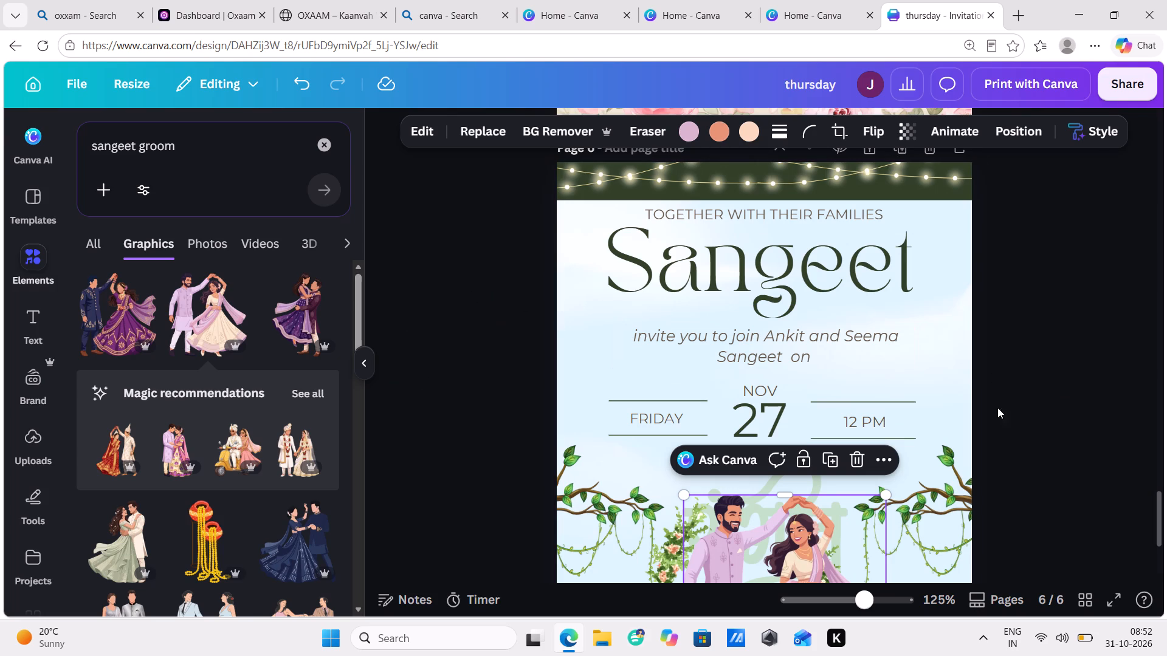
pyautogui.scroll(-2, 916, 428)
pyautogui.scroll(1, 939, 220)
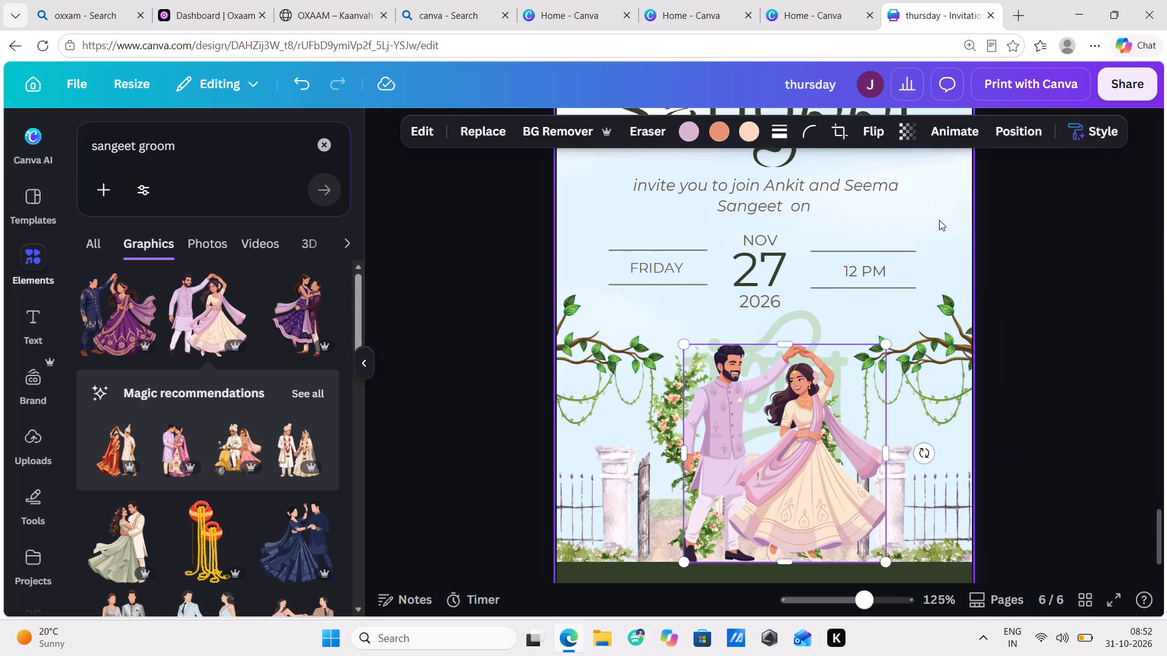
# Delete page 5, the earlier sangeet page with the pink heading and floral border.
pyautogui.scroll(7, 939, 220)
pyautogui.scroll(-1, 932, 223)
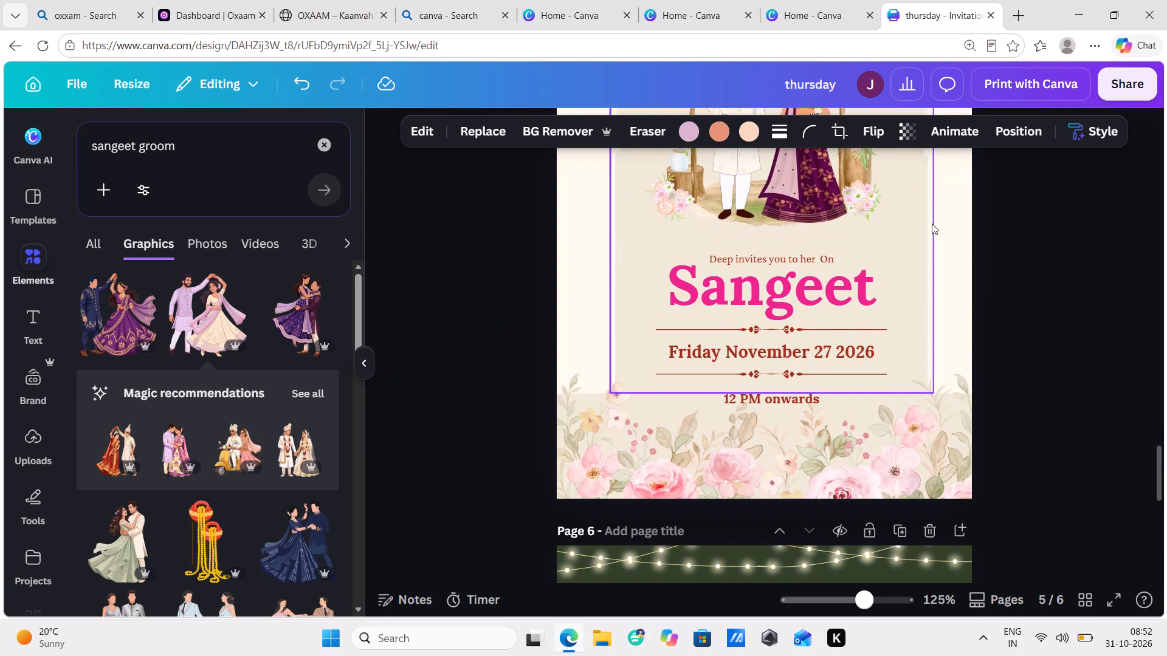
pyautogui.scroll(5, 914, 229)
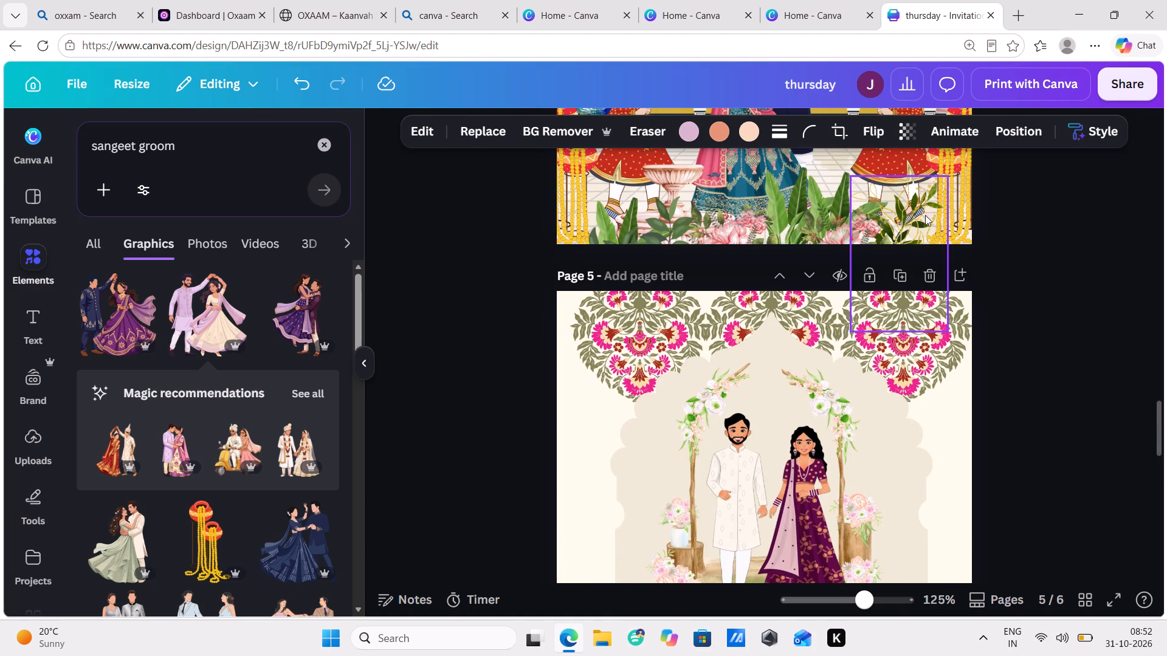
pyautogui.click(934, 272)
# Add a blank page after the remaining Sangeet page.
pyautogui.scroll(-2, 961, 339)
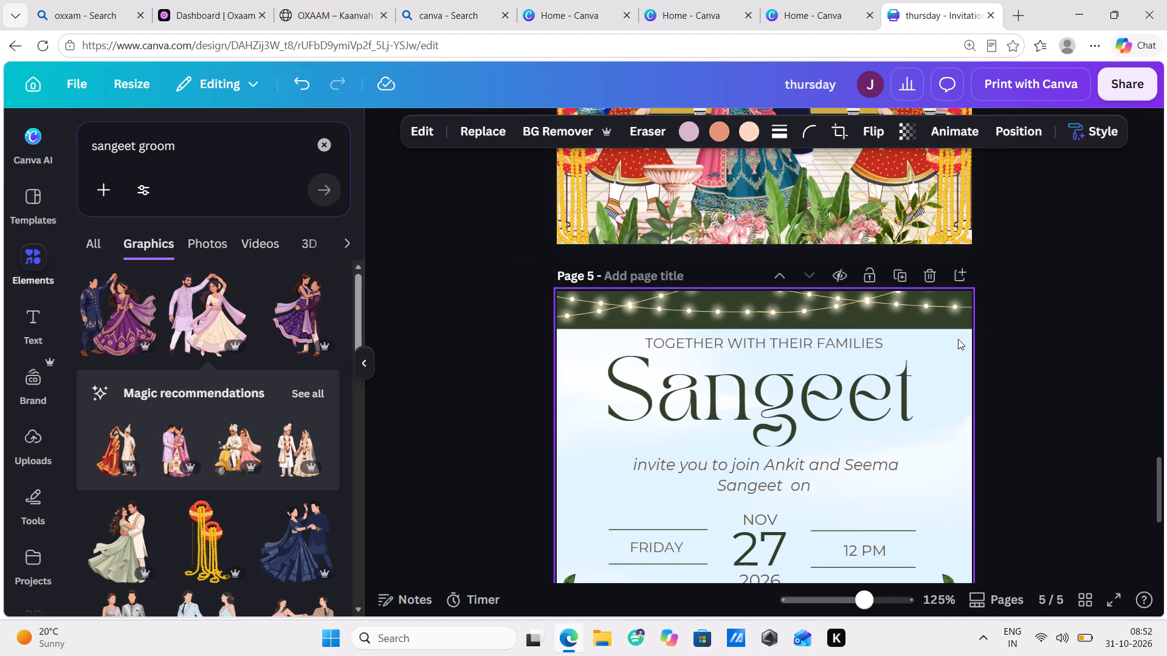
pyautogui.scroll(2, 944, 318)
pyautogui.click(961, 272)
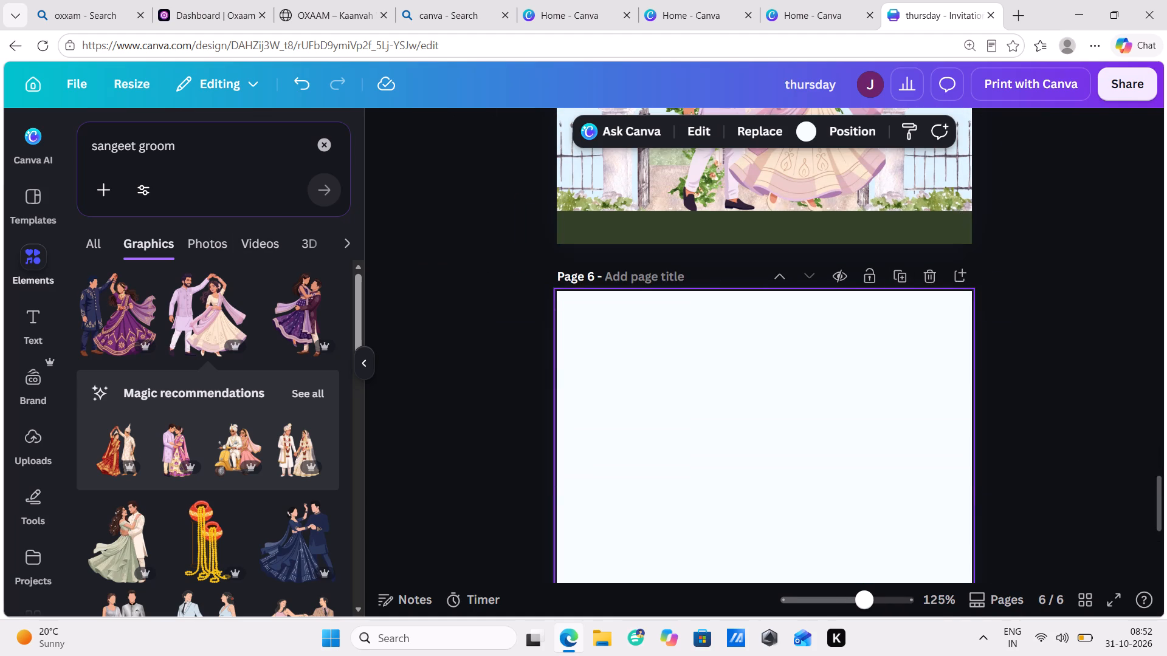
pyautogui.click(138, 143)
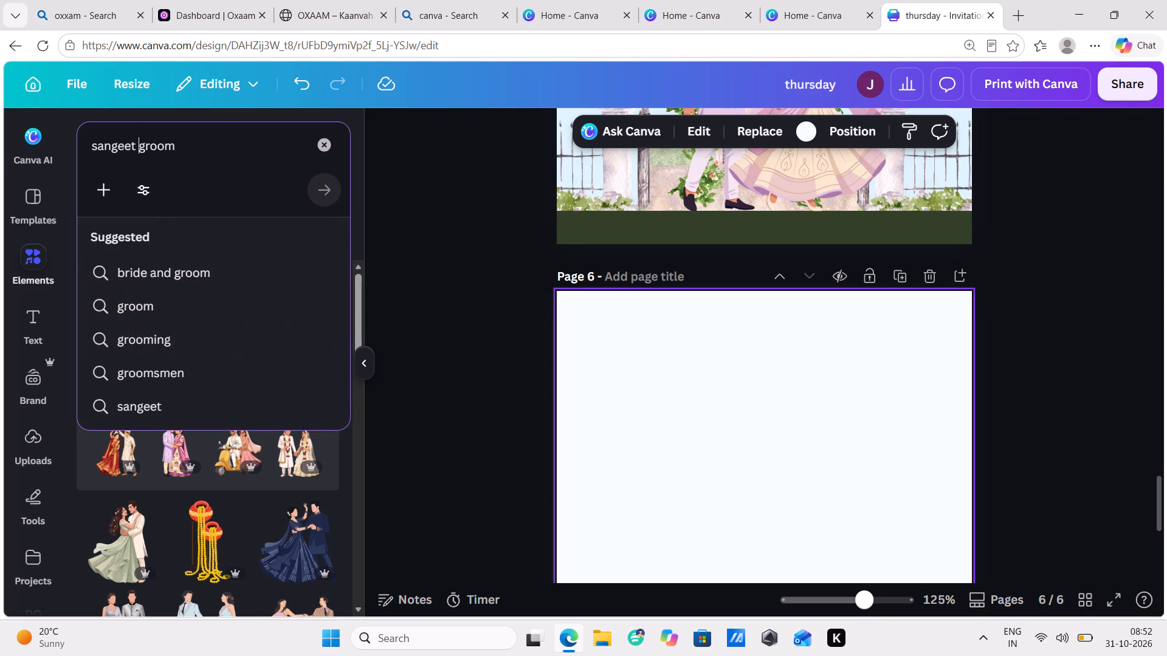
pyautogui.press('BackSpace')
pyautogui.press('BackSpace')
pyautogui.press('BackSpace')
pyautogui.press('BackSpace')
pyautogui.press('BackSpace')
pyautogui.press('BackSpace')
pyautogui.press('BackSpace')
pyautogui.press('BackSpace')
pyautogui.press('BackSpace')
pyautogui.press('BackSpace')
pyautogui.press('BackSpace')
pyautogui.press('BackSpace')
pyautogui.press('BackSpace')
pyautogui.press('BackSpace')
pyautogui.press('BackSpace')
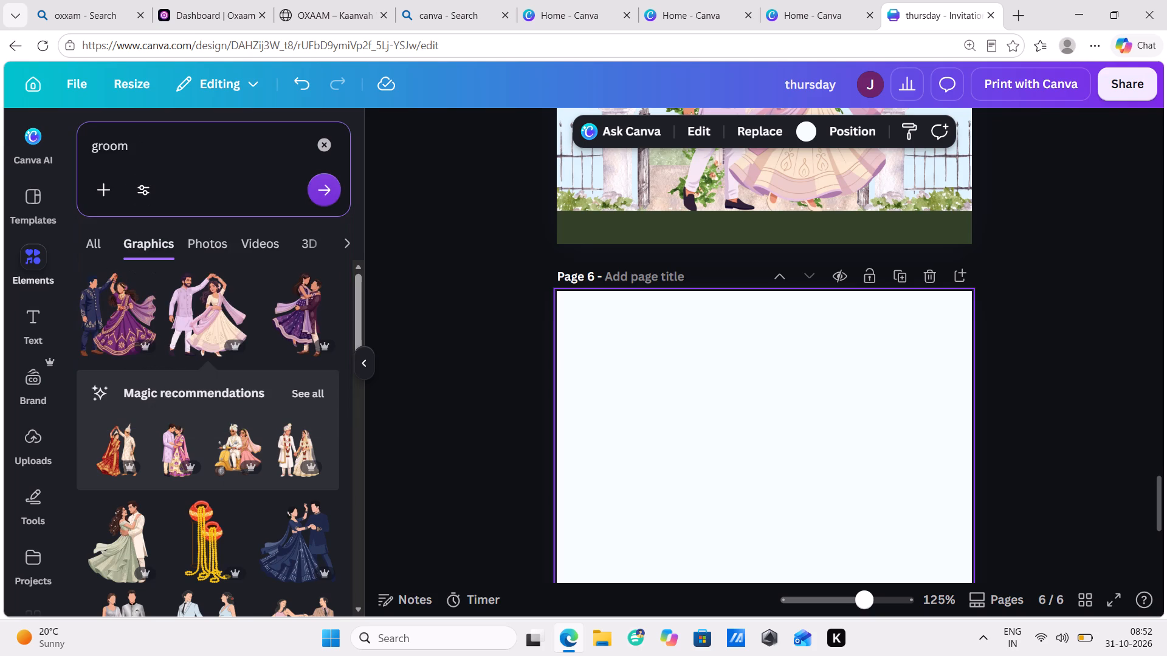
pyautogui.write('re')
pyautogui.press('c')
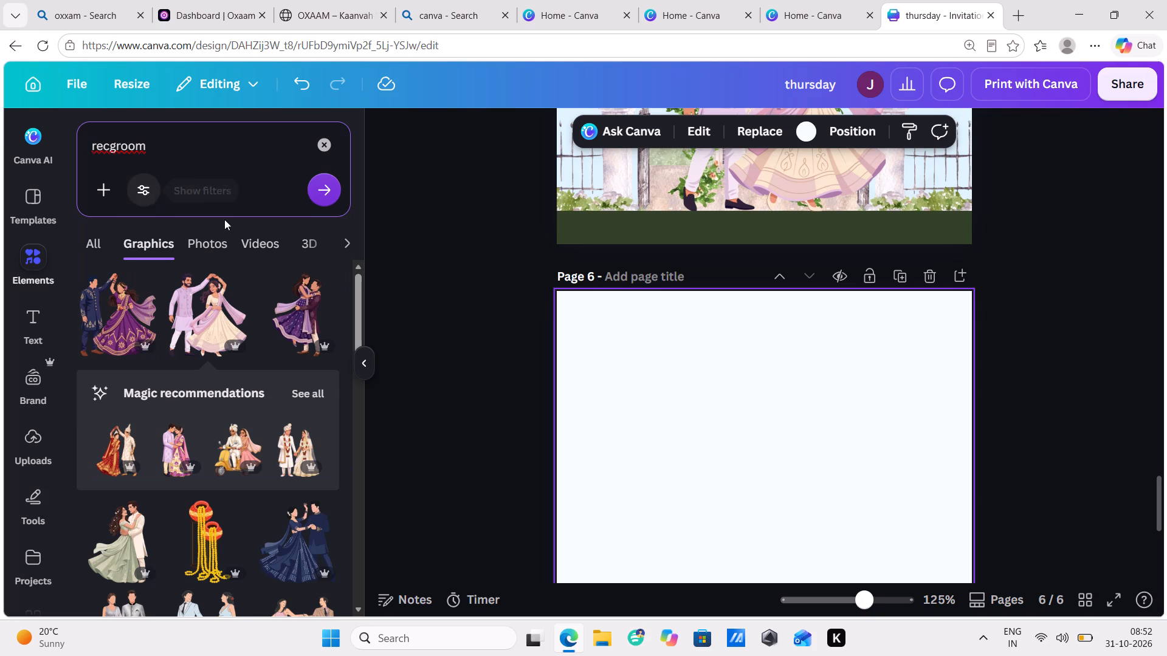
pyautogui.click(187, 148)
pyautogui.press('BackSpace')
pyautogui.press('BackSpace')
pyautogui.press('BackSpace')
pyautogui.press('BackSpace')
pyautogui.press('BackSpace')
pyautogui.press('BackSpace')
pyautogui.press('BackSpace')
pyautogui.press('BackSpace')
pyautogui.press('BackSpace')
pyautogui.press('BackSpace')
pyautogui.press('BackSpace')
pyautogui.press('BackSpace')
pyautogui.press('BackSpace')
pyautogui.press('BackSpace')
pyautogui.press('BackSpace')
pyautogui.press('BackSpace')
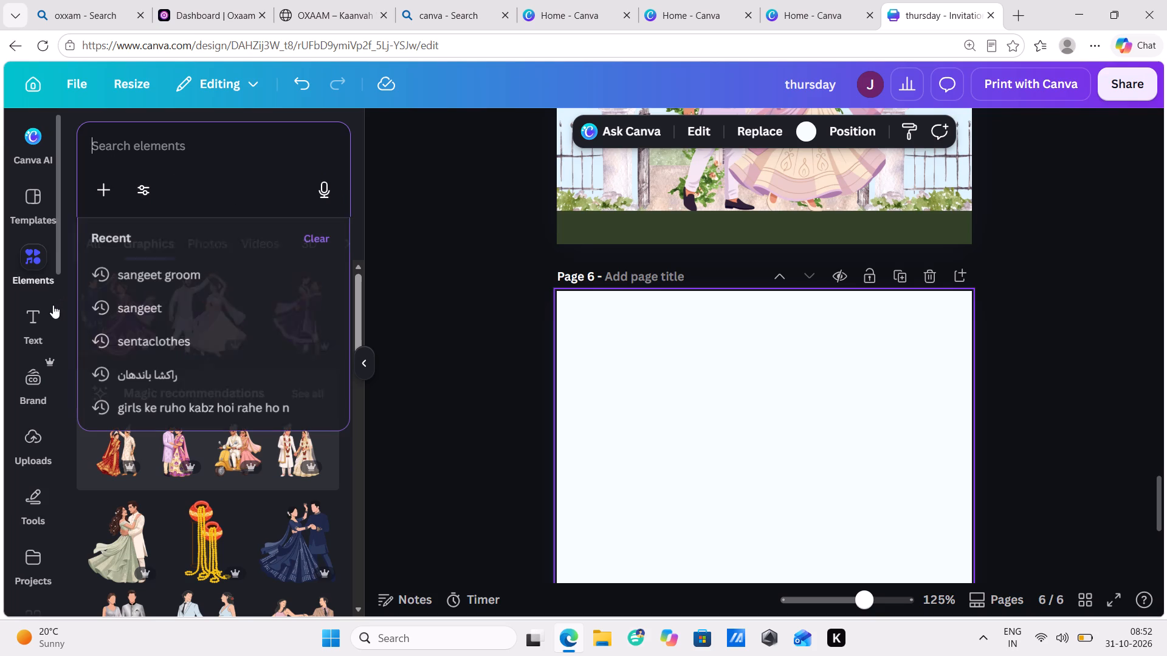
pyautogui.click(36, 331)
# Search the template library for "reception ceremony img", correcting the spelling of "reception" in the query.
pyautogui.click(25, 193)
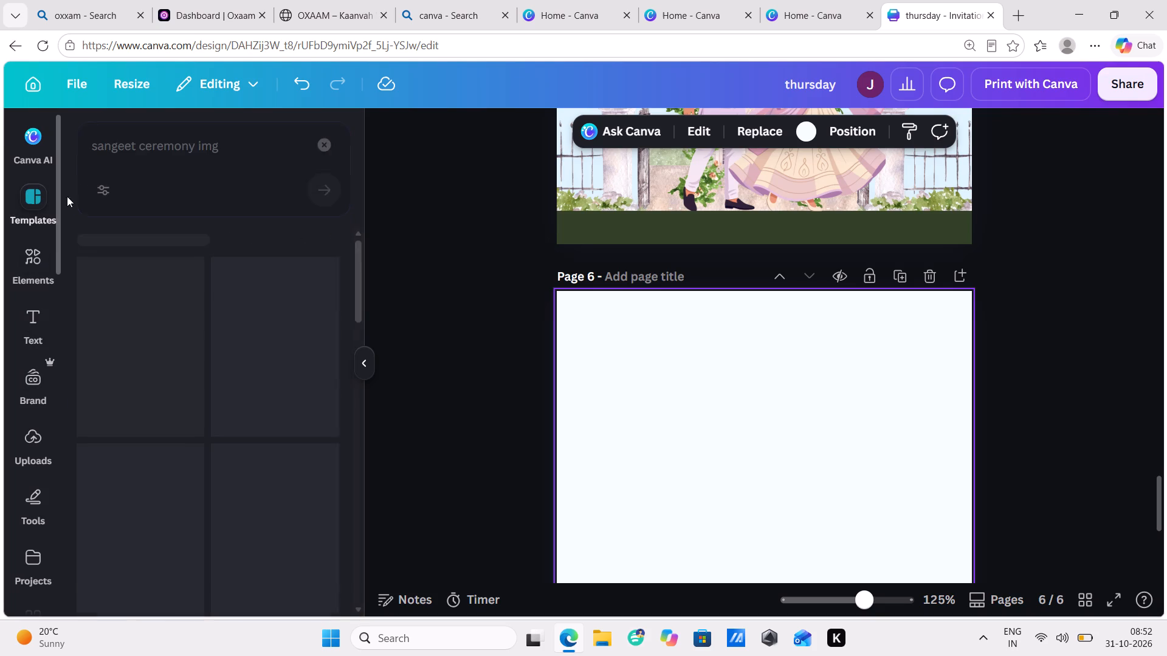
pyautogui.click(139, 146)
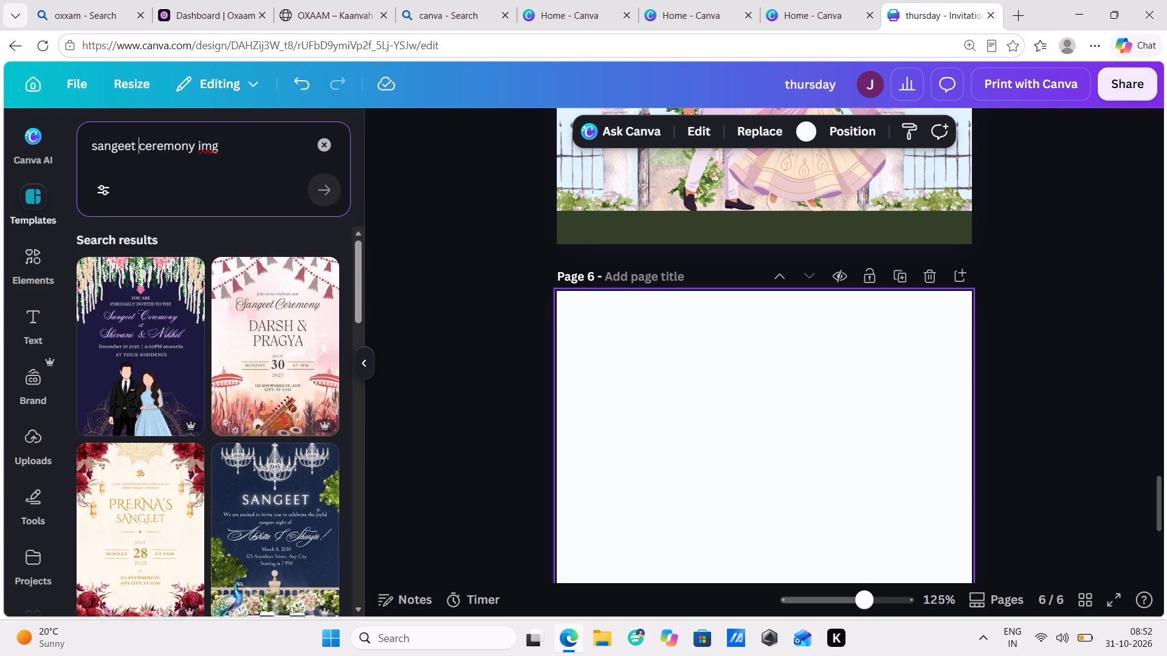
pyautogui.press('BackSpace')
pyautogui.press('BackSpace')
pyautogui.press('BackSpace')
pyautogui.press('BackSpace')
pyautogui.press('BackSpace')
pyautogui.press('BackSpace')
pyautogui.press('BackSpace')
pyautogui.press('BackSpace')
pyautogui.press('BackSpace')
pyautogui.press('BackSpace')
pyautogui.press('BackSpace')
pyautogui.press('BackSpace')
pyautogui.press('BackSpace')
pyautogui.press('BackSpace')
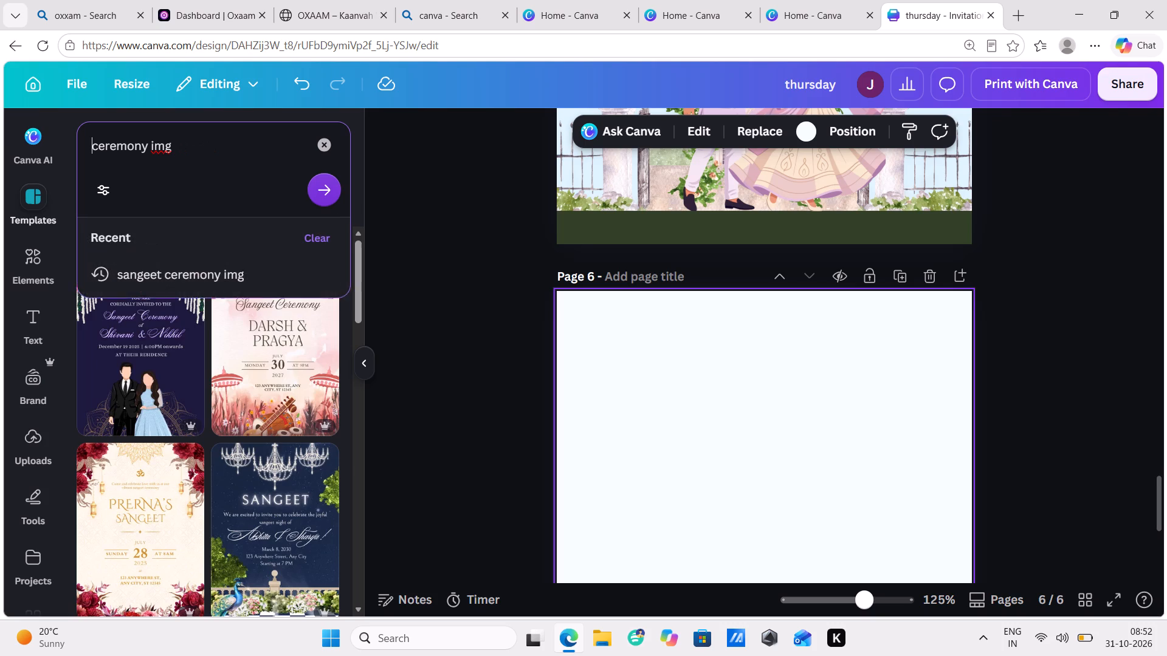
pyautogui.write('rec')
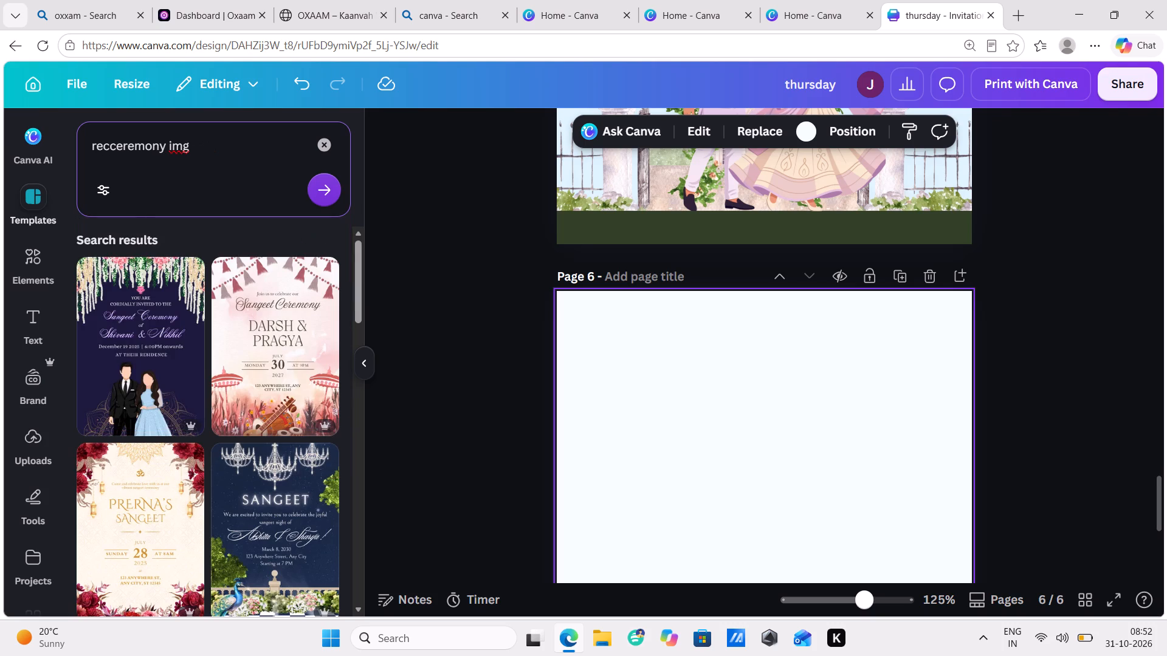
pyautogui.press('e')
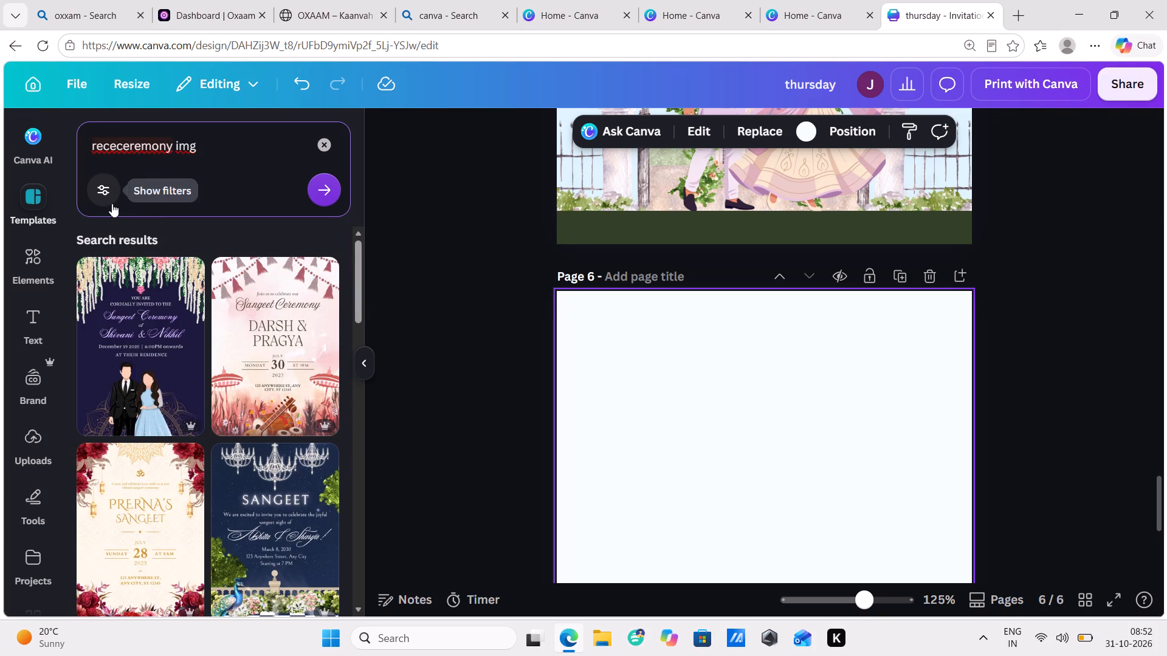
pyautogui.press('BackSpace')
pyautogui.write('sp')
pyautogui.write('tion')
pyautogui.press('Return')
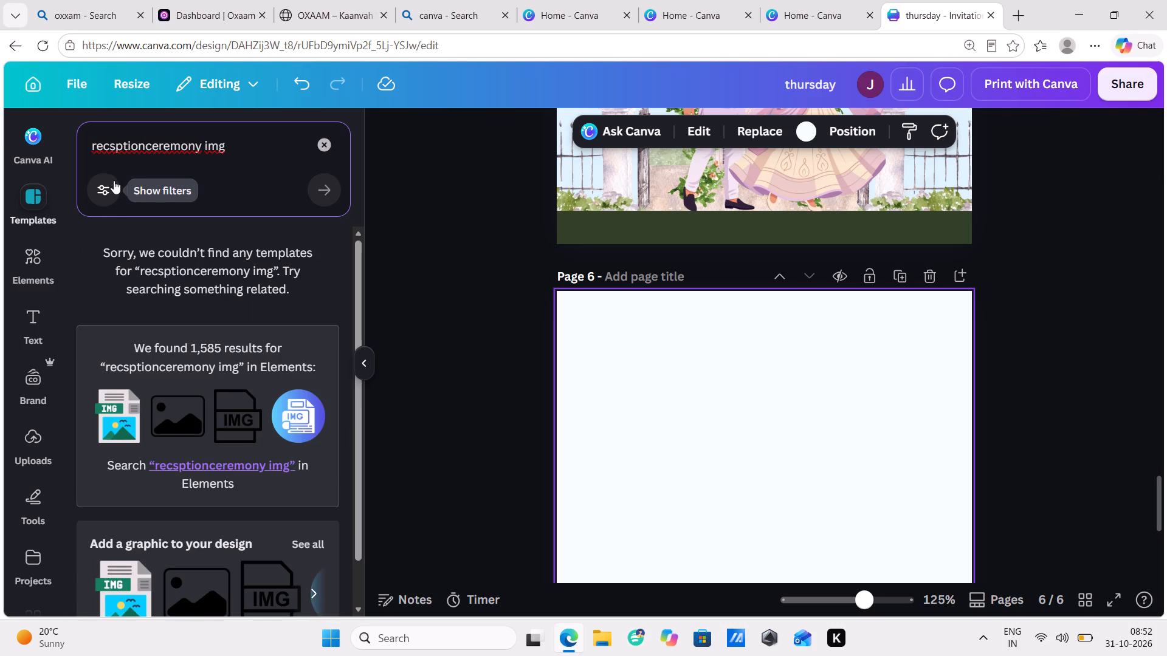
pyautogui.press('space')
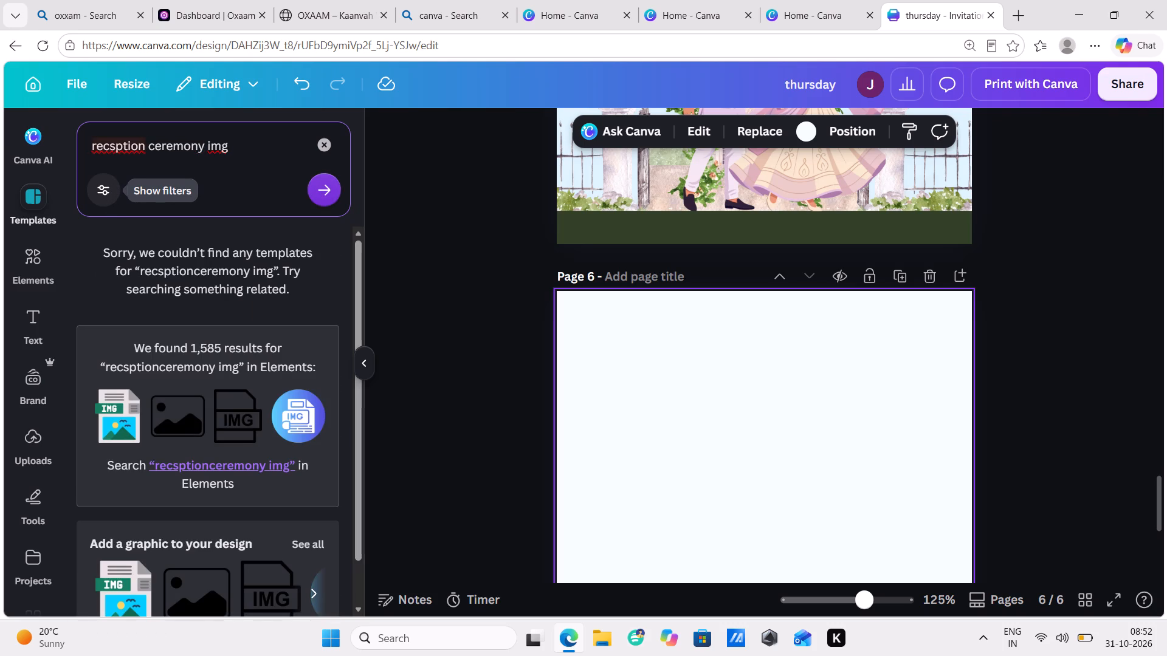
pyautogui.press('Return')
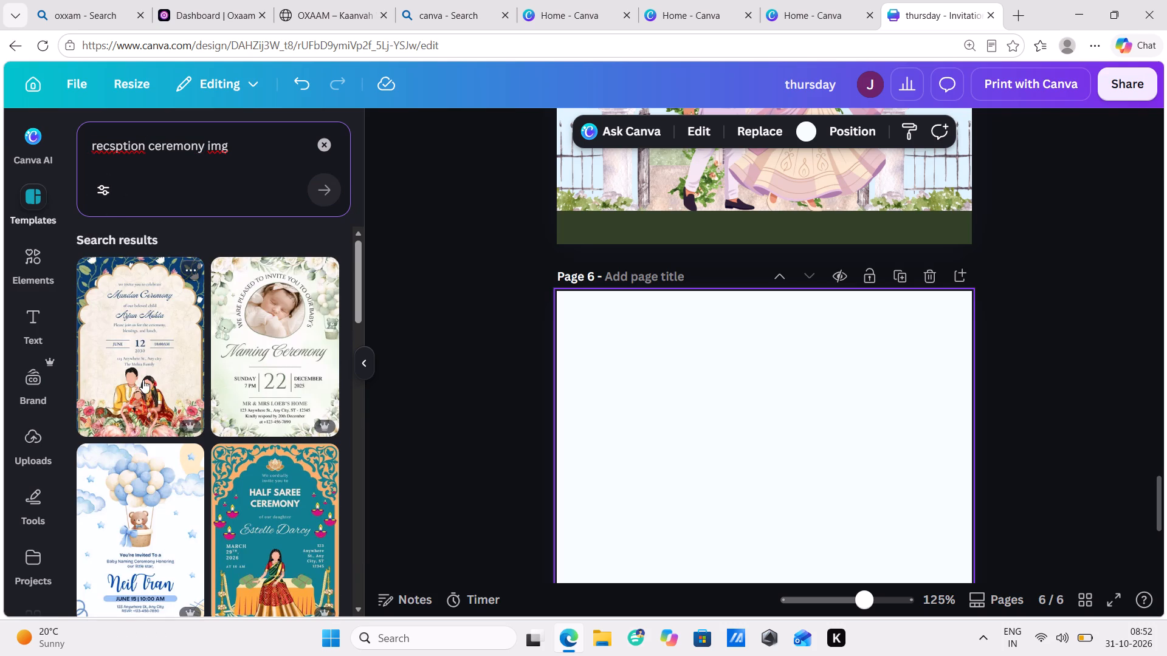
pyautogui.scroll(-1, 145, 381)
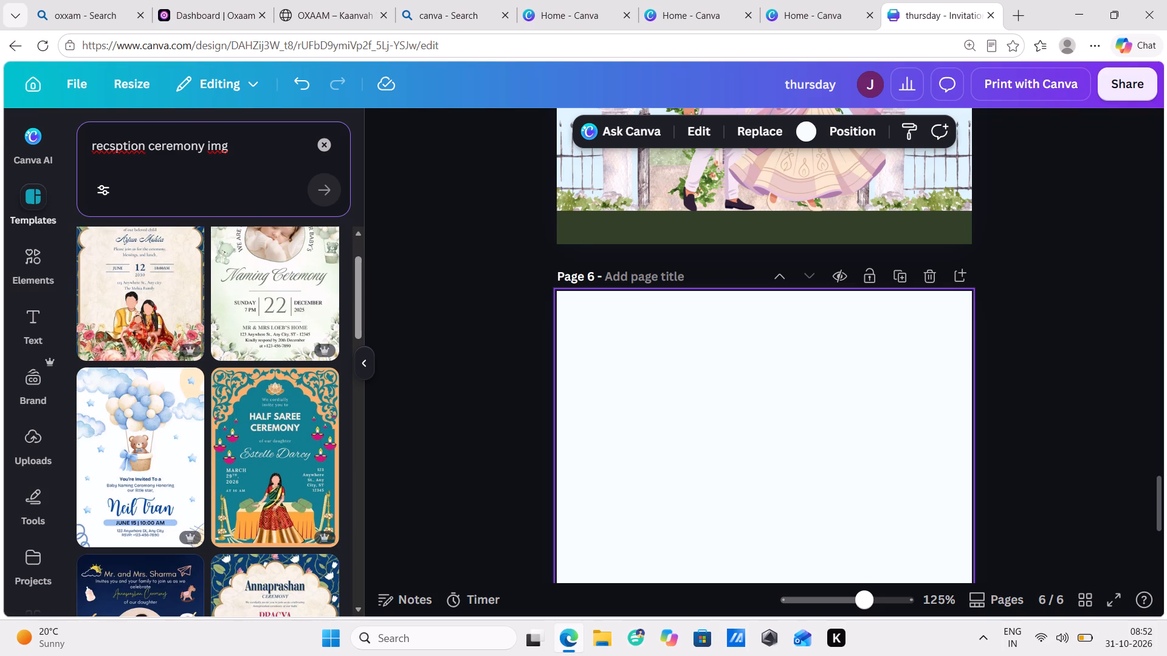
pyautogui.click(144, 146)
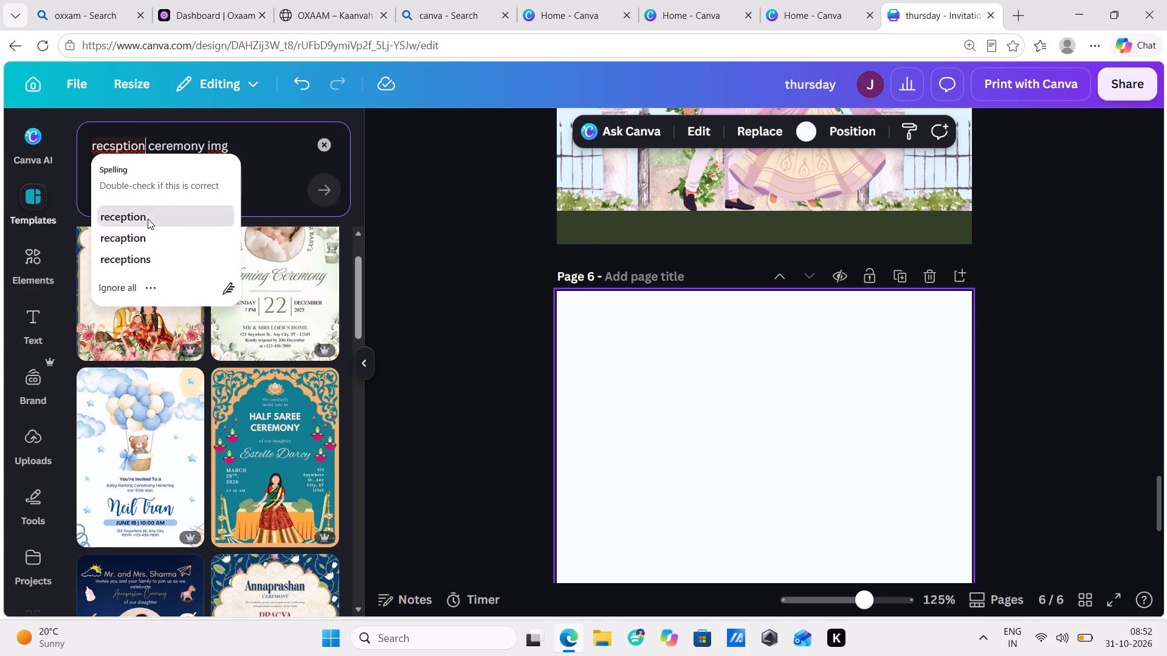
pyautogui.click(148, 219)
pyautogui.click(321, 199)
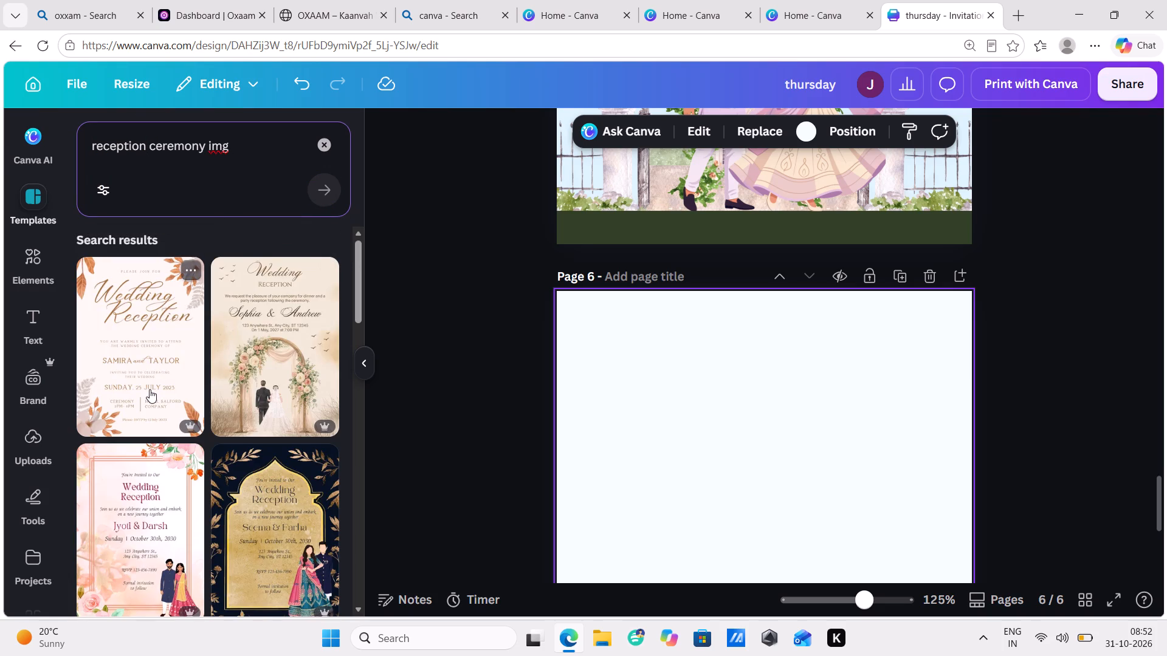
# Apply the lilac Reception Ceremony template with the cartoon Indian couple and purple name ribbon to the blank page 6.
pyautogui.scroll(-2, 150, 389)
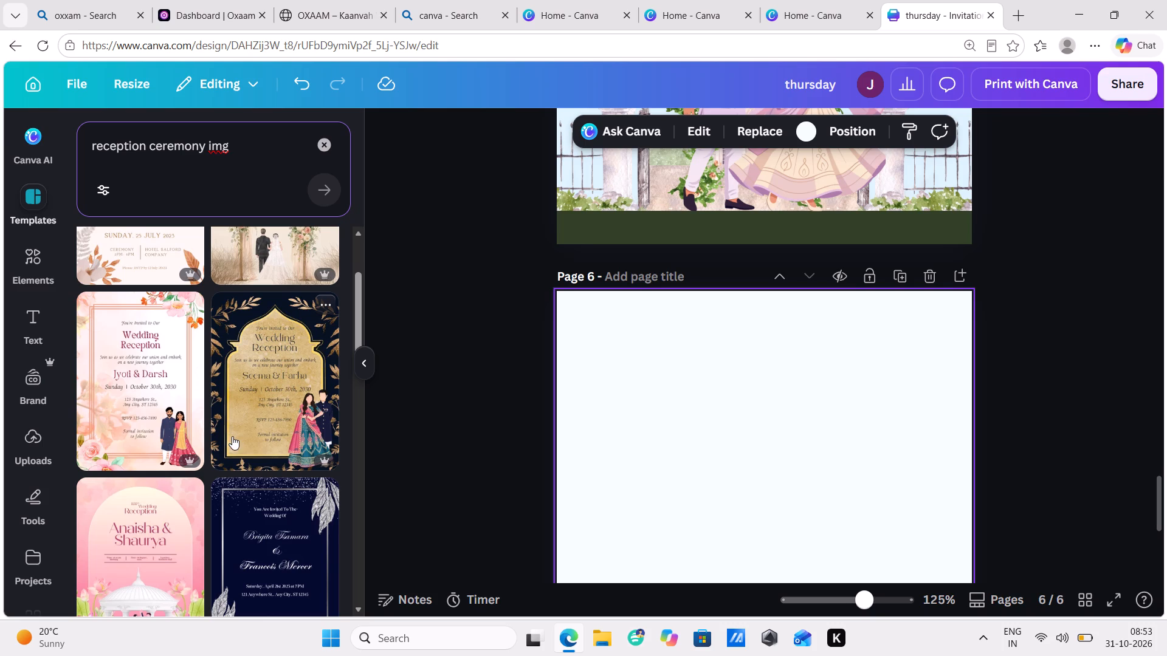
pyautogui.scroll(-1, 212, 433)
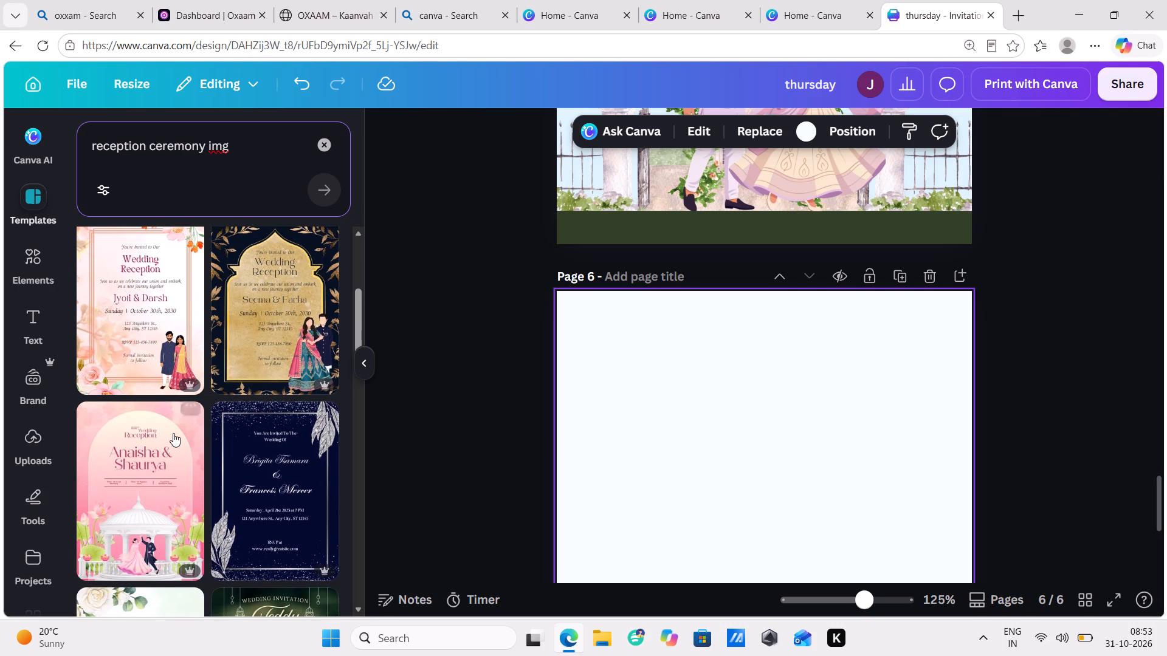
pyautogui.scroll(-2, 145, 433)
pyautogui.scroll(1, 143, 433)
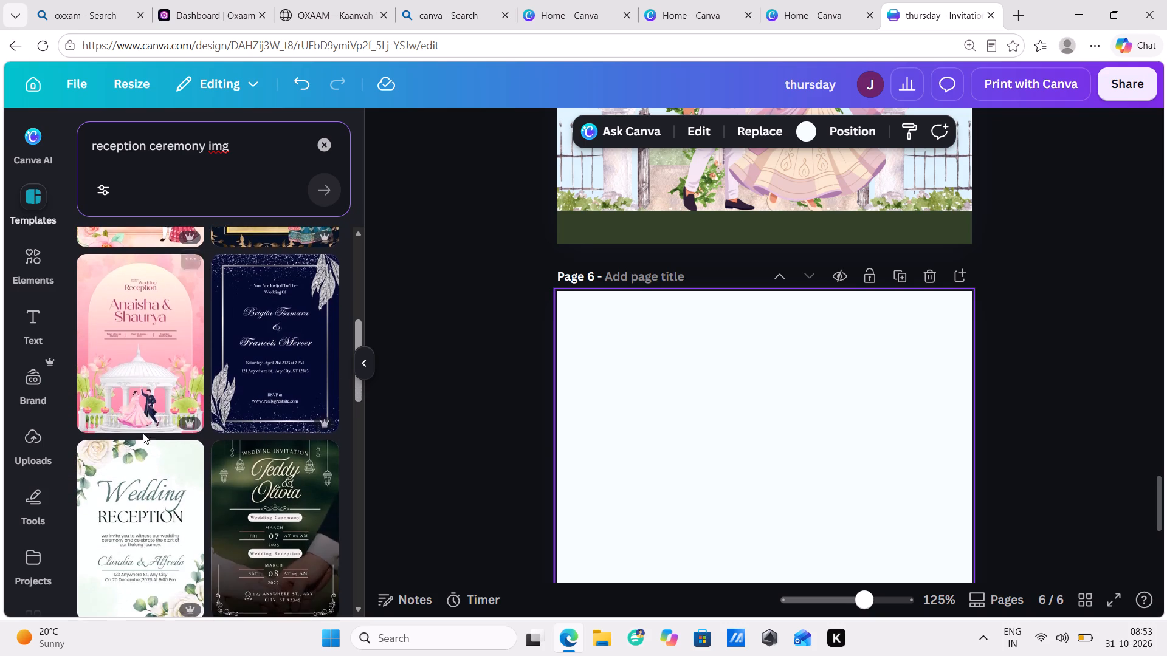
pyautogui.scroll(2, 143, 433)
pyautogui.scroll(-4, 143, 433)
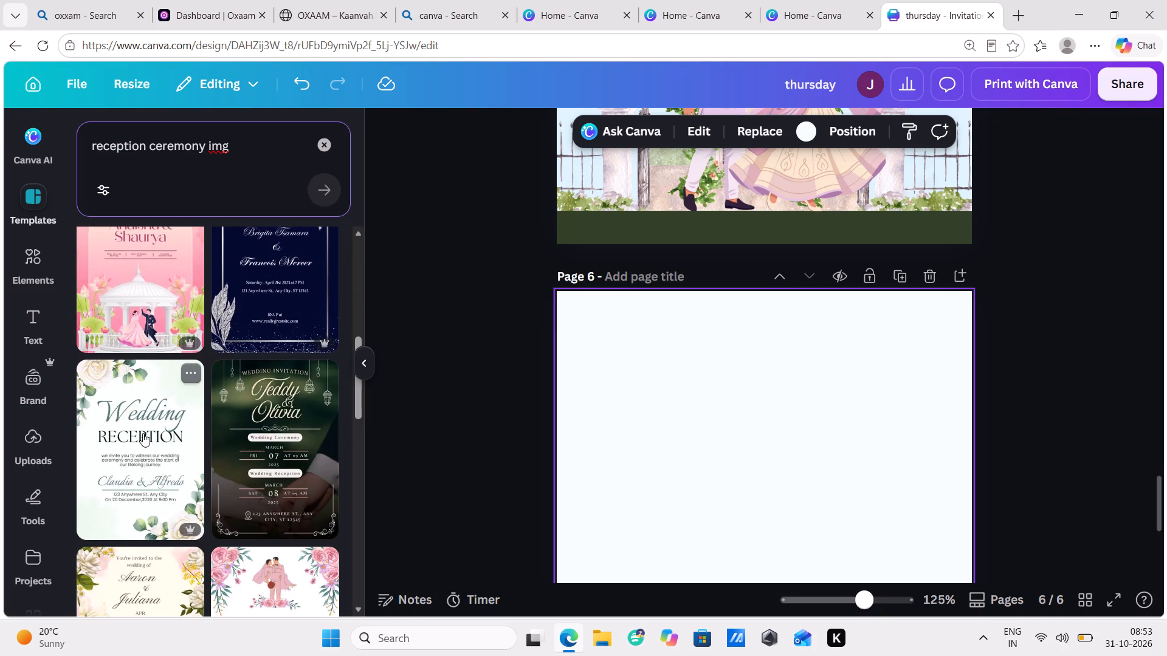
pyautogui.scroll(-5, 143, 433)
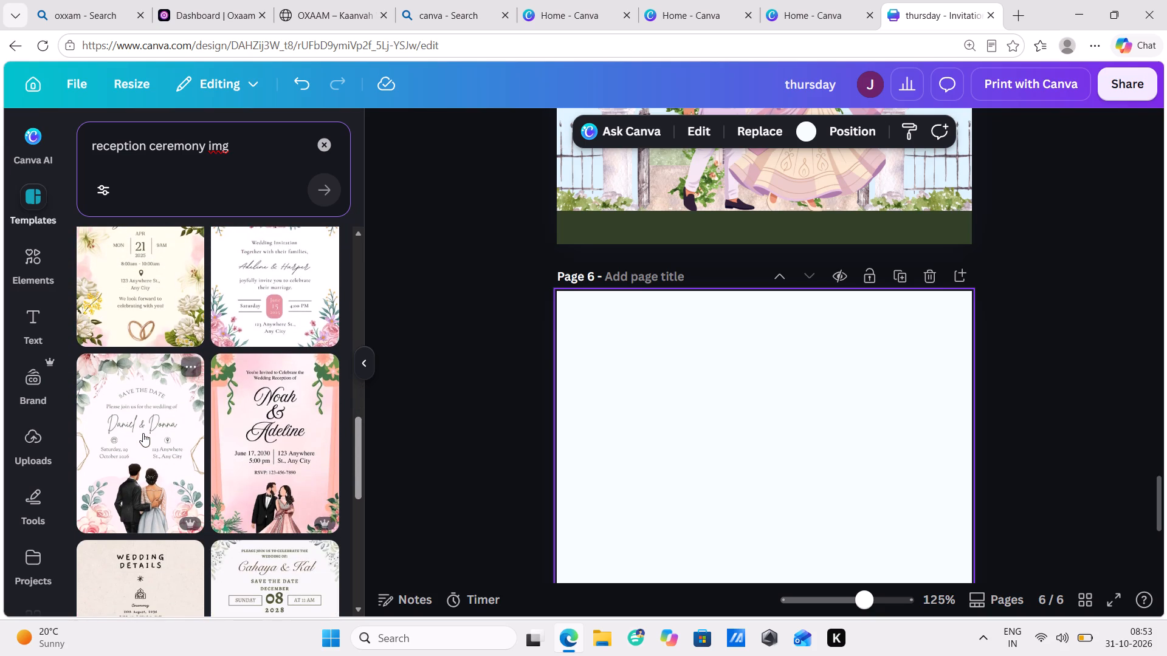
pyautogui.scroll(-2, 143, 433)
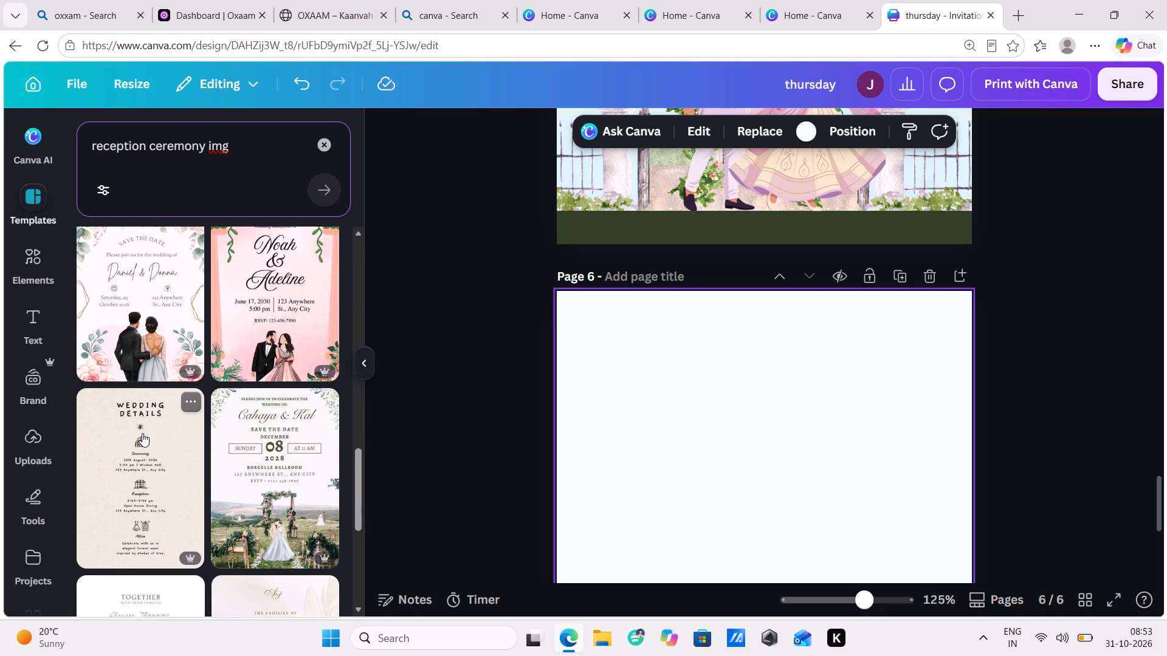
pyautogui.scroll(-6, 142, 433)
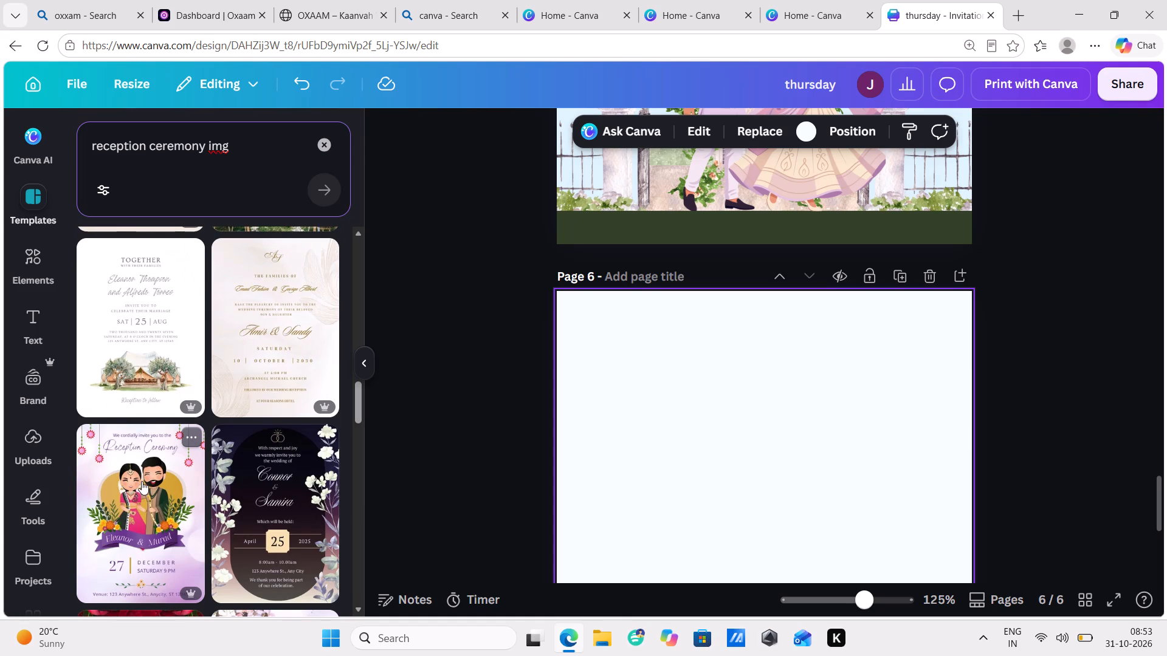
pyautogui.scroll(-2, 139, 514)
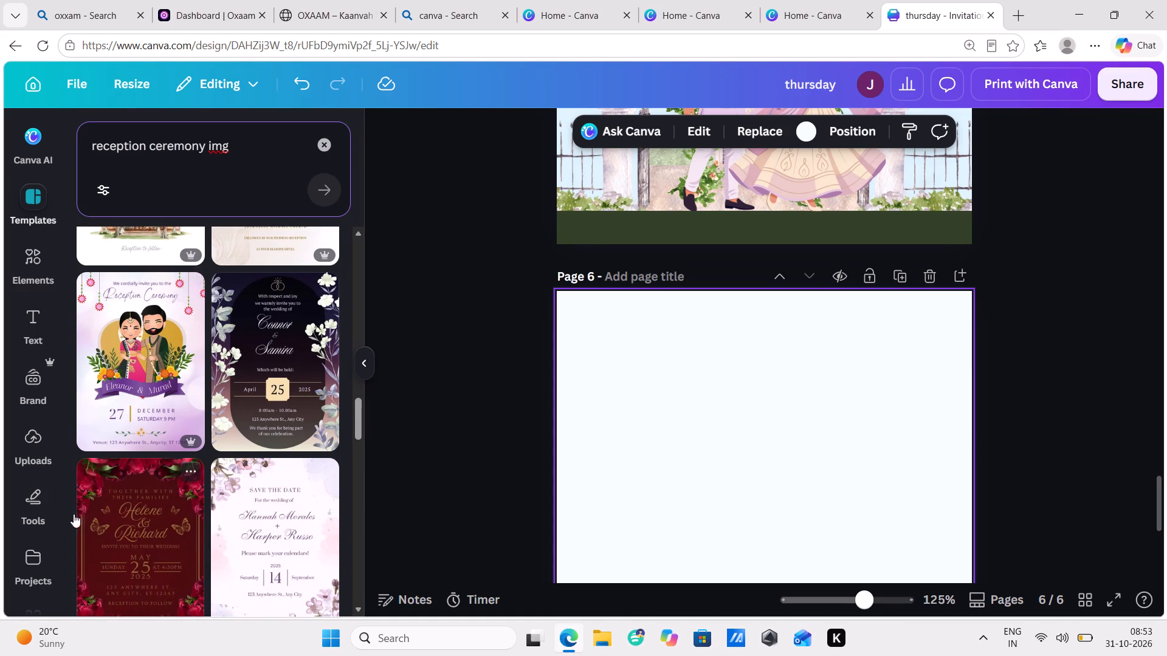
pyautogui.scroll(-4, 112, 396)
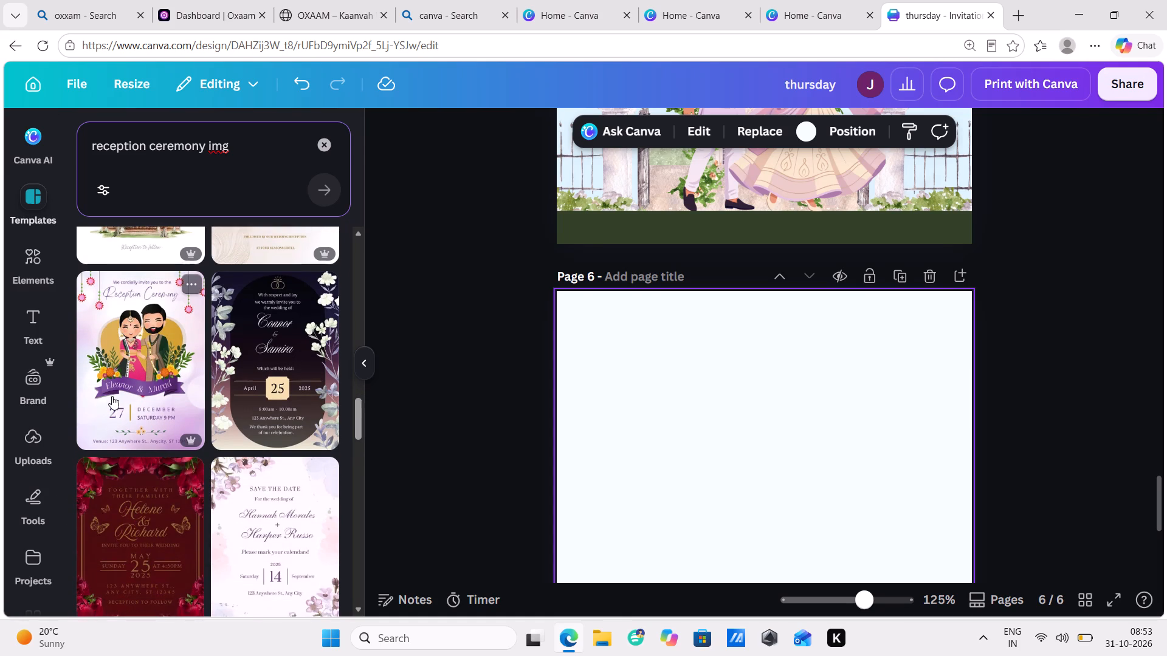
pyautogui.scroll(-4, 112, 396)
pyautogui.scroll(6, 112, 396)
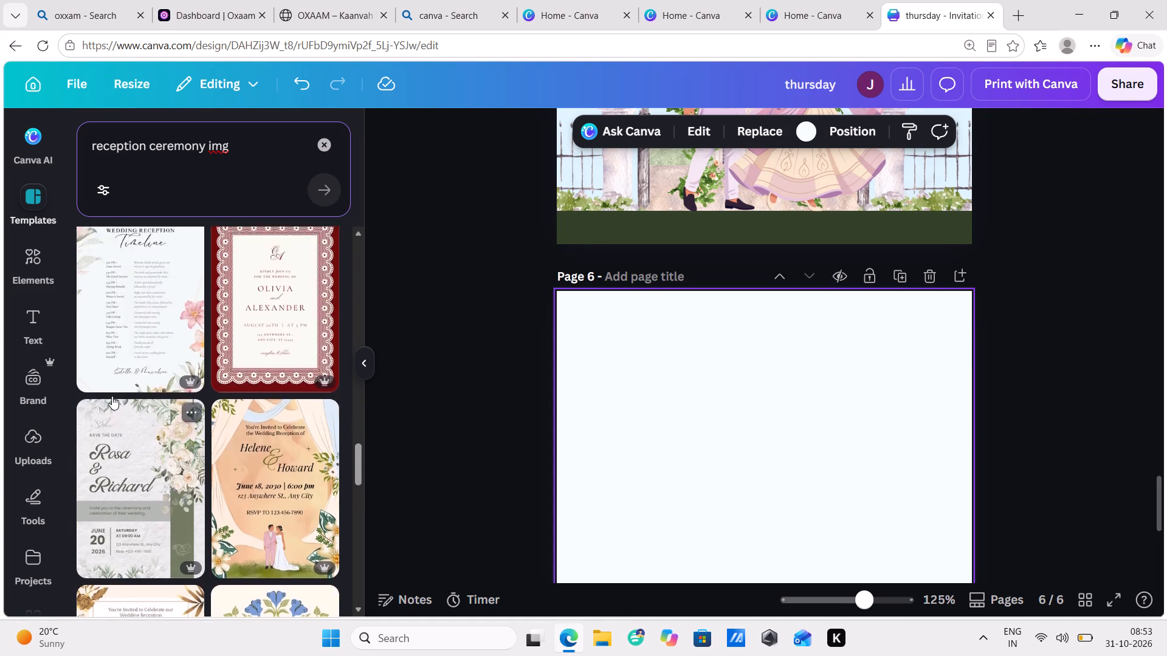
pyautogui.scroll(1, 112, 396)
pyautogui.moveTo(153, 328); pyautogui.dragTo(173, 325)
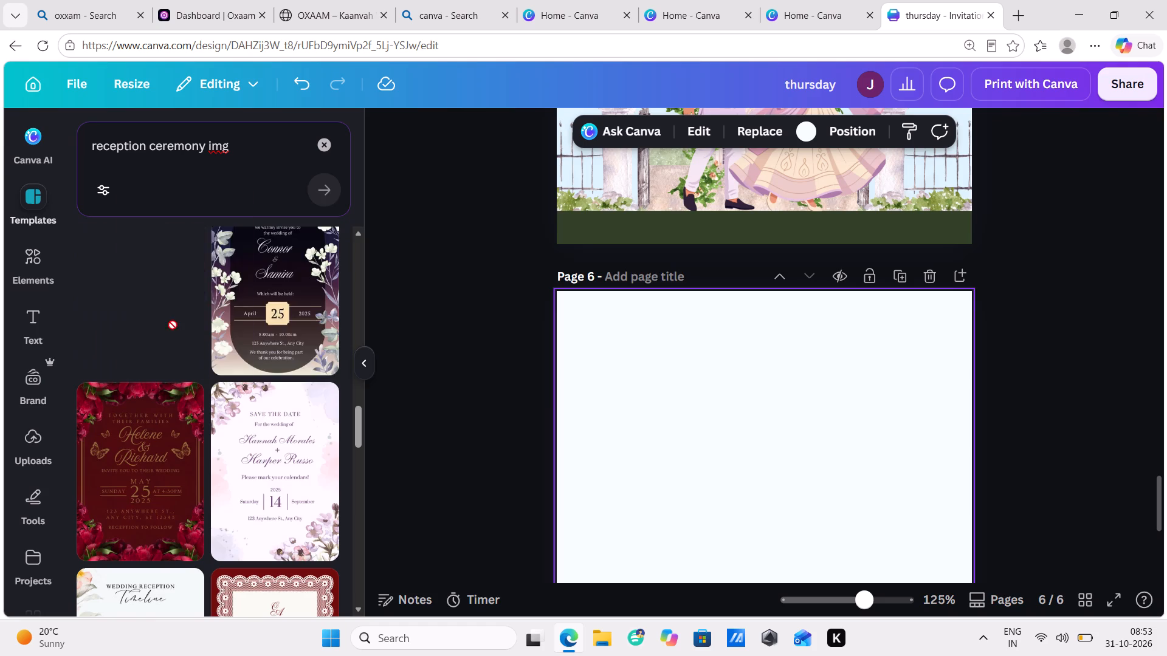
pyautogui.moveTo(173, 325); pyautogui.dragTo(718, 391)
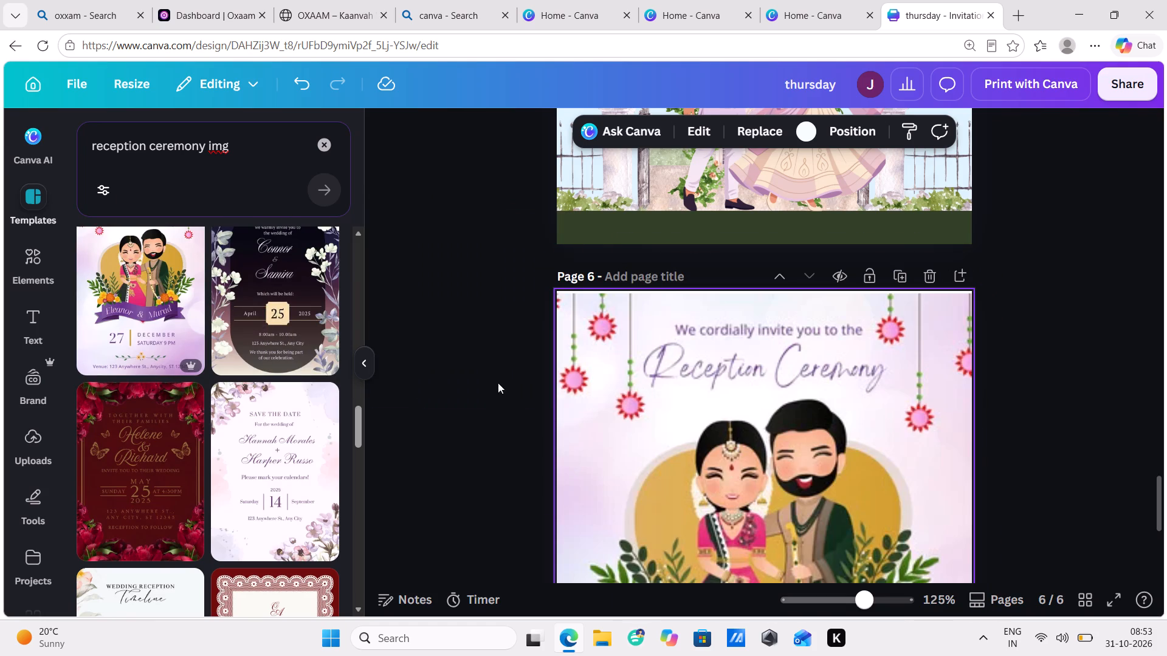
# Review the reception page's layout and placeholder text against the wording, date and time on the preceding Sangeet page.
pyautogui.scroll(-2, 611, 357)
pyautogui.scroll(-2, 735, 383)
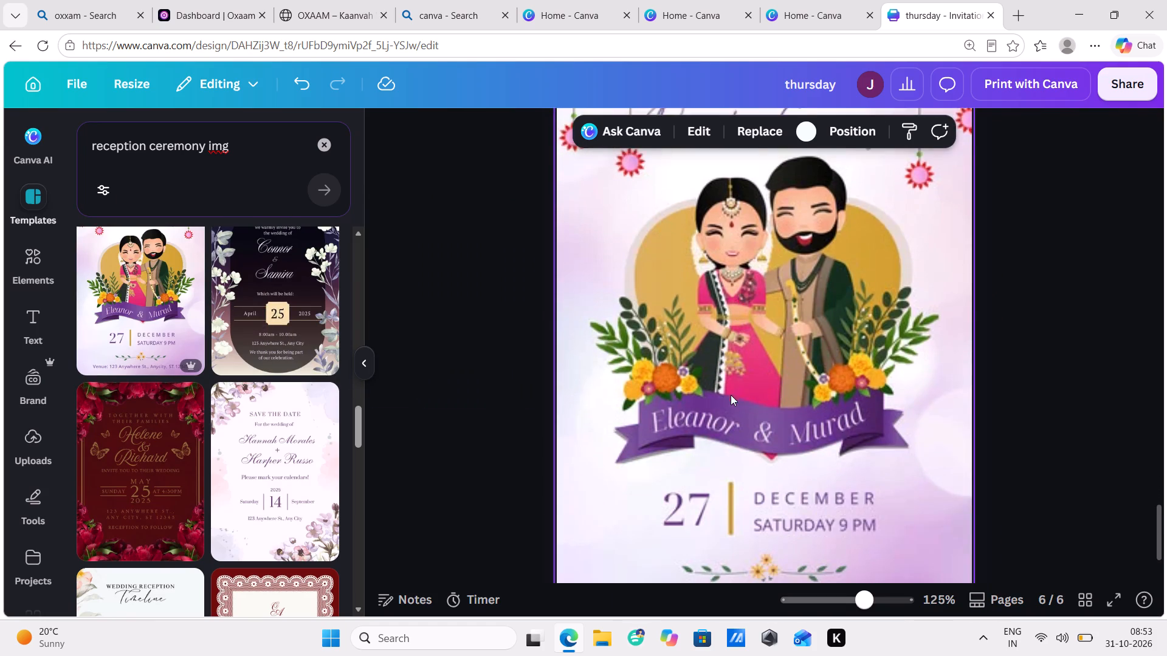
pyautogui.scroll(2, 772, 302)
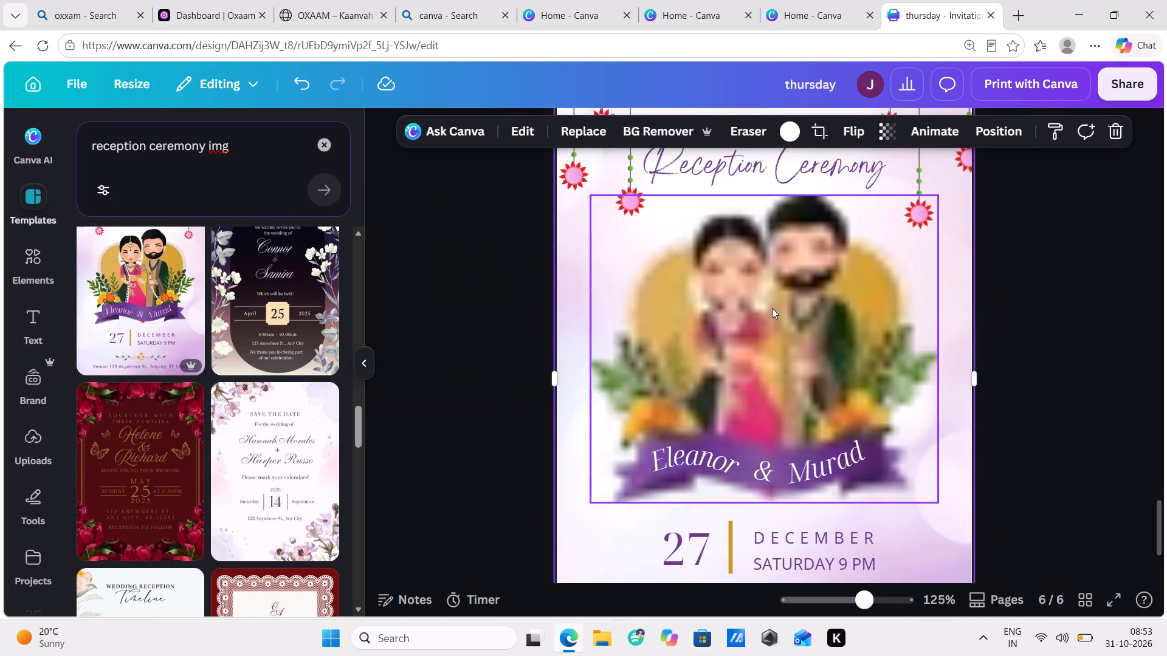
pyautogui.scroll(6, 762, 330)
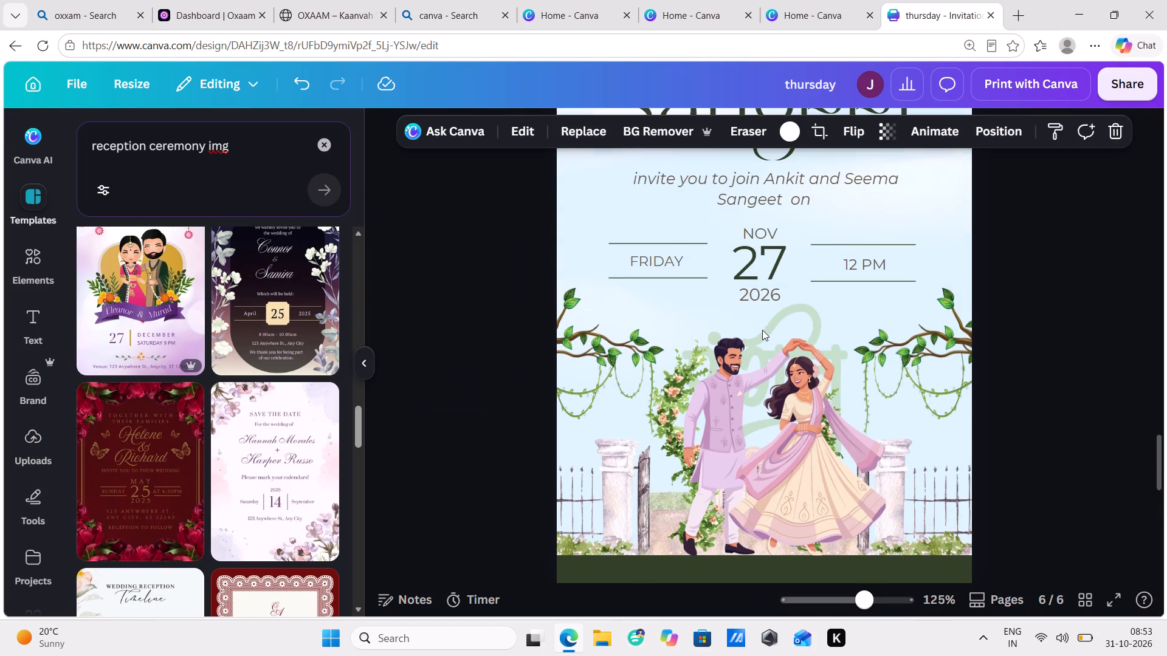
pyautogui.scroll(7, 762, 330)
pyautogui.scroll(-18, 762, 330)
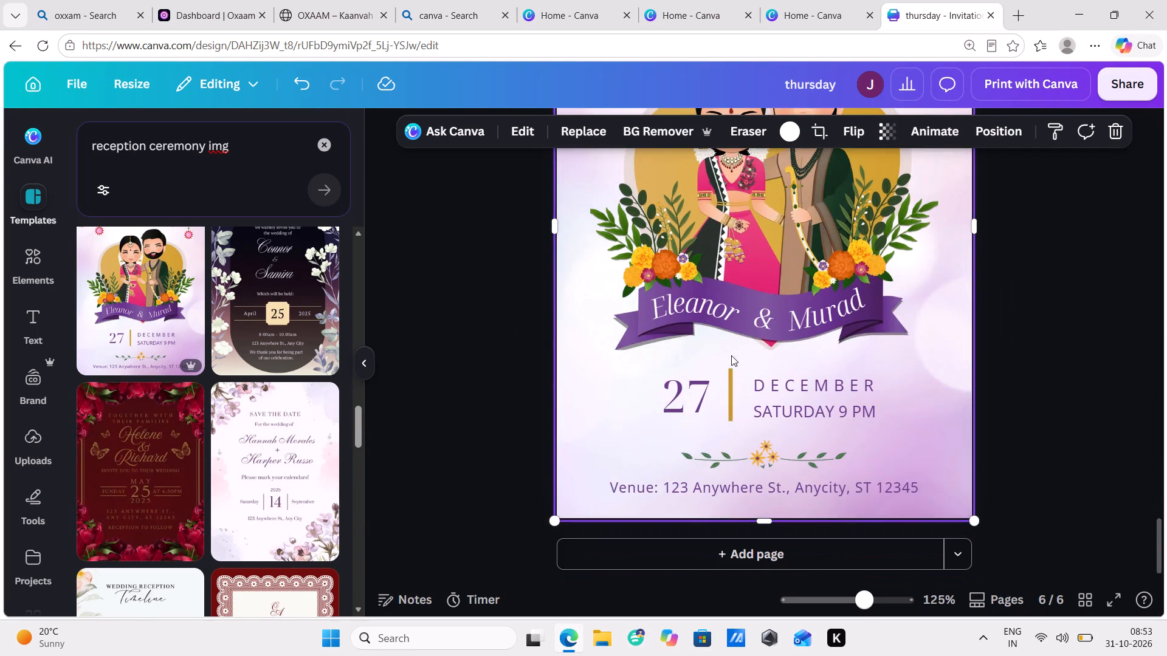
pyautogui.scroll(3, 714, 318)
pyautogui.scroll(-5, 714, 318)
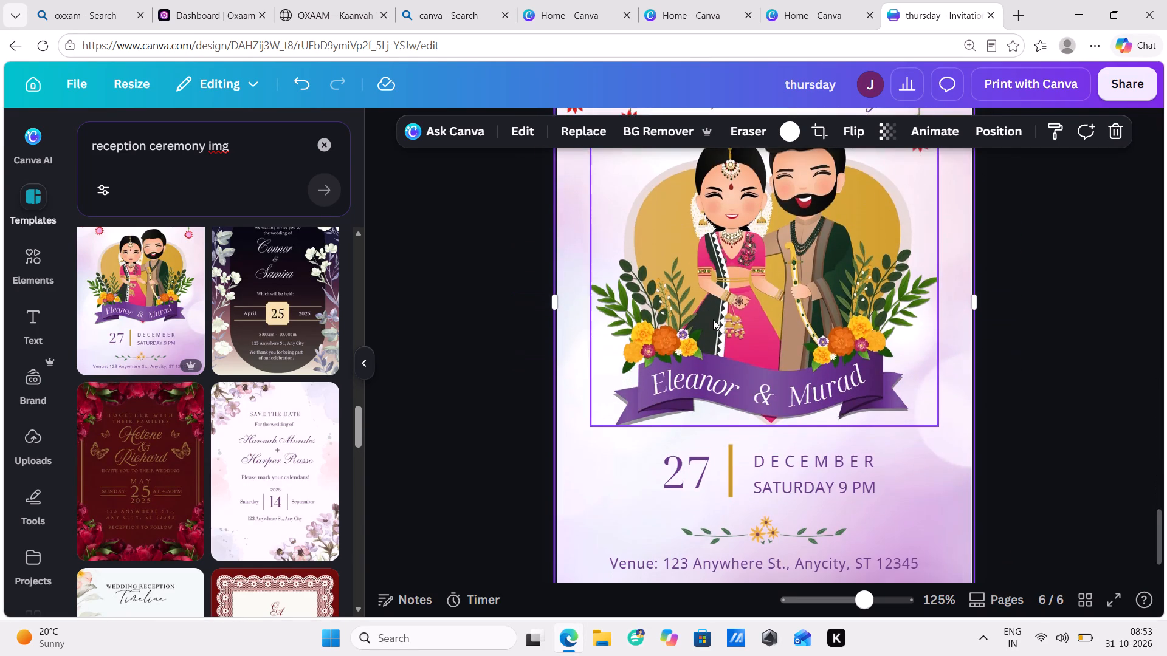
# Replace the two names on the reception page's purple ribbon with "Ankit" and "Seema".
pyautogui.scroll(-1, 713, 319)
pyautogui.doubleClick(709, 319)
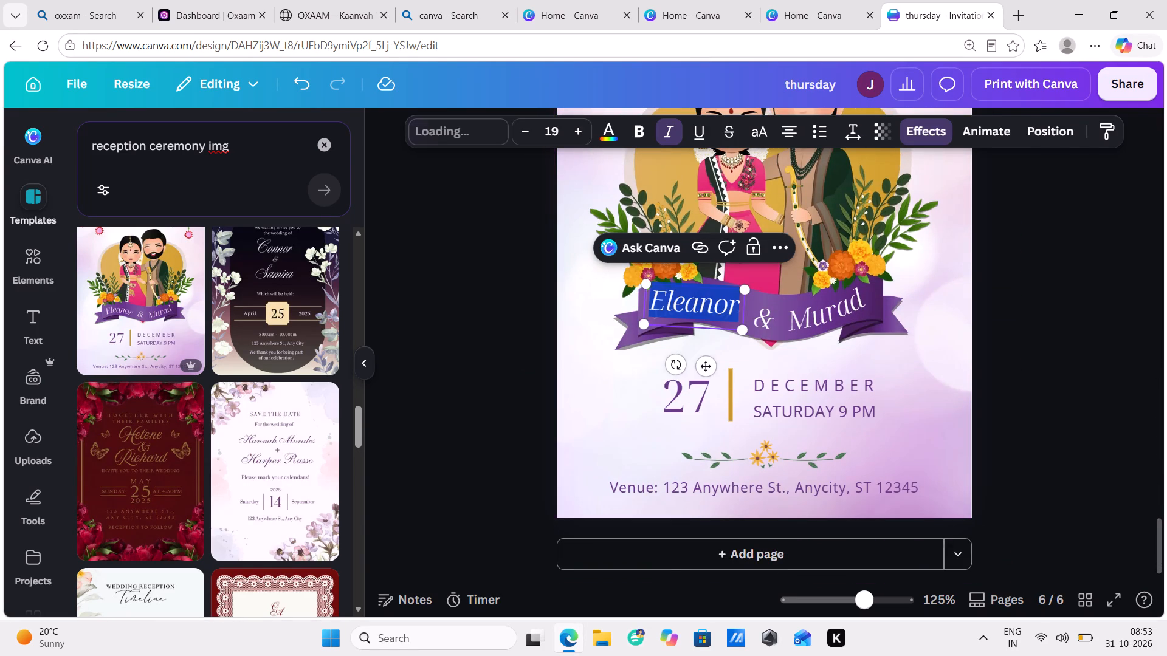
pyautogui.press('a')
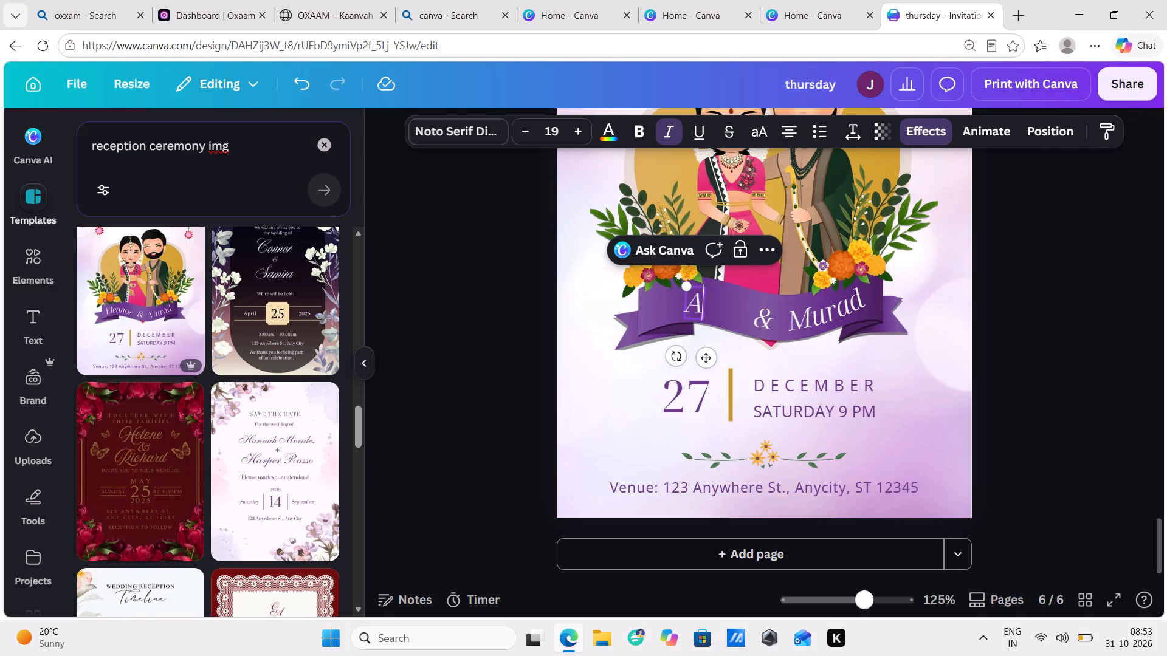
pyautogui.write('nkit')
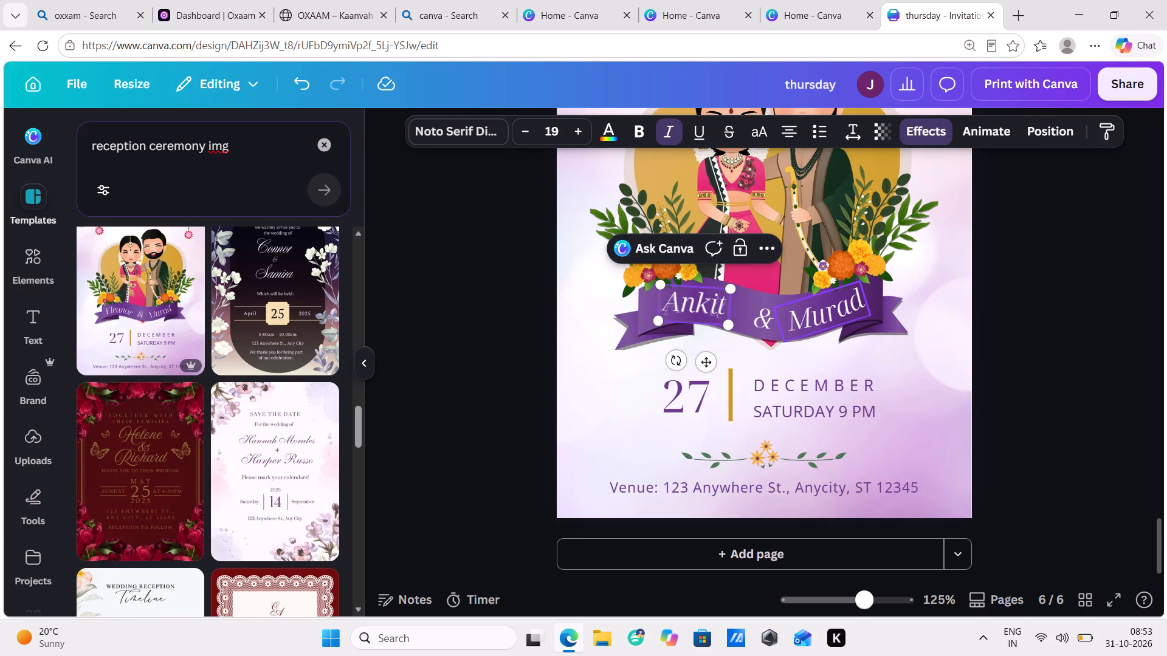
pyautogui.doubleClick(800, 318)
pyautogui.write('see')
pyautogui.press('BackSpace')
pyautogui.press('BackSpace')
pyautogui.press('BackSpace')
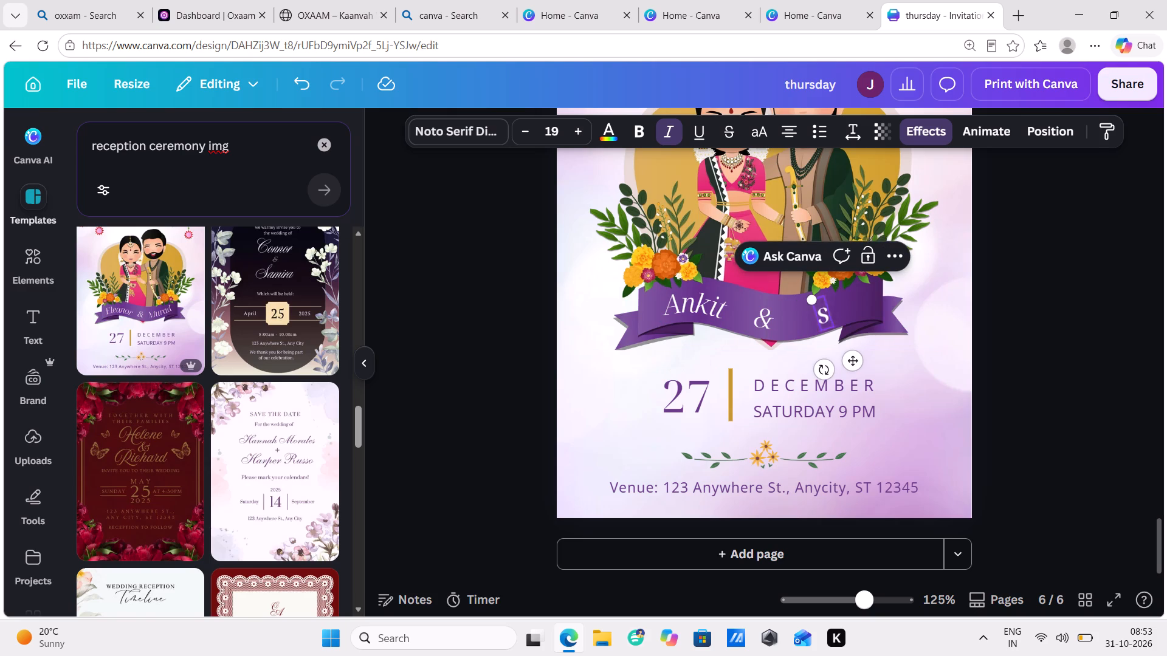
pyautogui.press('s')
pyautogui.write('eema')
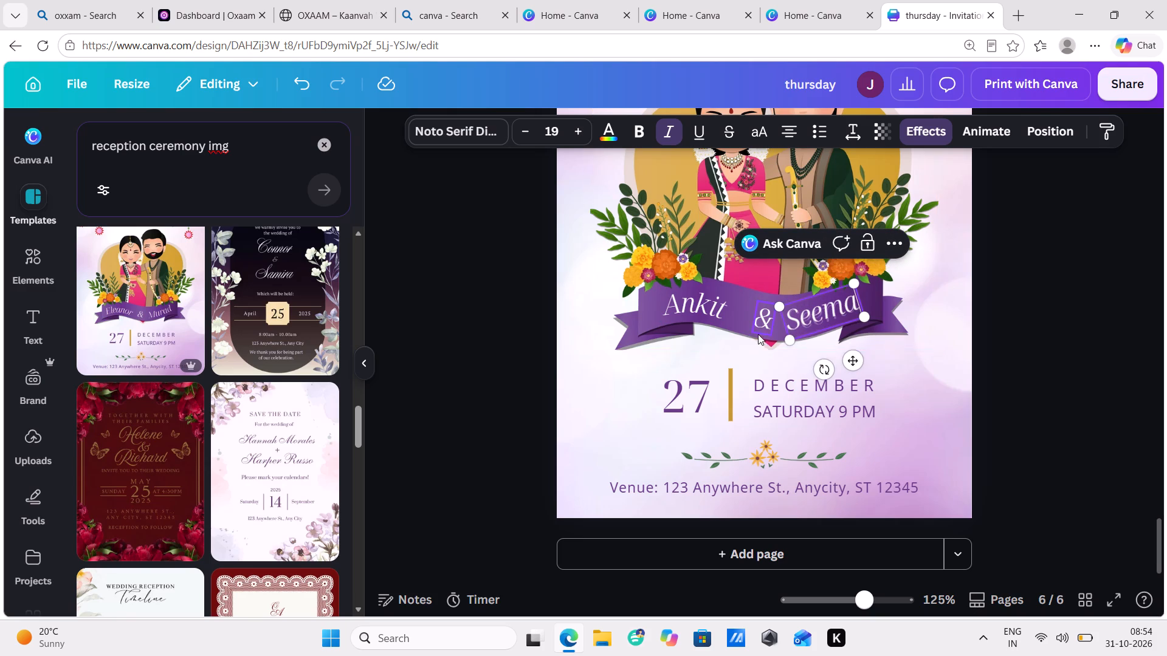
# Change the month on the reception page to November.
pyautogui.doubleClick(822, 389)
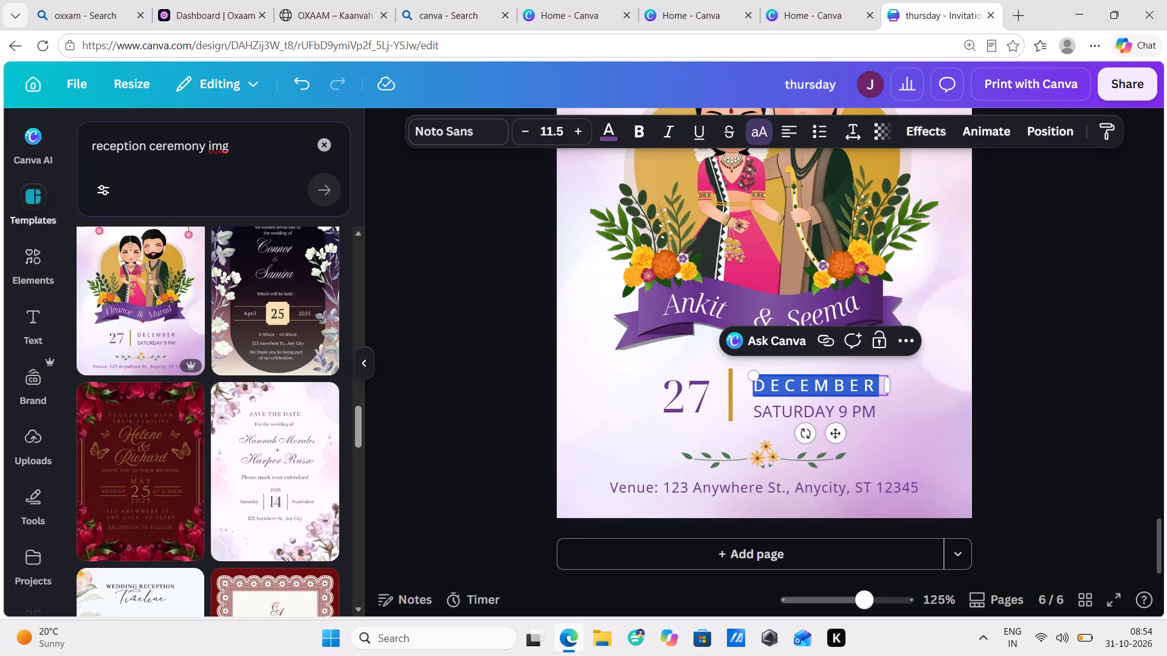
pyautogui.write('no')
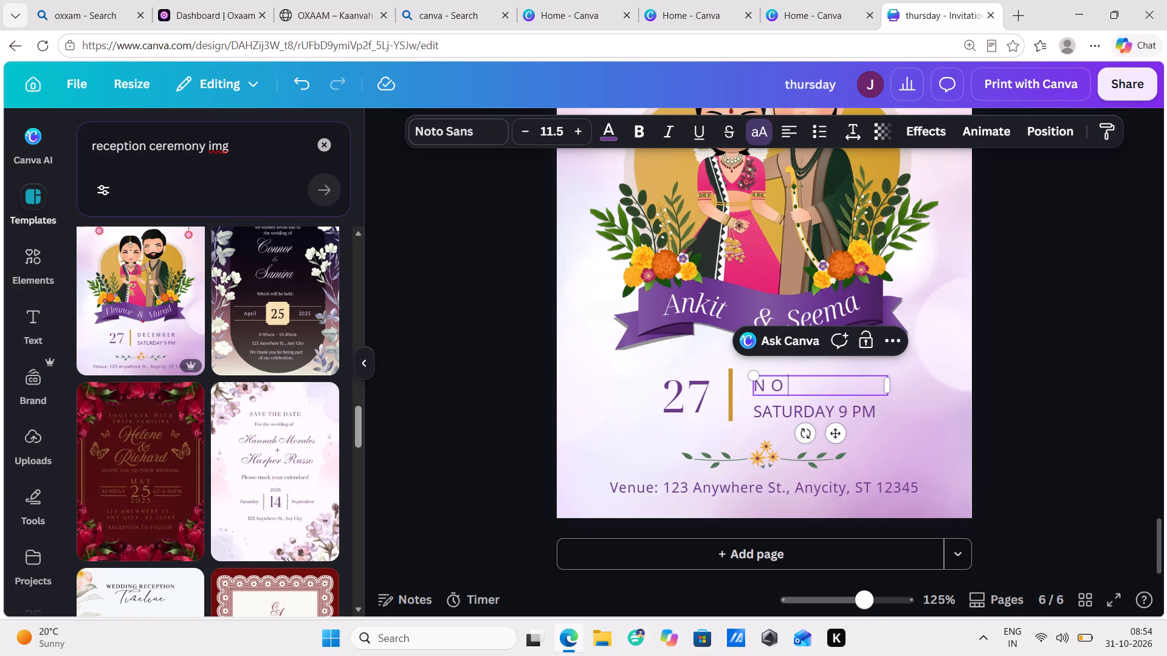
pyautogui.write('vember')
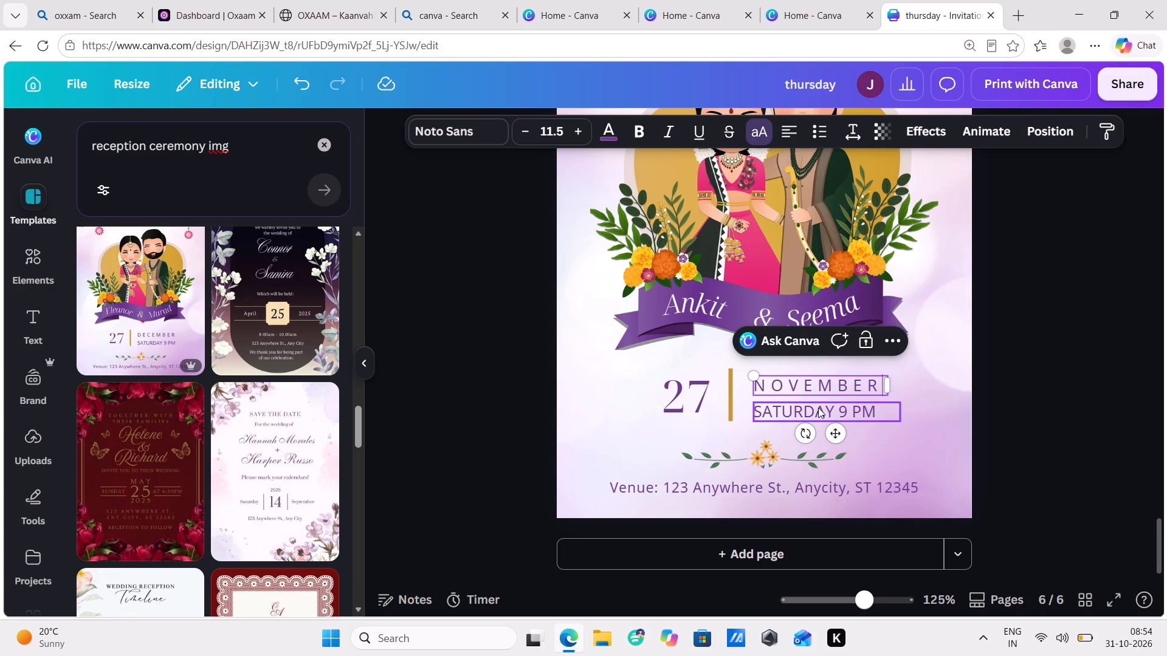
# Change the weekday in the reception page's day-and-time line to Friday, keeping the time text.
pyautogui.click(819, 409)
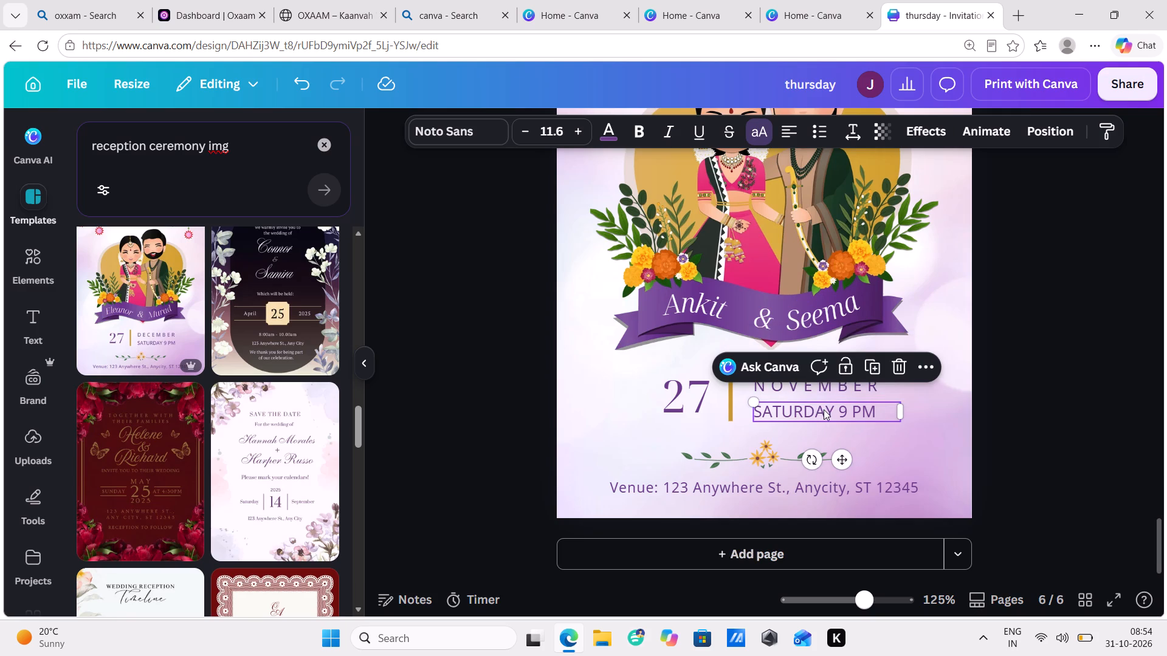
pyautogui.click(833, 408)
pyautogui.click(833, 408)
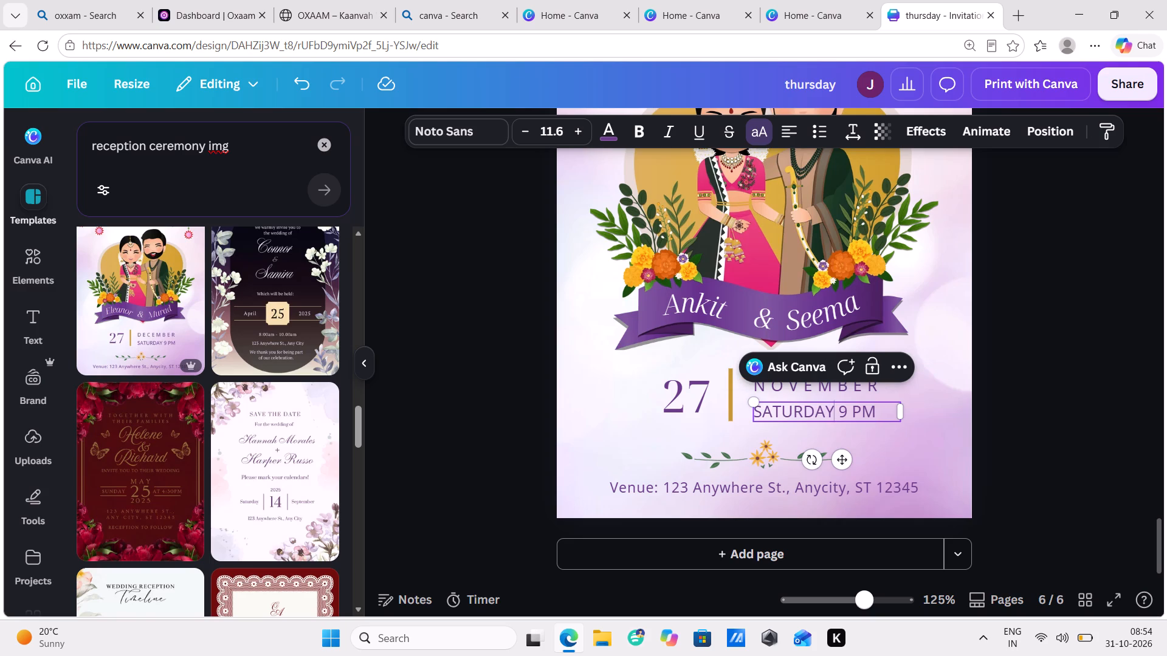
pyautogui.press('BackSpace')
pyautogui.press('BackSpace')
pyautogui.press('BackSpace')
pyautogui.press('BackSpace')
pyautogui.press('BackSpace')
pyautogui.press('BackSpace')
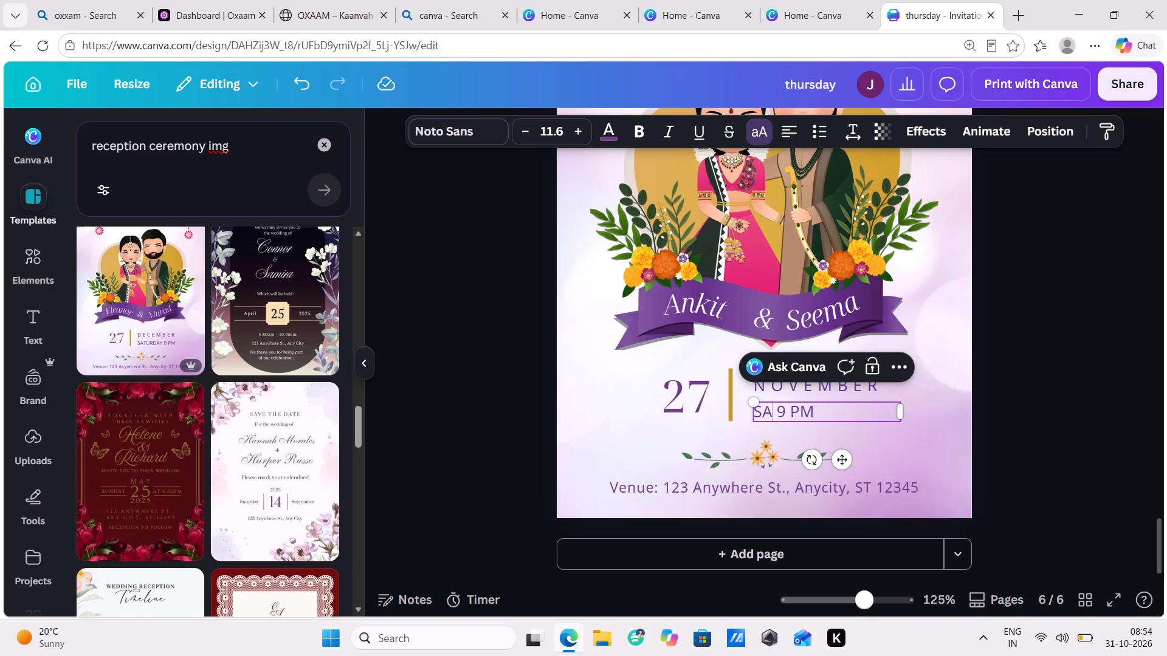
pyautogui.press('BackSpace')
pyautogui.press('BackSpace')
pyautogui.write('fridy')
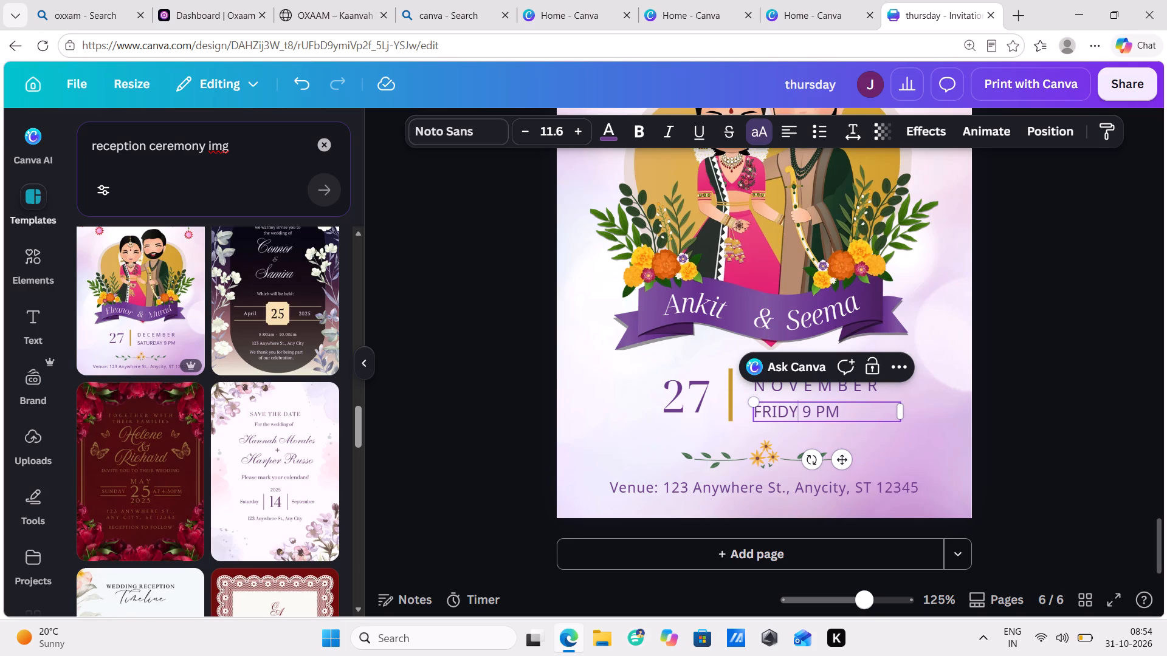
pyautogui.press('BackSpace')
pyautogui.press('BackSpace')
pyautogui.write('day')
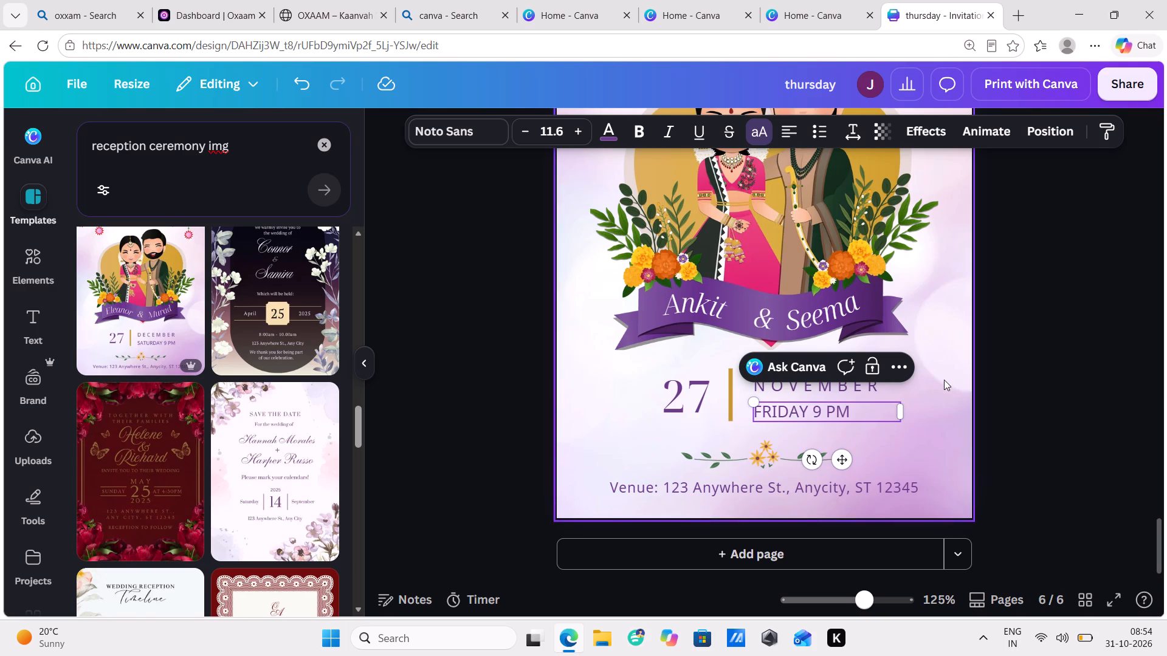
# Set the hour in the reception page's day-and-time line to 2 PM.
pyautogui.click(826, 409)
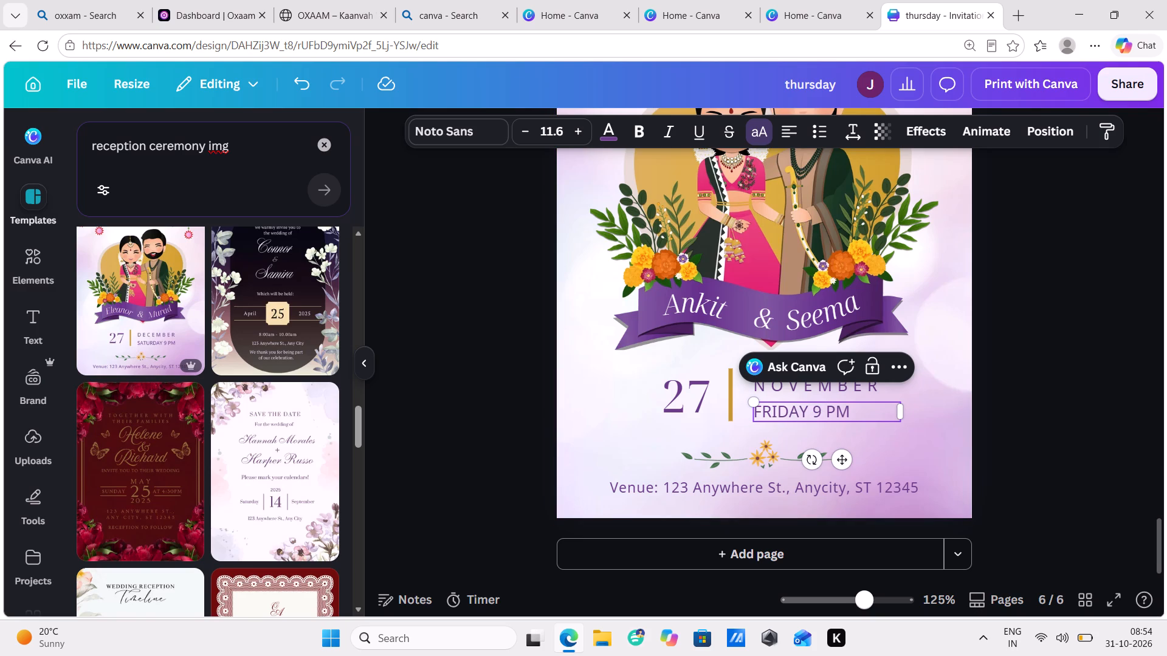
pyautogui.click(822, 412)
pyautogui.press('BackSpace')
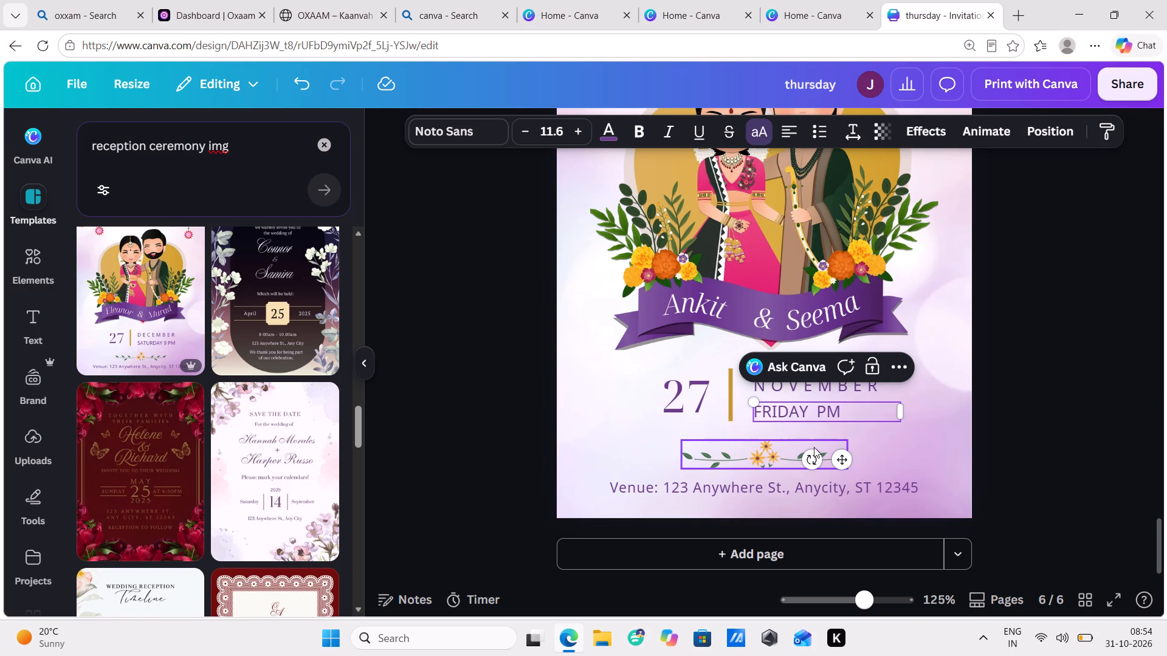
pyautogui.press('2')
# Set the event time on the Sangeet page to 10 PM.
pyautogui.scroll(5, 788, 382)
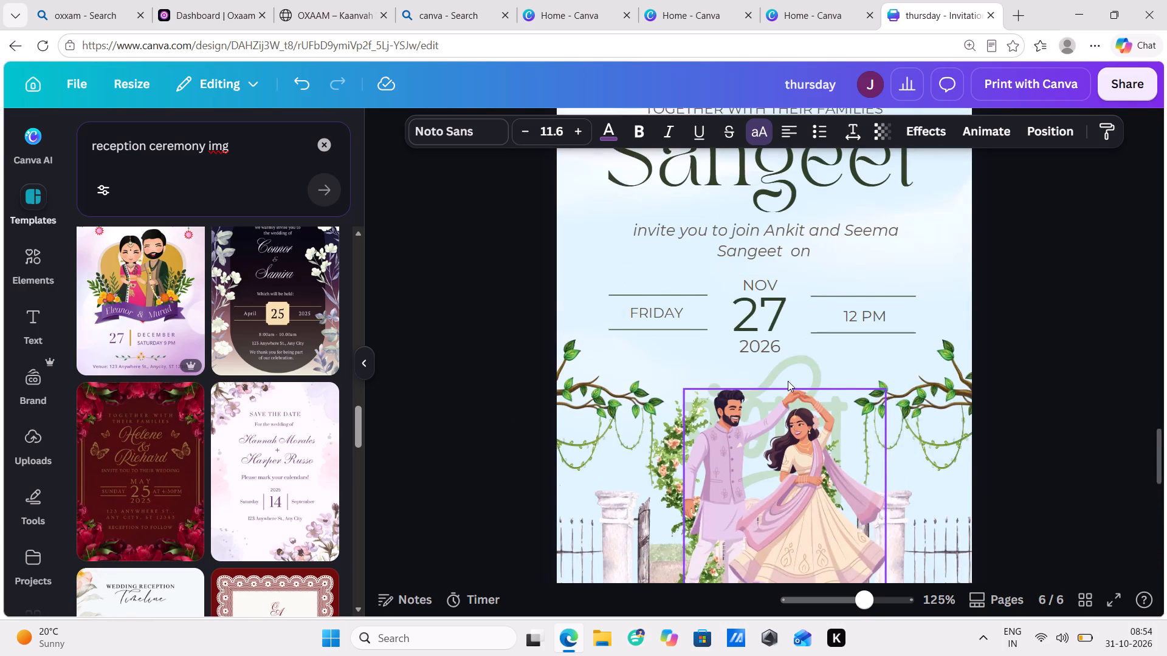
pyautogui.scroll(1, 788, 380)
pyautogui.scroll(-1, 741, 357)
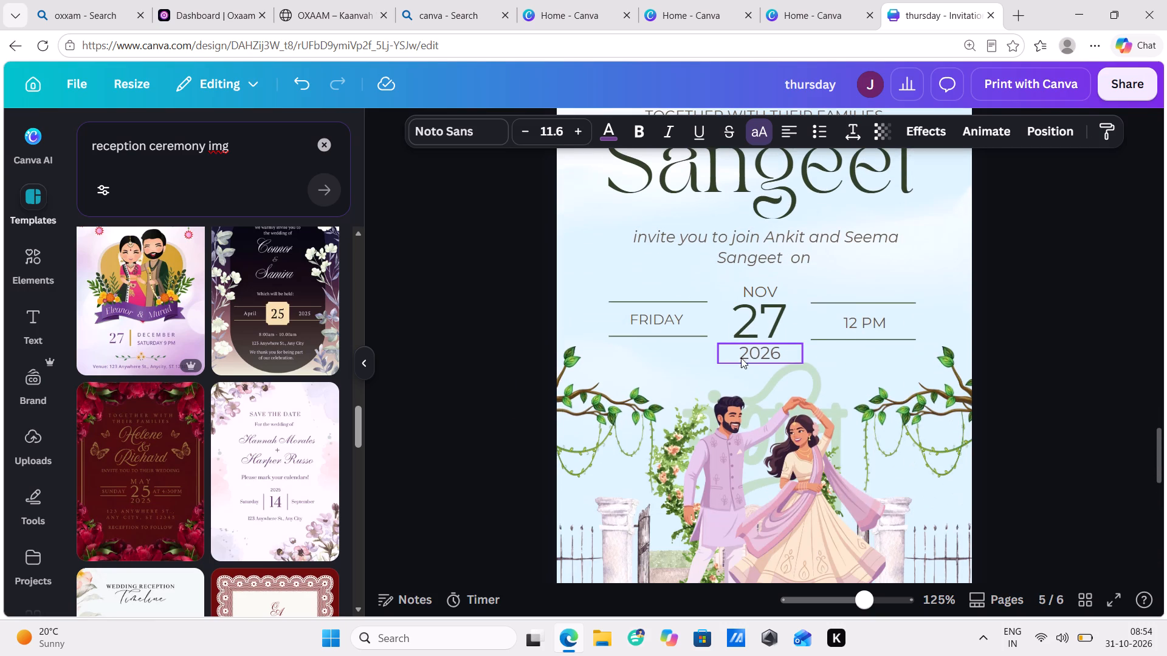
pyautogui.click(850, 315)
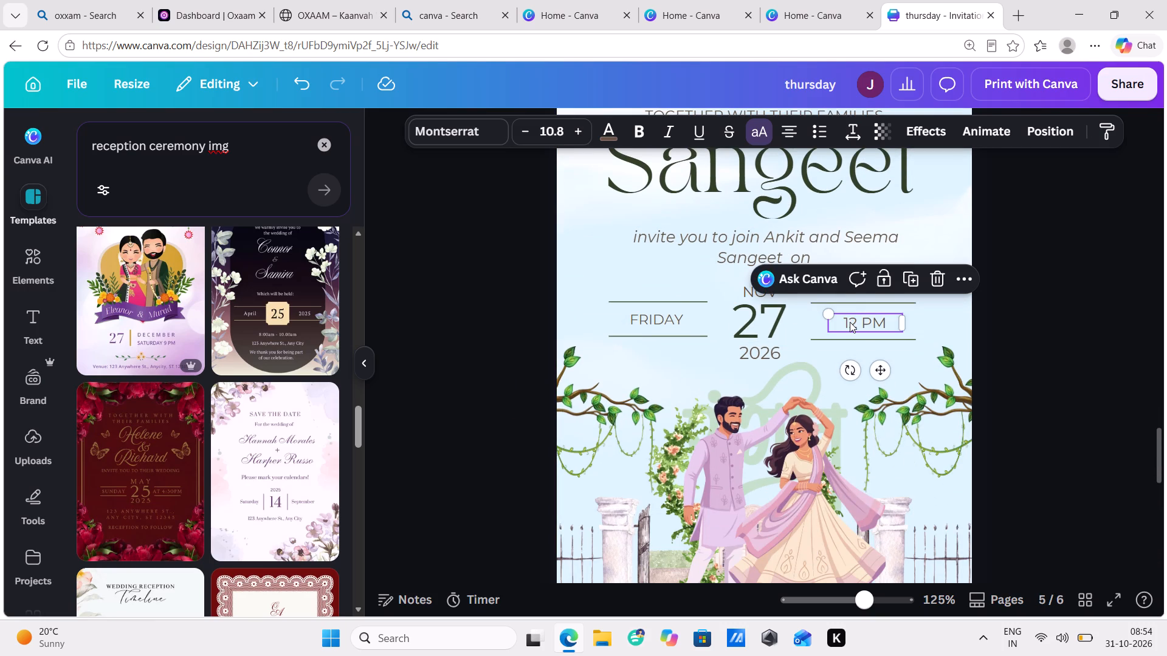
pyautogui.click(850, 322)
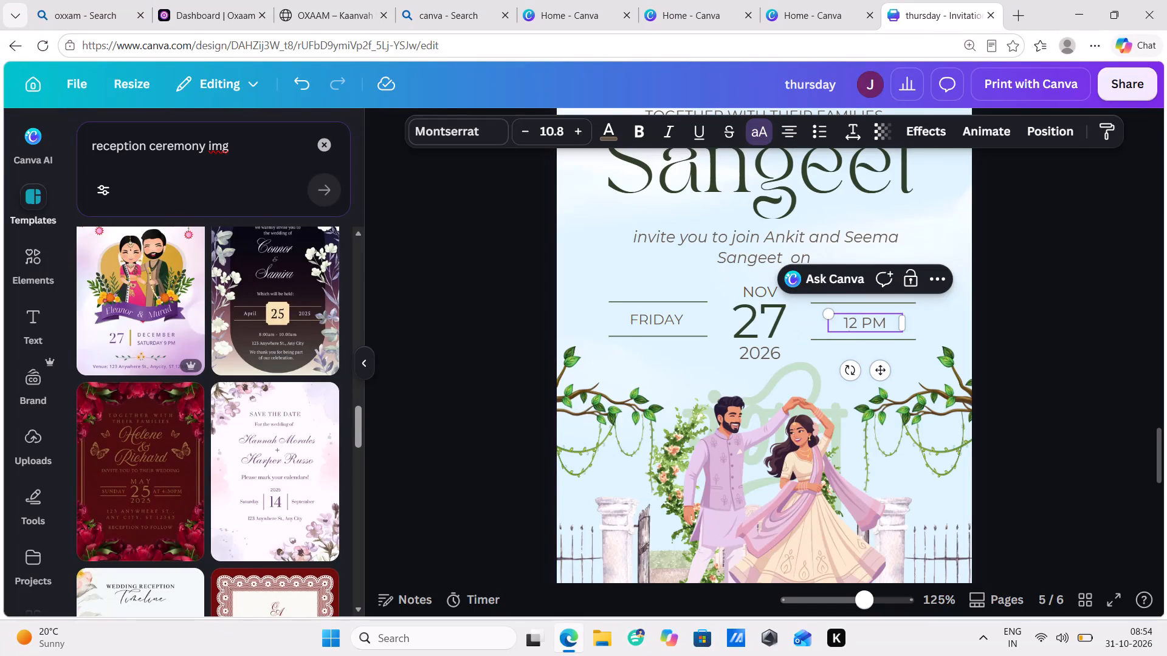
pyautogui.click(856, 322)
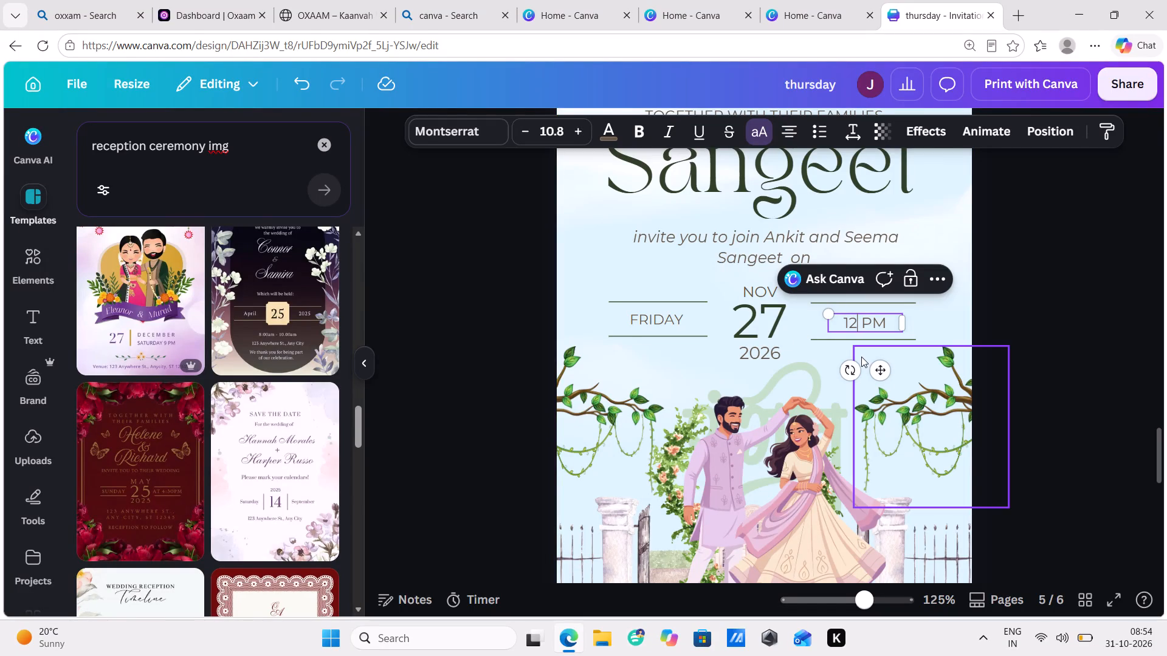
pyautogui.press('BackSpace')
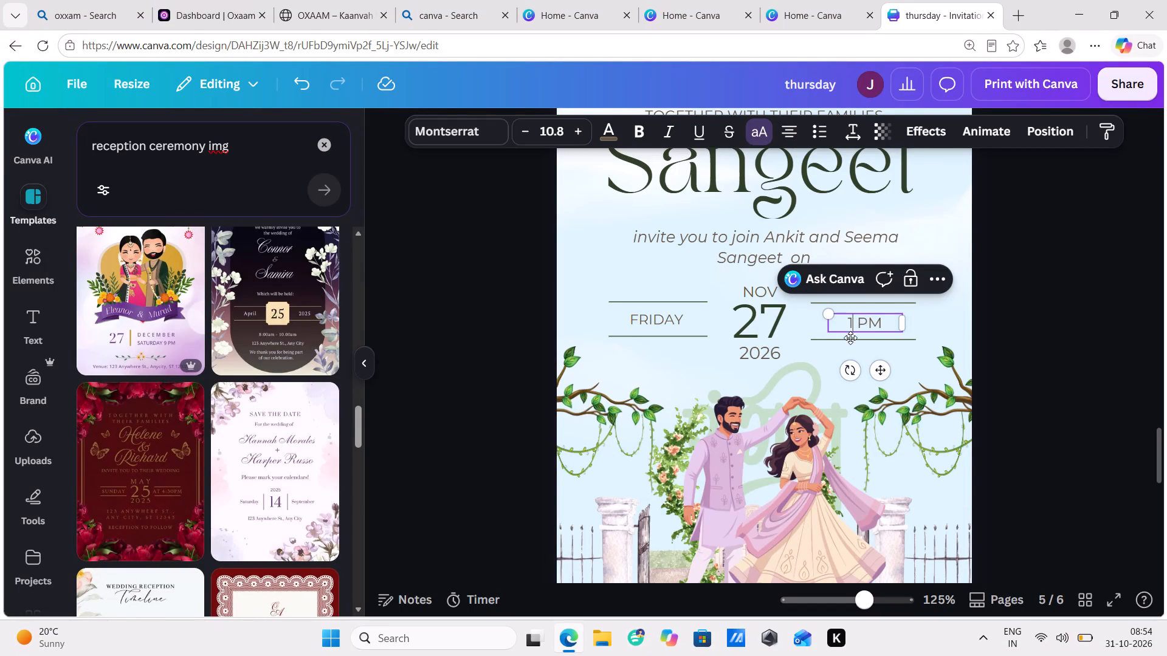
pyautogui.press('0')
# Set the time in the reception page's day-and-time line to 12 PM.
pyautogui.scroll(-9, 851, 343)
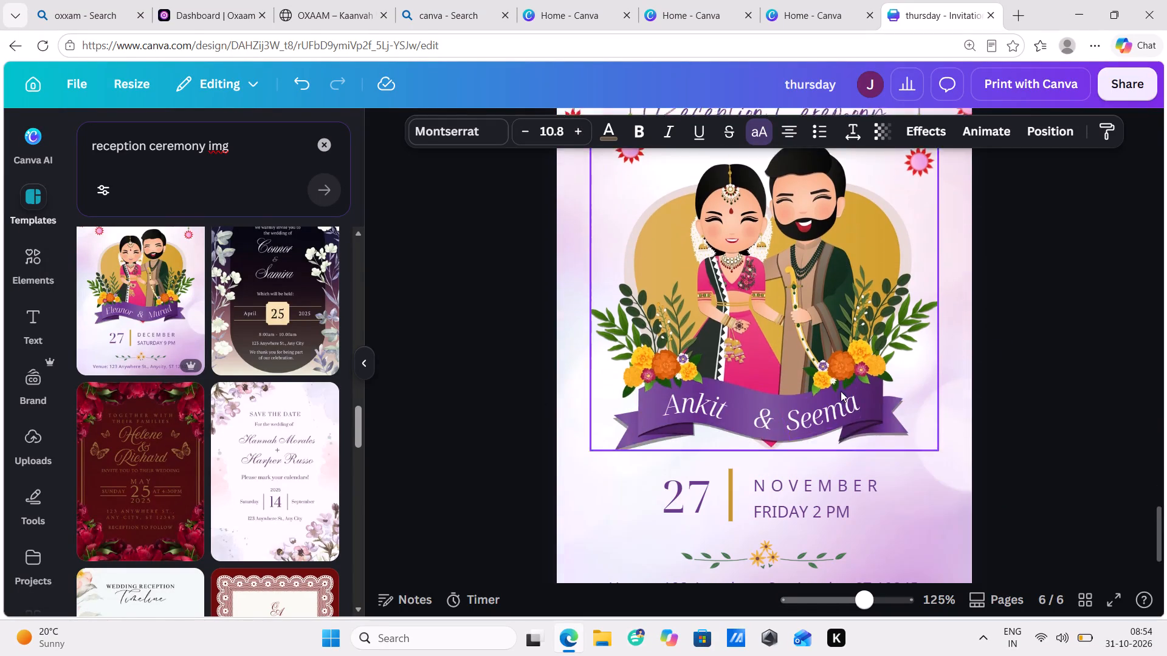
pyautogui.click(821, 488)
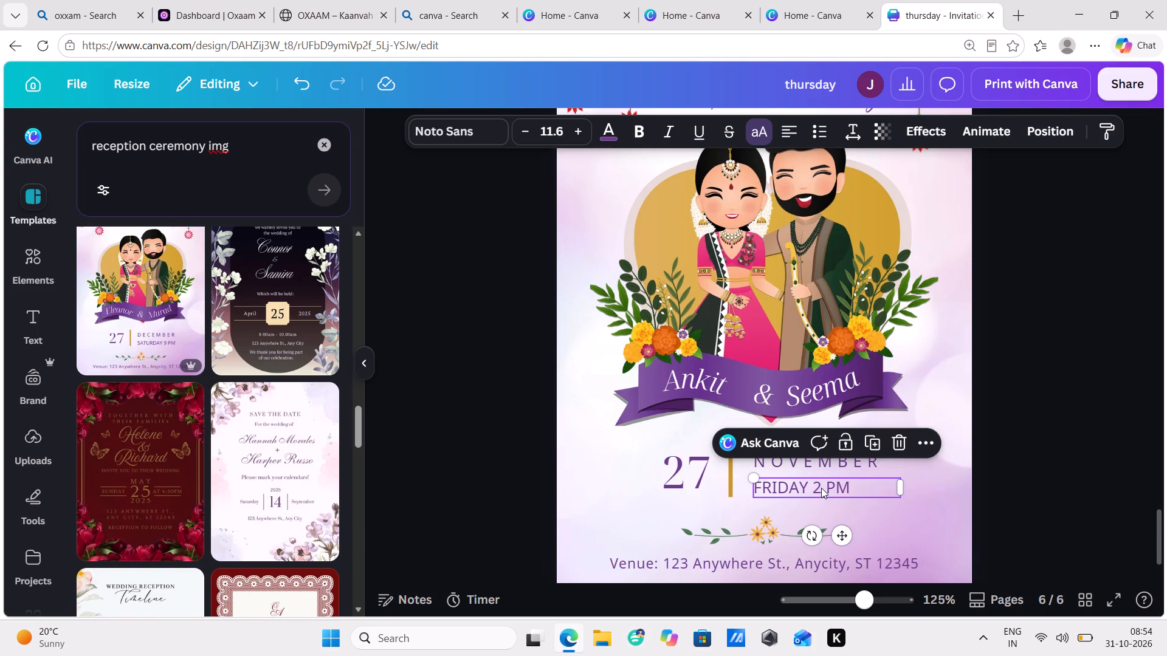
pyautogui.click(821, 488)
pyautogui.click(814, 488)
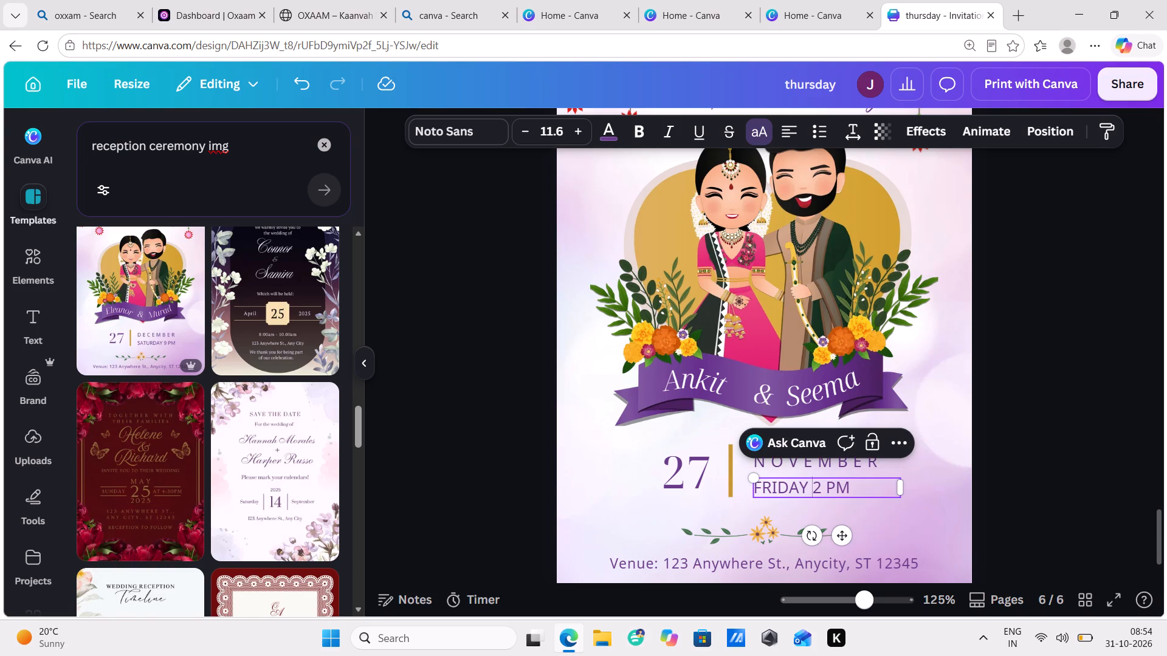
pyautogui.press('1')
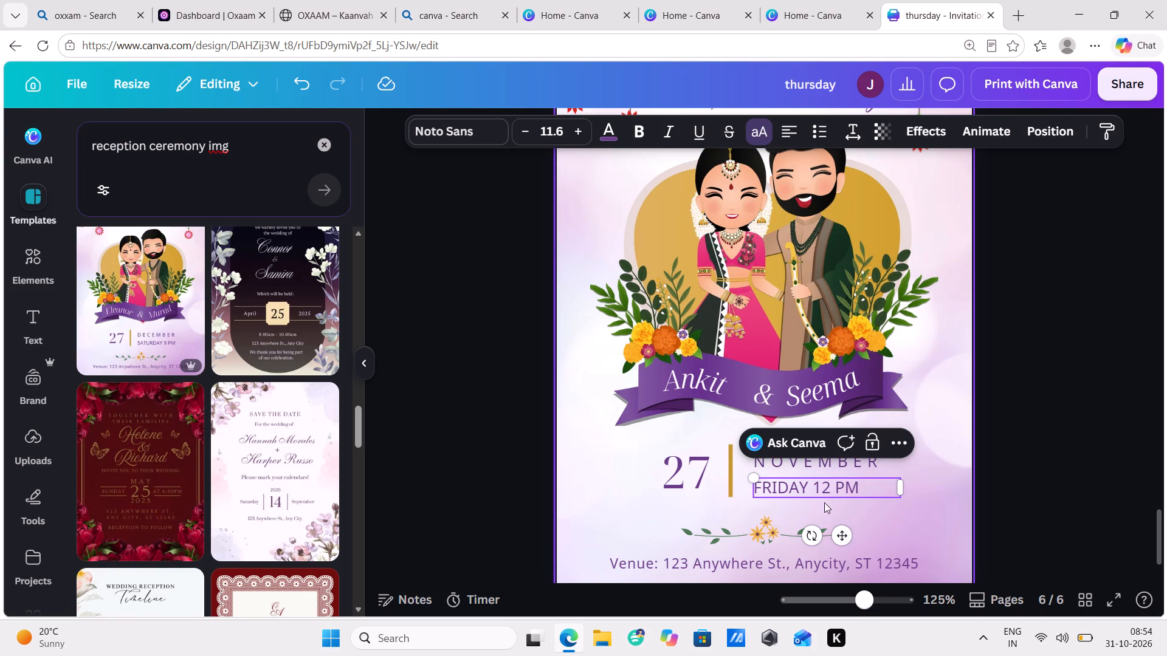
# Review the names, dates, times and venues across all the invitation pages, from the reception page back to the save-the-date page.
pyautogui.scroll(-3, 805, 482)
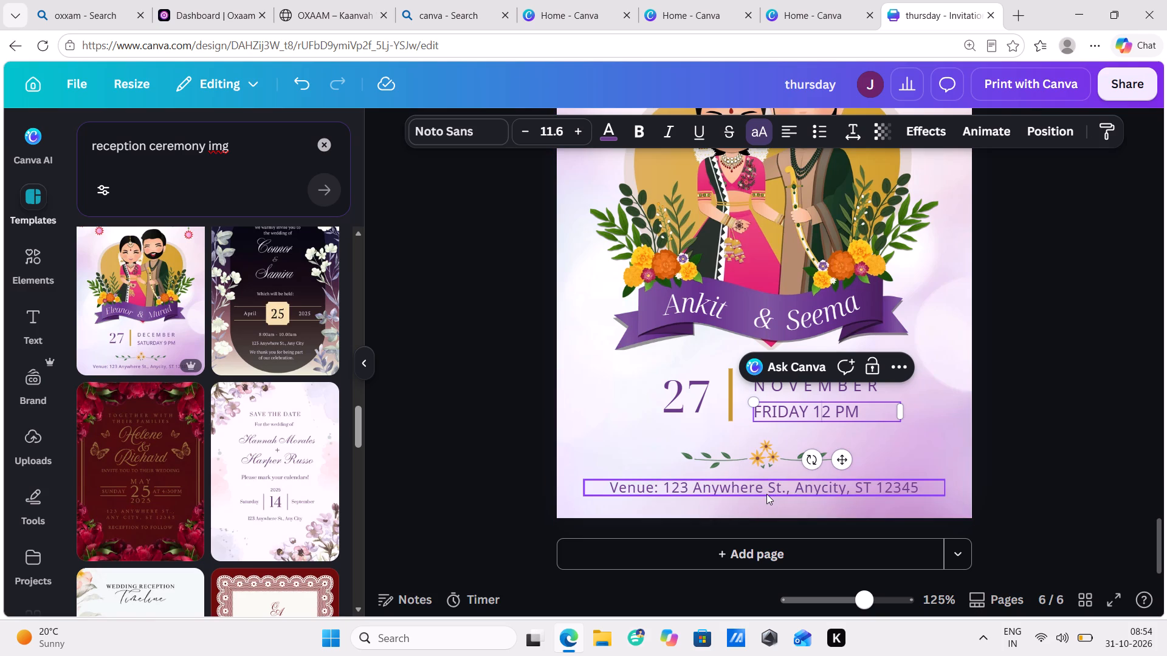
pyautogui.scroll(3, 769, 473)
pyautogui.scroll(-5, 769, 473)
pyautogui.scroll(7, 769, 473)
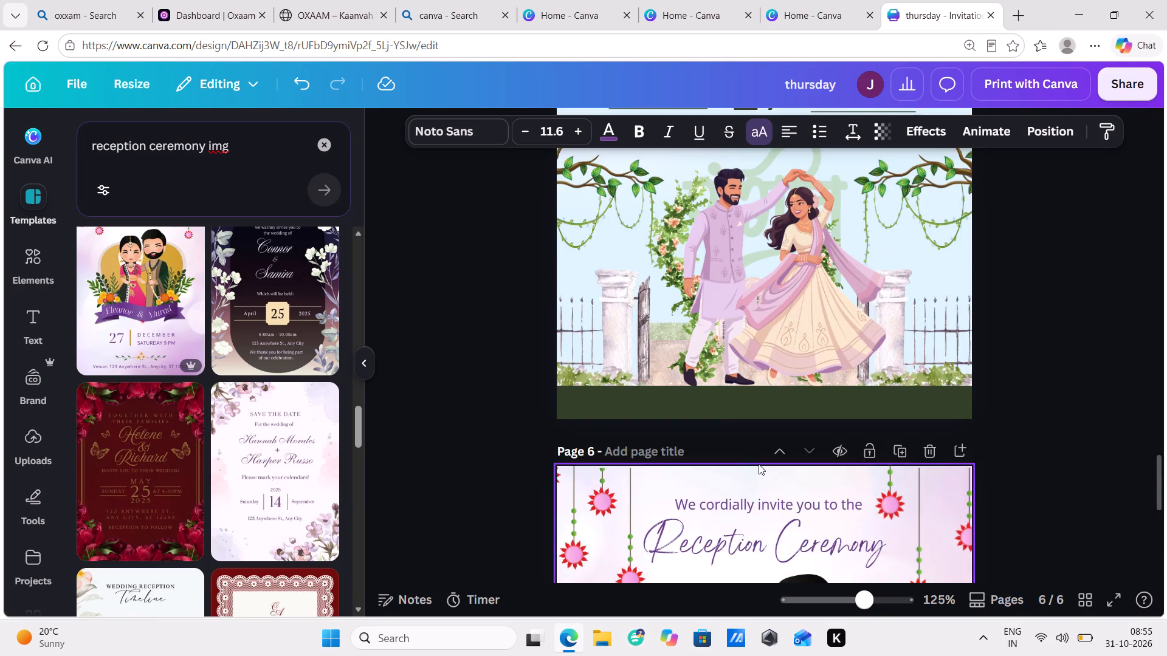
pyautogui.scroll(9, 728, 424)
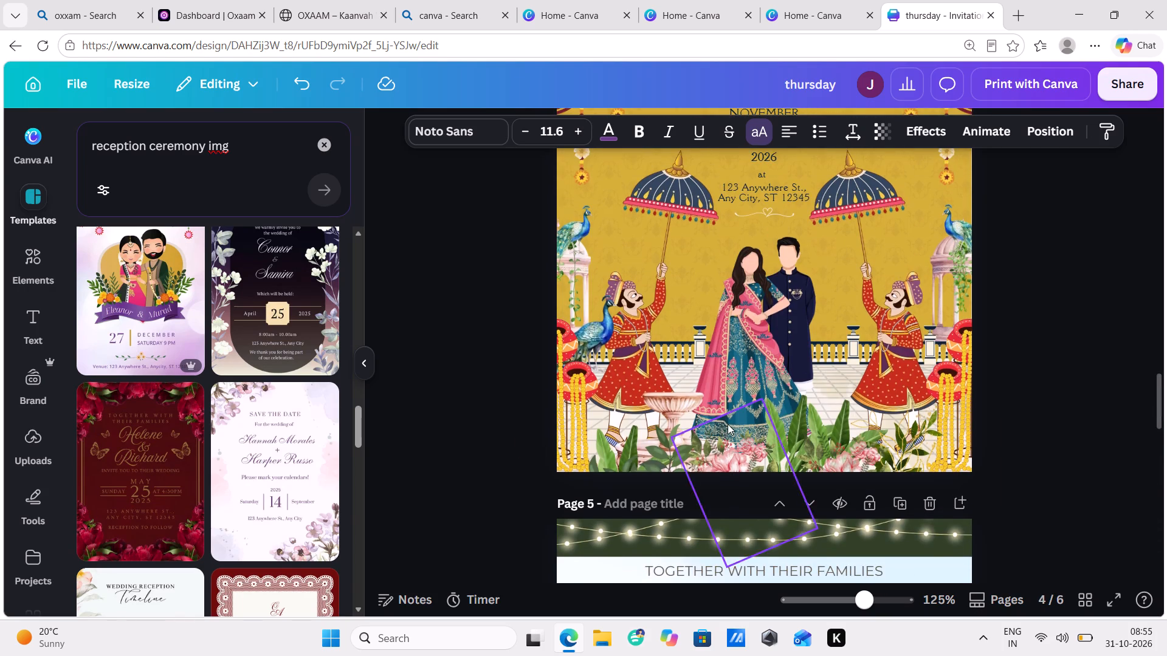
pyautogui.scroll(3, 737, 359)
pyautogui.scroll(5, 752, 410)
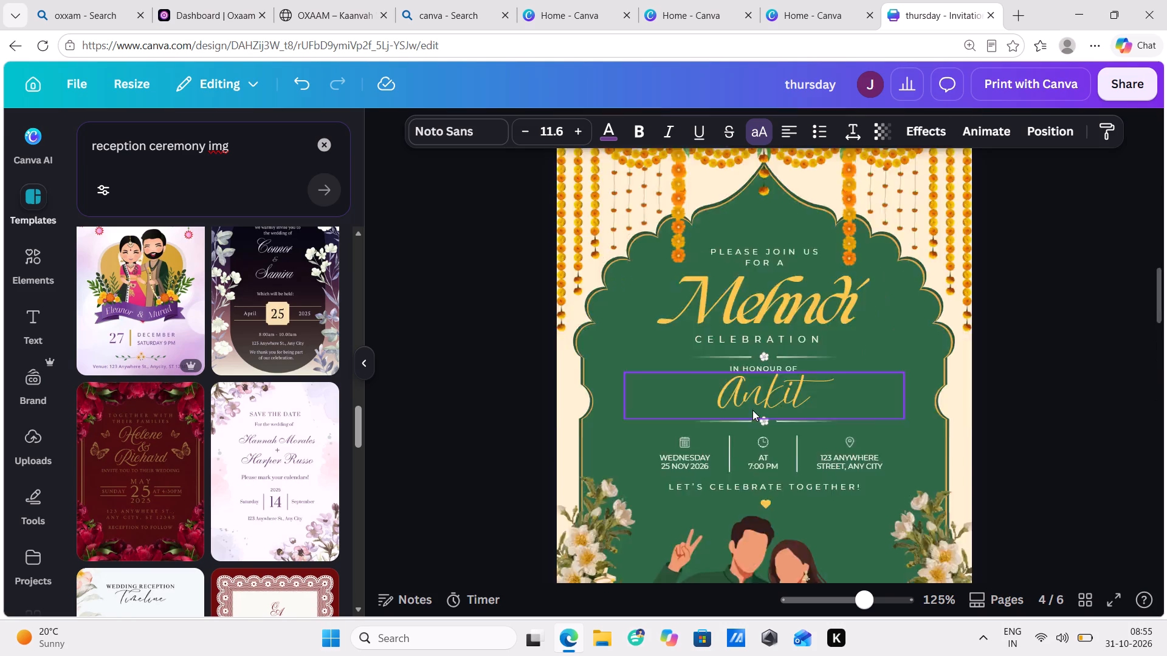
pyautogui.scroll(1, 752, 410)
pyautogui.scroll(-3, 752, 410)
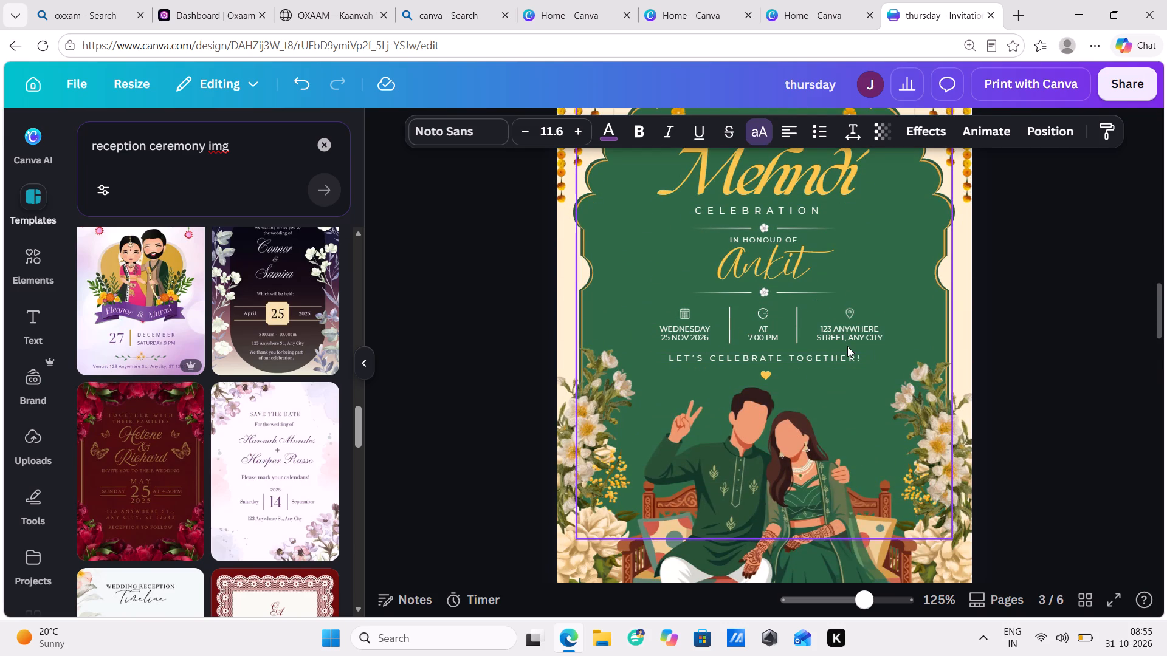
pyautogui.scroll(4, 844, 351)
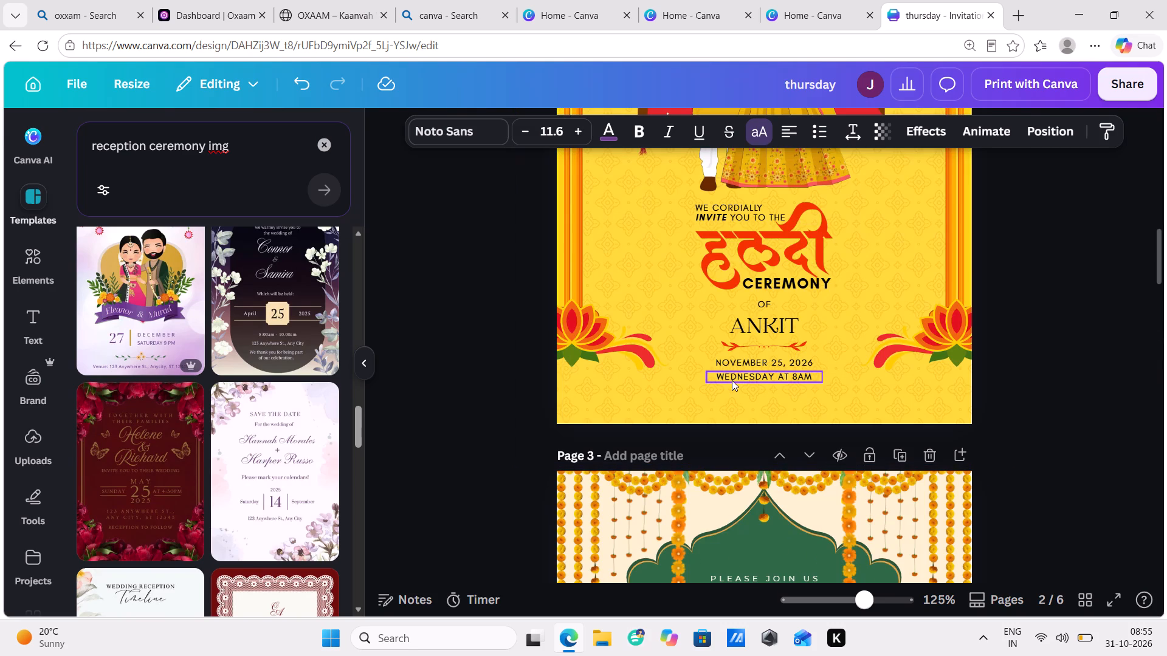
pyautogui.scroll(7, 734, 380)
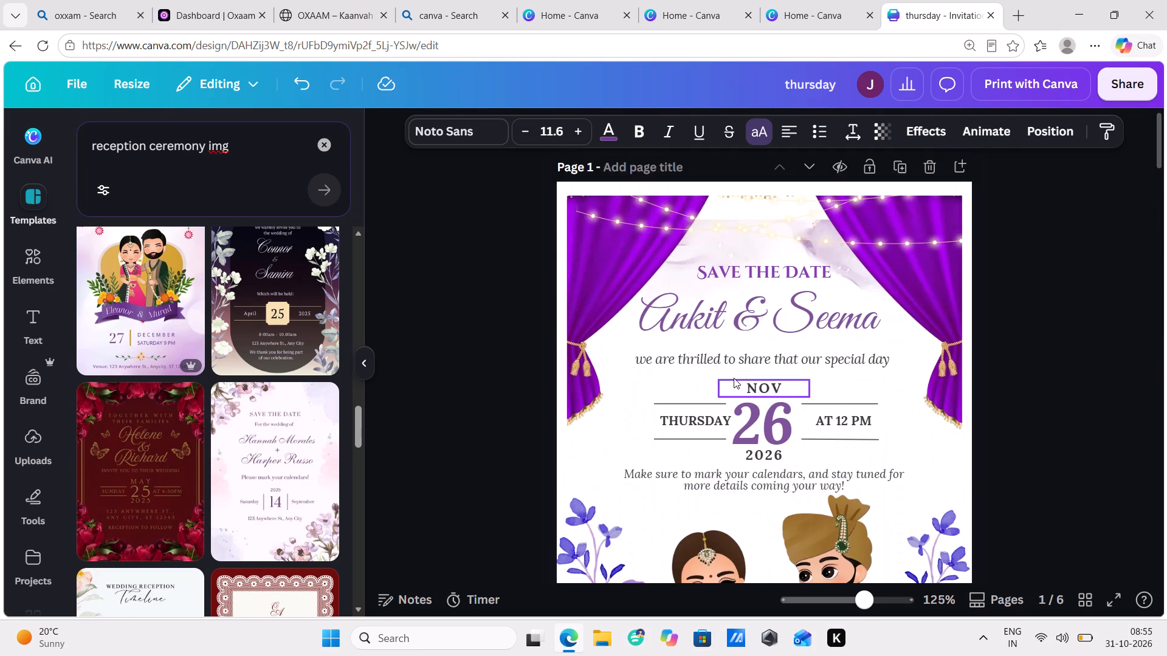
pyautogui.scroll(-1, 734, 378)
pyautogui.scroll(1, 734, 377)
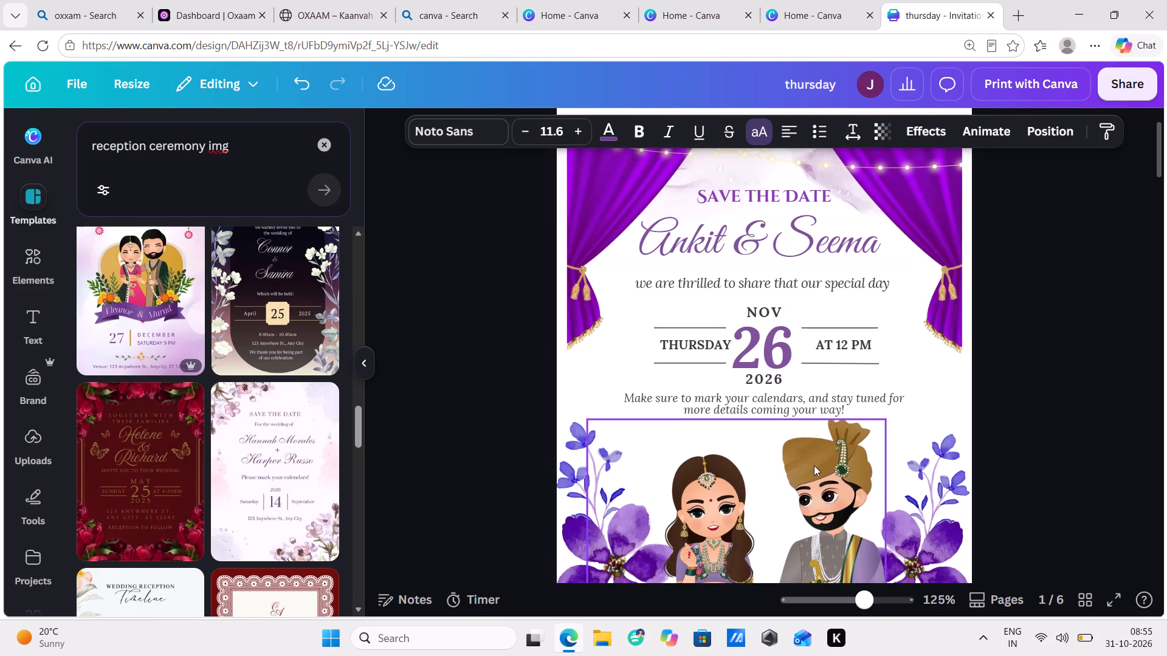
pyautogui.scroll(-4, 741, 366)
pyautogui.scroll(1, 740, 368)
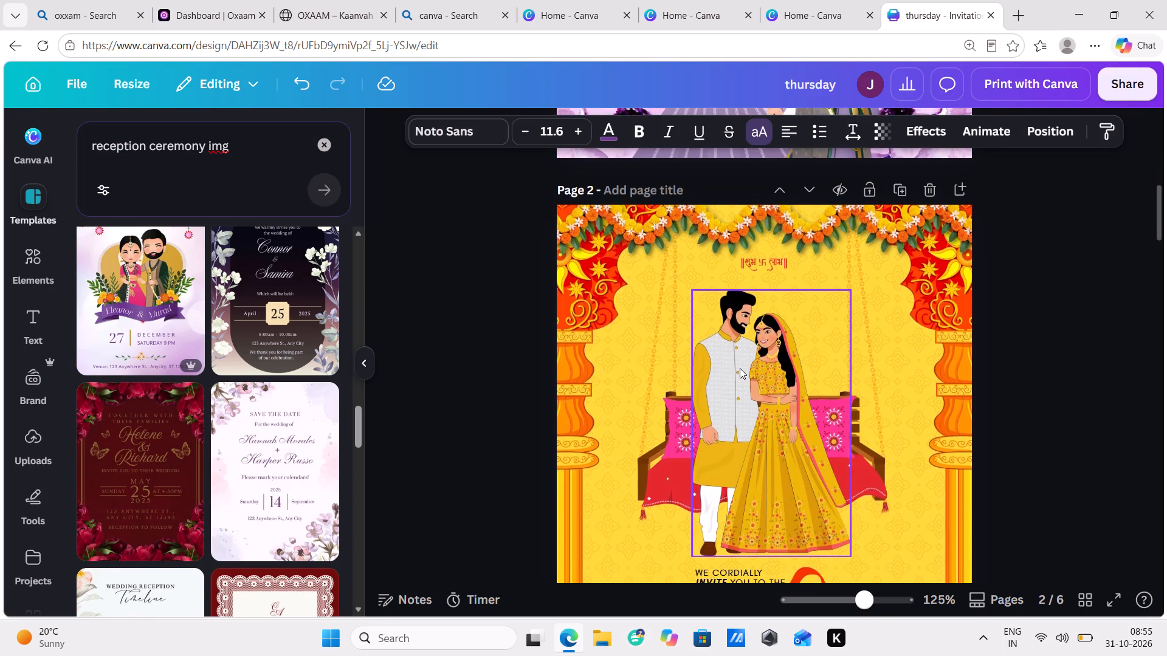
# Check the names, dates, times and venues on the save-the-date, haldi and Mehndi pages.
pyautogui.scroll(4, 740, 368)
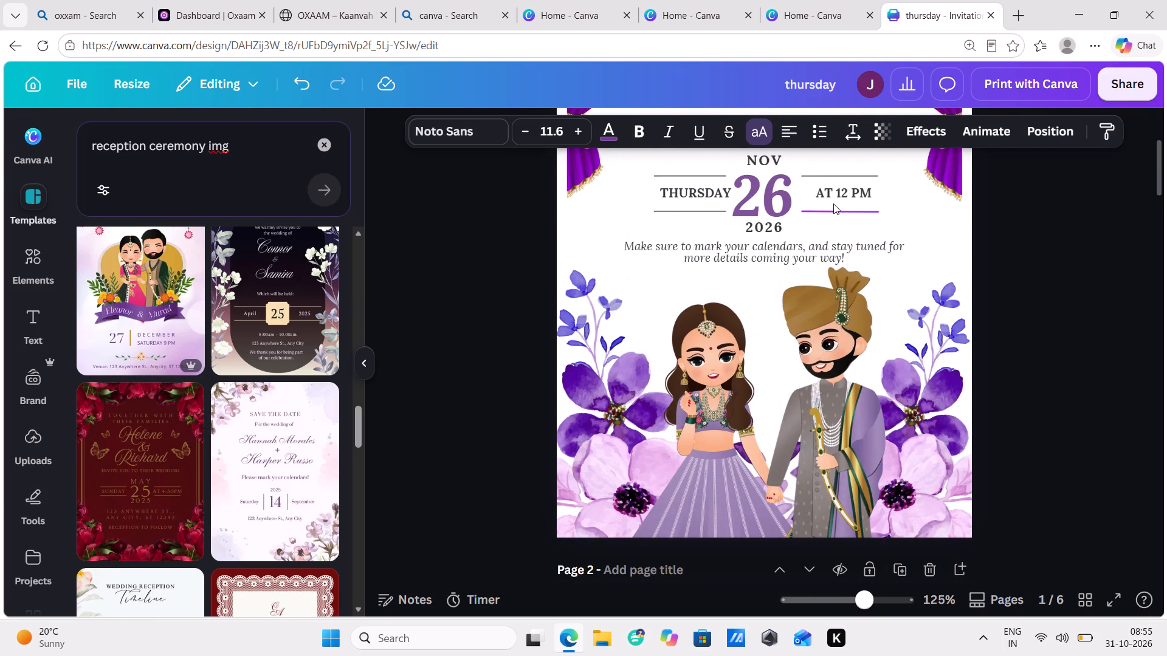
pyautogui.scroll(2, 833, 203)
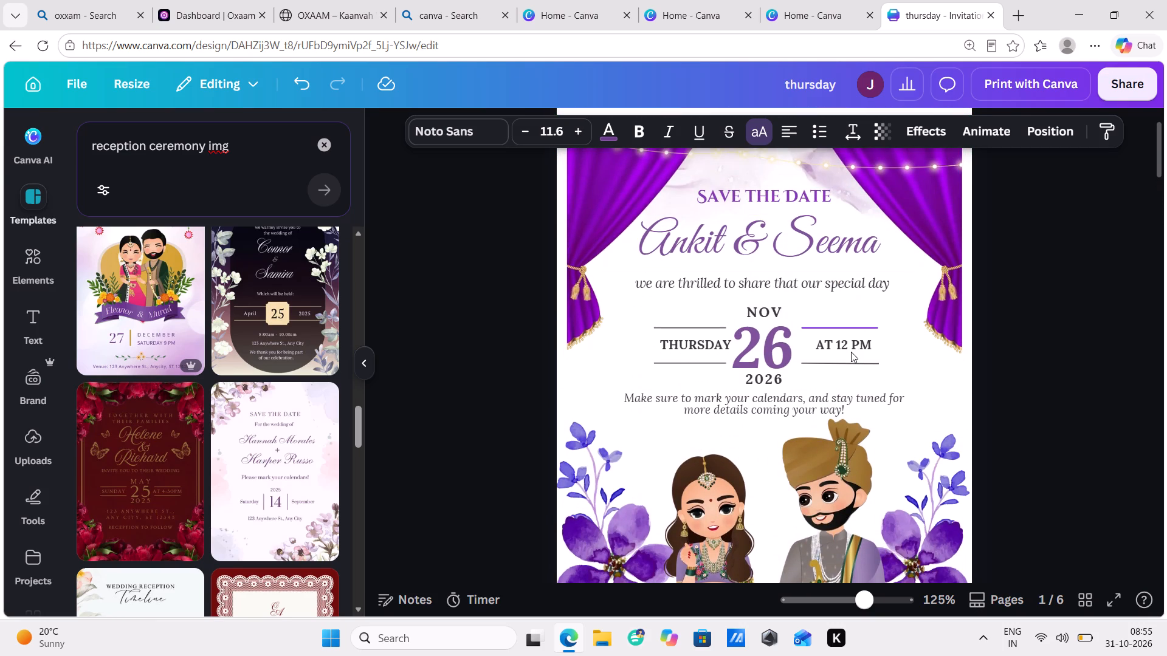
pyautogui.scroll(-6, 851, 352)
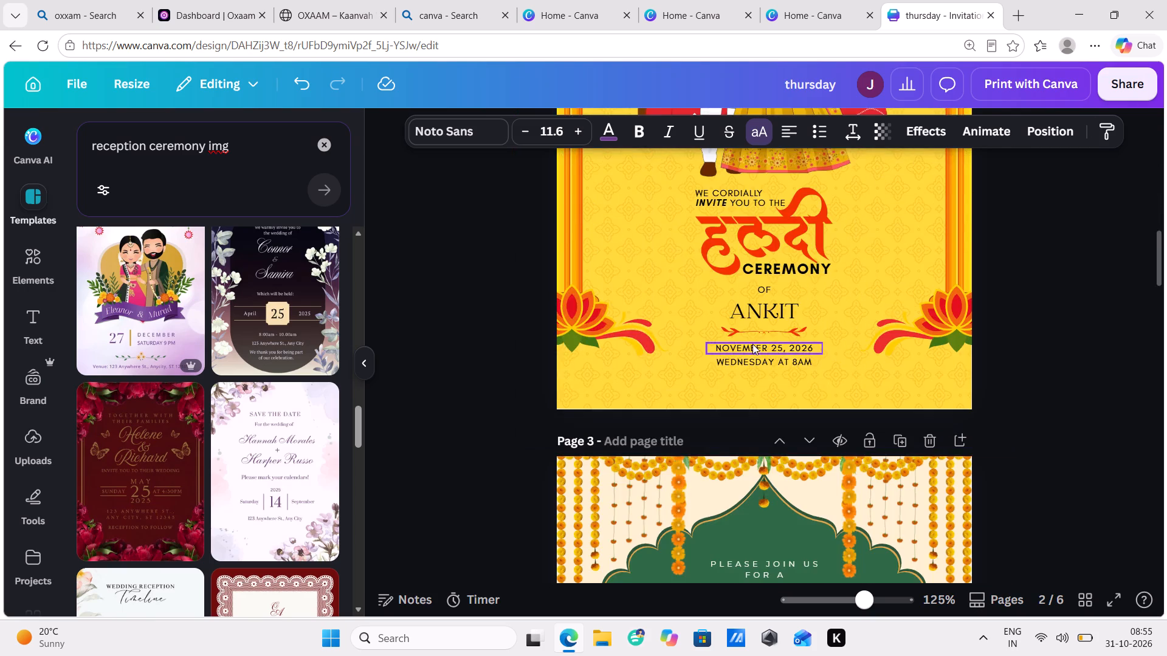
pyautogui.scroll(3, 752, 344)
pyautogui.scroll(-2, 752, 344)
pyautogui.scroll(1, 752, 344)
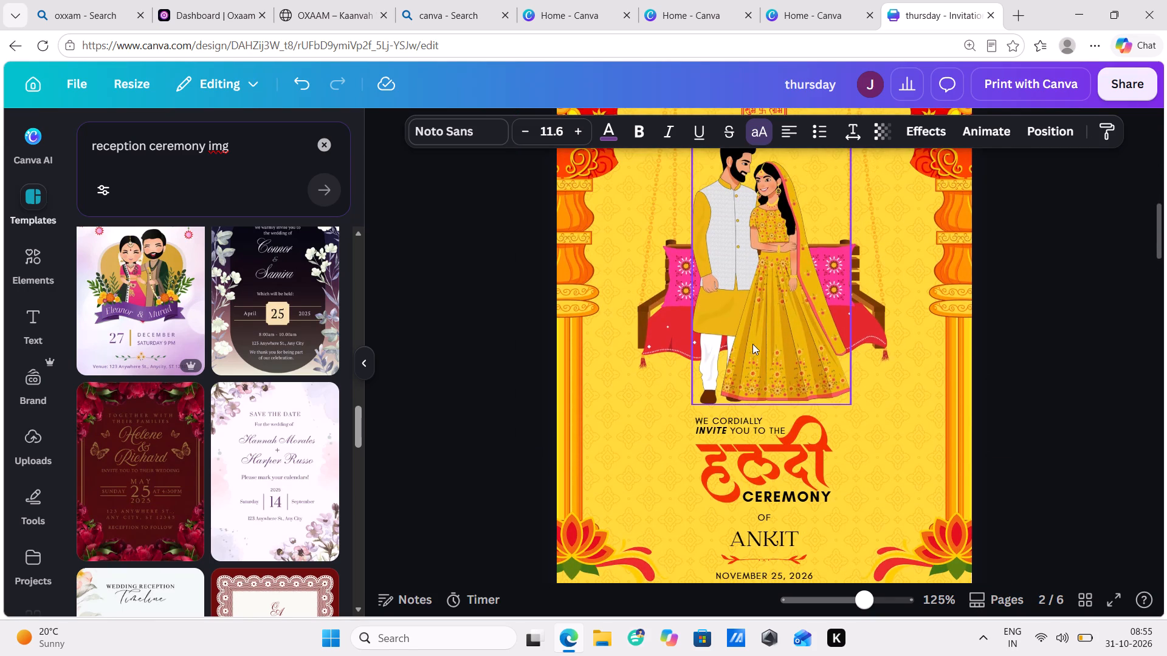
pyautogui.scroll(-1, 783, 491)
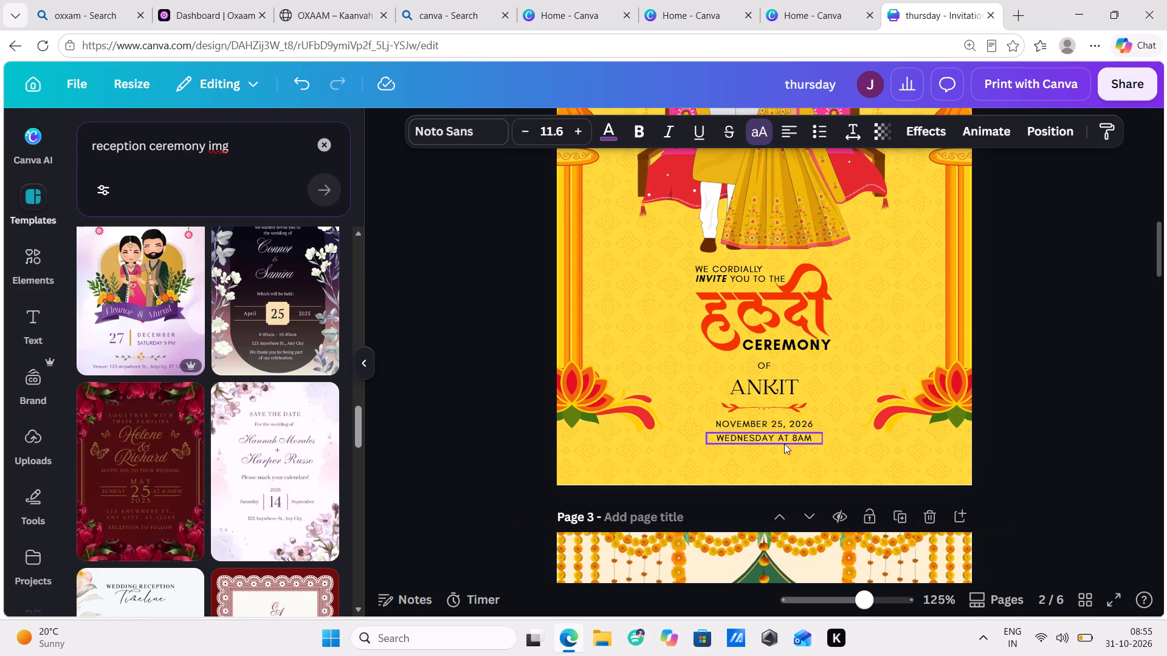
pyautogui.scroll(-1, 799, 448)
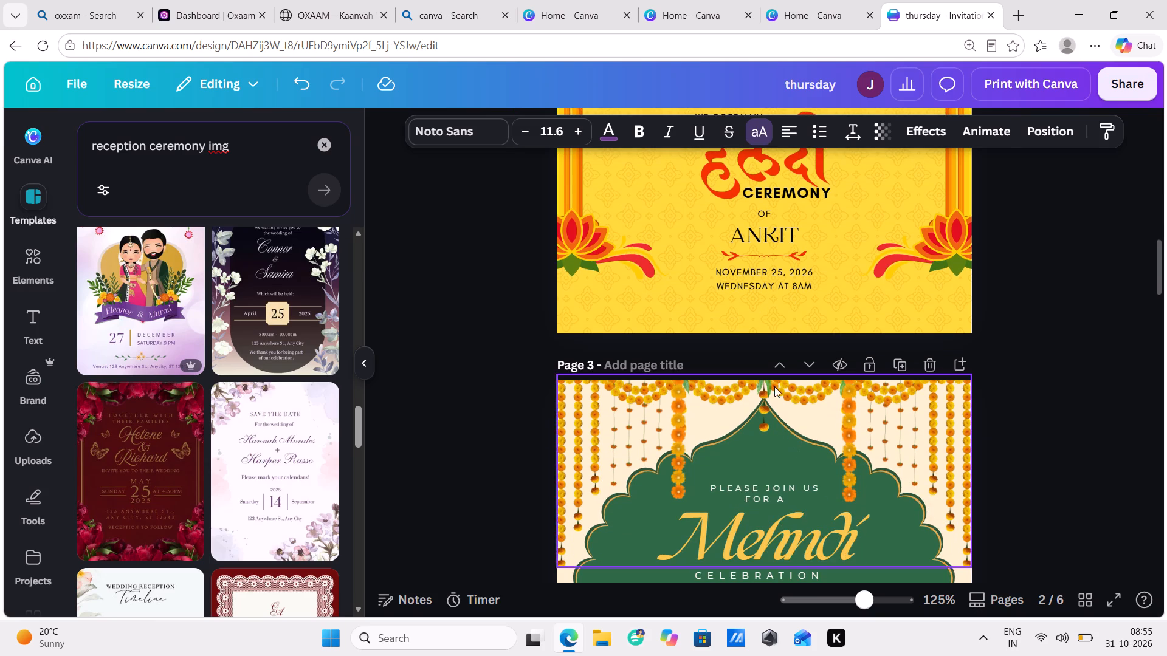
pyautogui.scroll(-3, 782, 343)
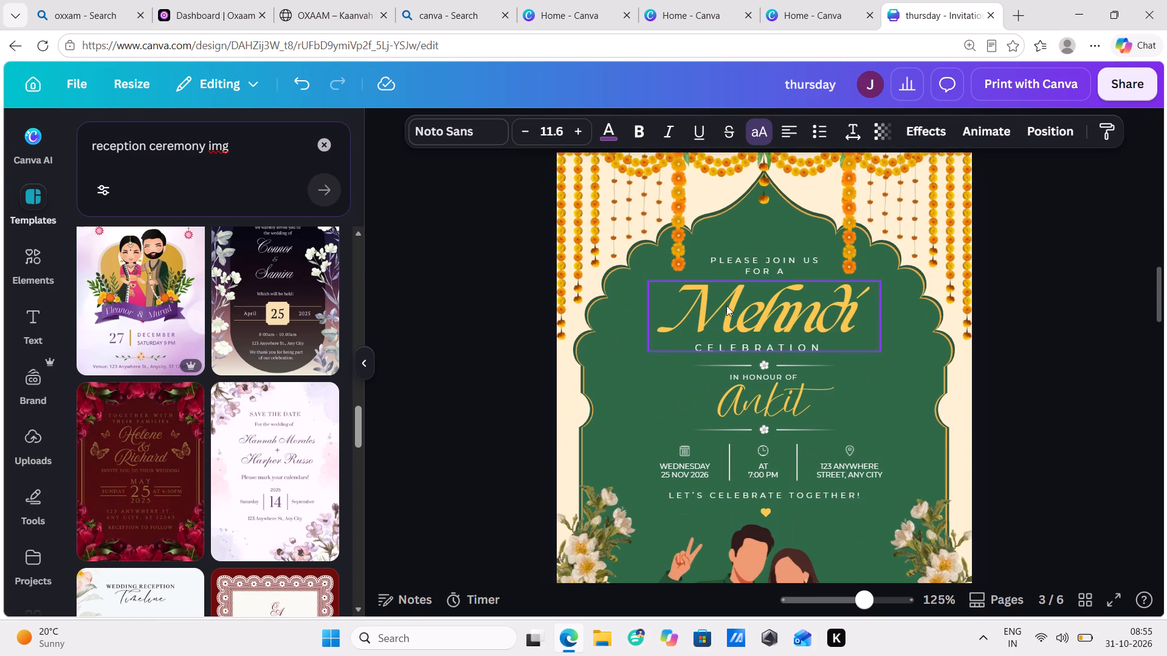
pyautogui.scroll(-1, 735, 285)
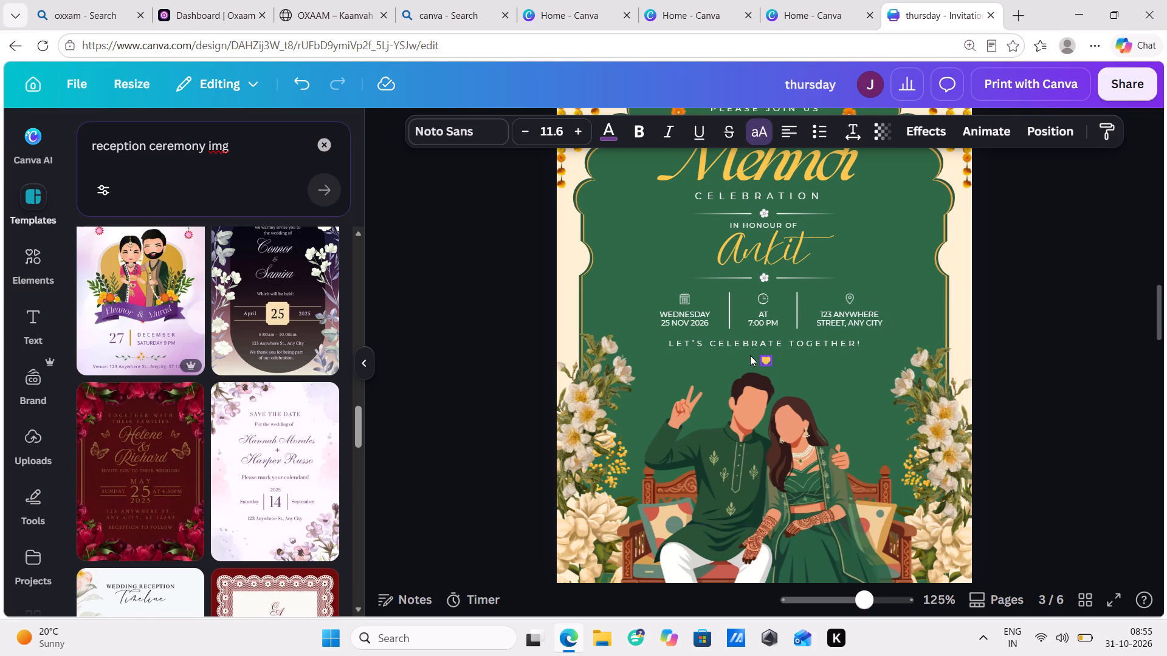
pyautogui.scroll(1, 757, 287)
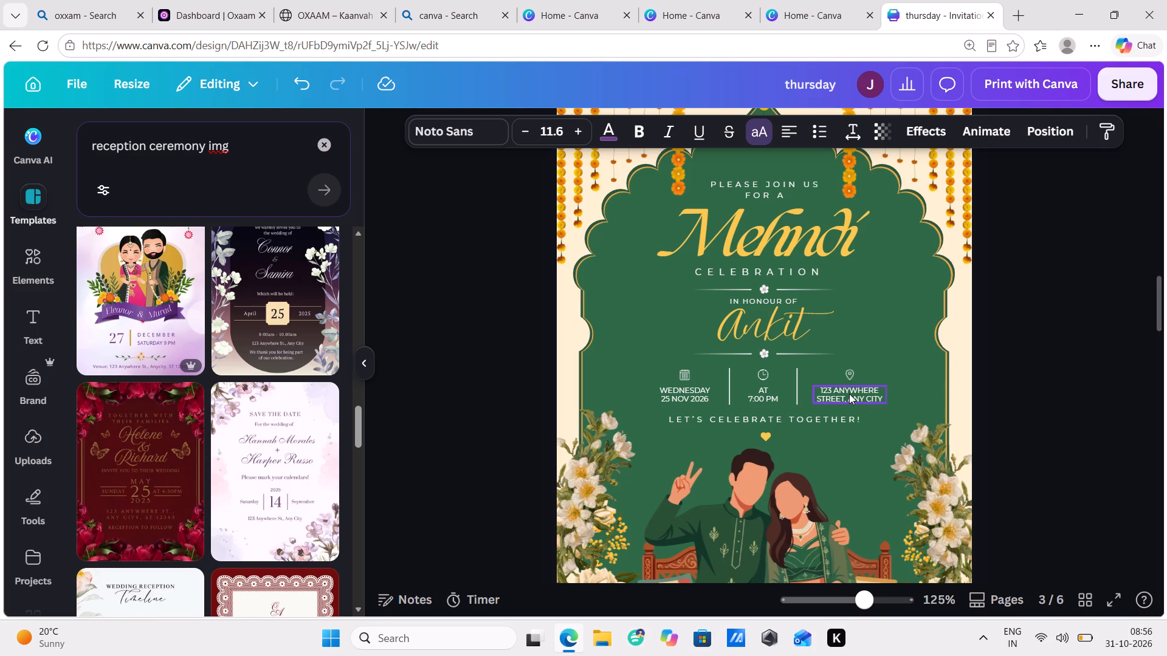
pyautogui.click(849, 394)
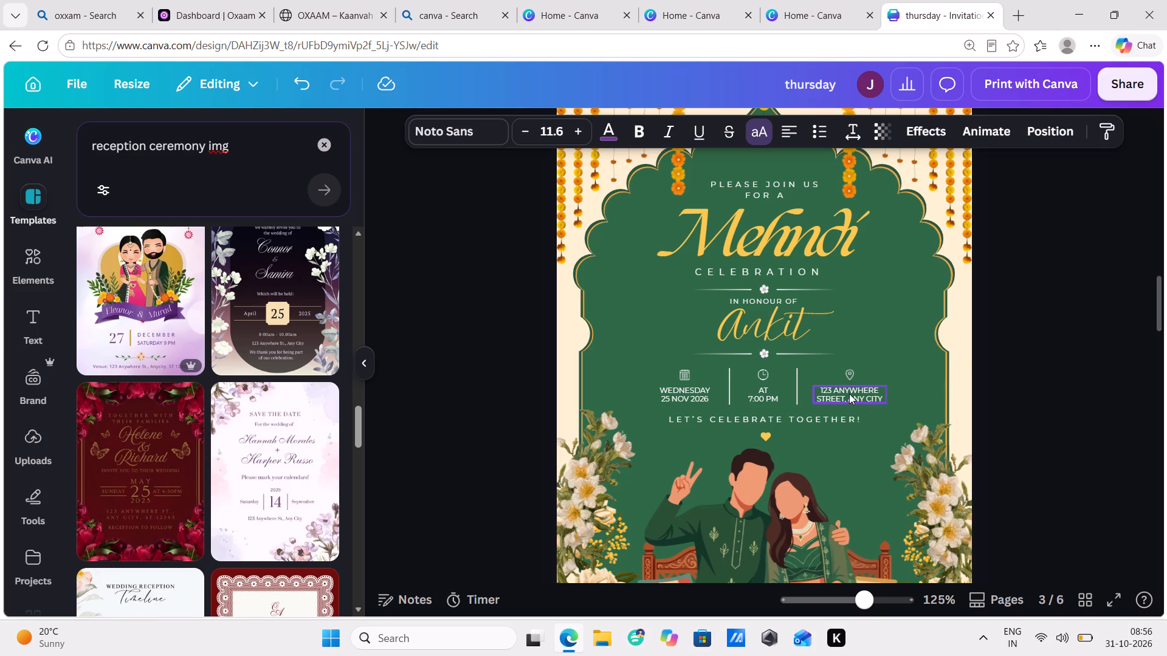
pyautogui.click(849, 394)
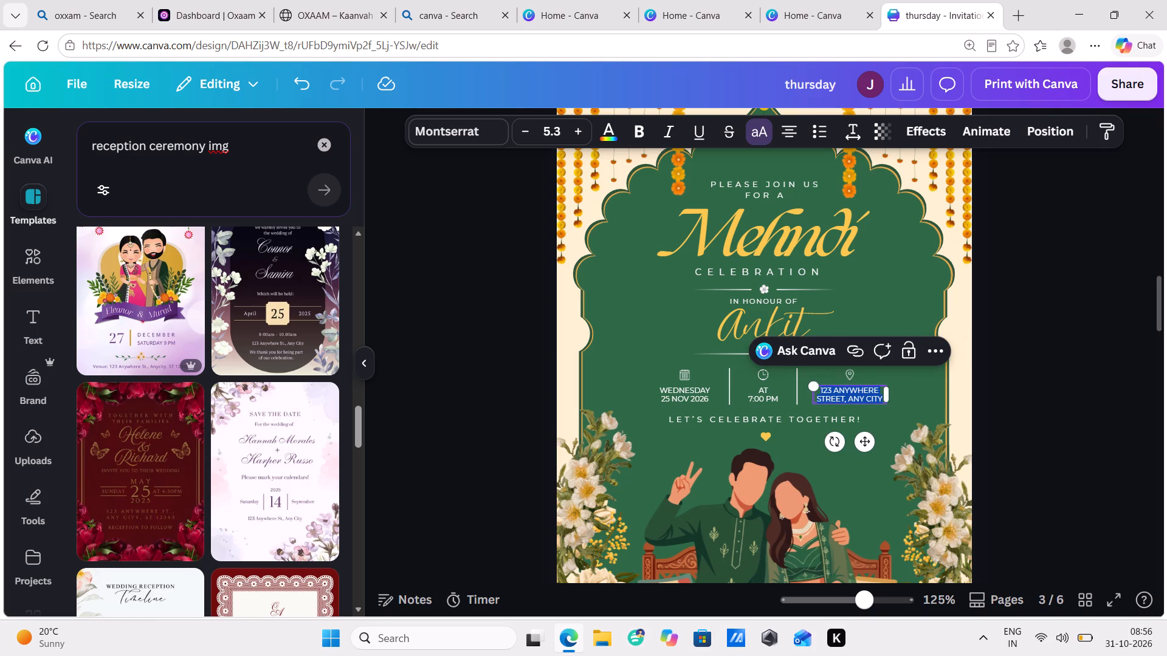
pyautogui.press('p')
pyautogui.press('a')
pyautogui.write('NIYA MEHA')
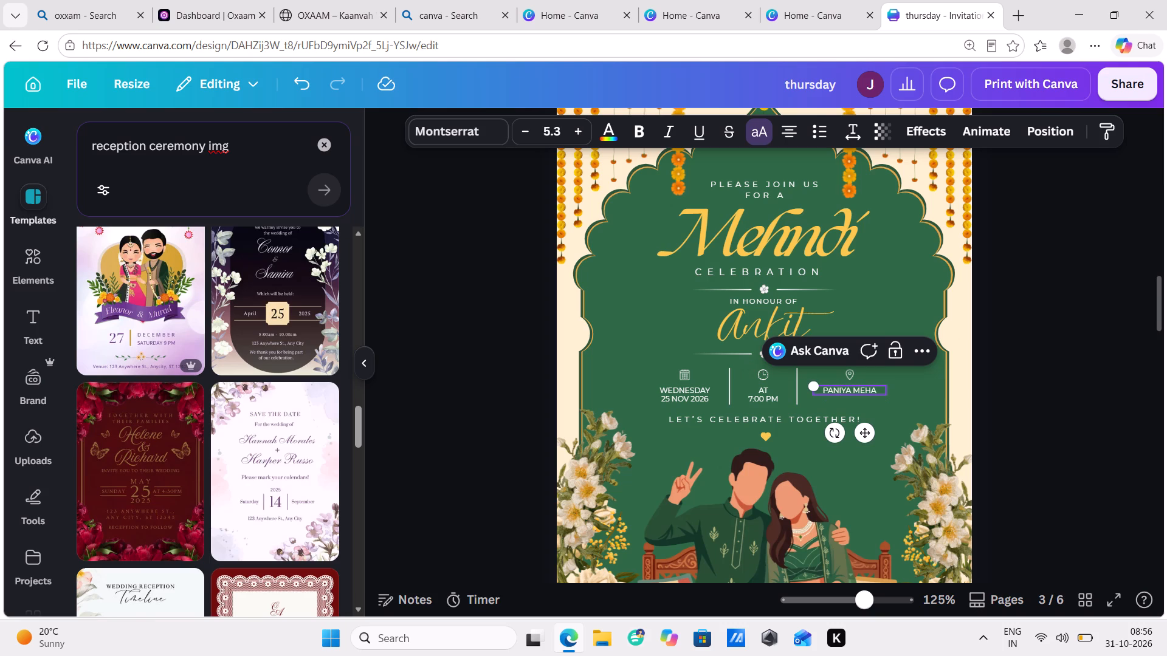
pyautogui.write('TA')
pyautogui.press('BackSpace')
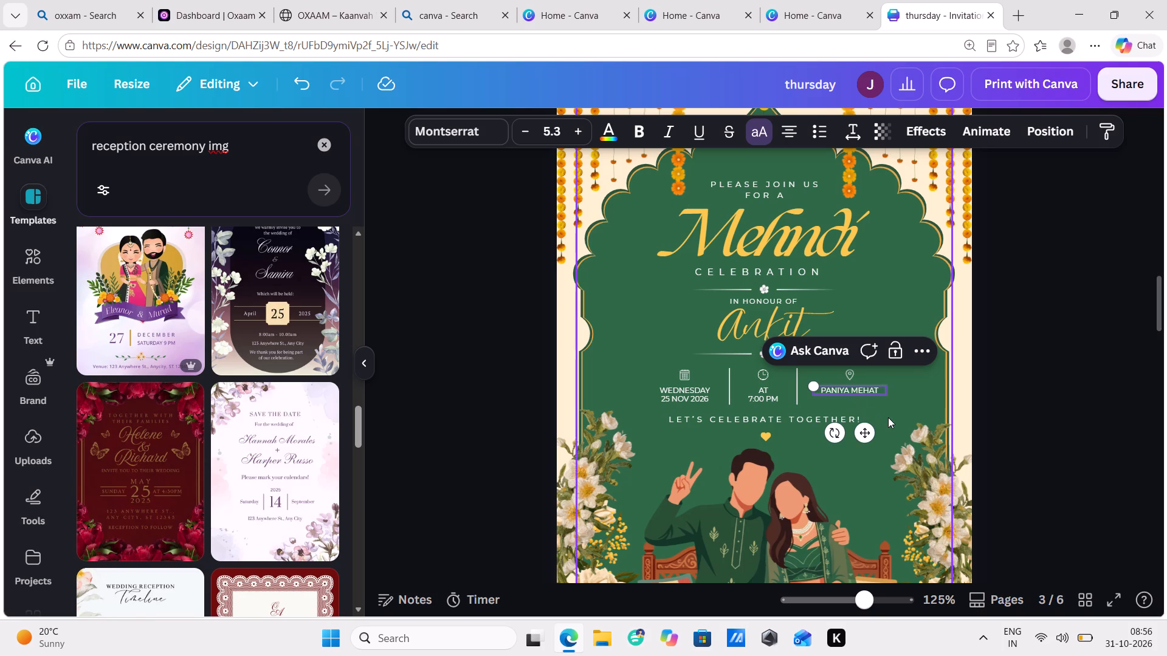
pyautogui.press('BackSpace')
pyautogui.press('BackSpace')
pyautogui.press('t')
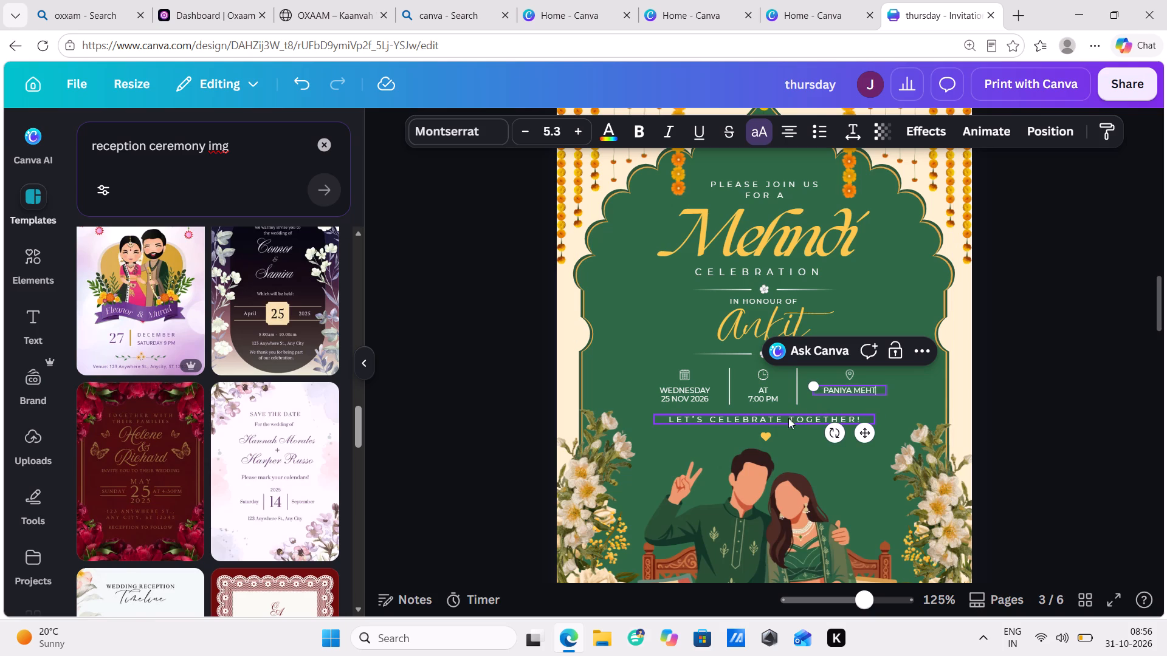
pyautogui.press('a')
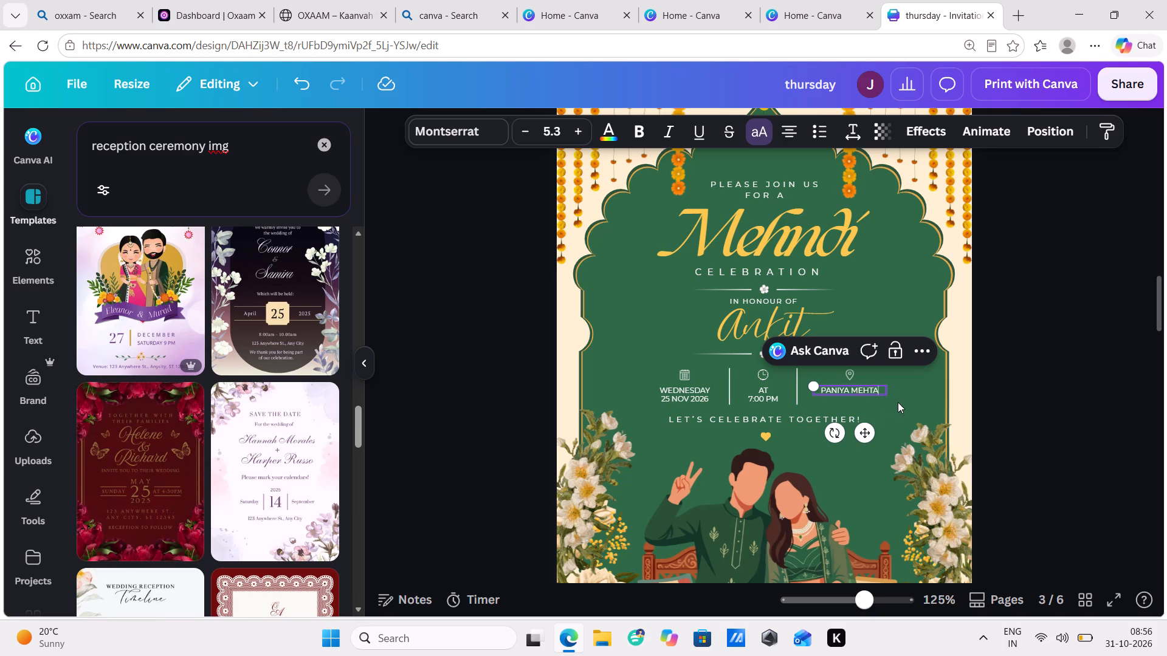
pyautogui.click(1019, 369)
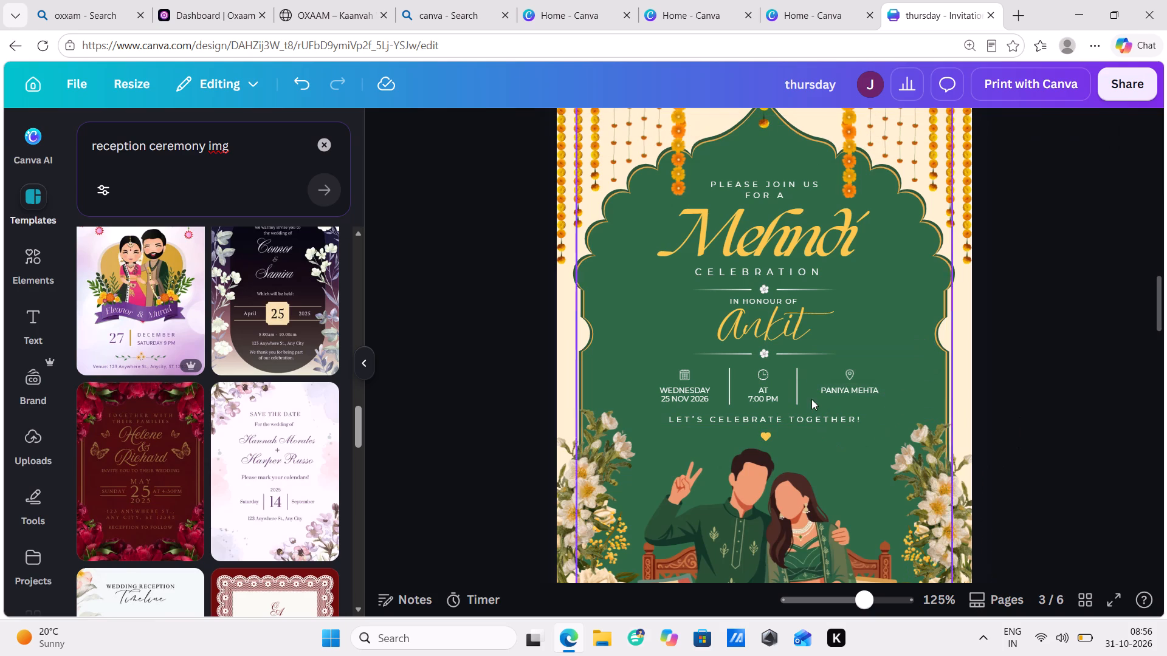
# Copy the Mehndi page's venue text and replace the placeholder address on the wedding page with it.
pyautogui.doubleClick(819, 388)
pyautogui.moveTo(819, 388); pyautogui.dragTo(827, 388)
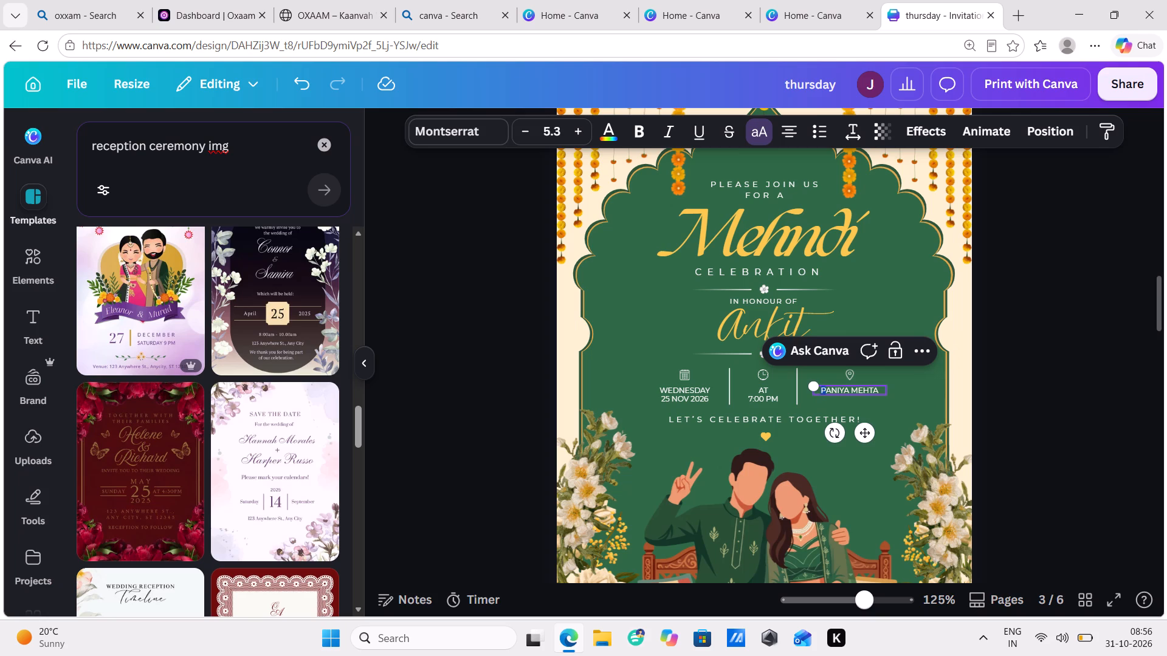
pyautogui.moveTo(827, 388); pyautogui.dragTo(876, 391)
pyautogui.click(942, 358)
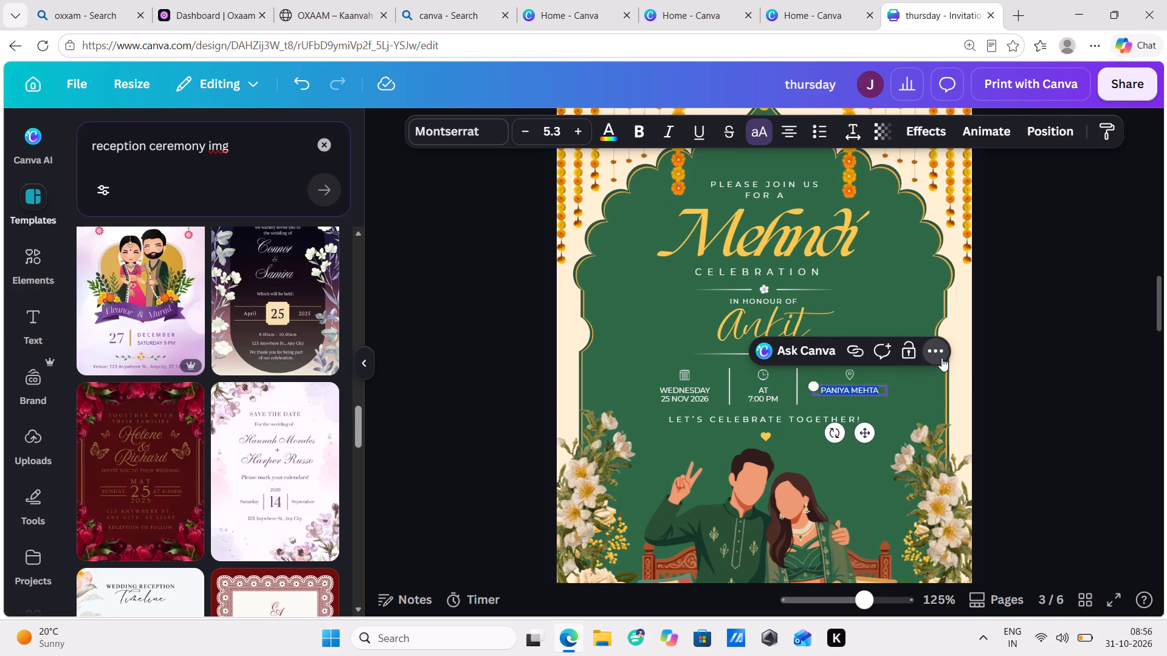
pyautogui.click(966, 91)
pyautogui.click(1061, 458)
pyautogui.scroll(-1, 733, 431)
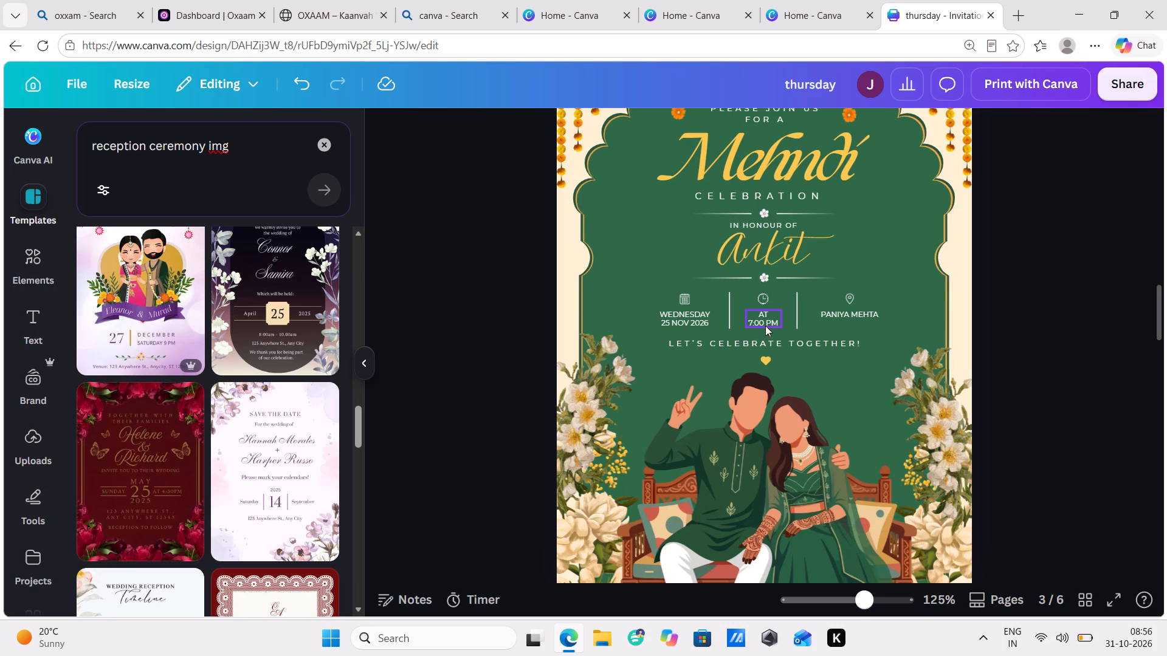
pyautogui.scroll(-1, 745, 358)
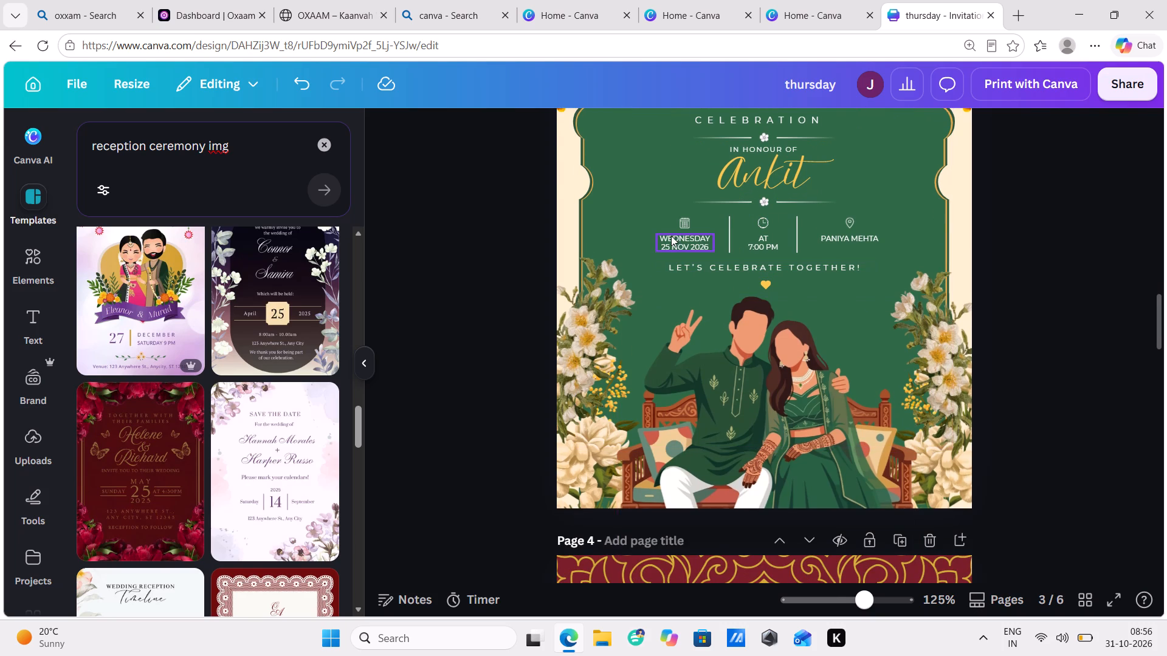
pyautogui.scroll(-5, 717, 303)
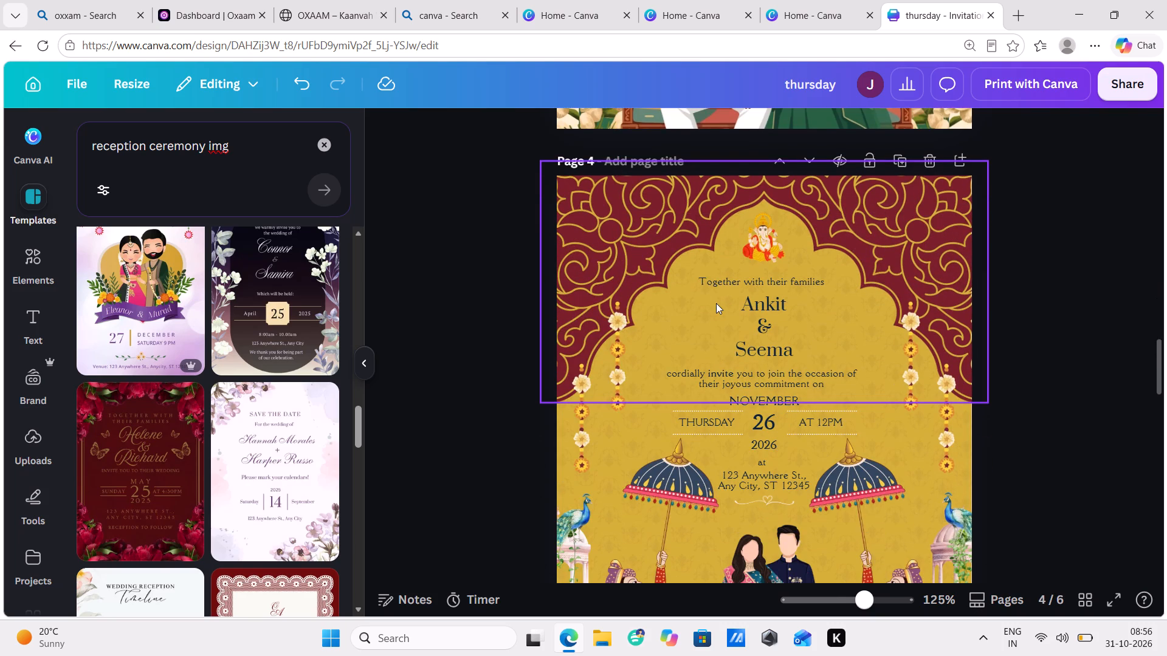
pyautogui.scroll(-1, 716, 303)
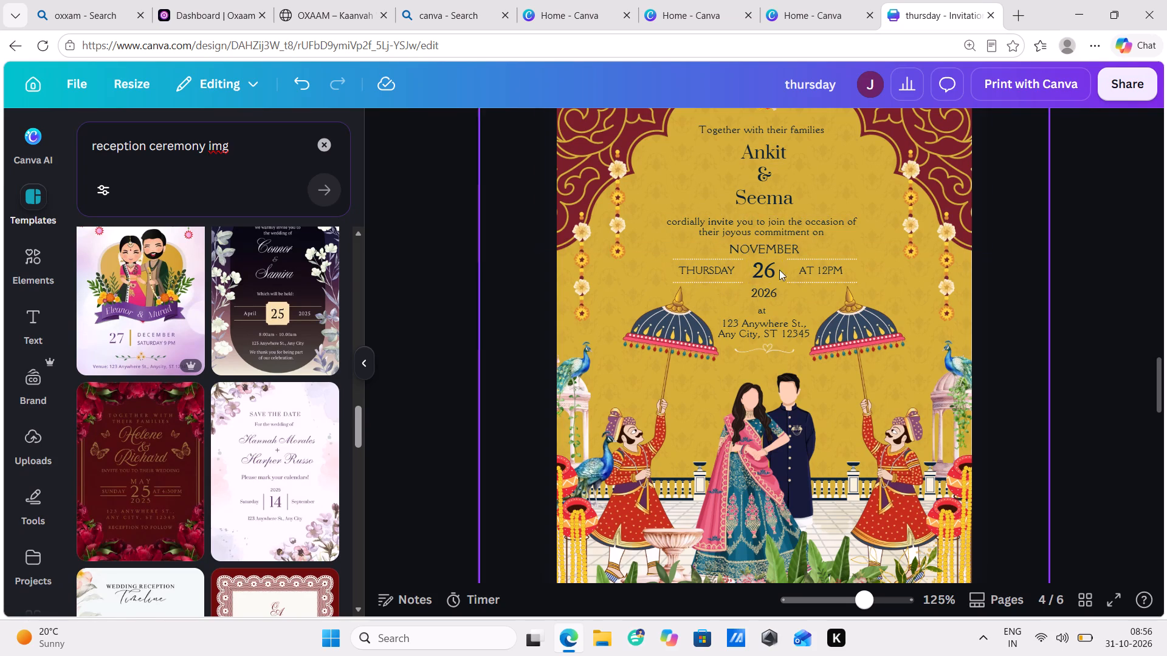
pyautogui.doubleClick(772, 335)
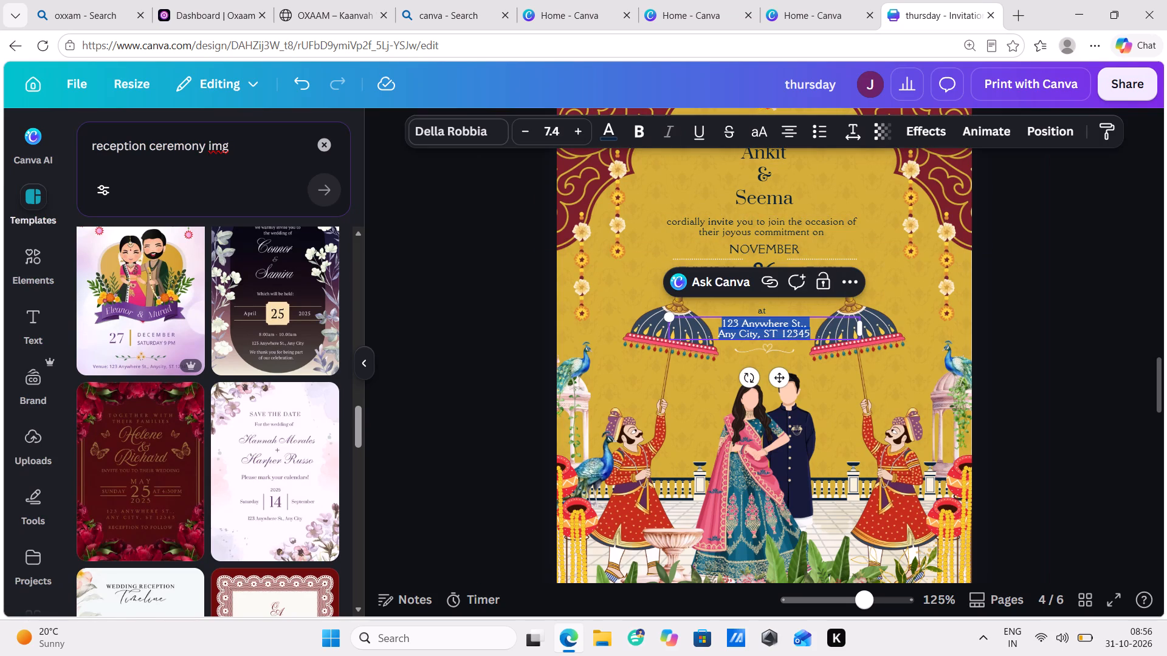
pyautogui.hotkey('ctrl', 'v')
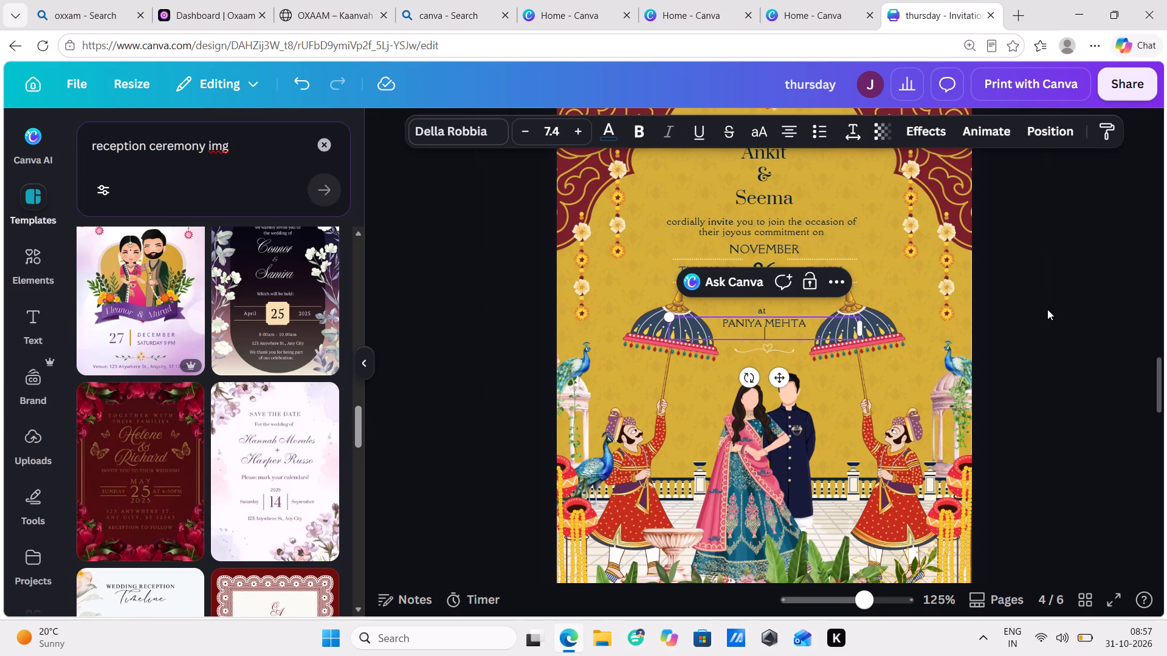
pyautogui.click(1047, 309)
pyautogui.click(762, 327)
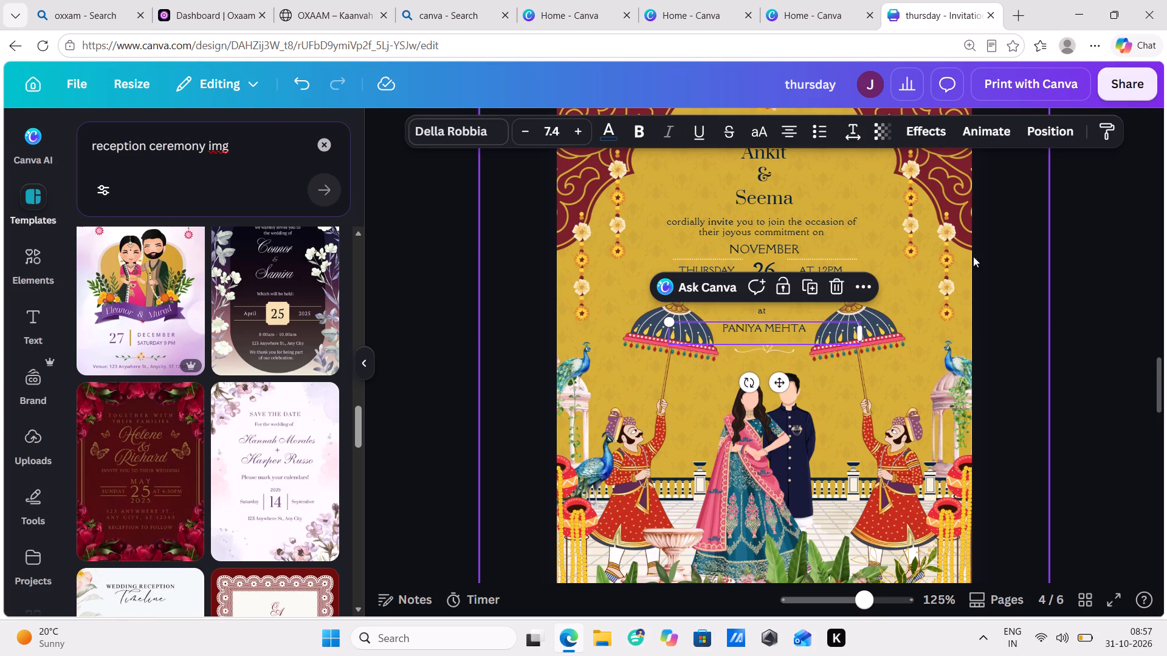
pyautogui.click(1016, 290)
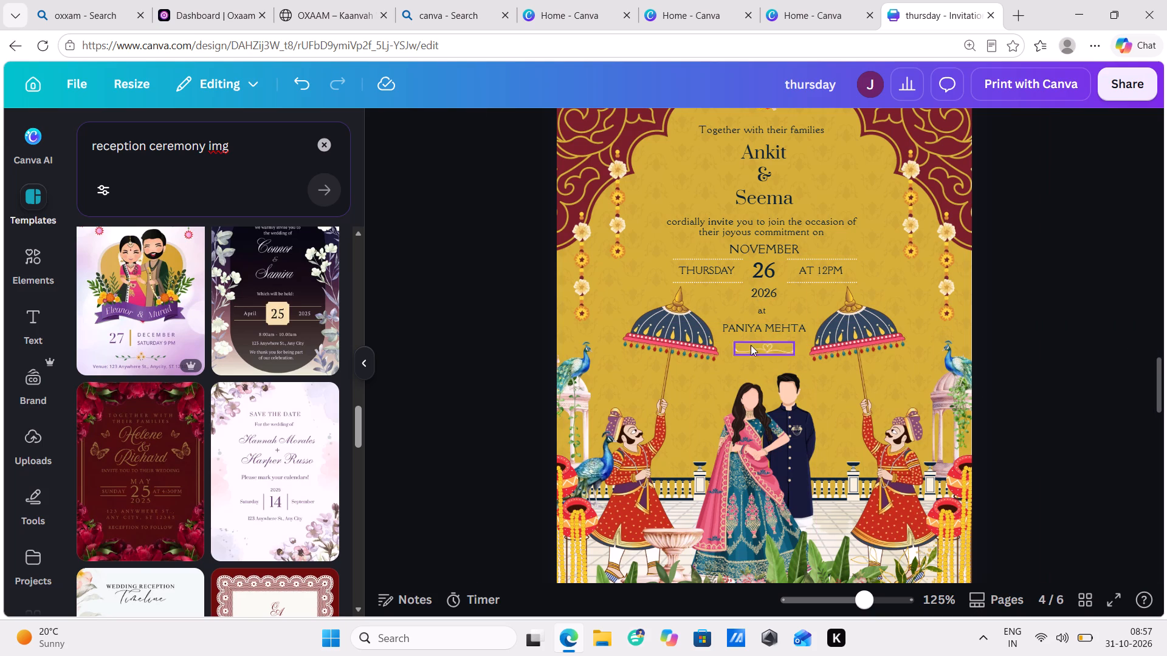
# Delete the venue line and the word "at" above it from the wedding page.
pyautogui.click(784, 328)
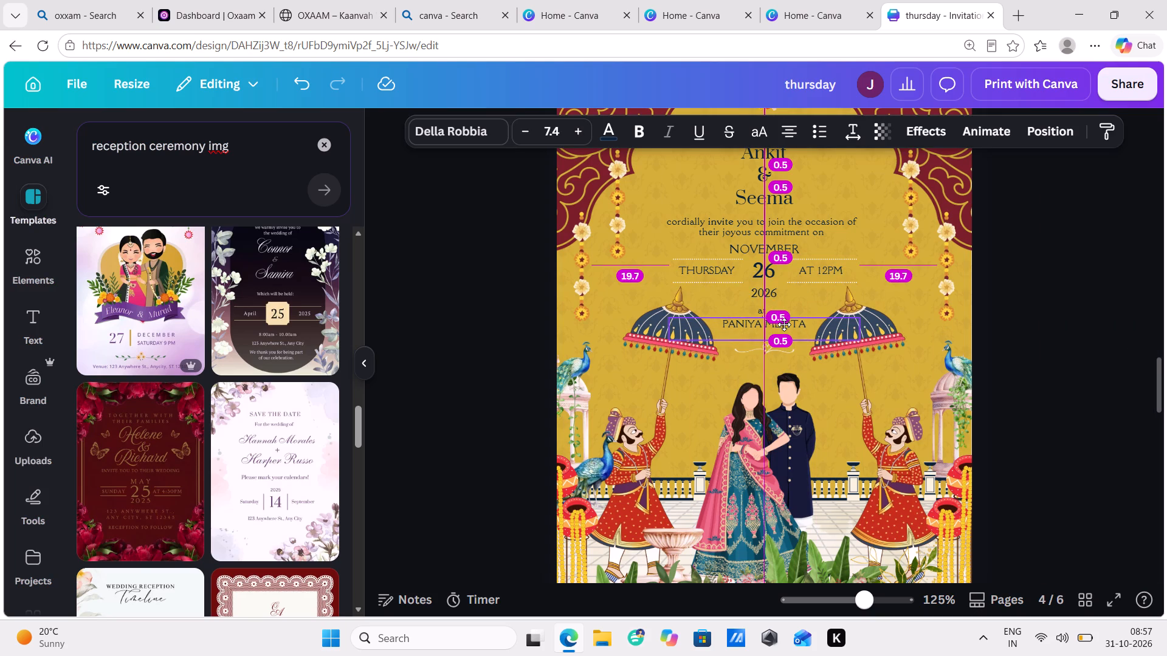
pyautogui.click(829, 284)
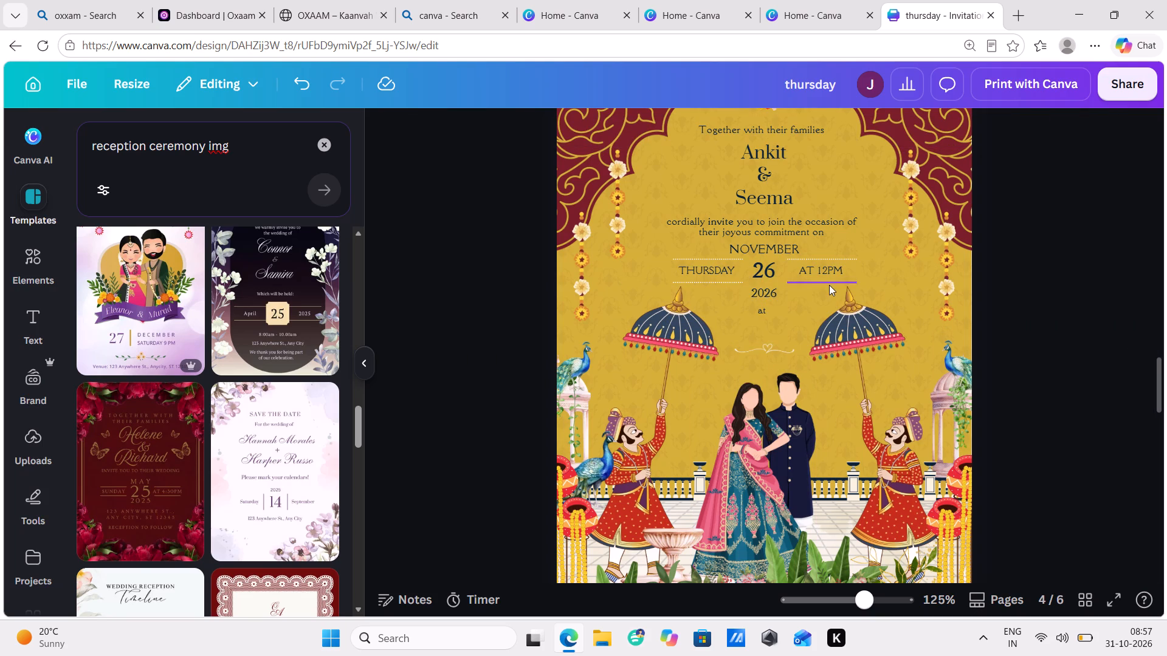
pyautogui.click(762, 308)
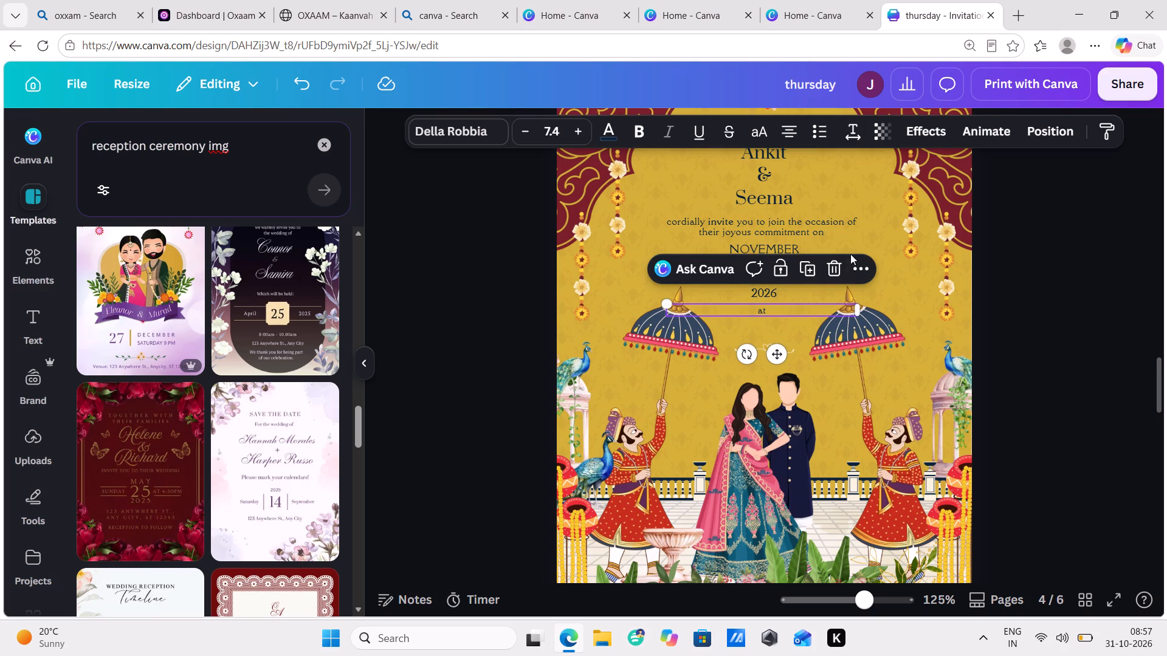
pyautogui.click(842, 265)
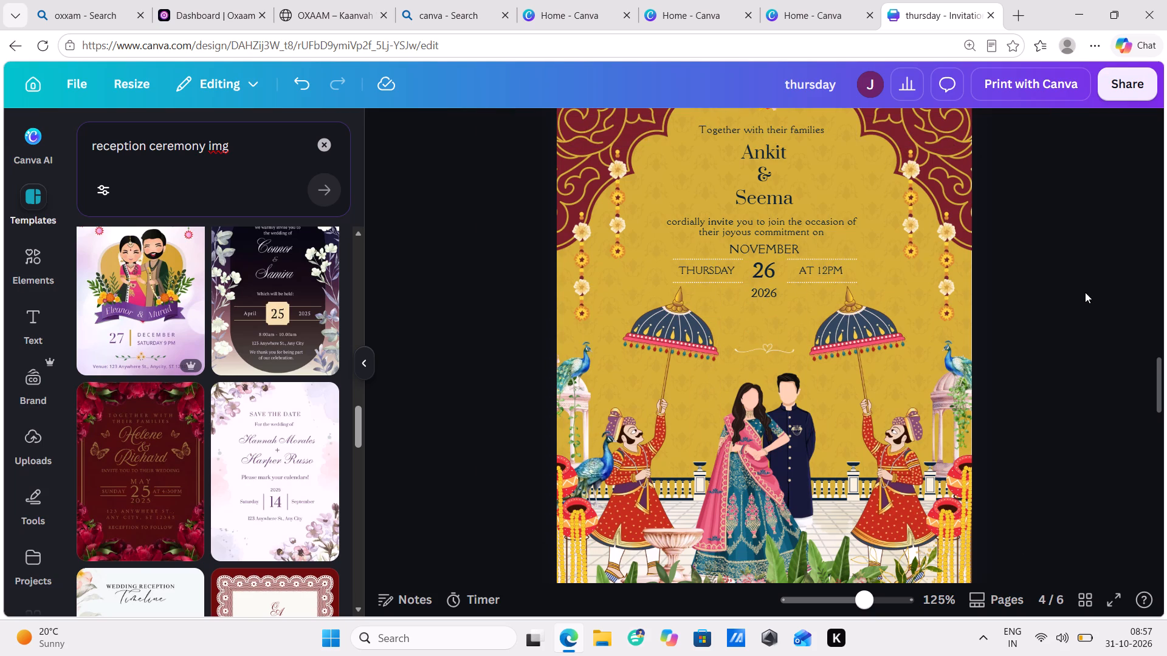
# Check the wedding and Sangeet pages for correct names, dates and times and any remaining placeholder venue.
pyautogui.scroll(1, 1044, 328)
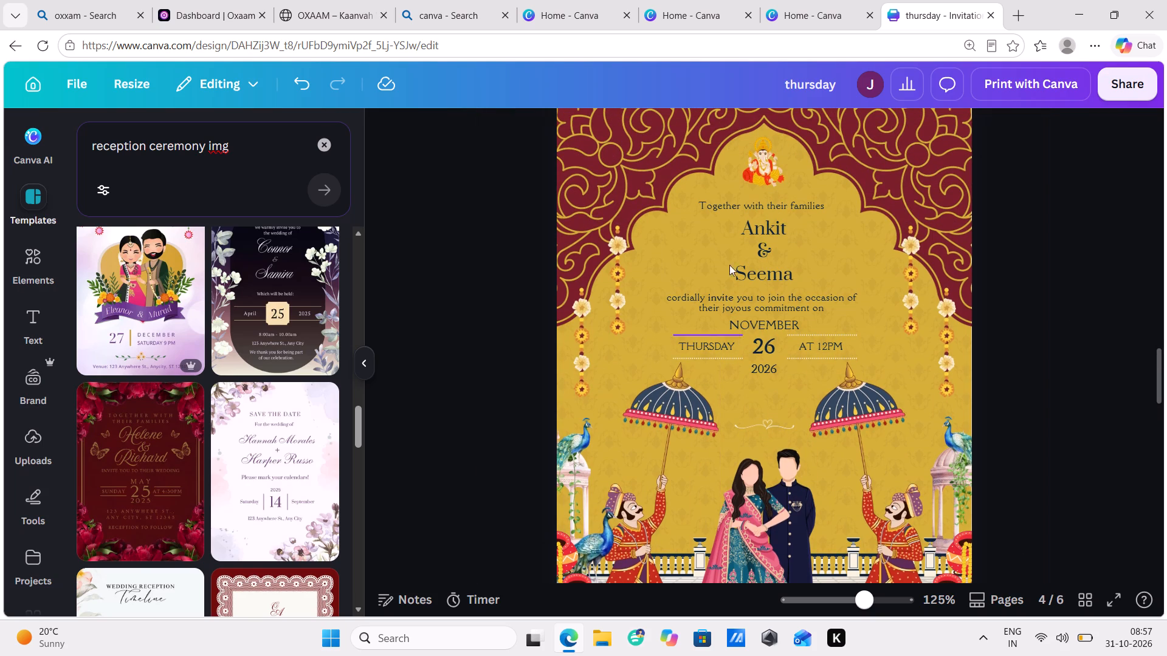
pyautogui.scroll(-3, 751, 350)
pyautogui.scroll(2, 751, 350)
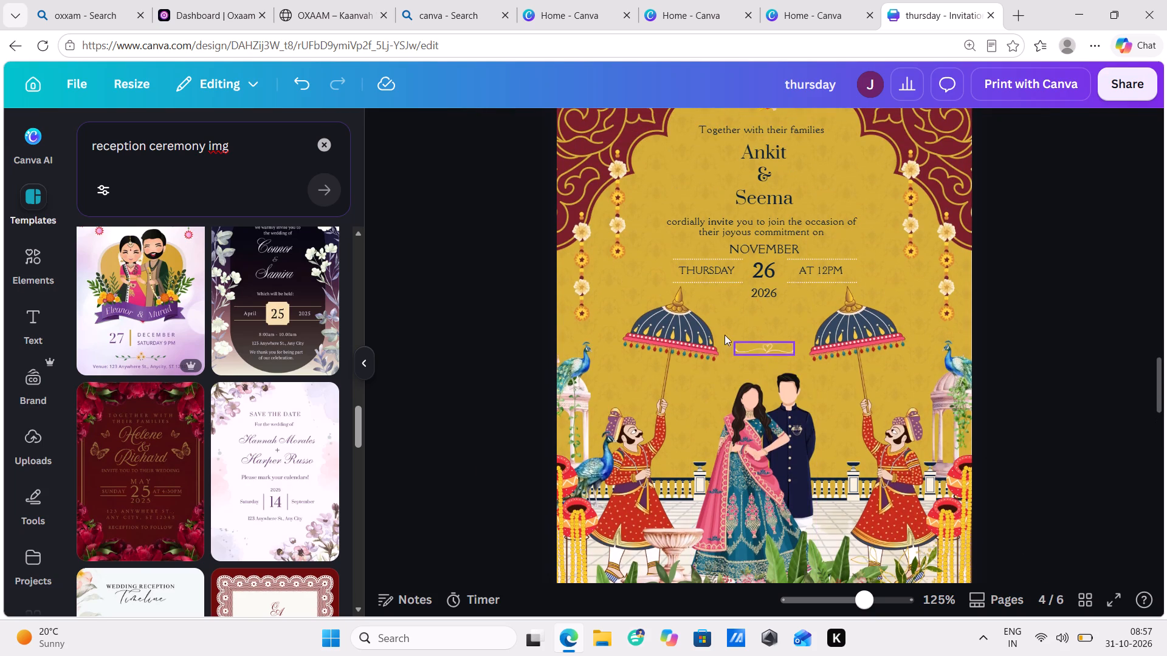
pyautogui.scroll(-5, 745, 292)
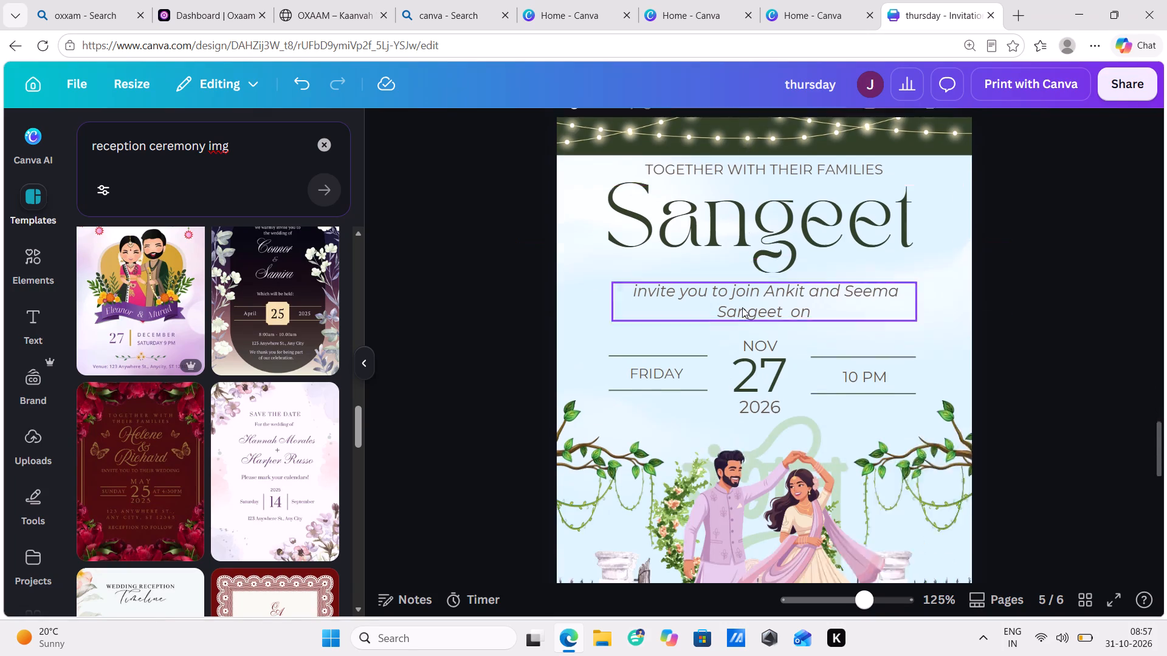
pyautogui.scroll(1, 712, 229)
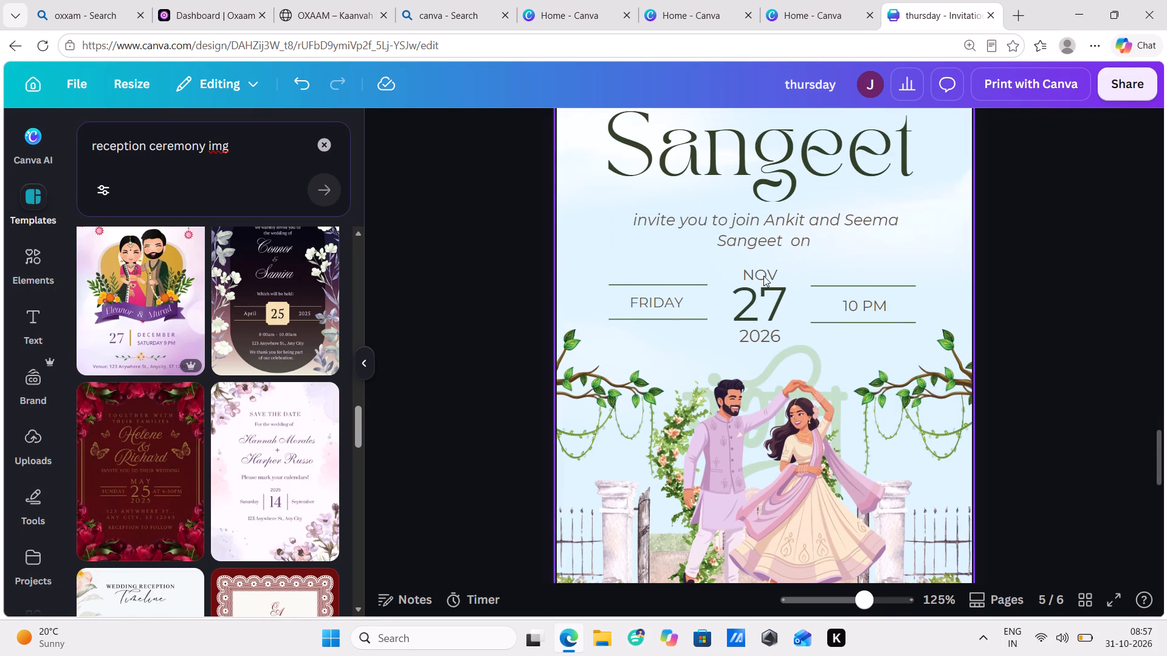
pyautogui.scroll(-5, 848, 317)
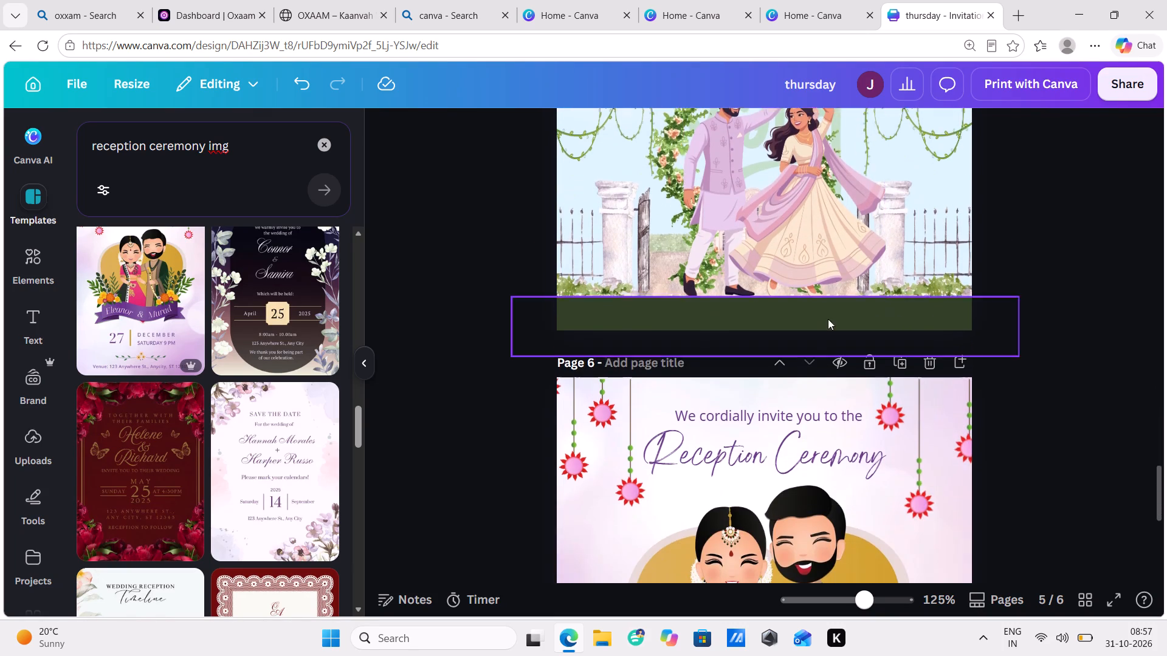
pyautogui.scroll(-5, 792, 320)
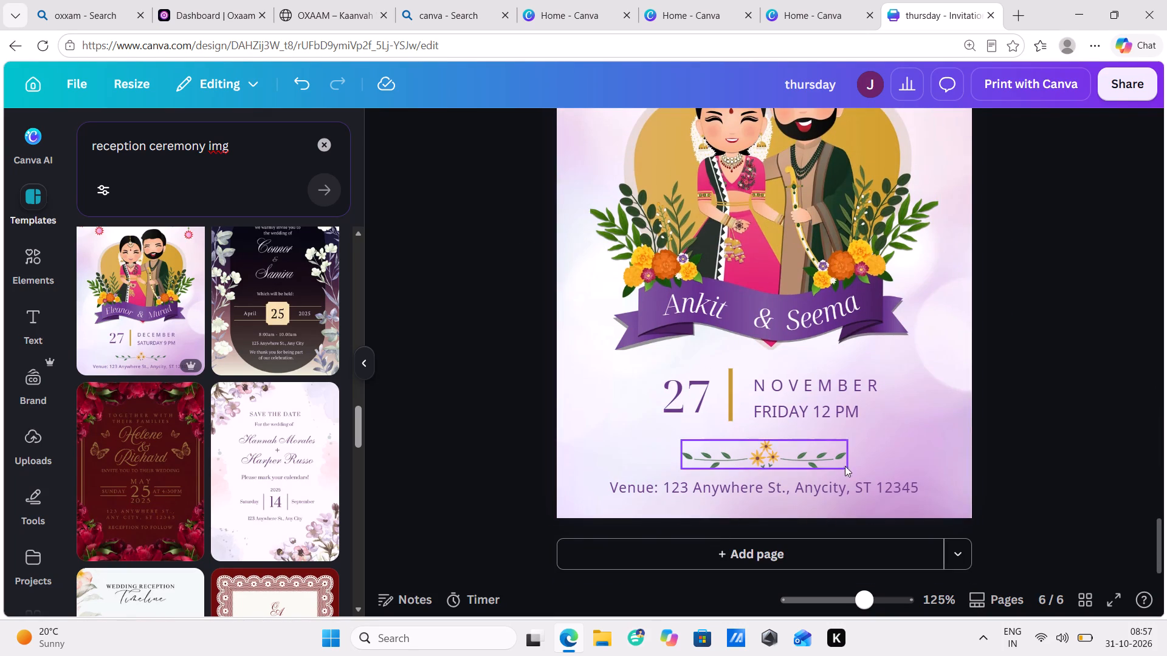
pyautogui.doubleClick(839, 494)
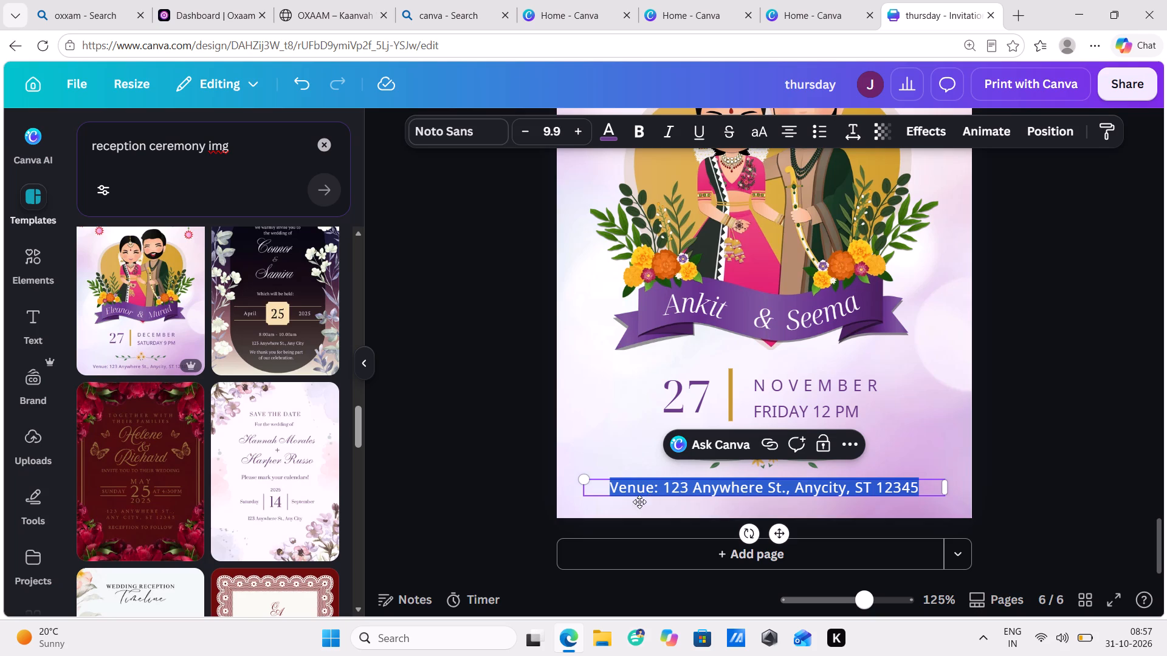
pyautogui.moveTo(661, 484); pyautogui.dragTo(940, 470)
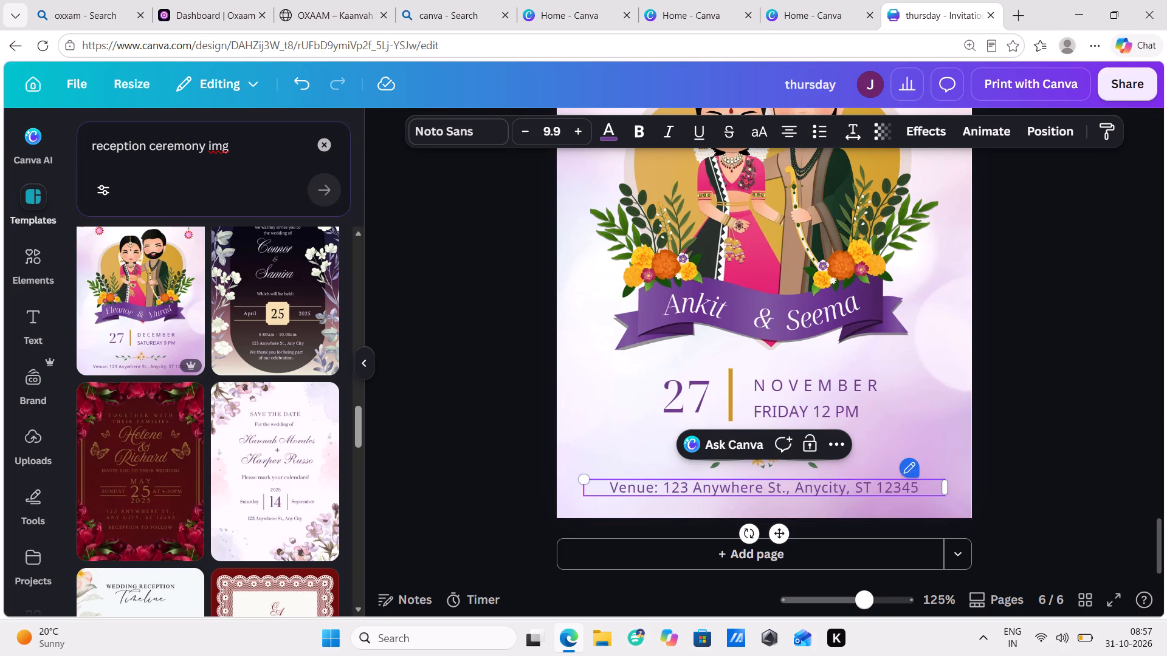
pyautogui.press('BackSpace')
pyautogui.press('BackSpace')
pyautogui.press('BackSpace')
pyautogui.press('BackSpace')
pyautogui.press('BackSpace')
pyautogui.press('BackSpace')
pyautogui.press('BackSpace')
pyautogui.press('BackSpace')
pyautogui.press('BackSpace')
pyautogui.press('BackSpace')
pyautogui.press('BackSpace')
pyautogui.press('BackSpace')
pyautogui.press('BackSpace')
pyautogui.press('BackSpace')
pyautogui.press('BackSpace')
pyautogui.press('BackSpace')
pyautogui.press('BackSpace')
pyautogui.press('BackSpace')
pyautogui.press('BackSpace')
pyautogui.press('BackSpace')
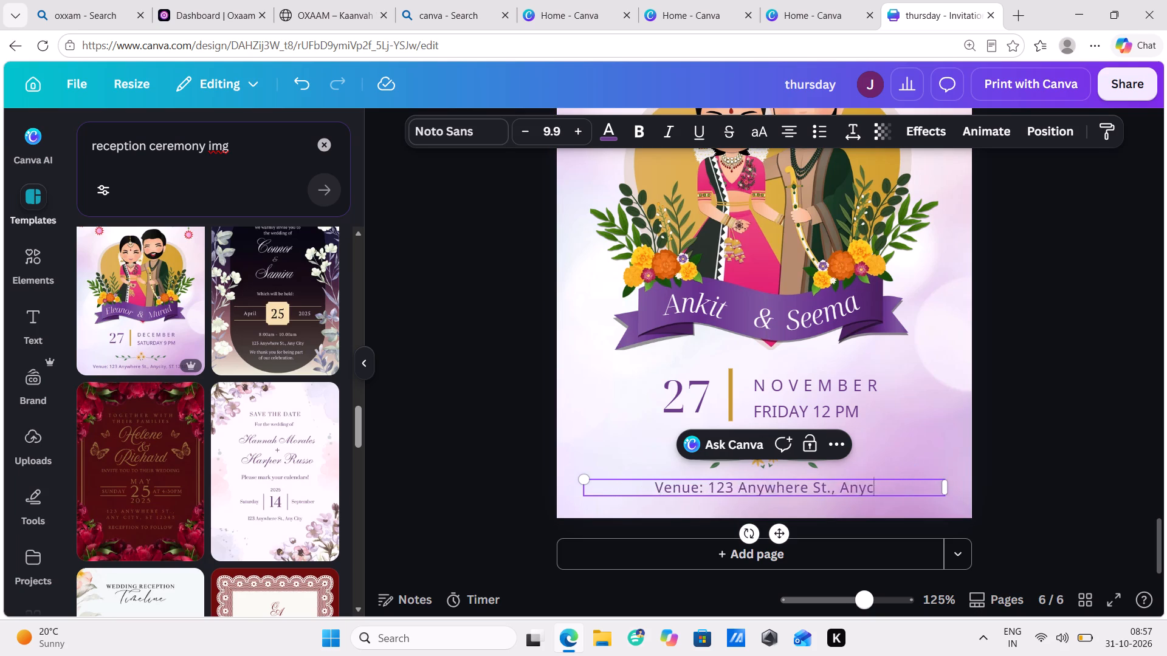
pyautogui.press('BackSpace')
pyautogui.press('BackSpace')
pyautogui.press('BackSpace')
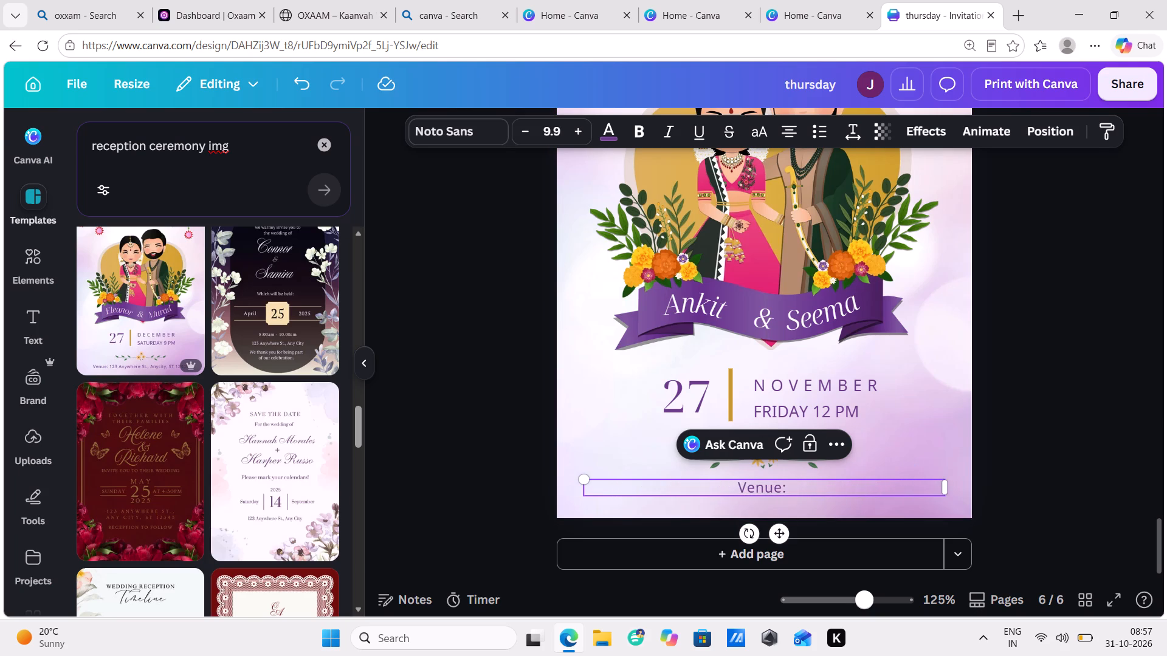
pyautogui.hotkey('ctrl', 'v')
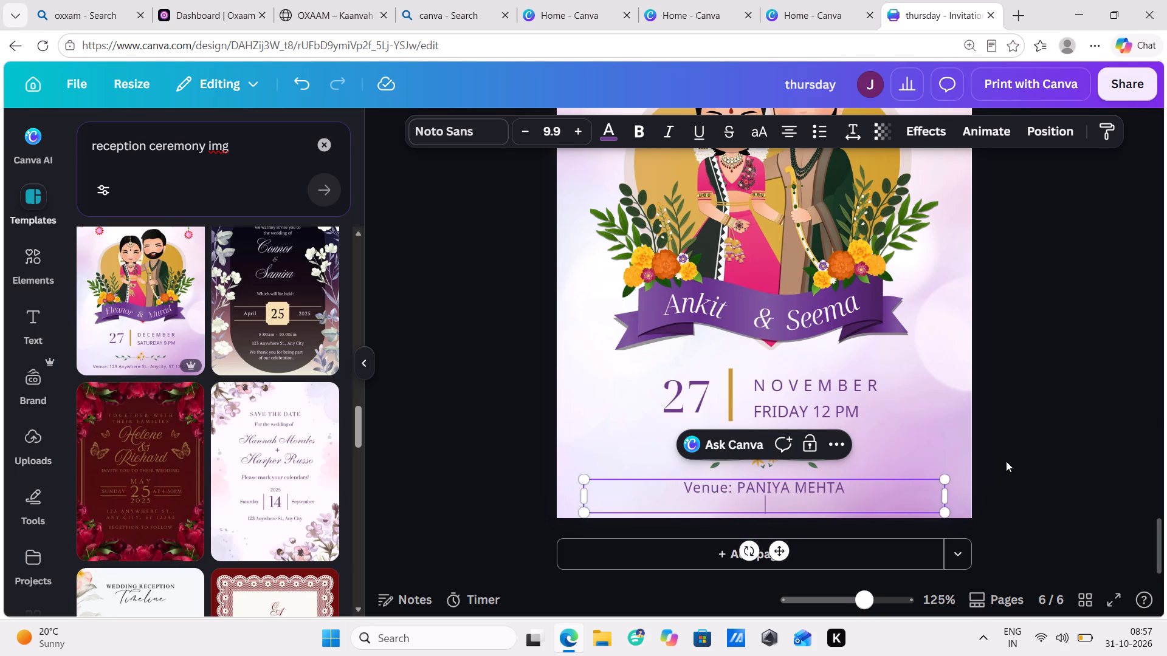
pyautogui.click(1057, 440)
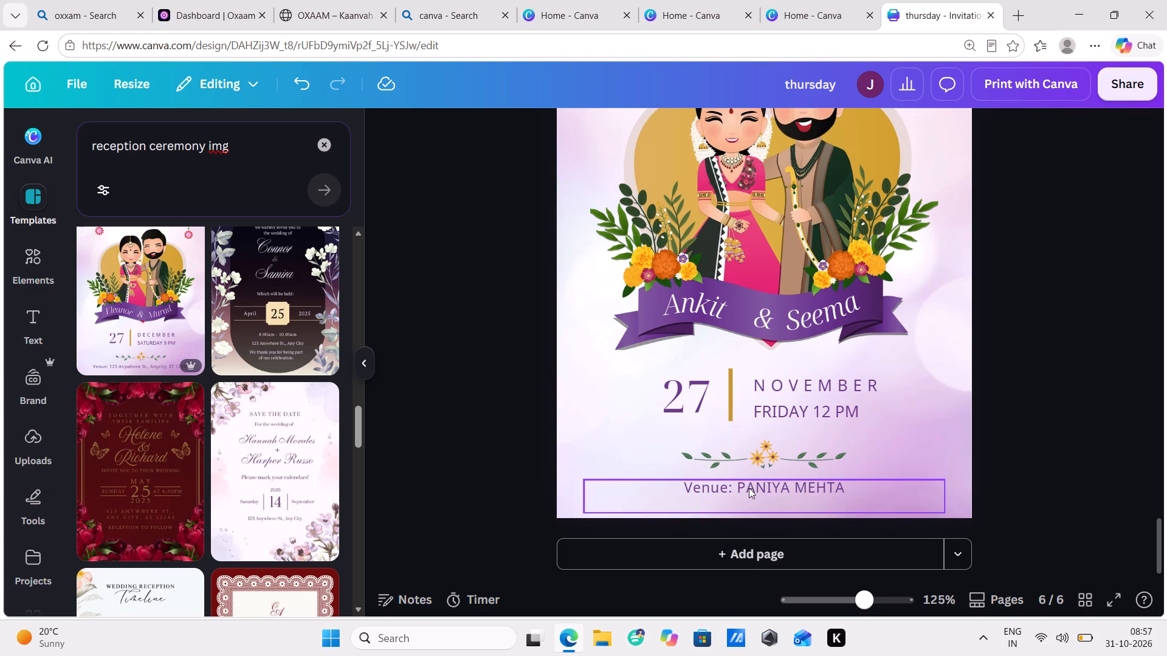
# Move the venue line on the reception page slightly down, keeping it centred below the floral divider.
pyautogui.click(757, 485)
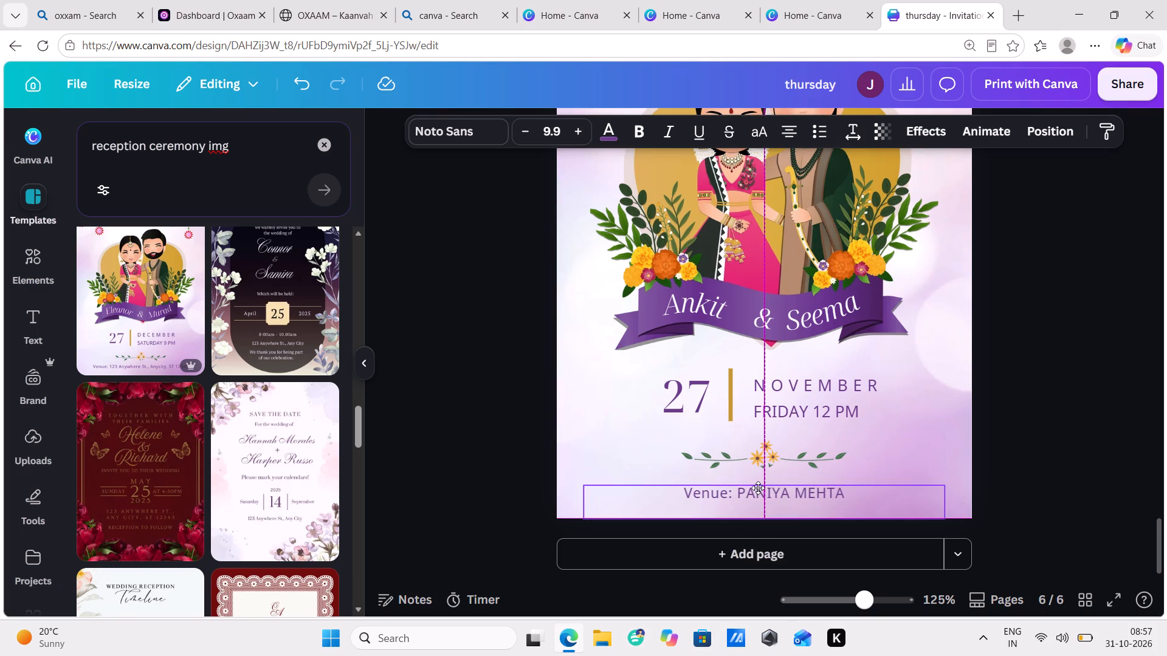
pyautogui.click(1104, 354)
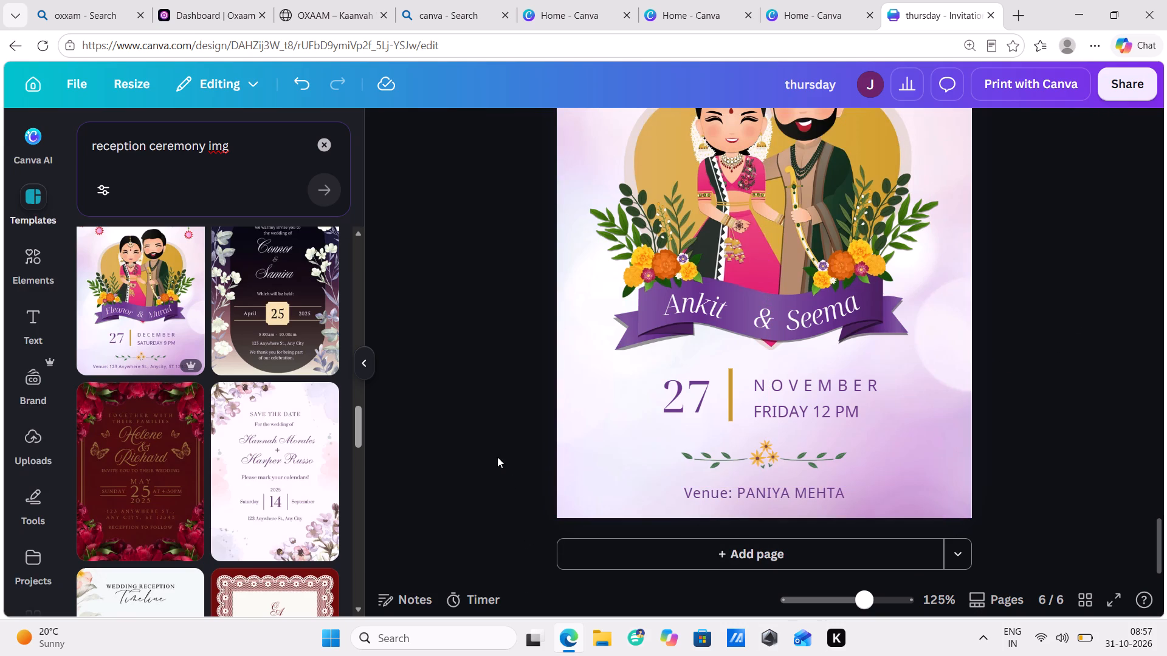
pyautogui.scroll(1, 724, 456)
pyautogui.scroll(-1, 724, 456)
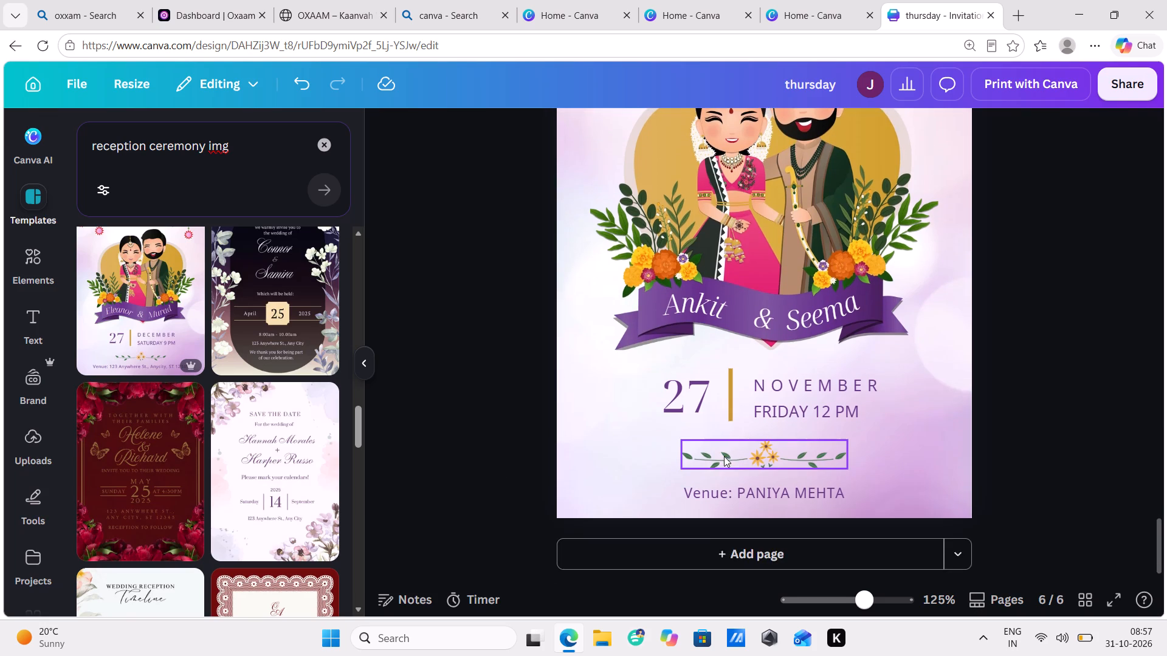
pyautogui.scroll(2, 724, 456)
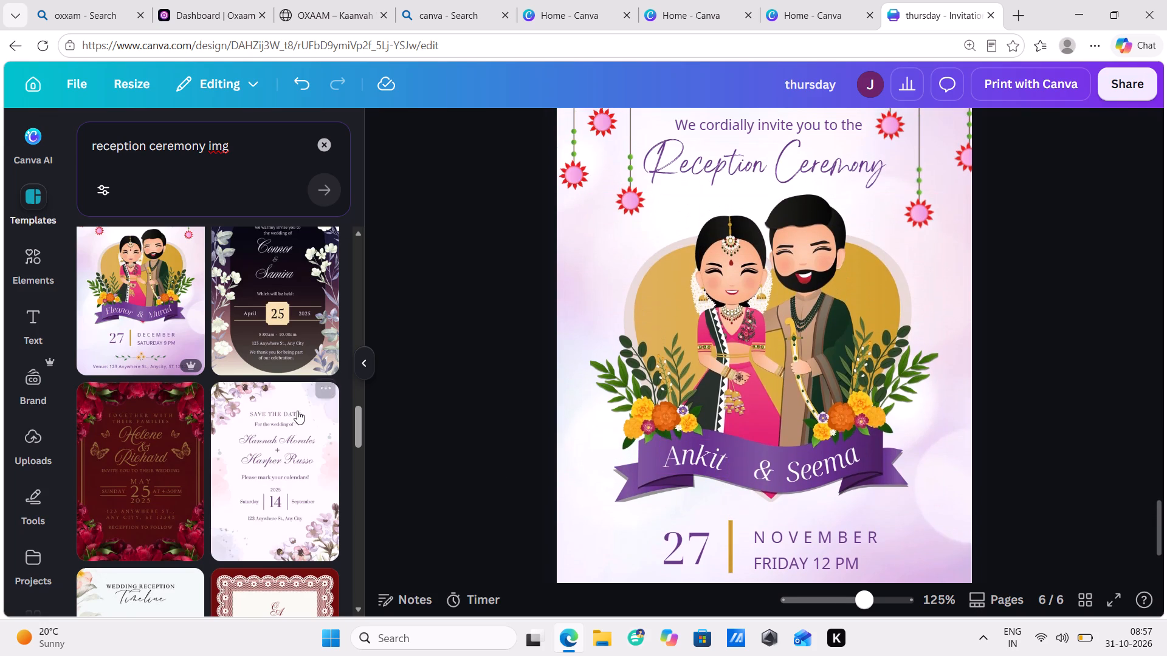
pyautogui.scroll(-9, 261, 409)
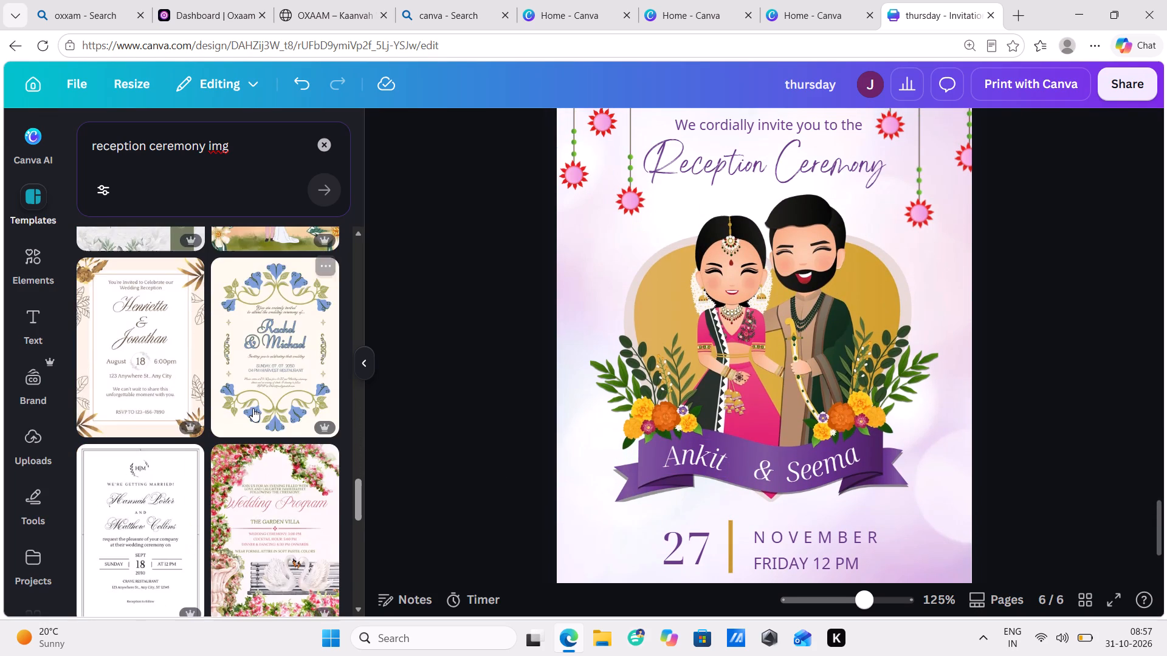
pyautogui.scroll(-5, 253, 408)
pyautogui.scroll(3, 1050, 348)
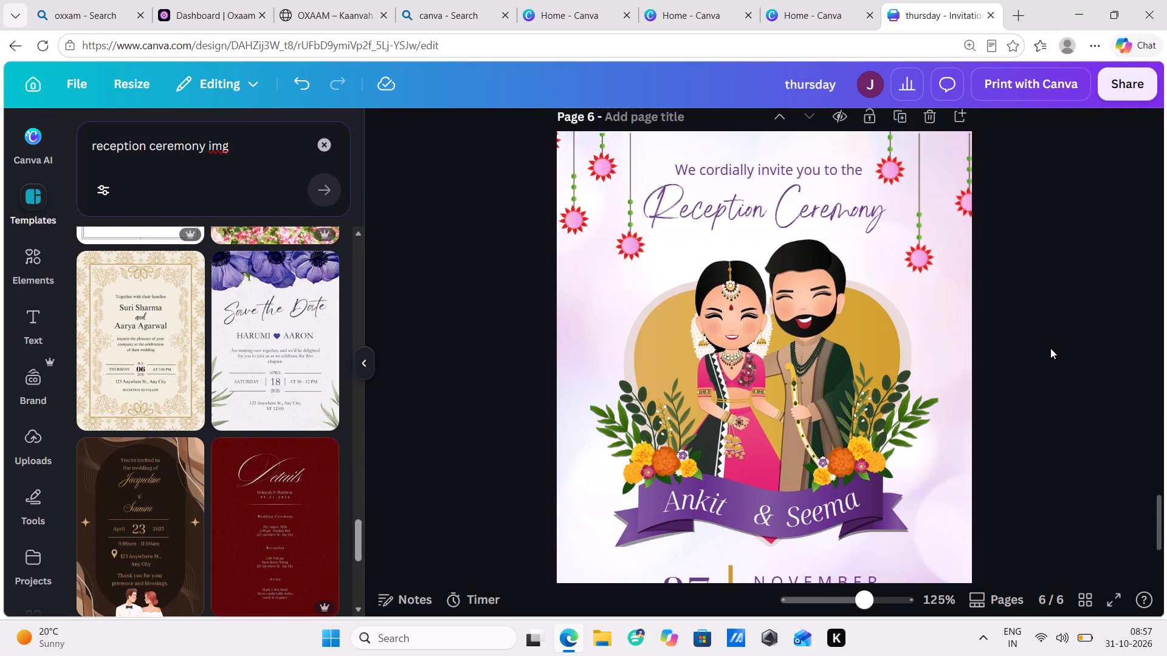
# Select all the elements on the save-the-date page and apply the Rise animation to them.
pyautogui.scroll(2, 1050, 348)
pyautogui.scroll(20, 1050, 346)
pyautogui.scroll(11, 1050, 346)
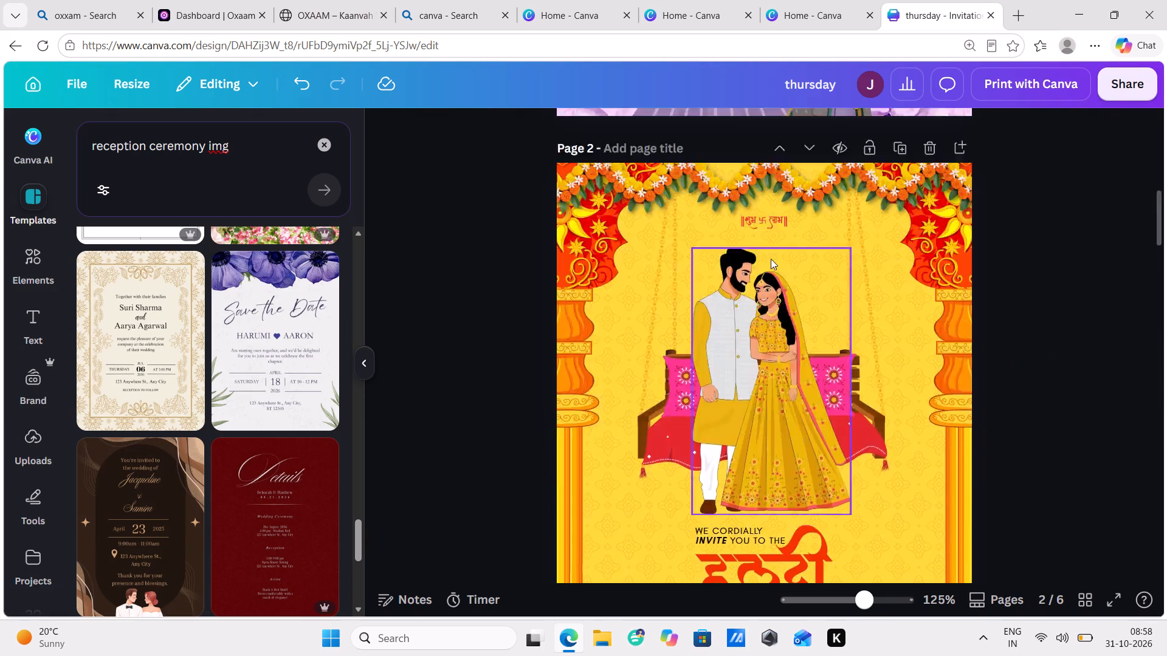
pyautogui.scroll(8, 763, 256)
pyautogui.moveTo(489, 177); pyautogui.dragTo(1166, 609)
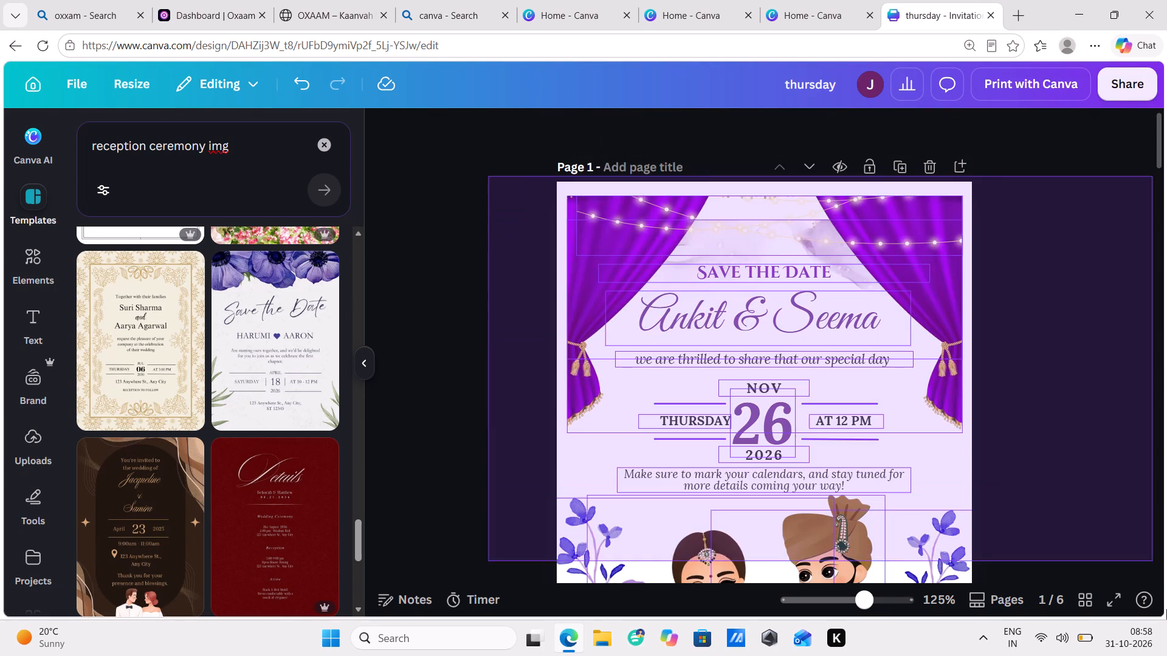
pyautogui.moveTo(1166, 609); pyautogui.dragTo(1166, 647)
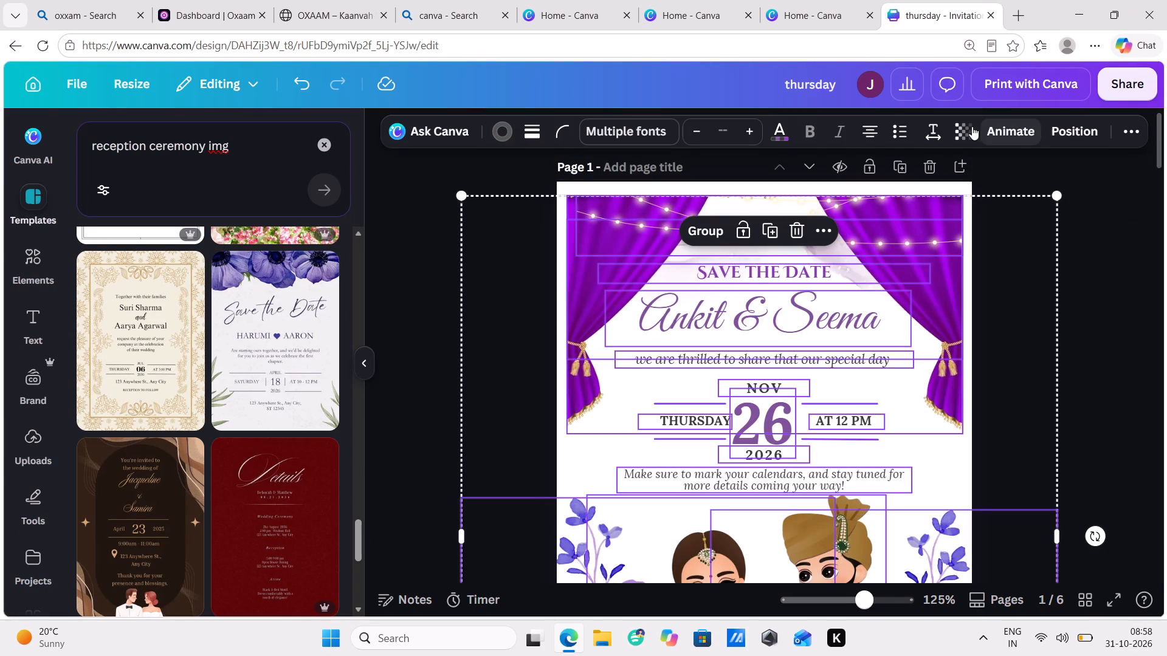
pyautogui.click(1012, 123)
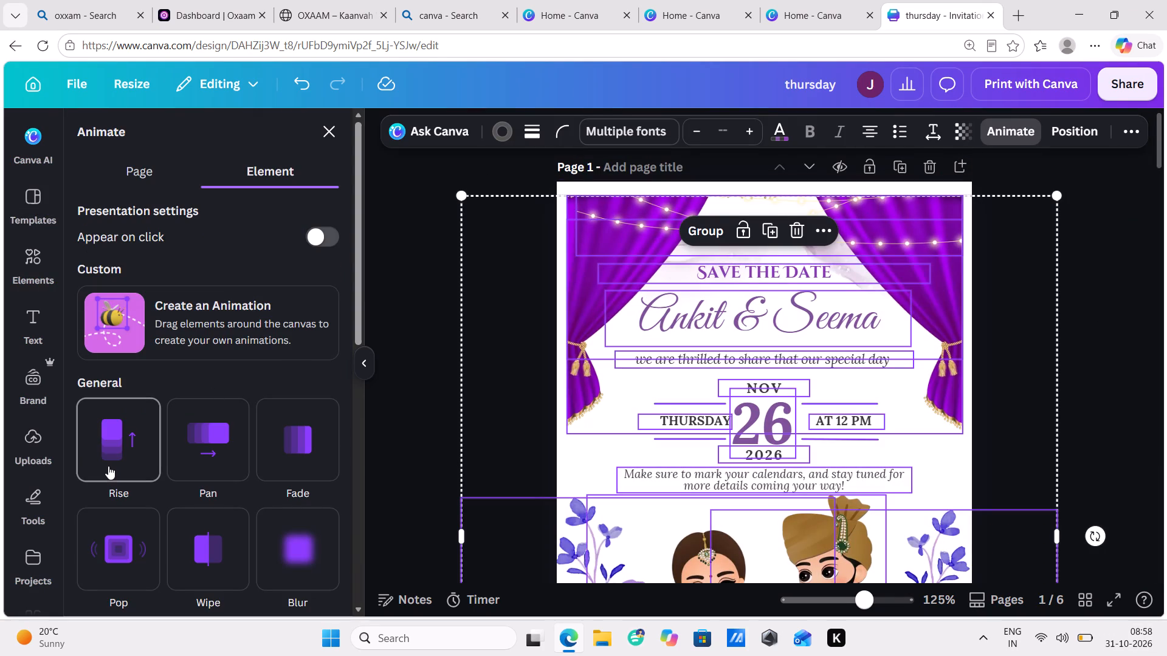
pyautogui.click(108, 466)
pyautogui.scroll(-3, 480, 400)
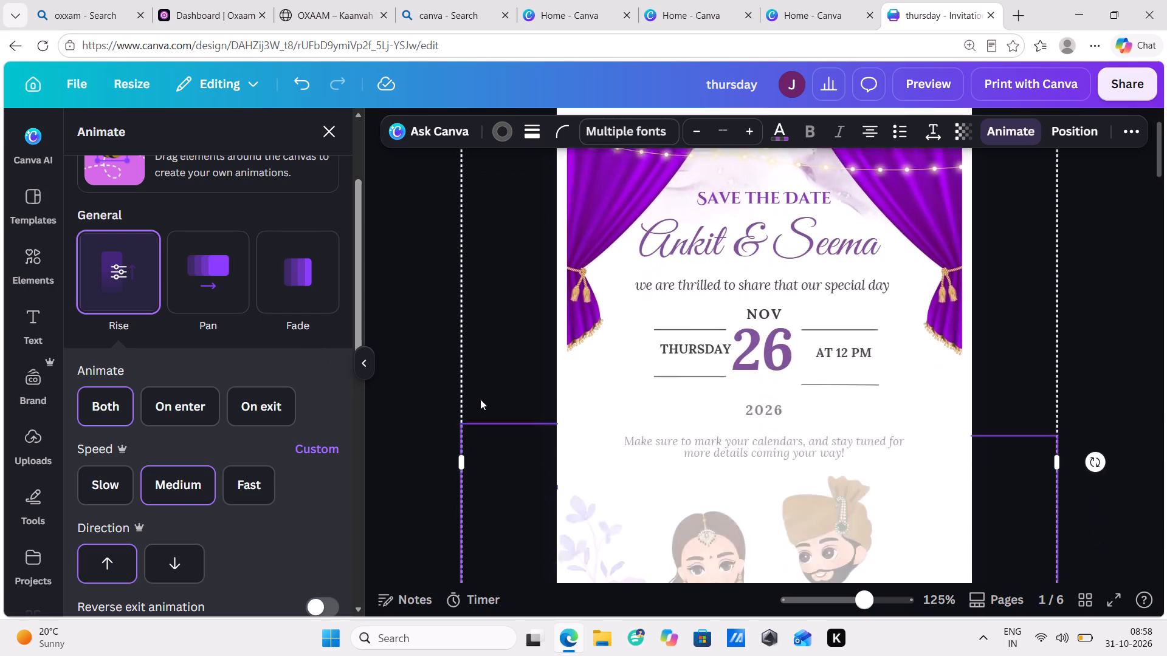
# Select all the elements on the haldi page, down to its date lines, and apply the Rise animation.
pyautogui.scroll(-4, 480, 399)
pyautogui.click(484, 460)
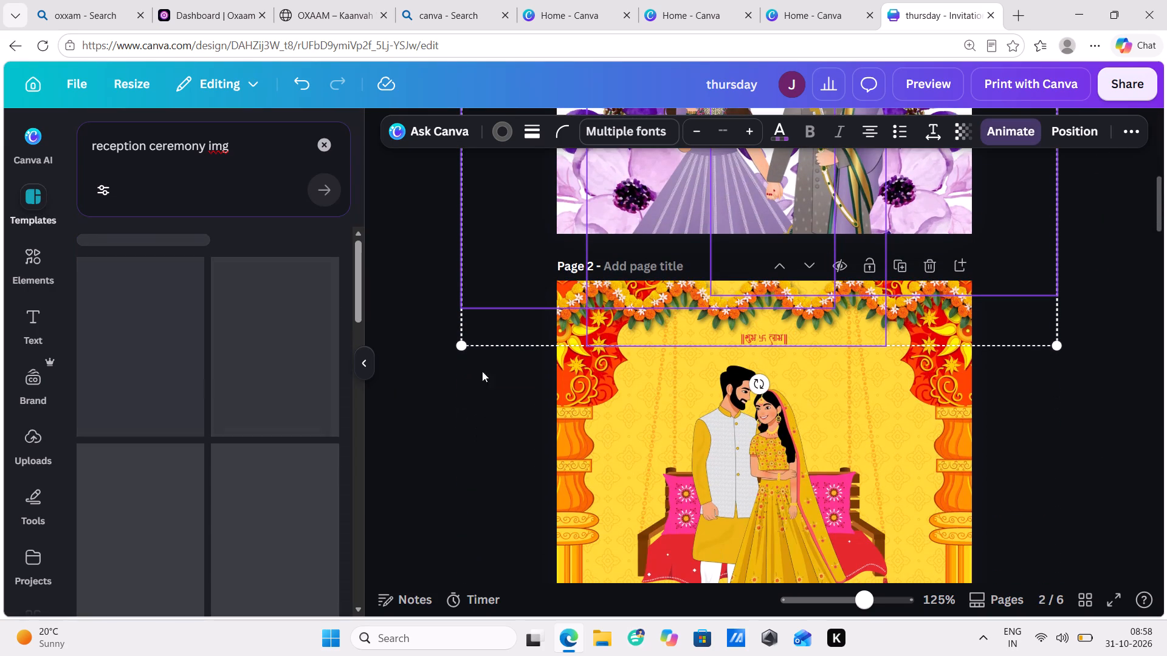
pyautogui.click(503, 419)
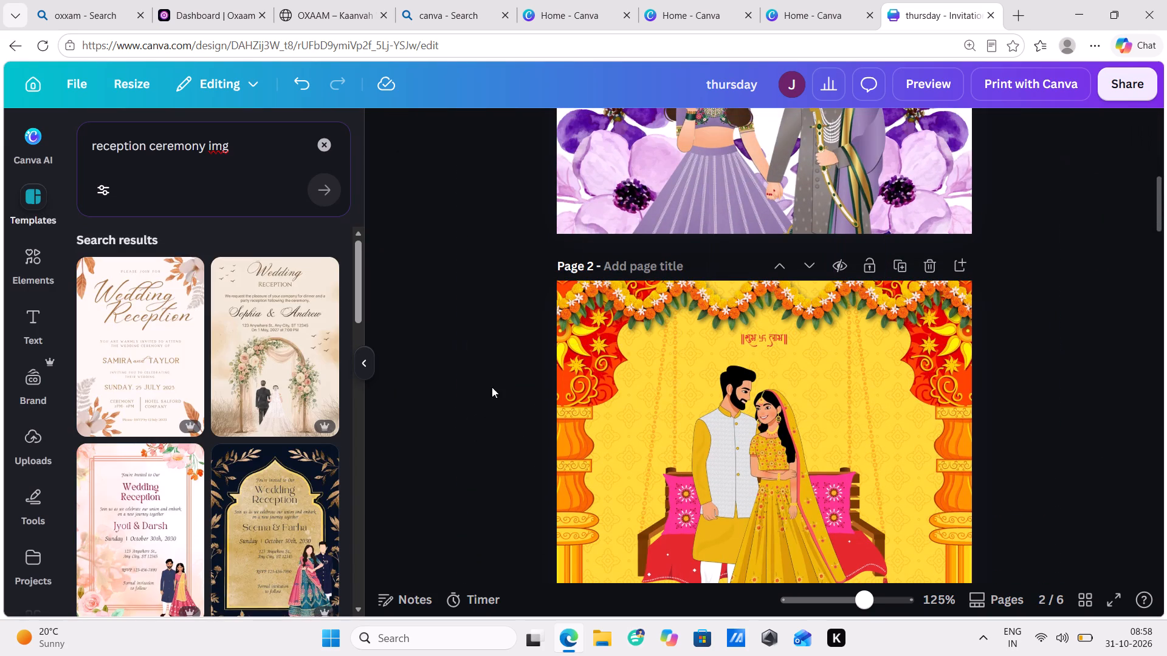
pyautogui.moveTo(495, 272); pyautogui.dragTo(1165, 655)
pyautogui.scroll(-1, 1070, 575)
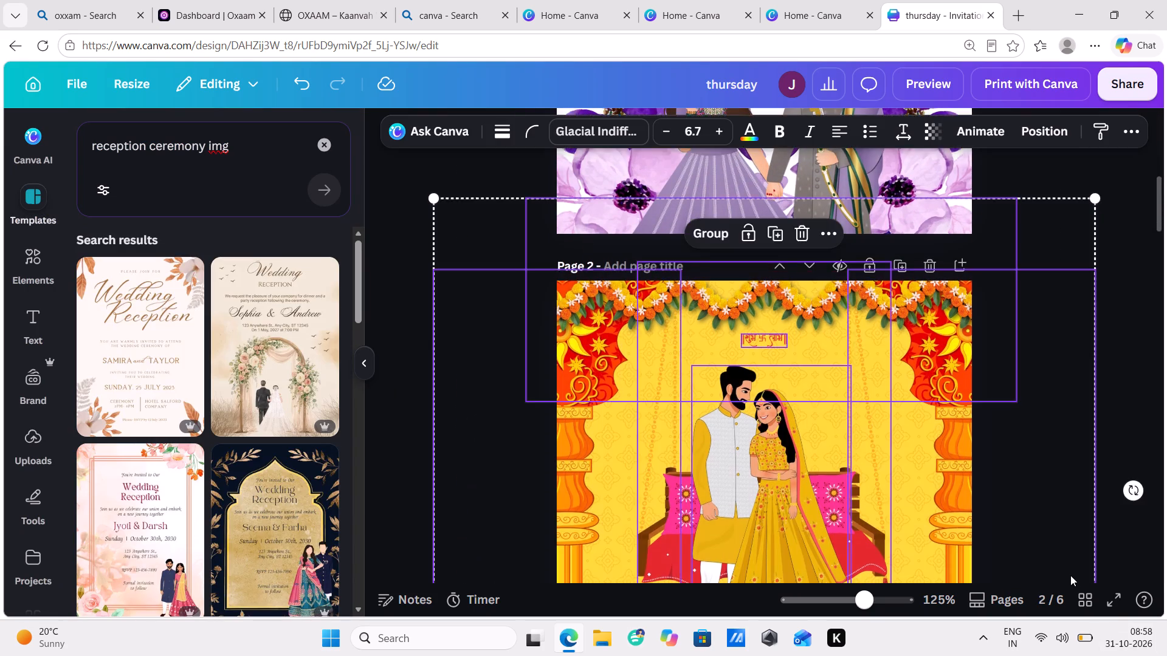
pyautogui.scroll(-3, 1070, 575)
pyautogui.scroll(1, 475, 270)
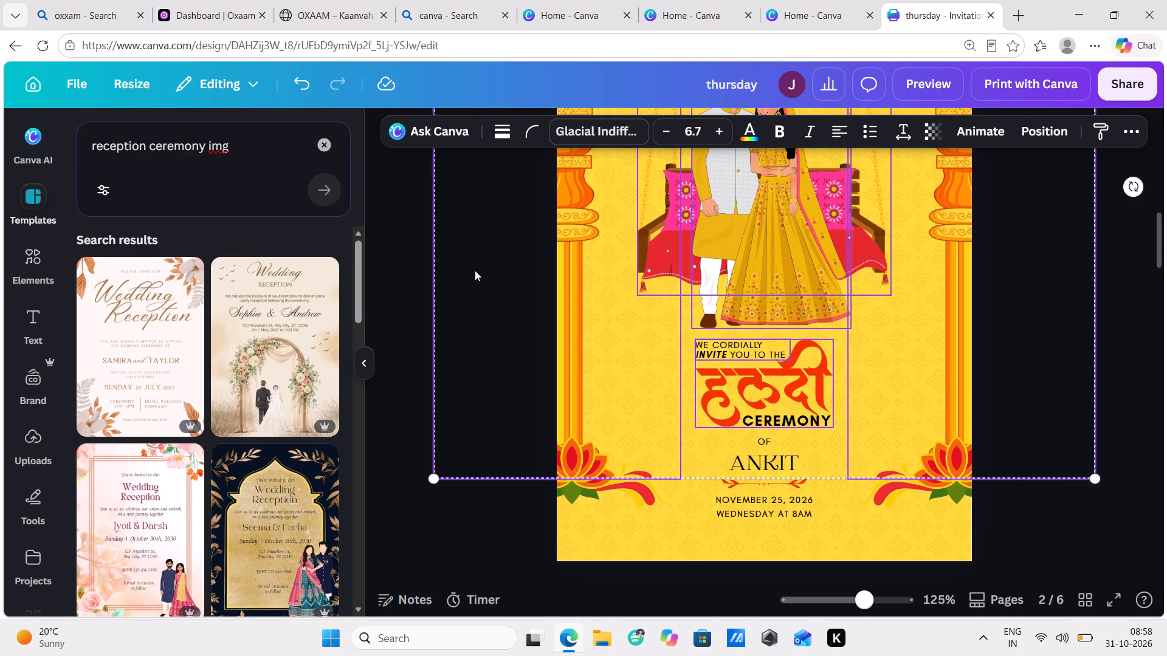
pyautogui.hotkey('ctrl', '-')
pyautogui.hotkey('ctrl', '-')
pyautogui.hotkey('ctrl', '-')
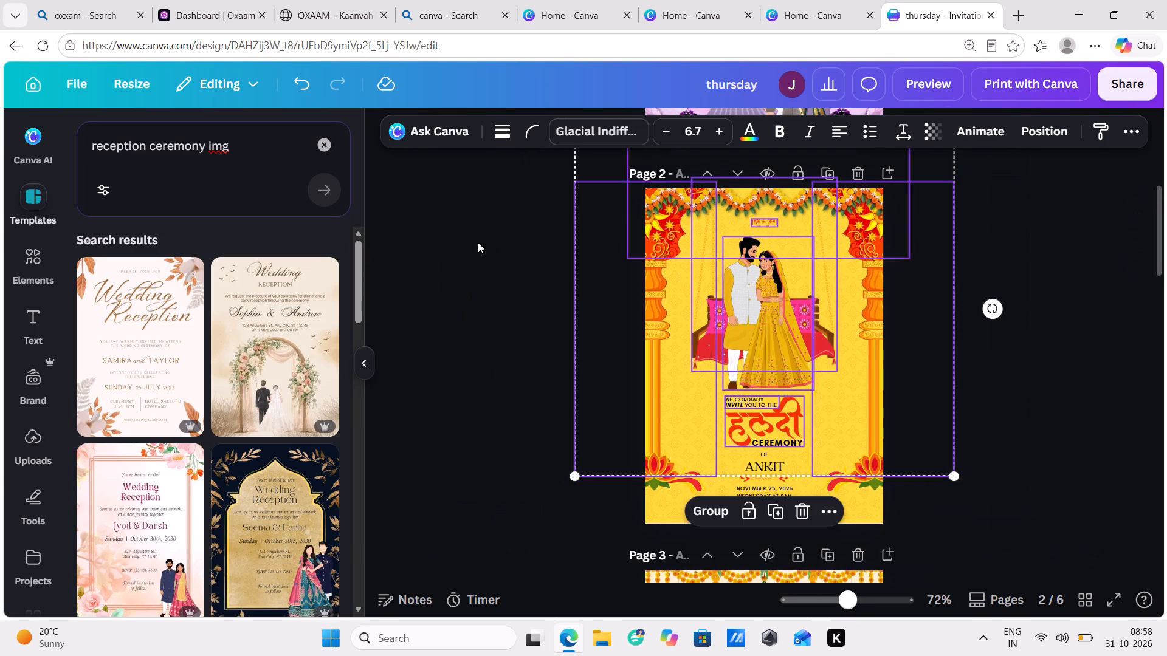
pyautogui.click(518, 253)
pyautogui.moveTo(566, 188); pyautogui.dragTo(1042, 505)
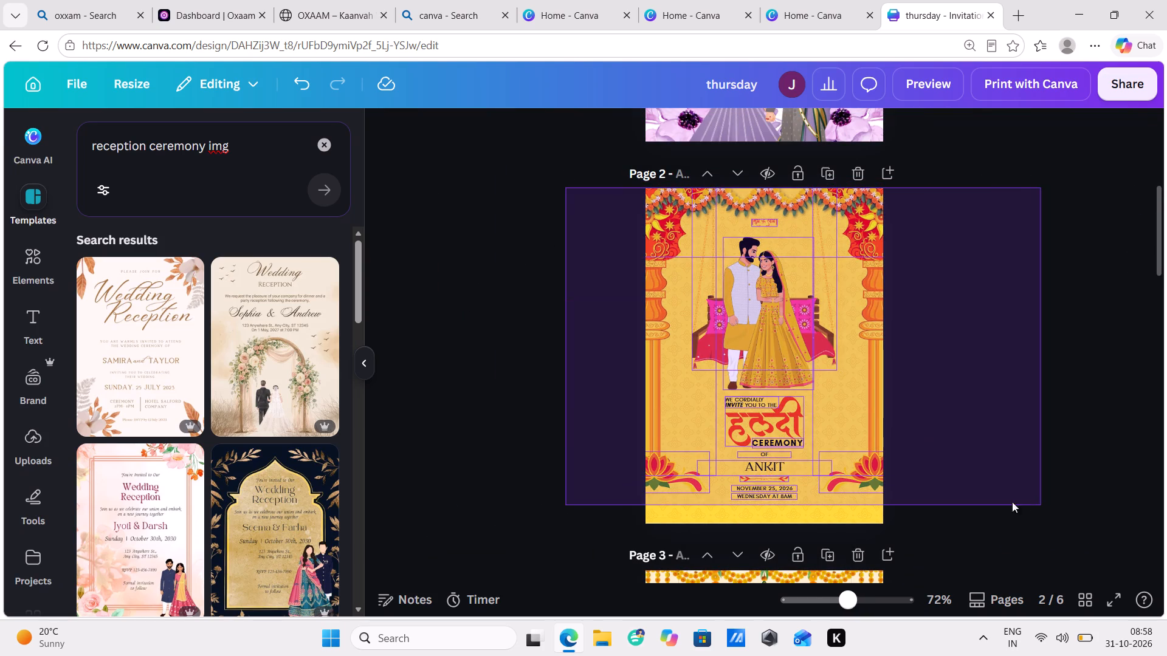
pyautogui.click(979, 126)
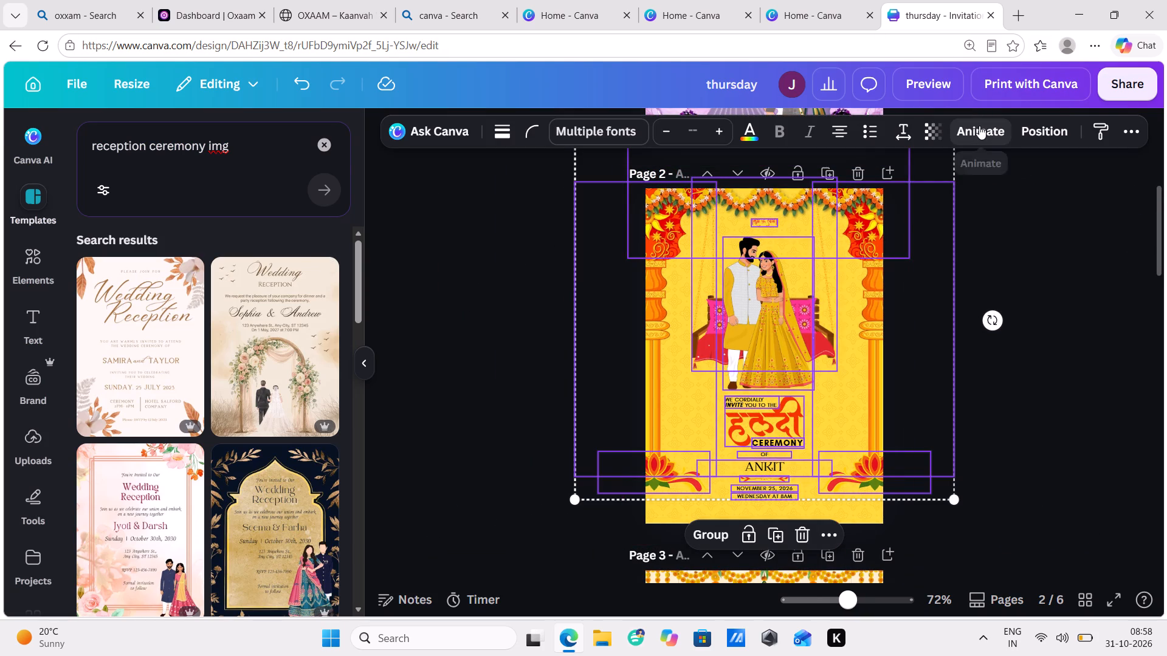
pyautogui.click(137, 456)
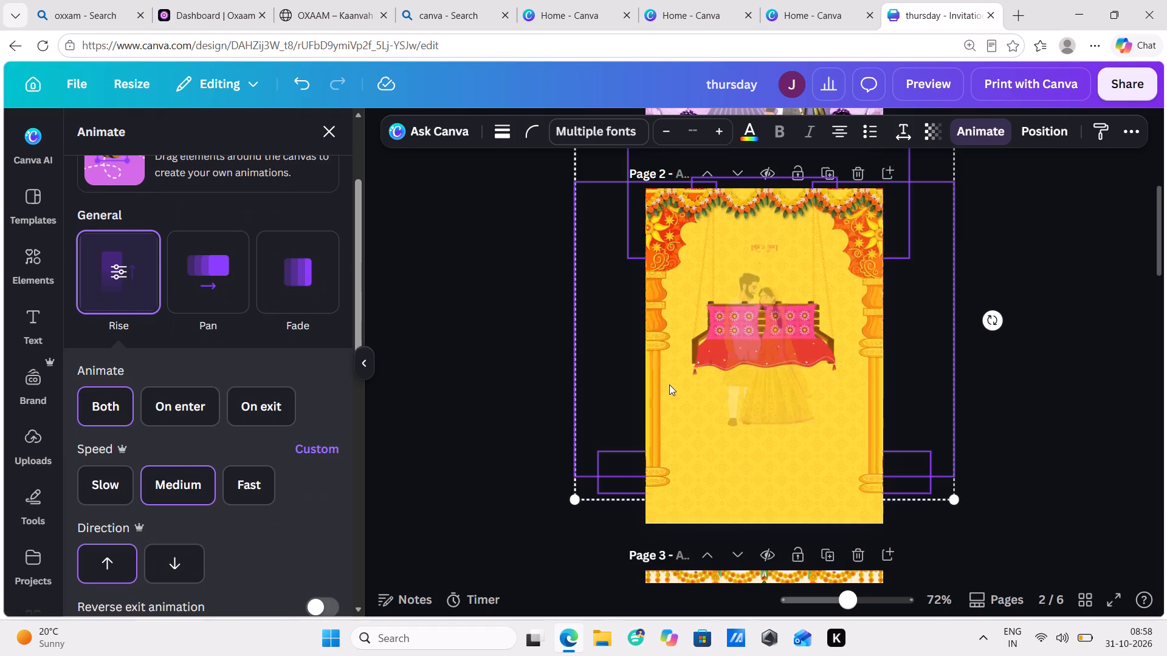
# Select all the elements on the Mehndi page and apply the Rise animation to them.
pyautogui.scroll(-3, 664, 388)
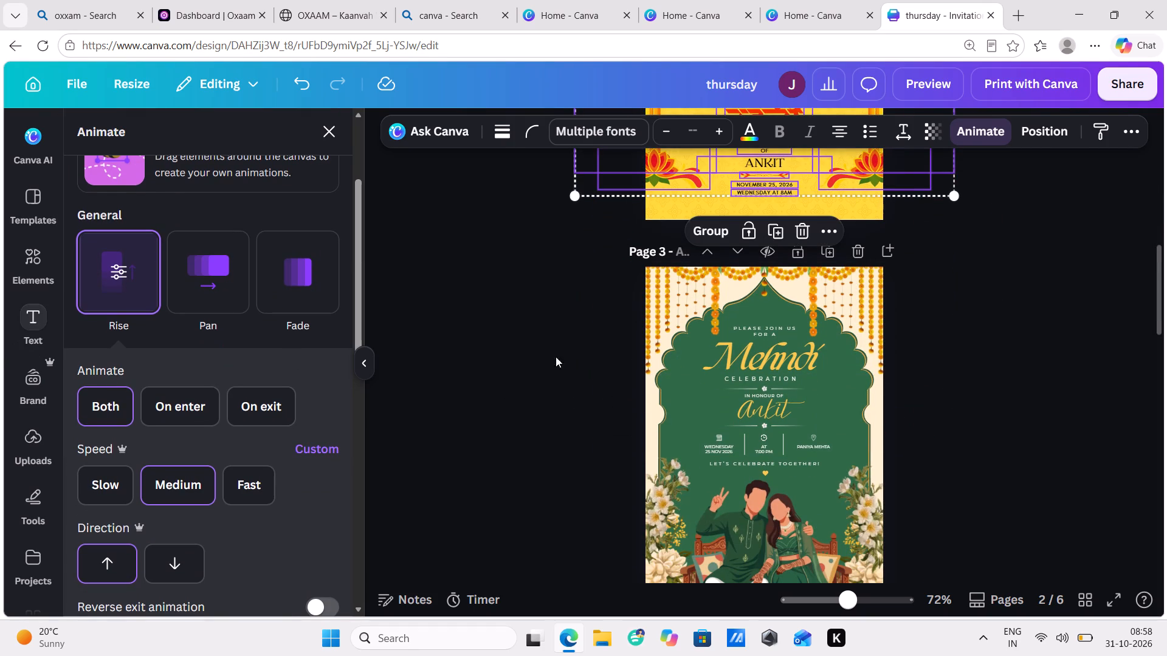
pyautogui.moveTo(572, 263); pyautogui.dragTo(985, 575)
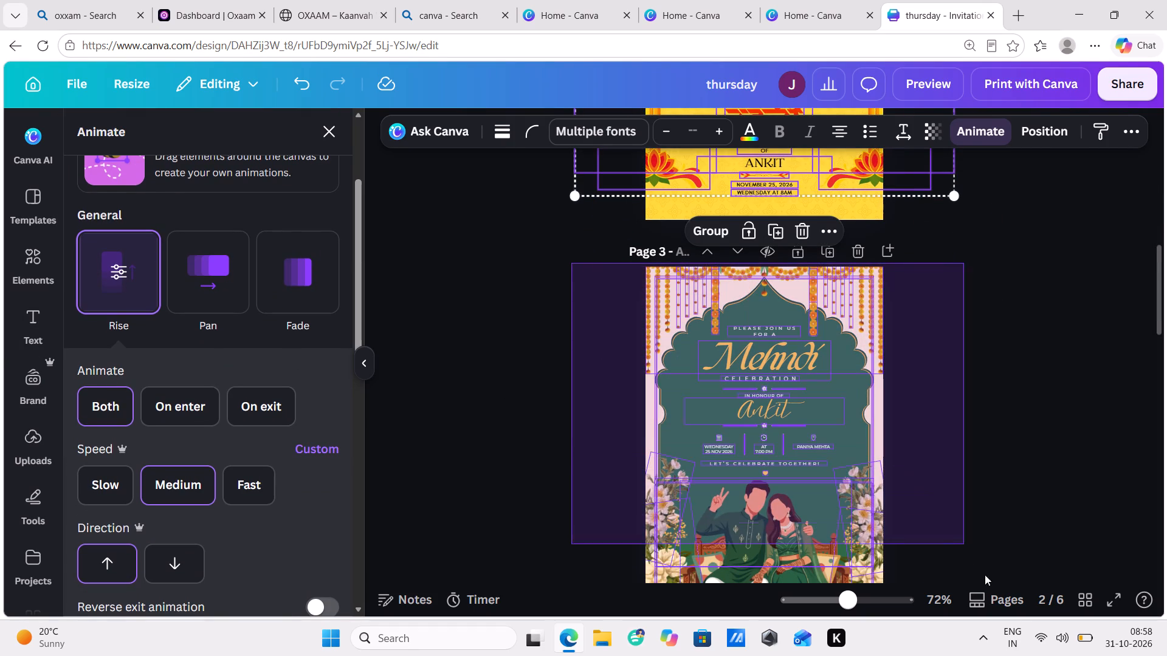
pyautogui.moveTo(985, 575); pyautogui.dragTo(996, 589)
pyautogui.click(125, 301)
# Select all the elements on the wedding page and apply the Rise animation to them.
pyautogui.scroll(-5, 583, 310)
pyautogui.moveTo(555, 260); pyautogui.dragTo(570, 287)
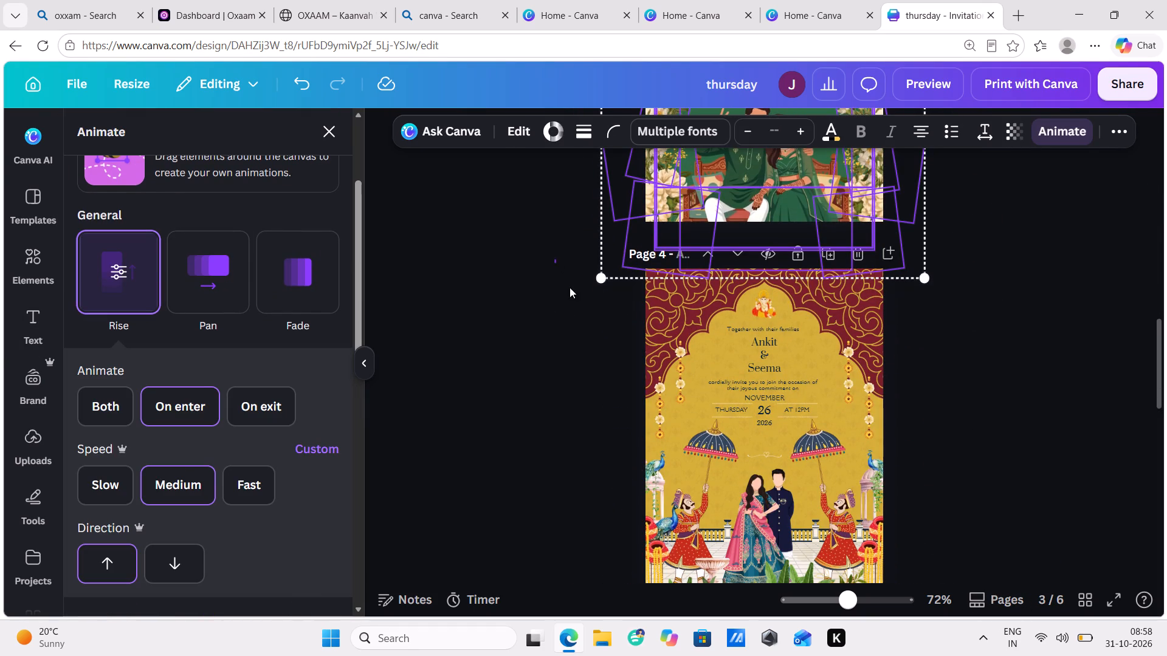
pyautogui.moveTo(570, 287); pyautogui.dragTo(987, 605)
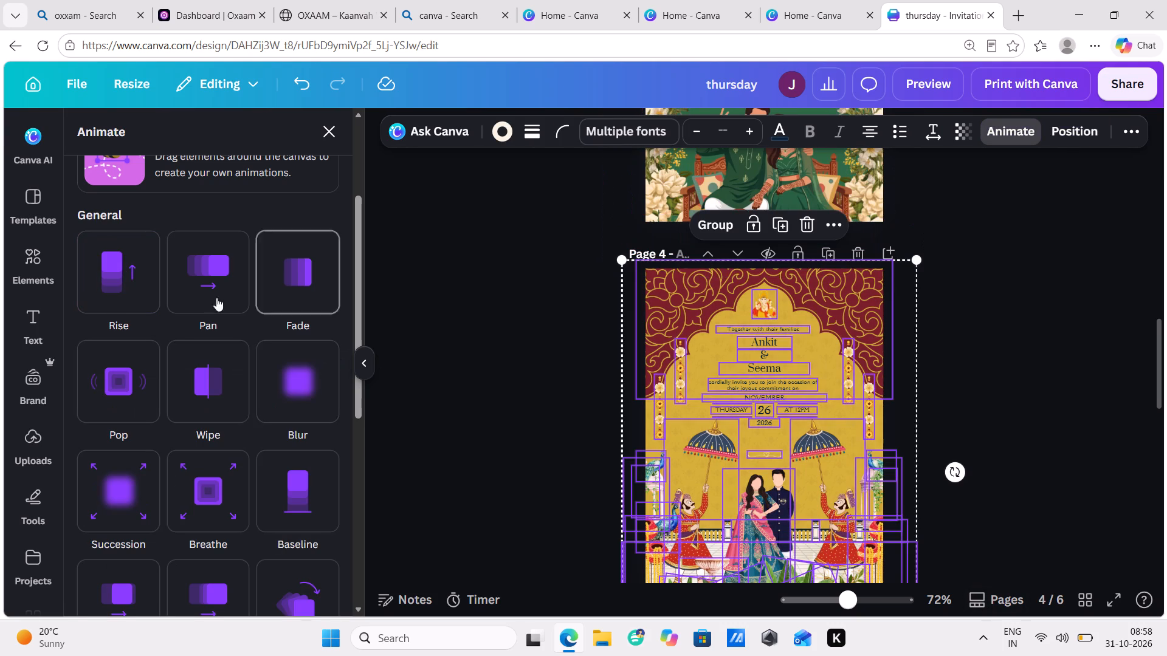
pyautogui.click(112, 296)
# Select all the elements on the Sangeet page, including the string lights along its upper edge, and apply the Rise animation.
pyautogui.scroll(-5, 619, 377)
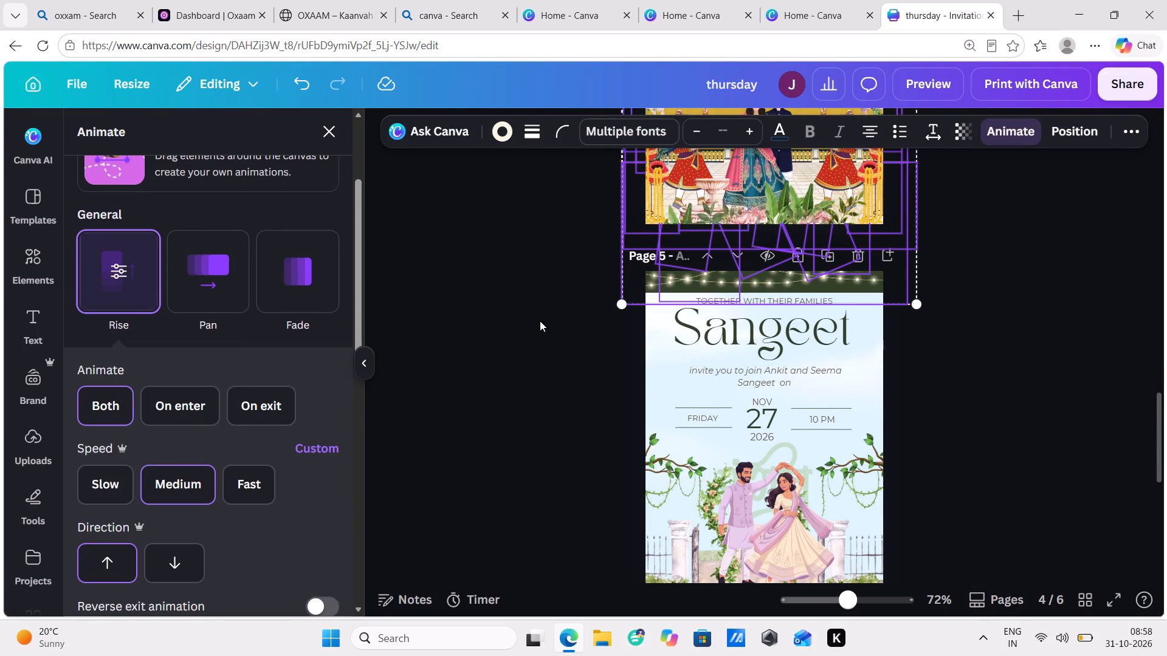
pyautogui.moveTo(543, 304); pyautogui.dragTo(988, 604)
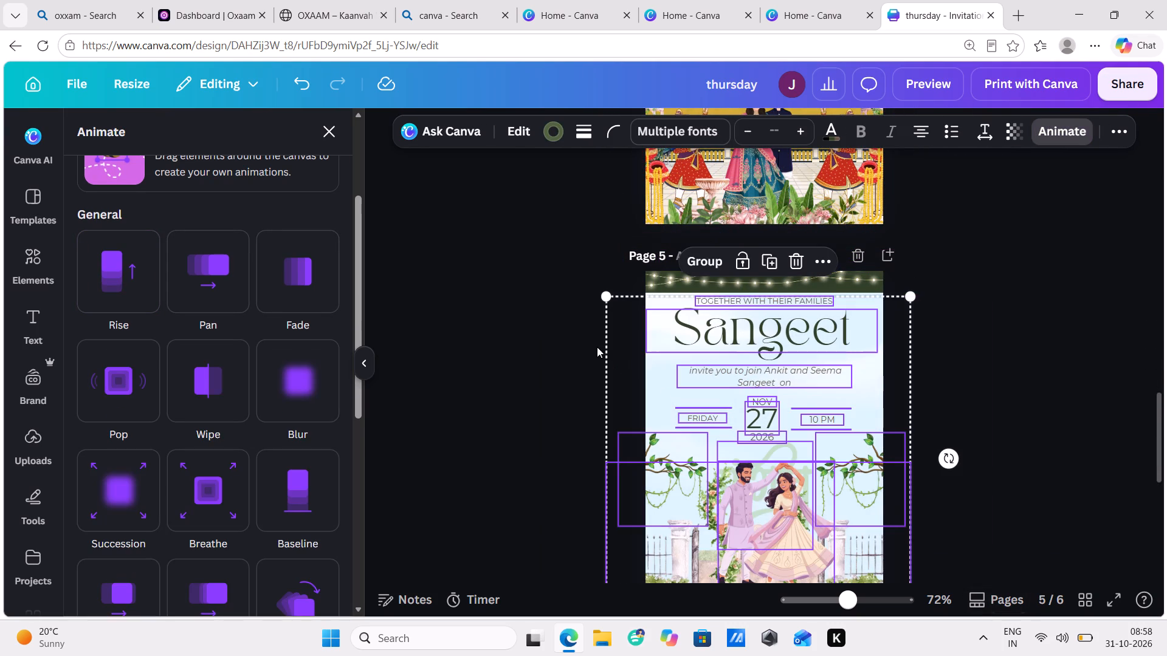
pyautogui.scroll(1, 549, 315)
pyautogui.moveTo(574, 341); pyautogui.dragTo(883, 646)
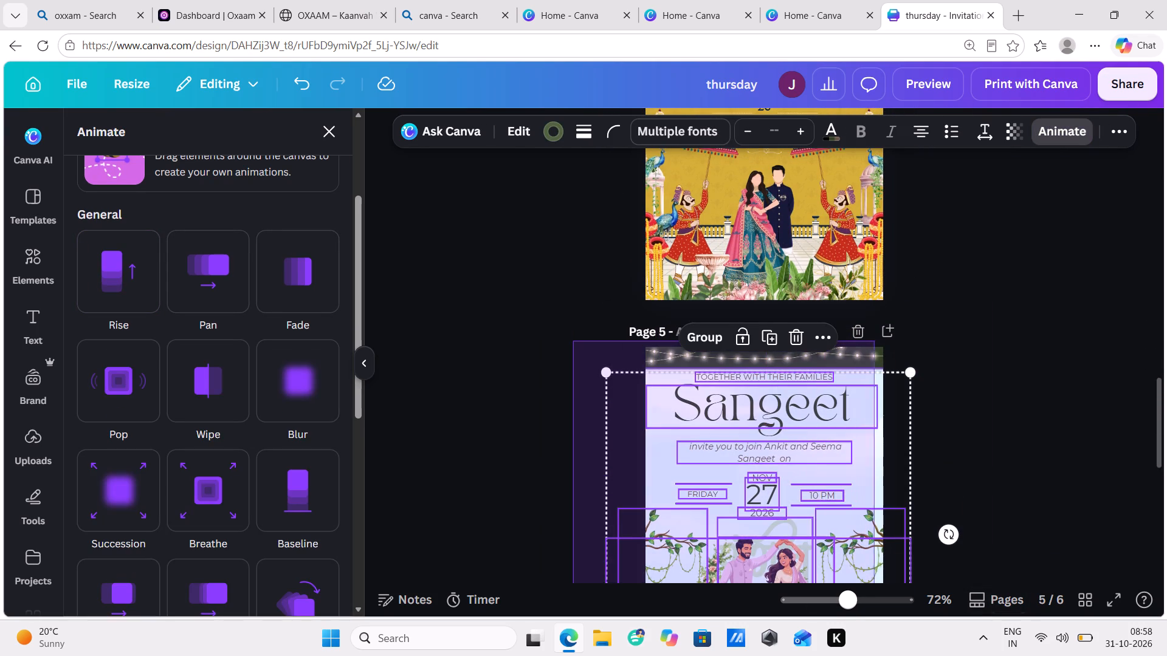
pyautogui.moveTo(883, 646); pyautogui.dragTo(962, 655)
pyautogui.scroll(-3, 925, 591)
pyautogui.scroll(-3, 892, 510)
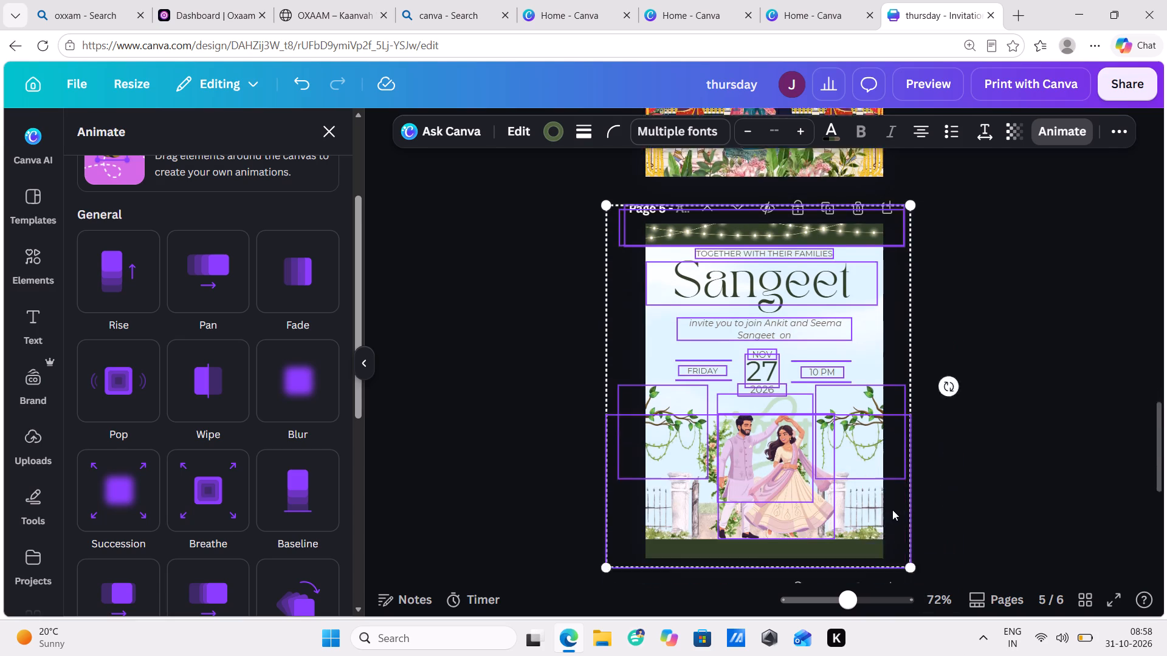
pyautogui.click(141, 299)
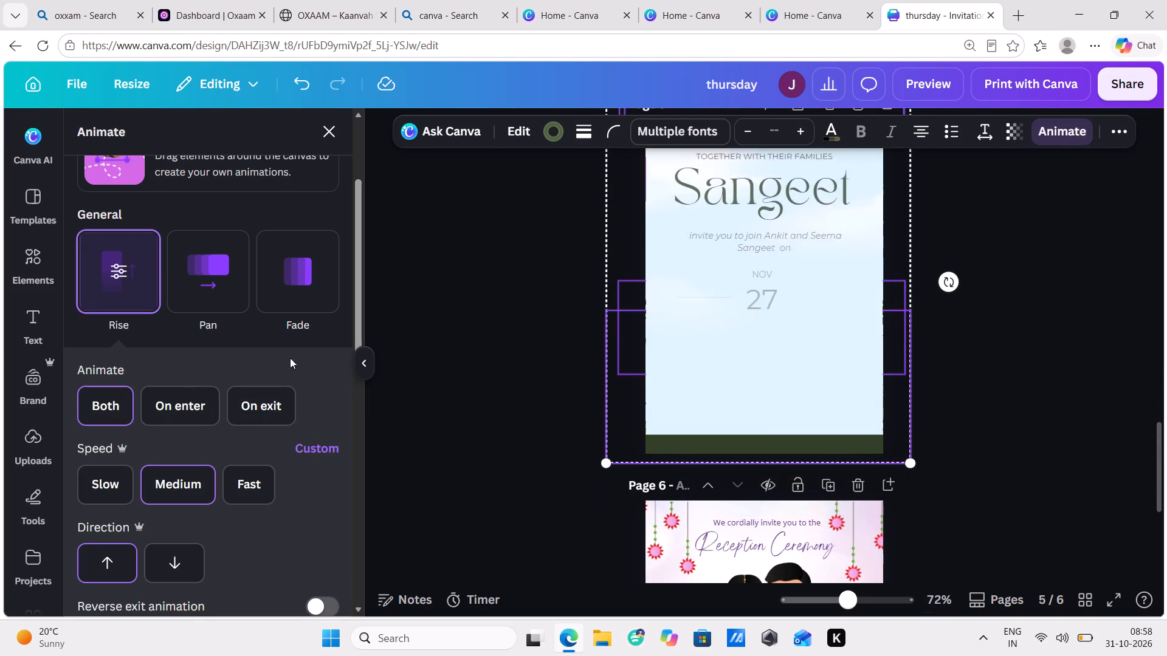
# Select all the elements on the Reception Ceremony page, down to the venue line, and apply the Rise animation.
pyautogui.scroll(-4, 457, 410)
pyautogui.moveTo(583, 194); pyautogui.dragTo(876, 447)
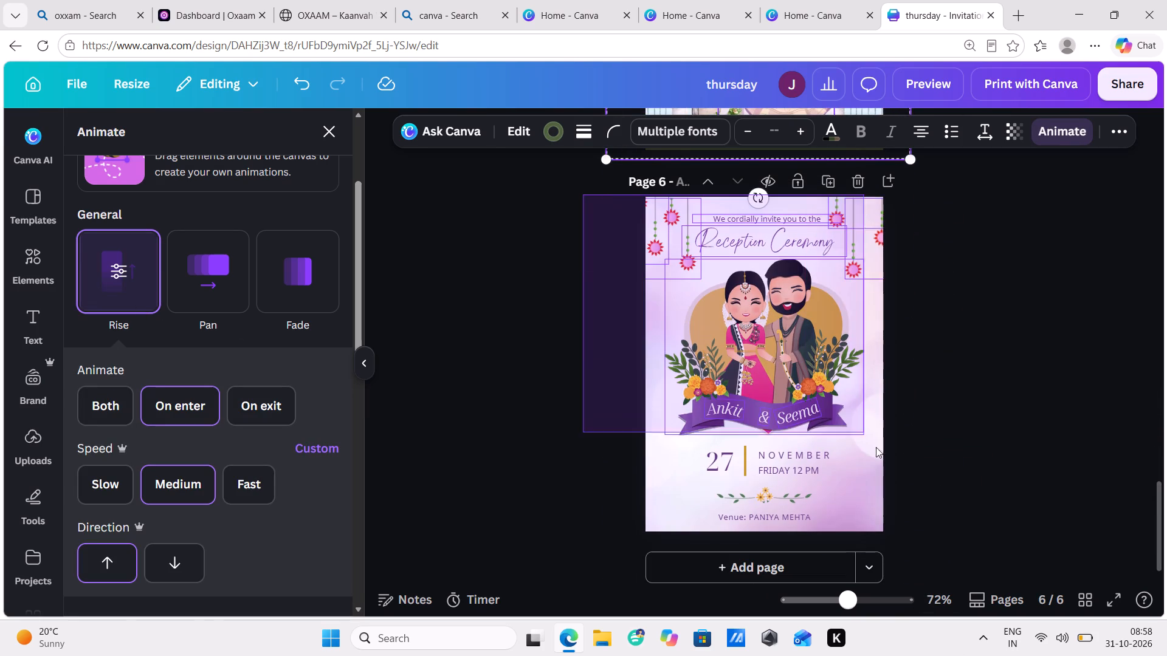
pyautogui.moveTo(876, 447); pyautogui.dragTo(954, 534)
pyautogui.click(150, 295)
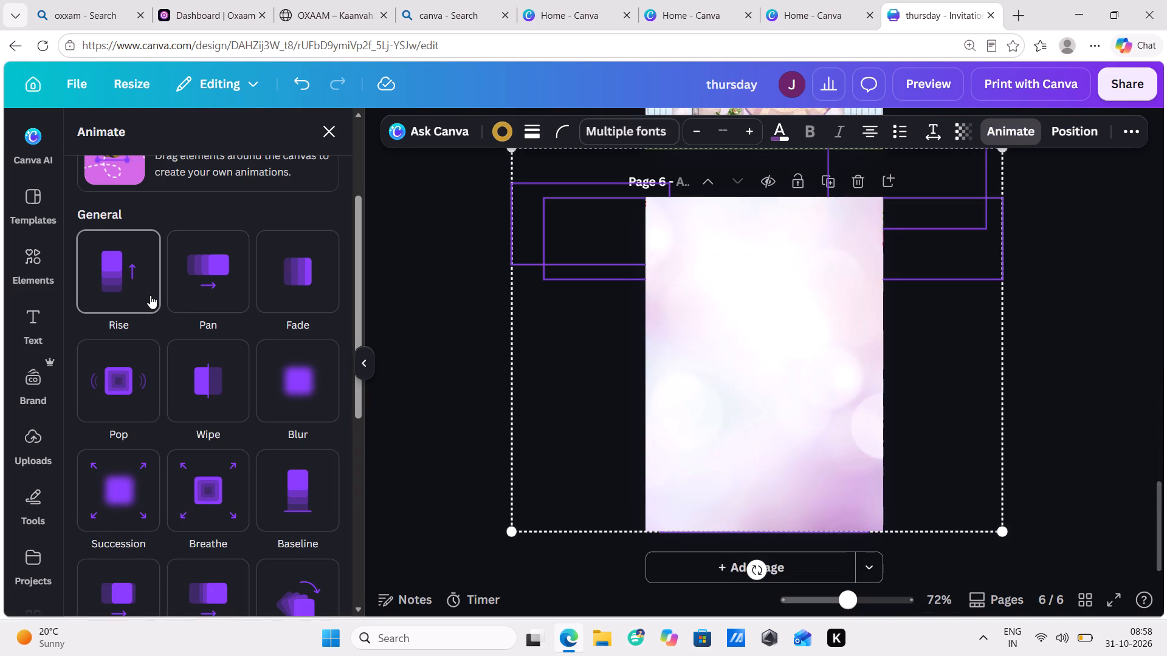
# Download all pages of the invitation as an MP4 video with the quality set to 808 x 1139px.
pyautogui.click(1137, 94)
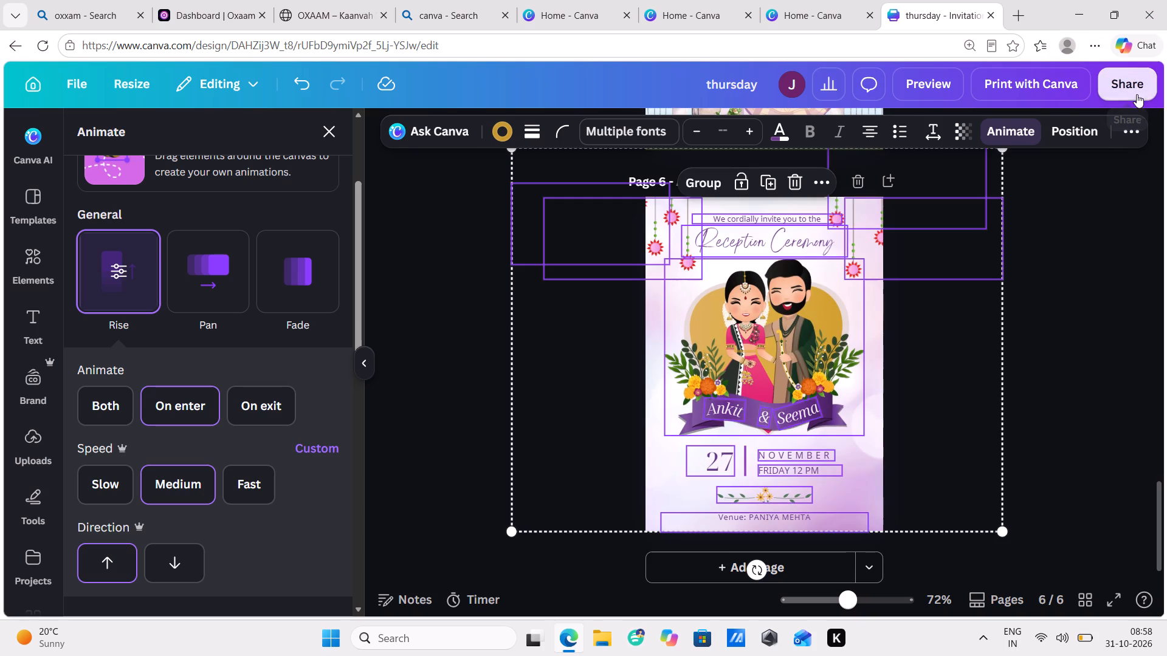
pyautogui.click(881, 482)
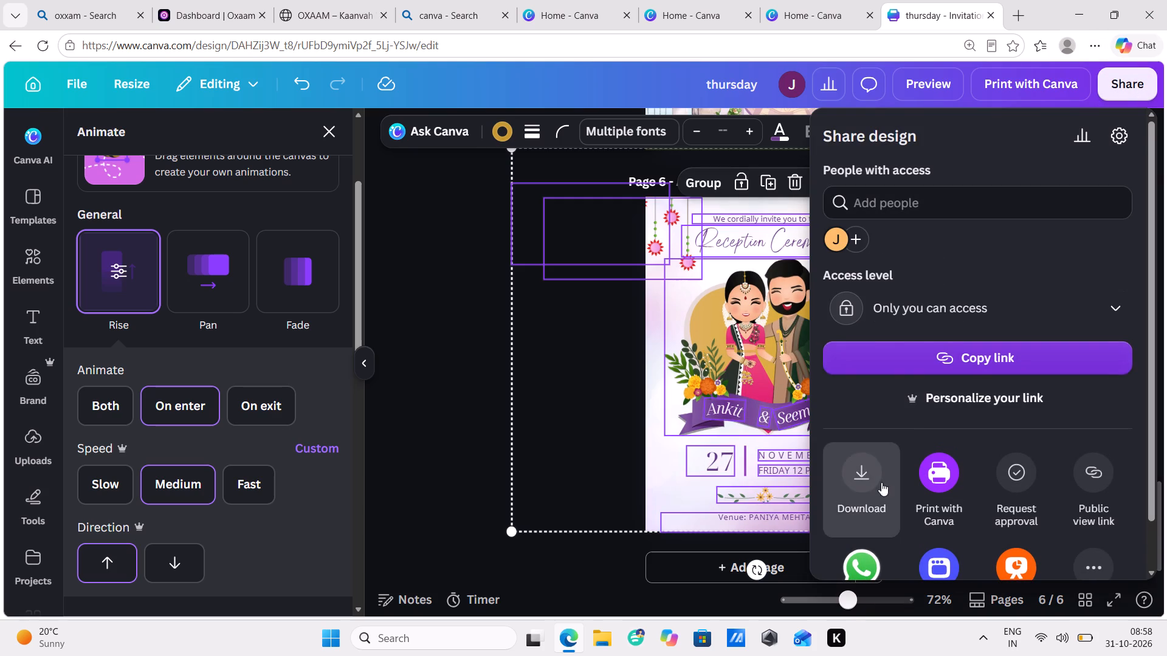
pyautogui.moveTo(842, 269); pyautogui.dragTo(922, 274)
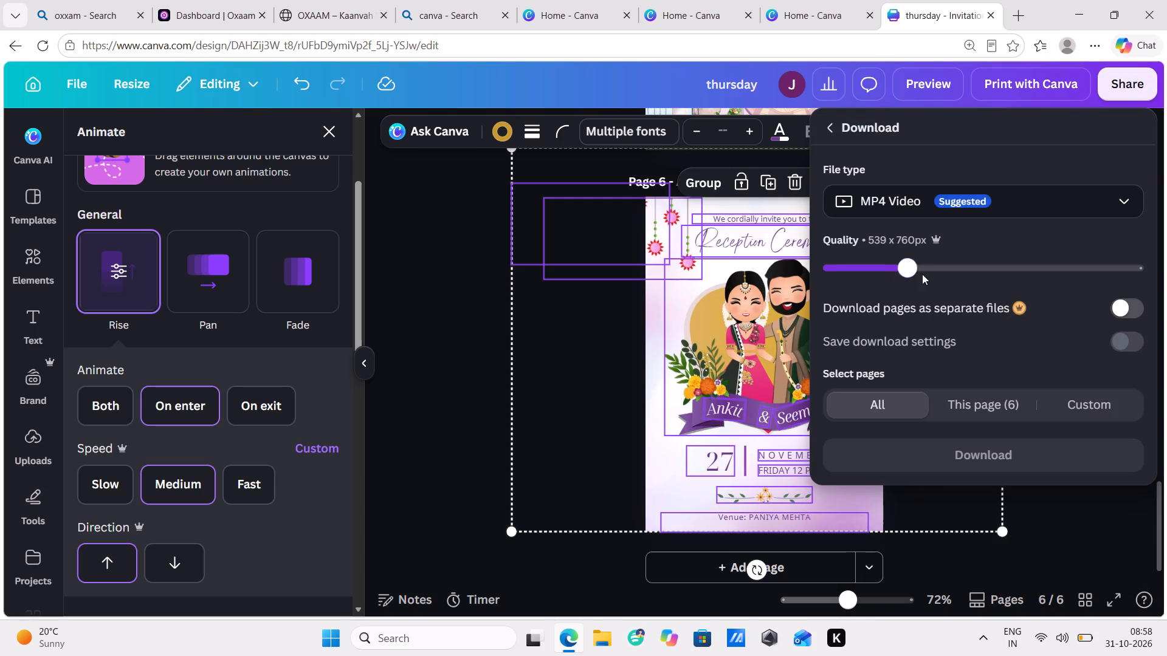
pyautogui.moveTo(922, 274); pyautogui.dragTo(993, 271)
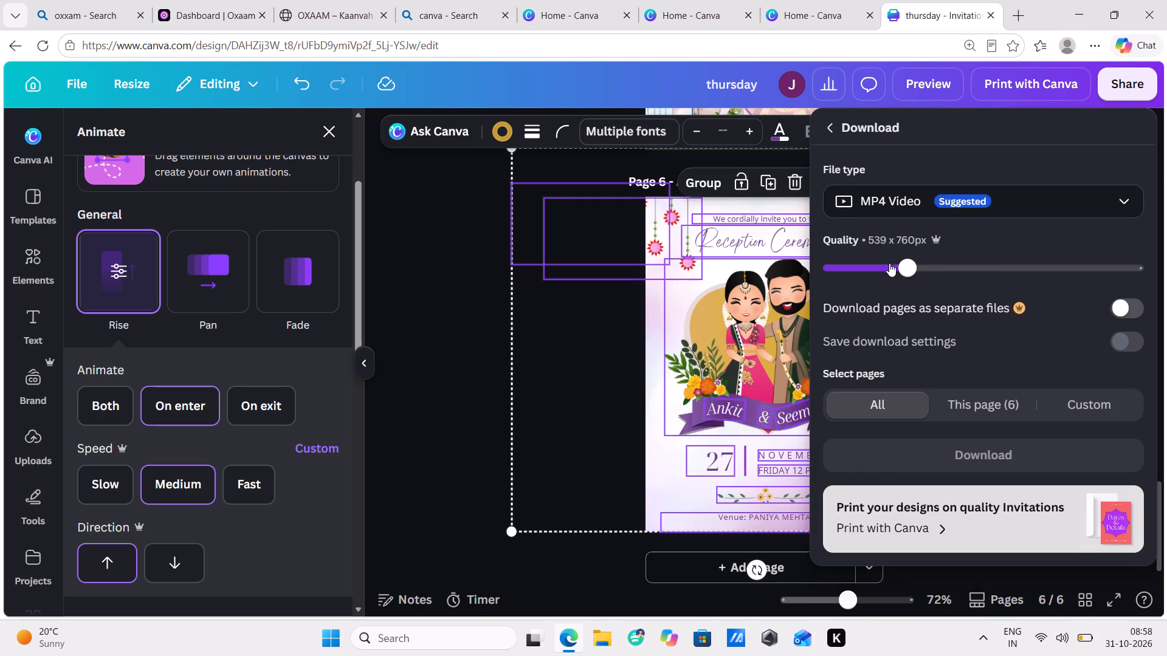
pyautogui.moveTo(909, 267); pyautogui.dragTo(967, 264)
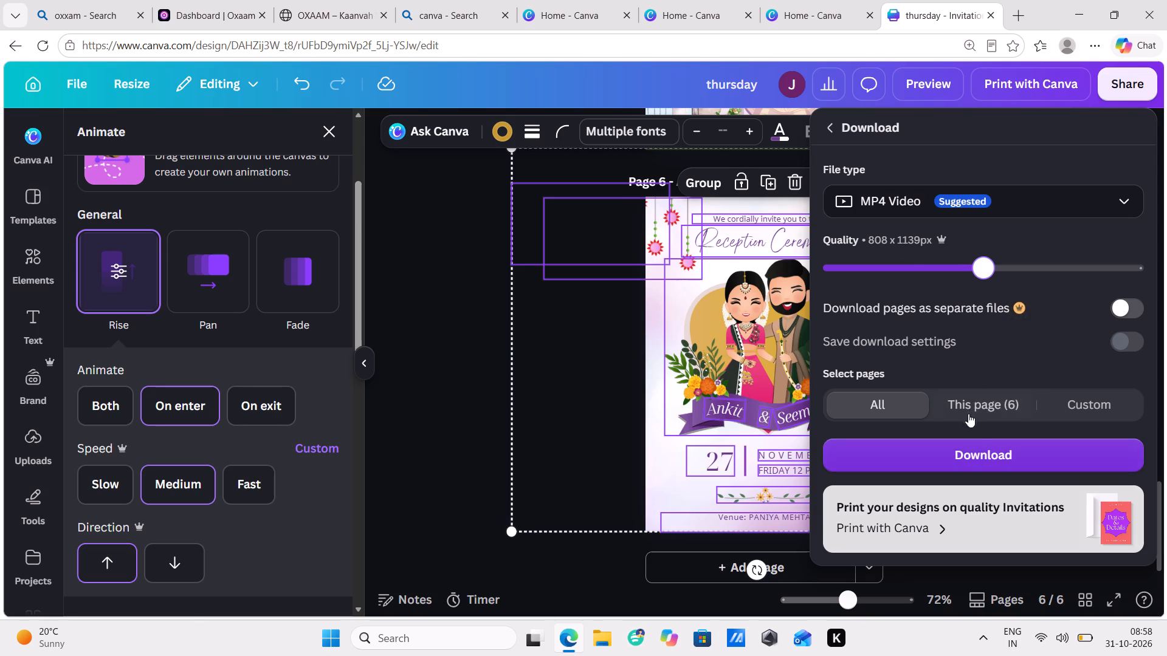
pyautogui.click(981, 461)
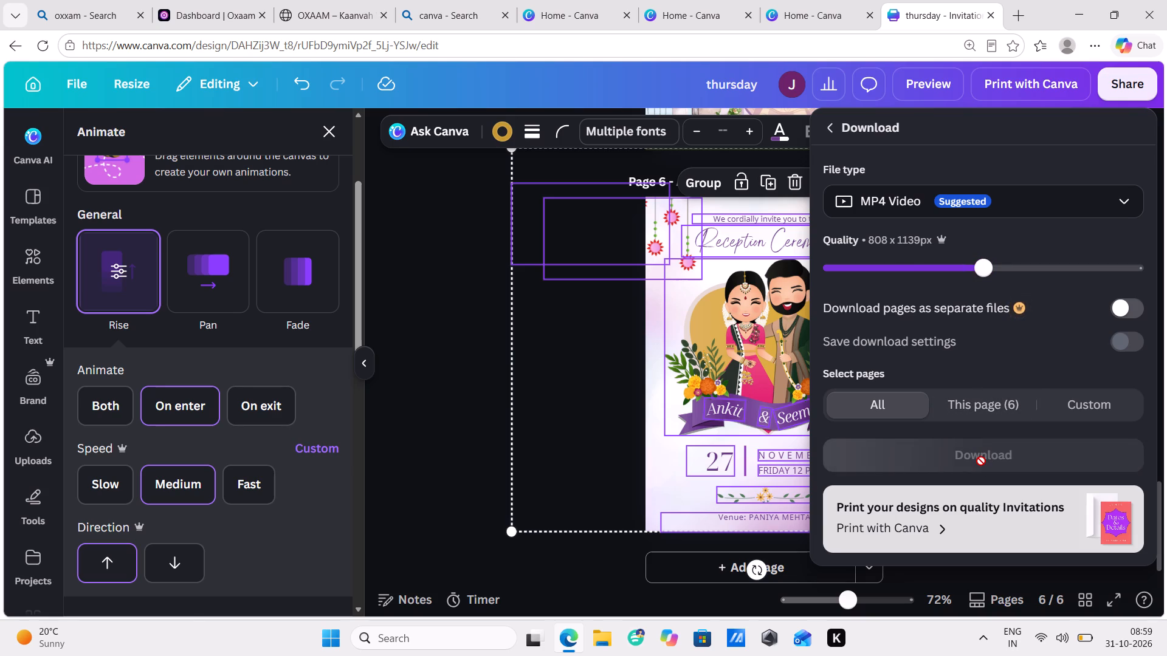
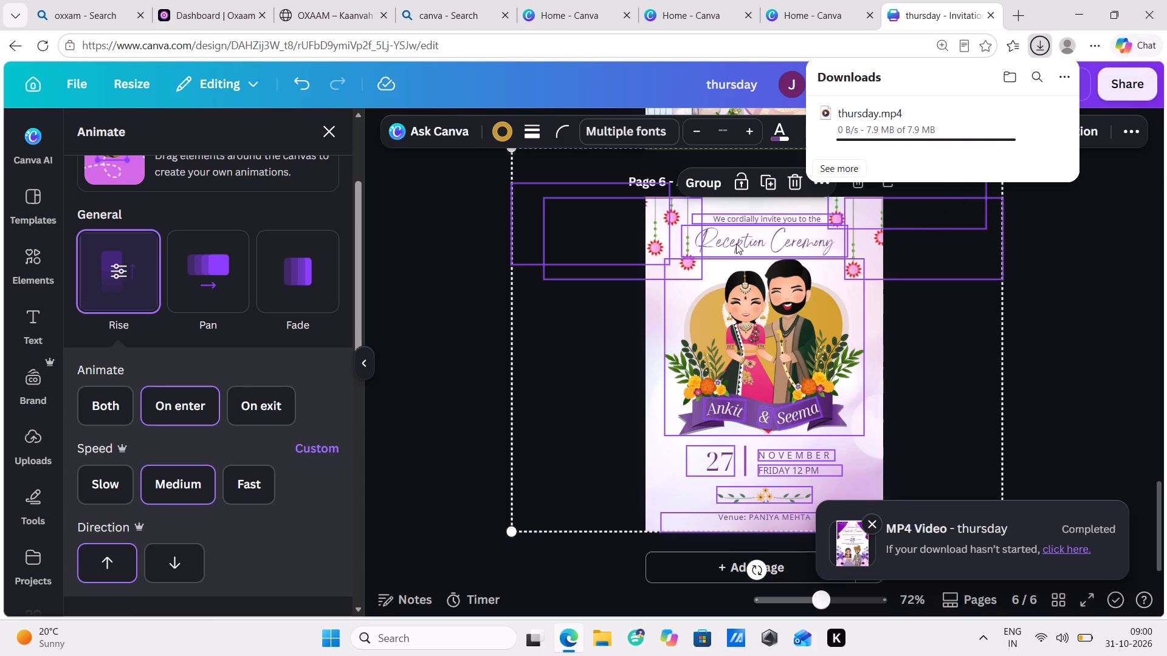
# Download all pages of the invitation as an MP4 video with the quality raised to 1212 x 1709 px.
pyautogui.click(1140, 84)
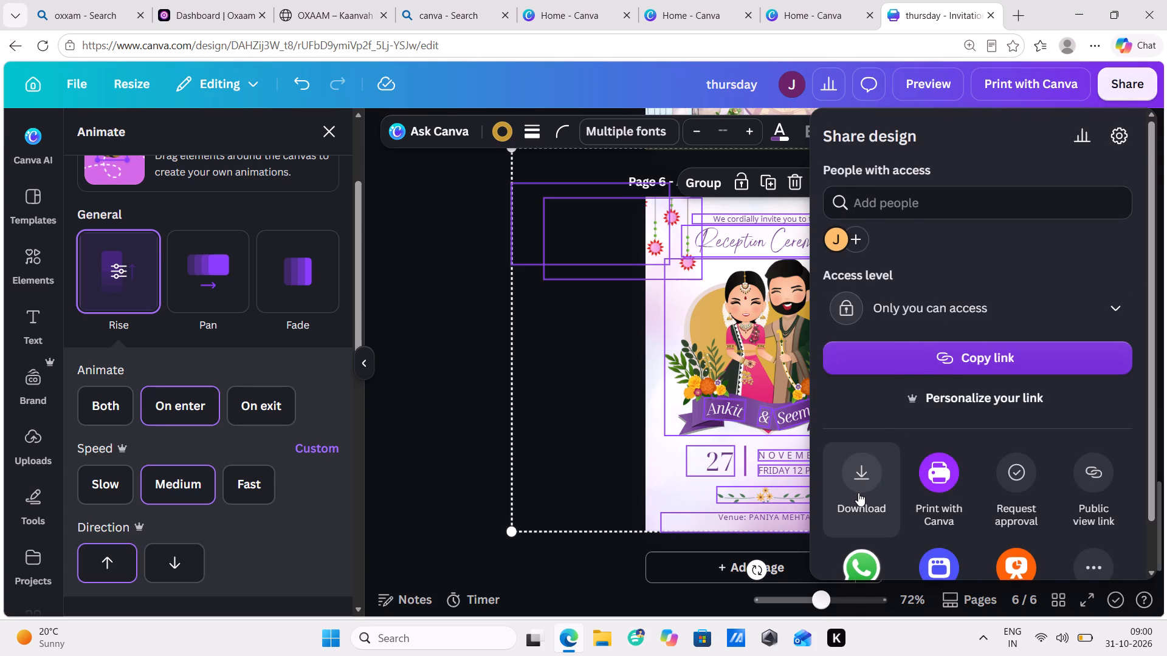
pyautogui.click(858, 493)
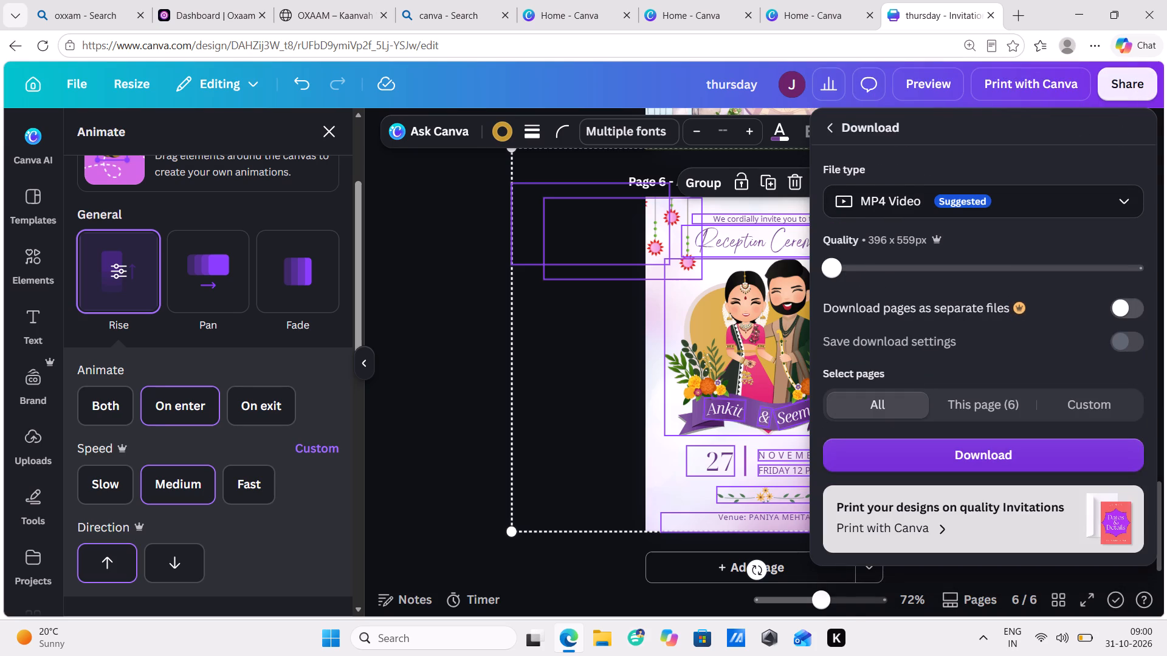
pyautogui.moveTo(838, 267); pyautogui.dragTo(1005, 269)
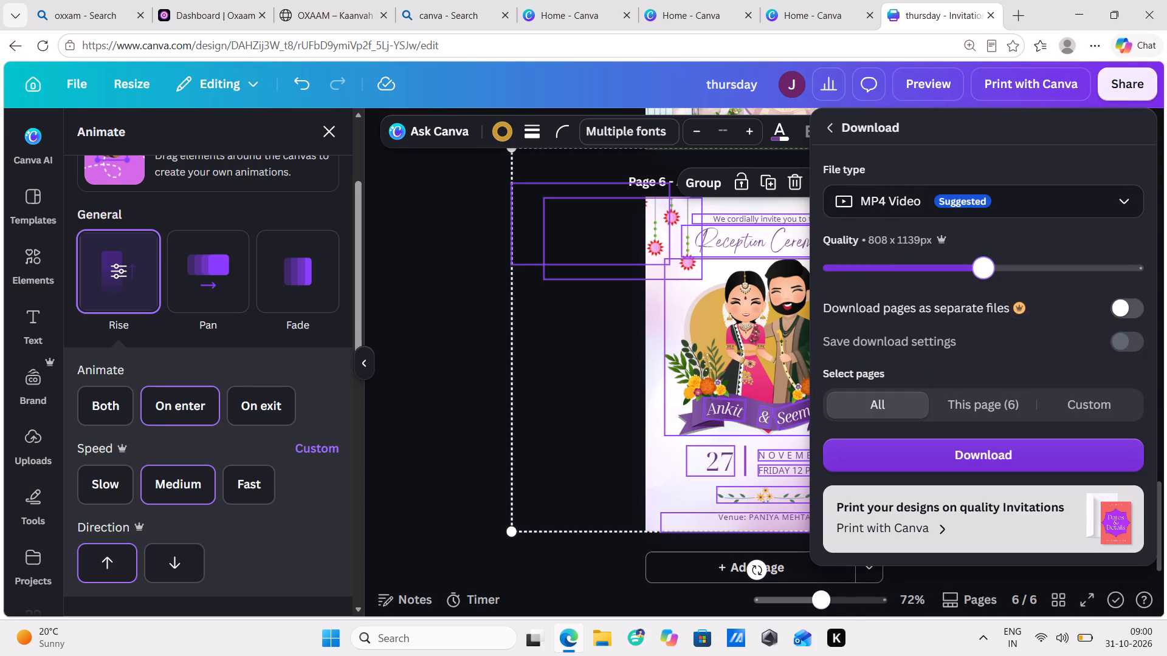
pyautogui.moveTo(1005, 269); pyautogui.dragTo(1034, 269)
pyautogui.moveTo(1059, 268); pyautogui.dragTo(1058, 268)
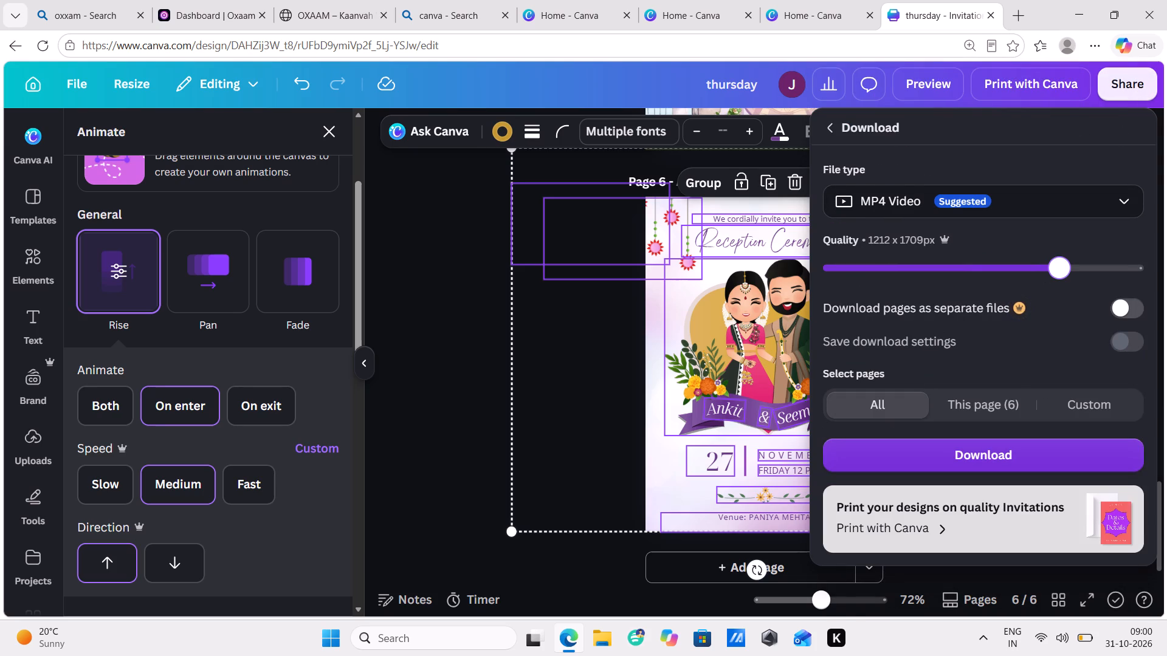
pyautogui.moveTo(1058, 268); pyautogui.dragTo(1032, 272)
pyautogui.moveTo(1032, 272); pyautogui.dragTo(1032, 273)
pyautogui.click(970, 451)
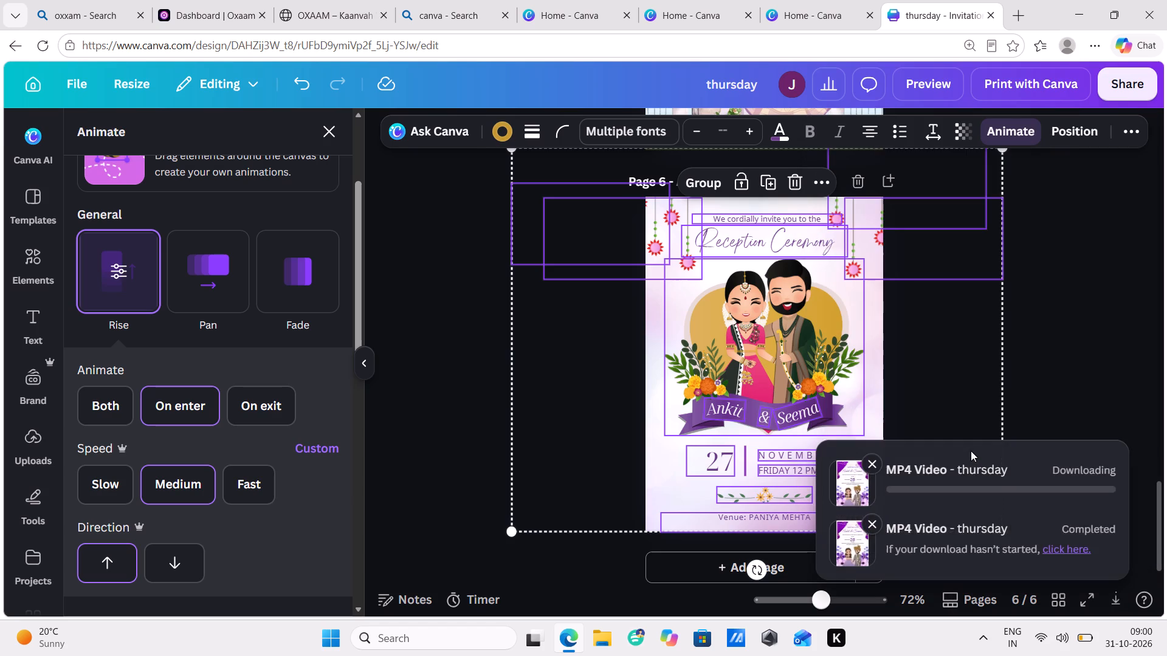